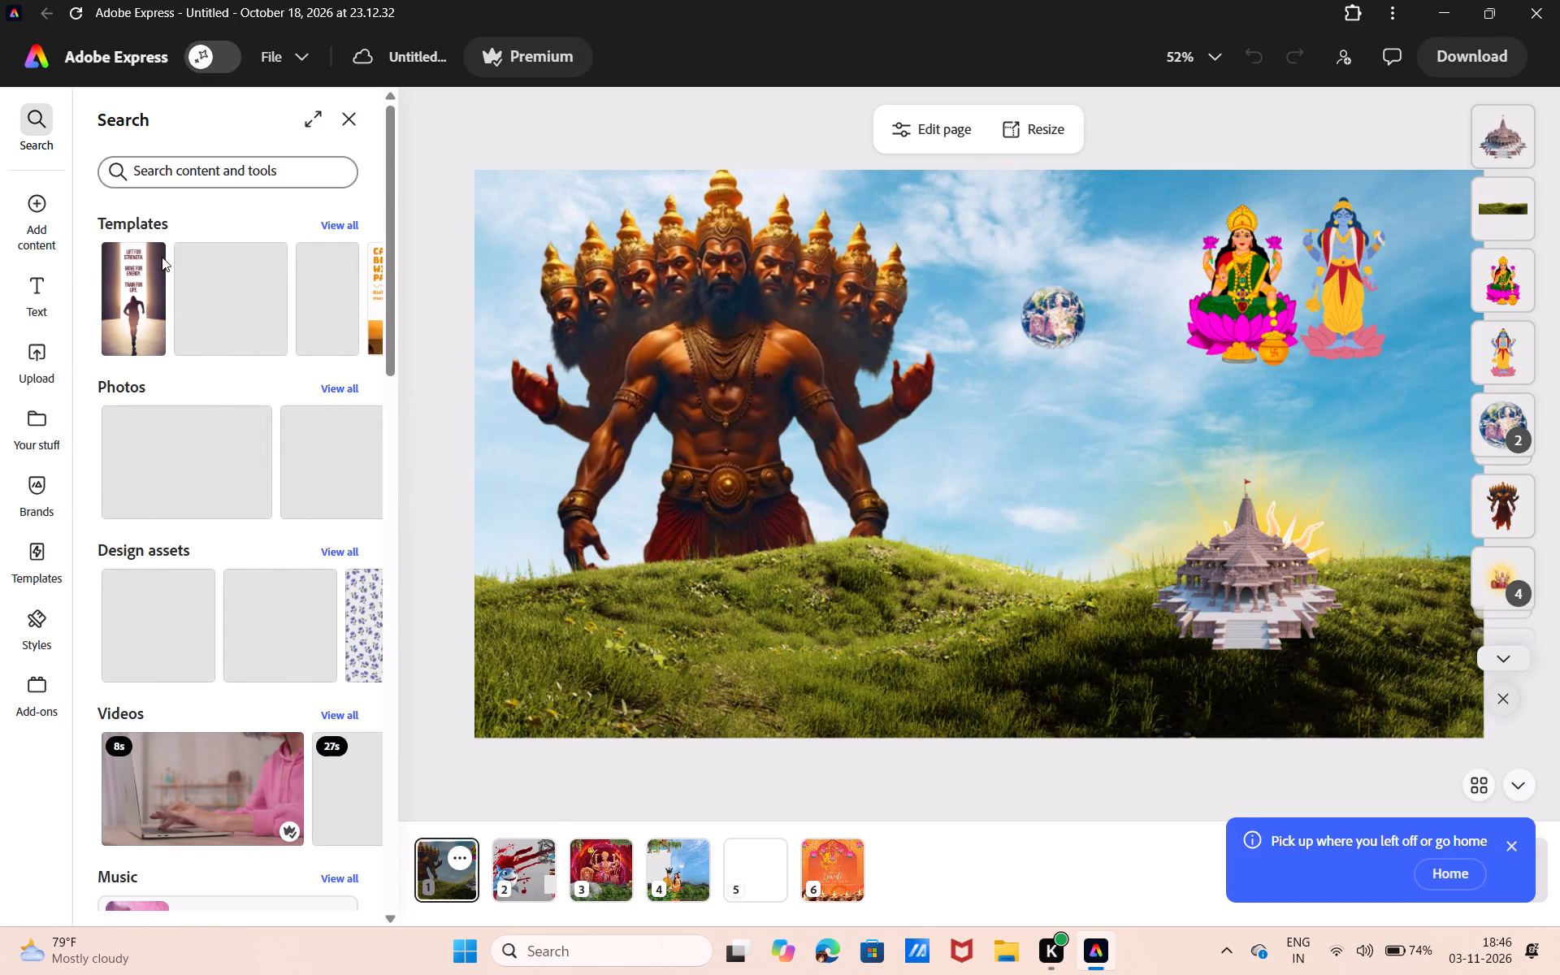
Return to the home page and reopen the recent design "Untitled - October 18, 2026 at 23.12.32".
{"action": "left_click", "coordinate": [41, 57]}
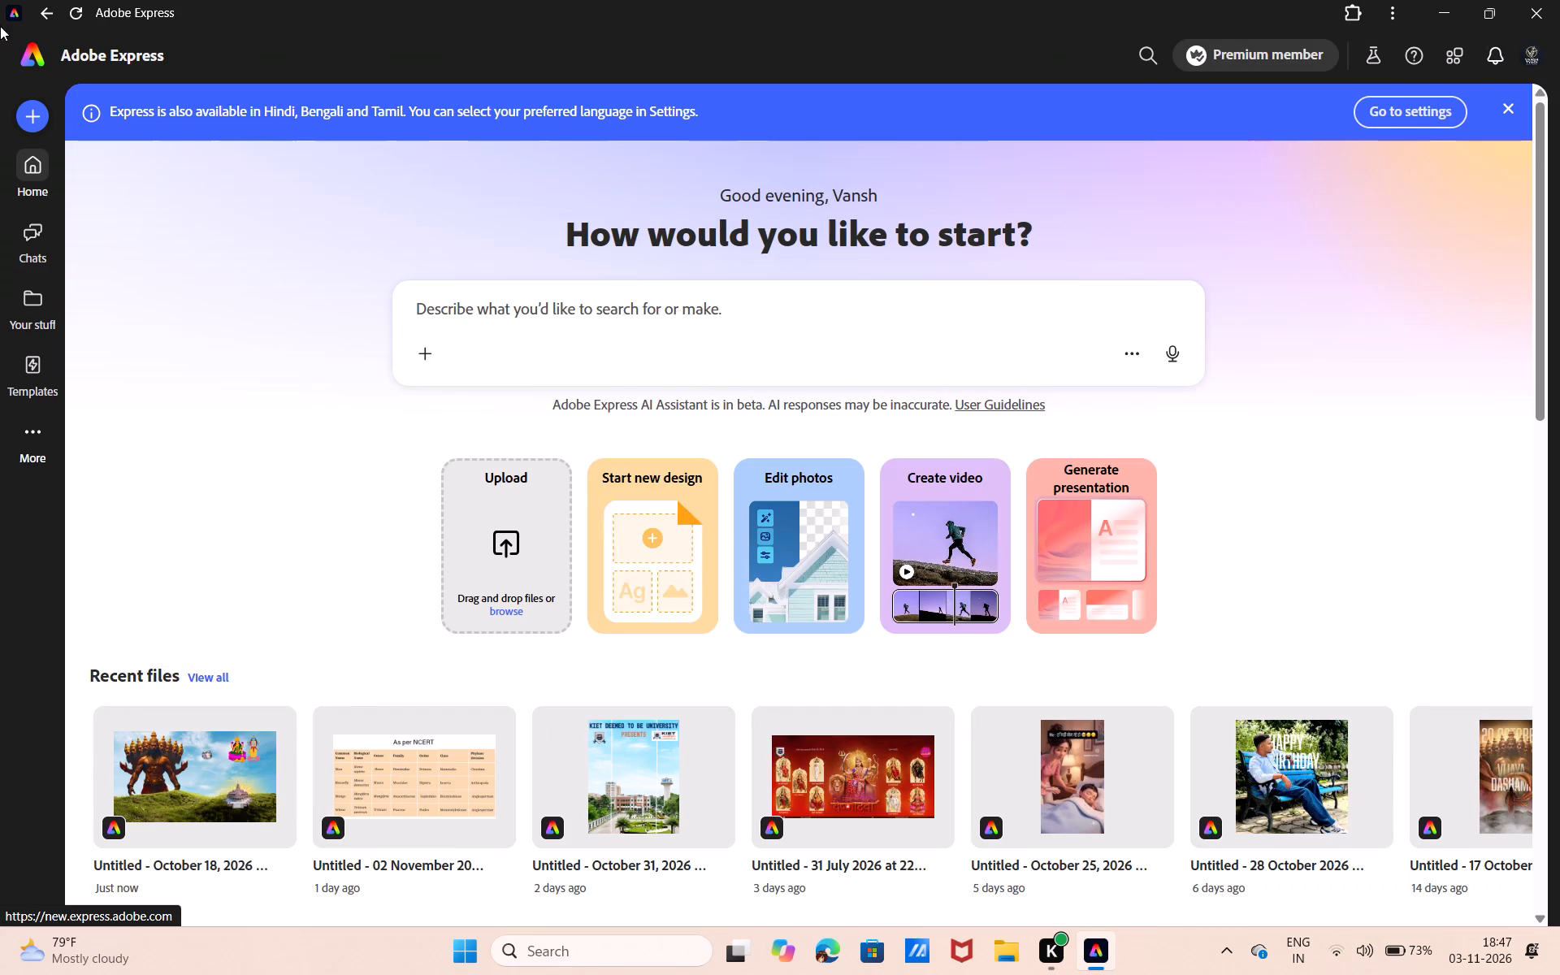
{"action": "double_click", "coordinate": [168, 739]}
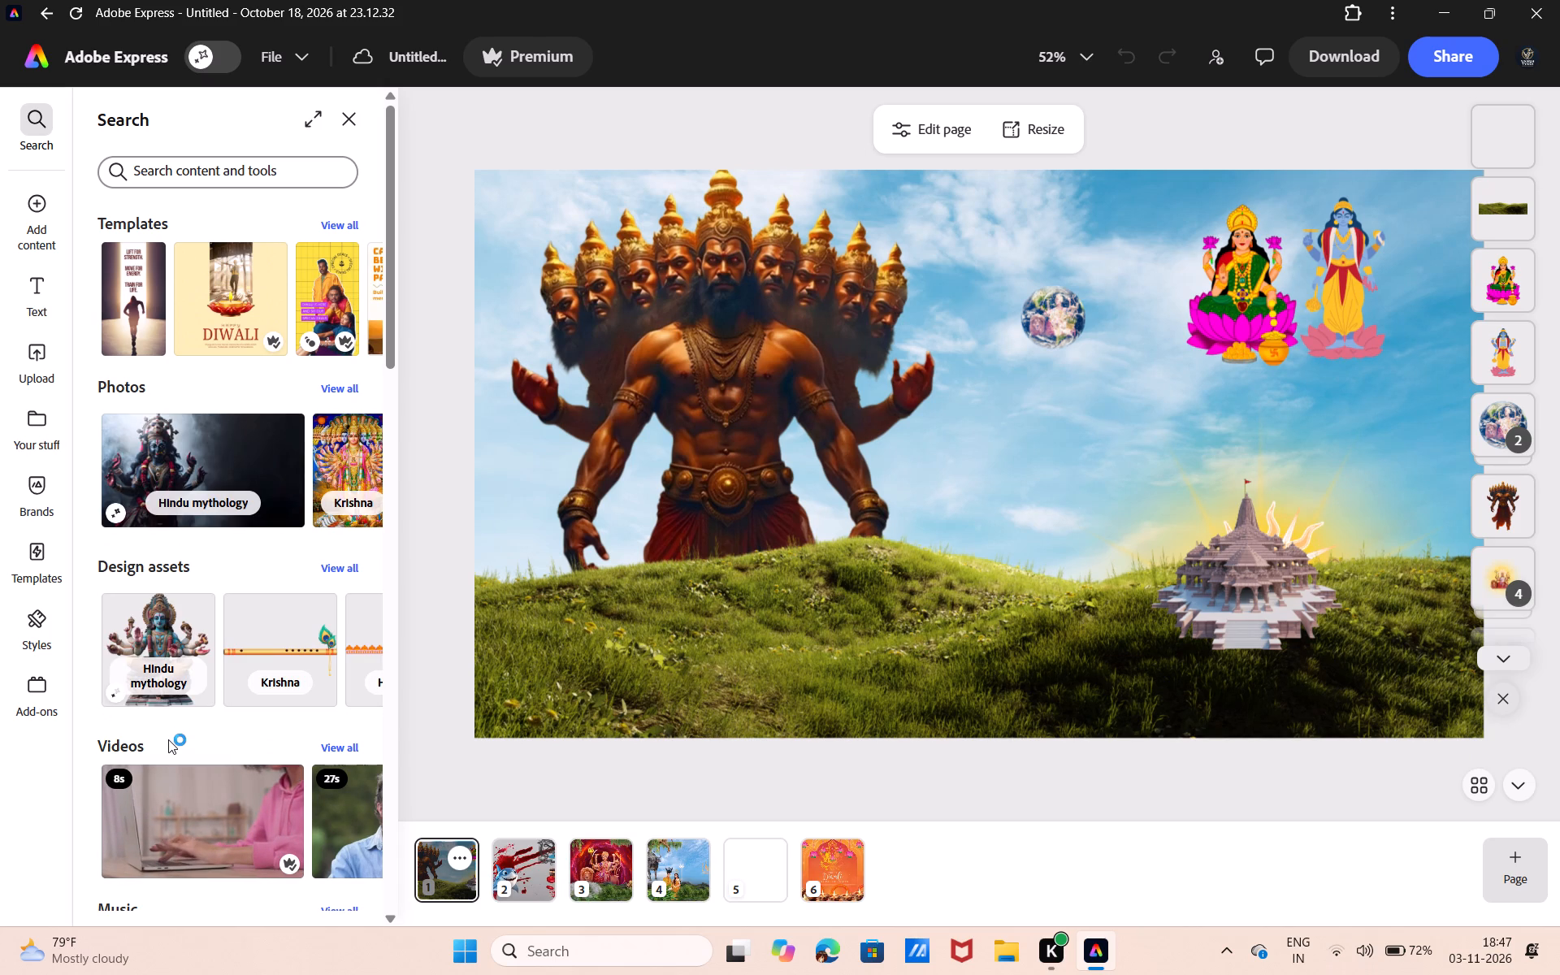
On page 1, reposition the ten-headed figure behind the grassy hill, slightly lower and further left, keeping its heads and torso above the grass.
{"action": "left_click_drag", "start_coordinate": [168, 739], "coordinate": [310, 293]}
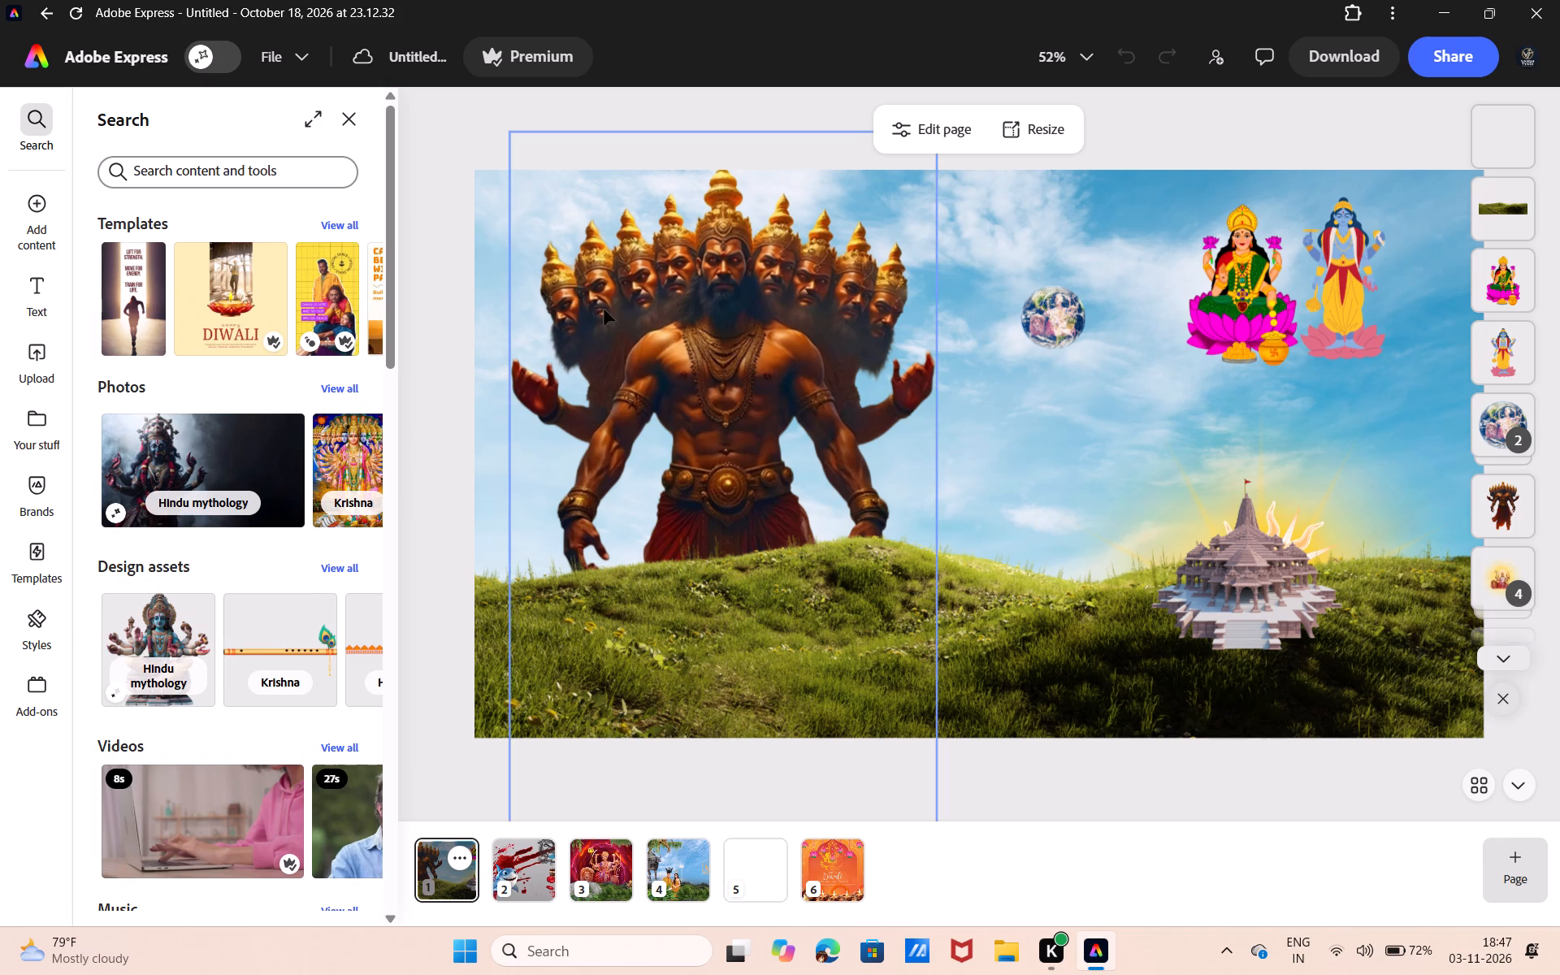
{"action": "left_click_drag", "start_coordinate": [702, 308], "coordinate": [718, 524]}
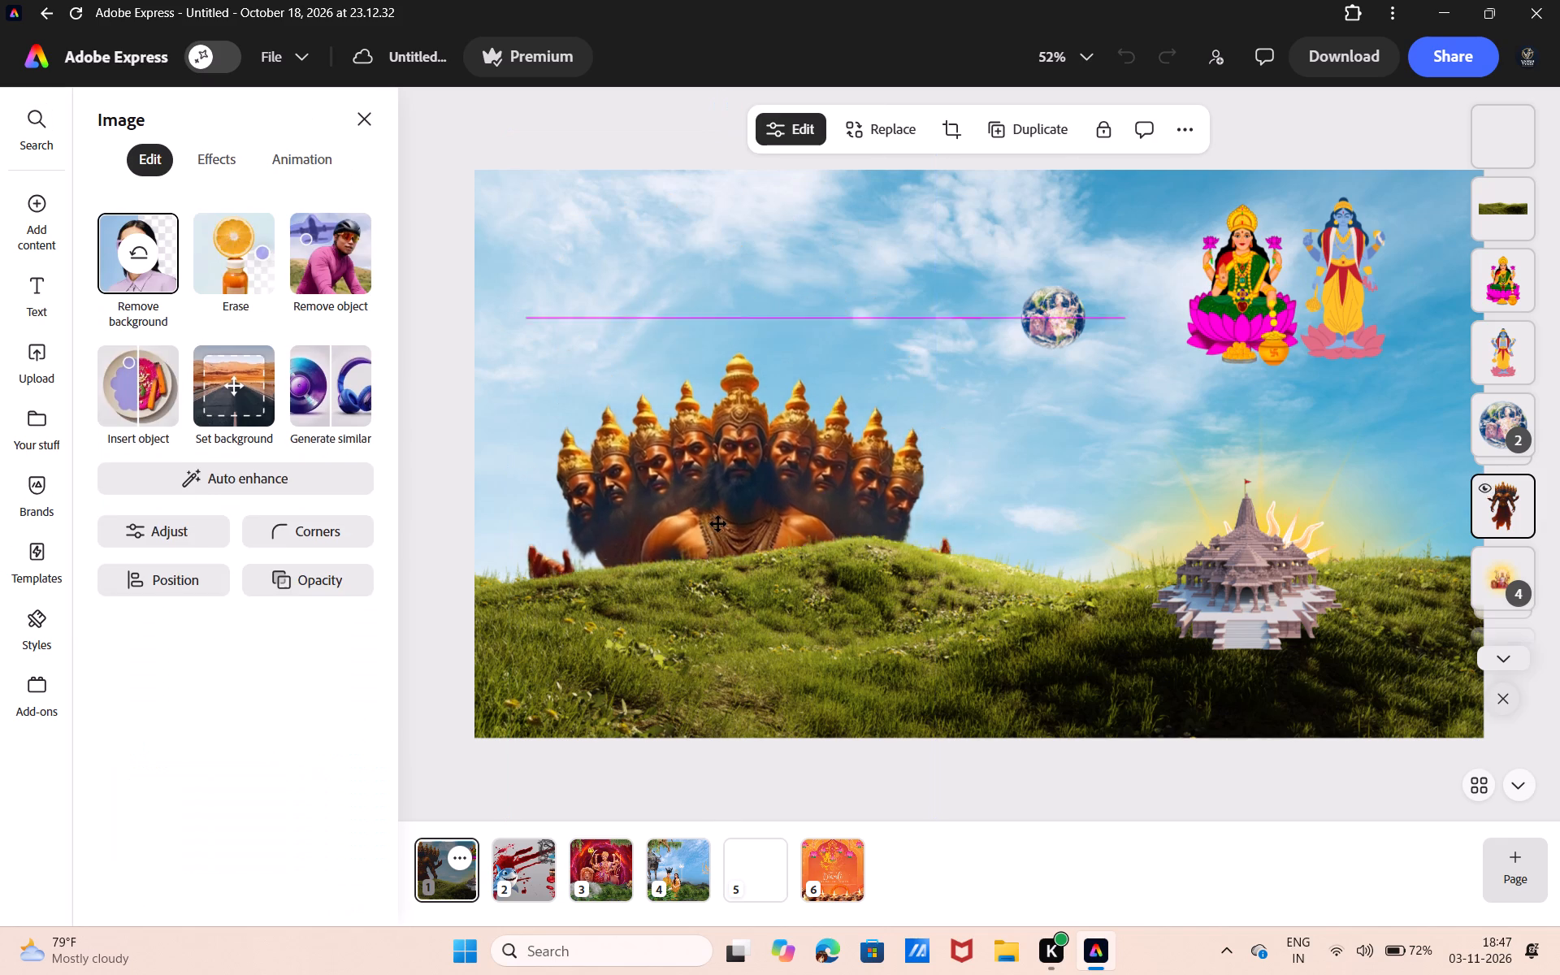
{"action": "left_click_drag", "start_coordinate": [718, 524], "coordinate": [711, 598]}
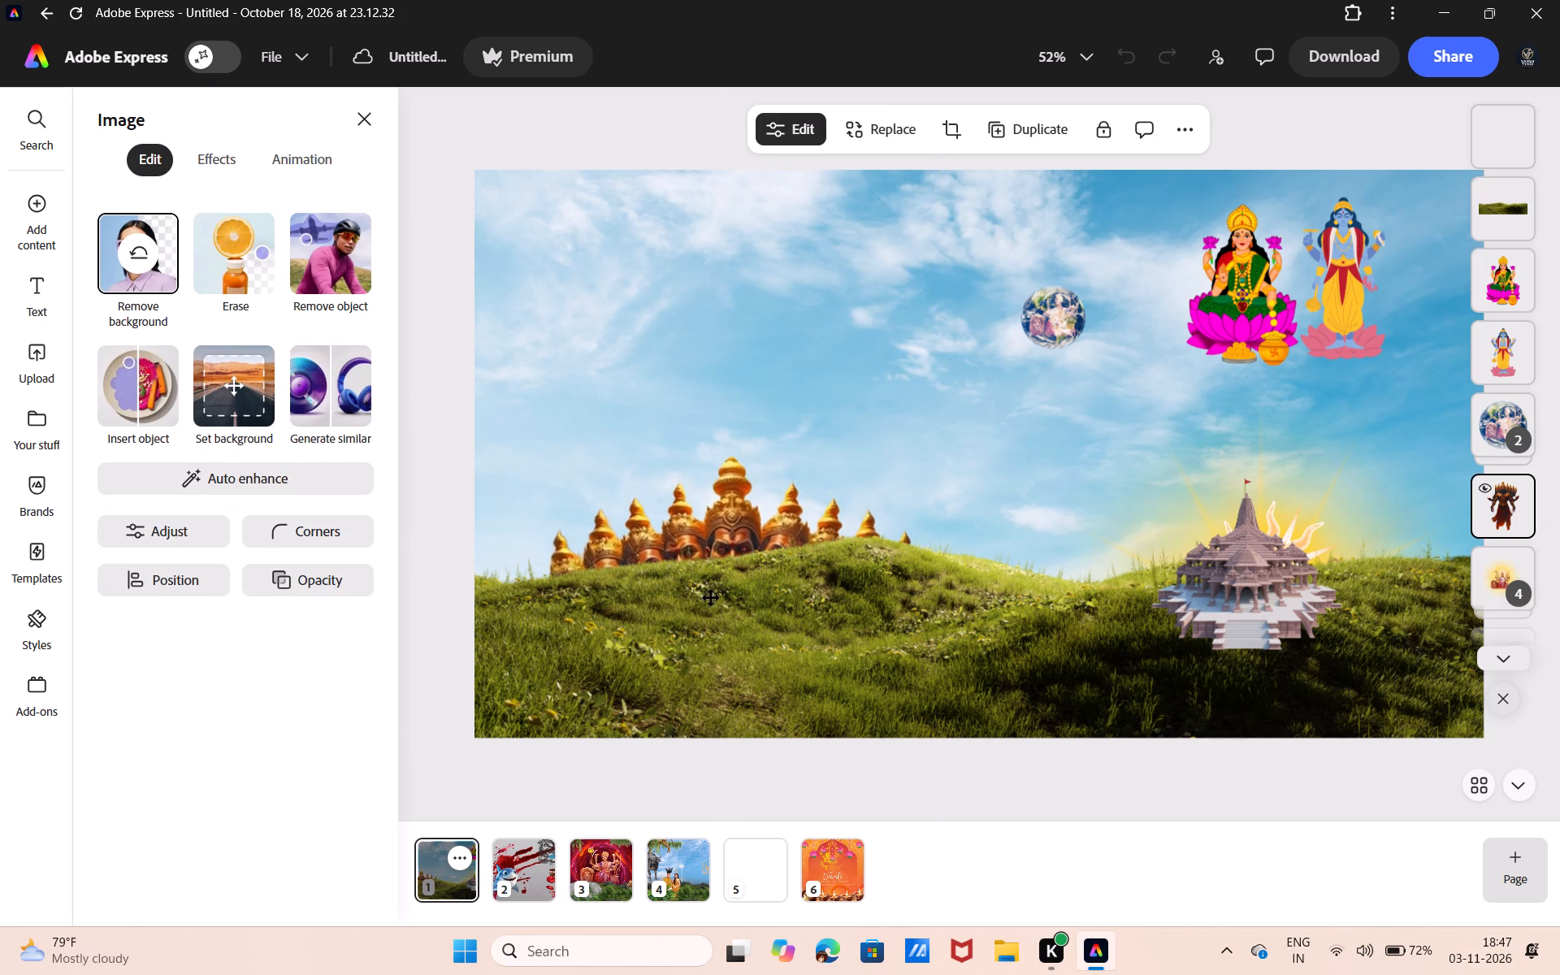
{"action": "left_click_drag", "start_coordinate": [711, 598], "coordinate": [710, 486]}
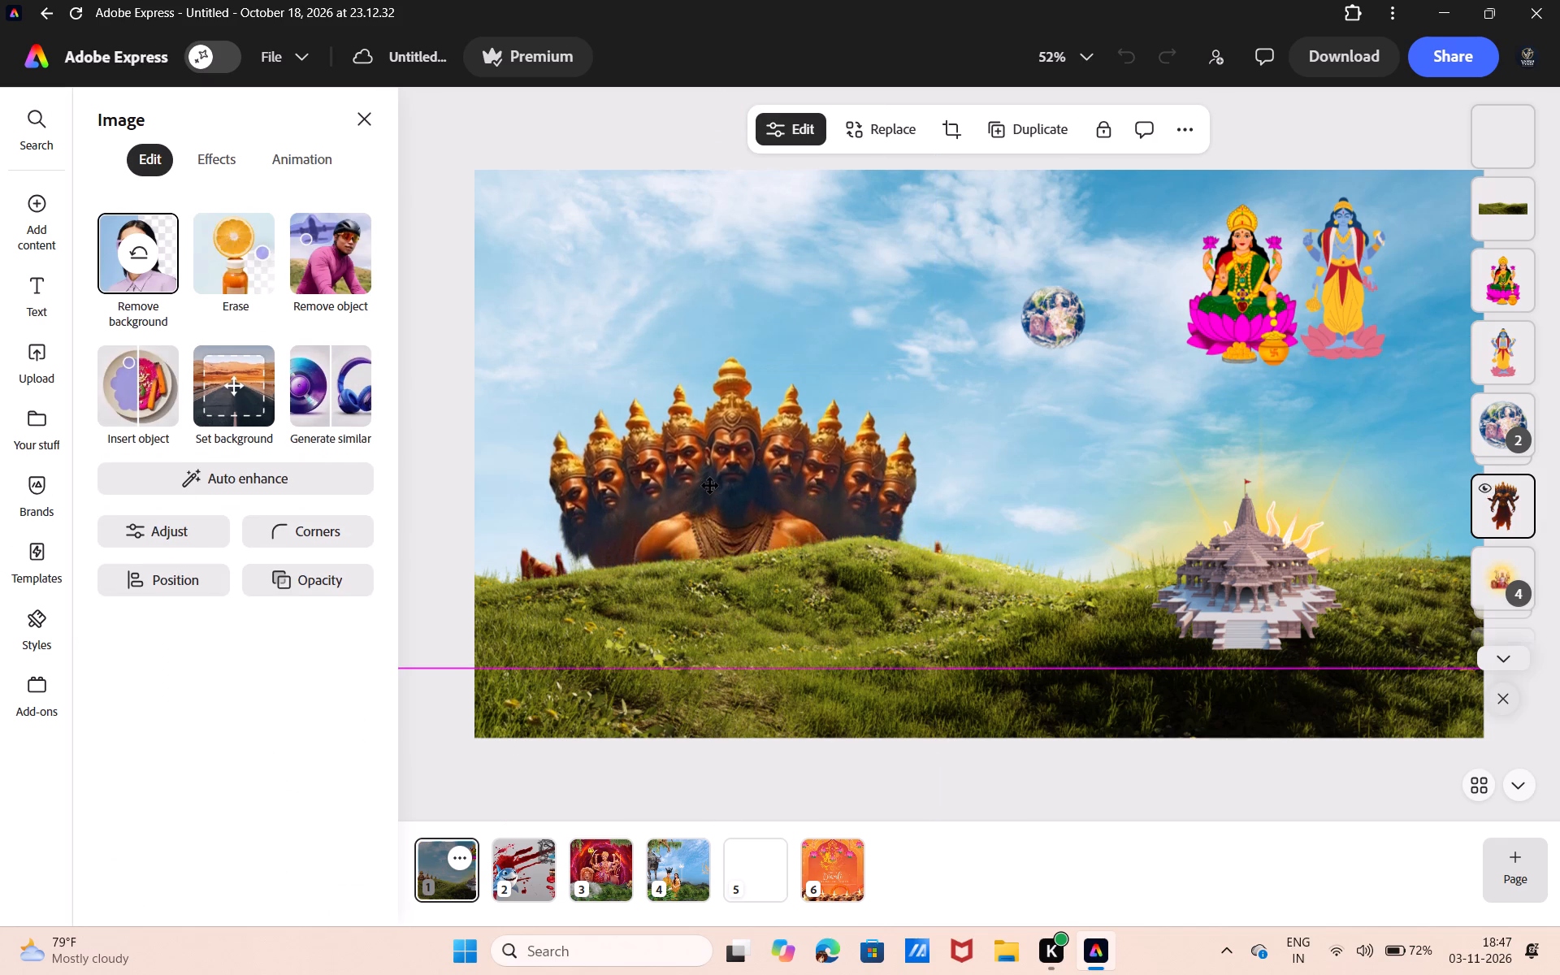
{"action": "left_click_drag", "start_coordinate": [710, 486], "coordinate": [652, 116]}
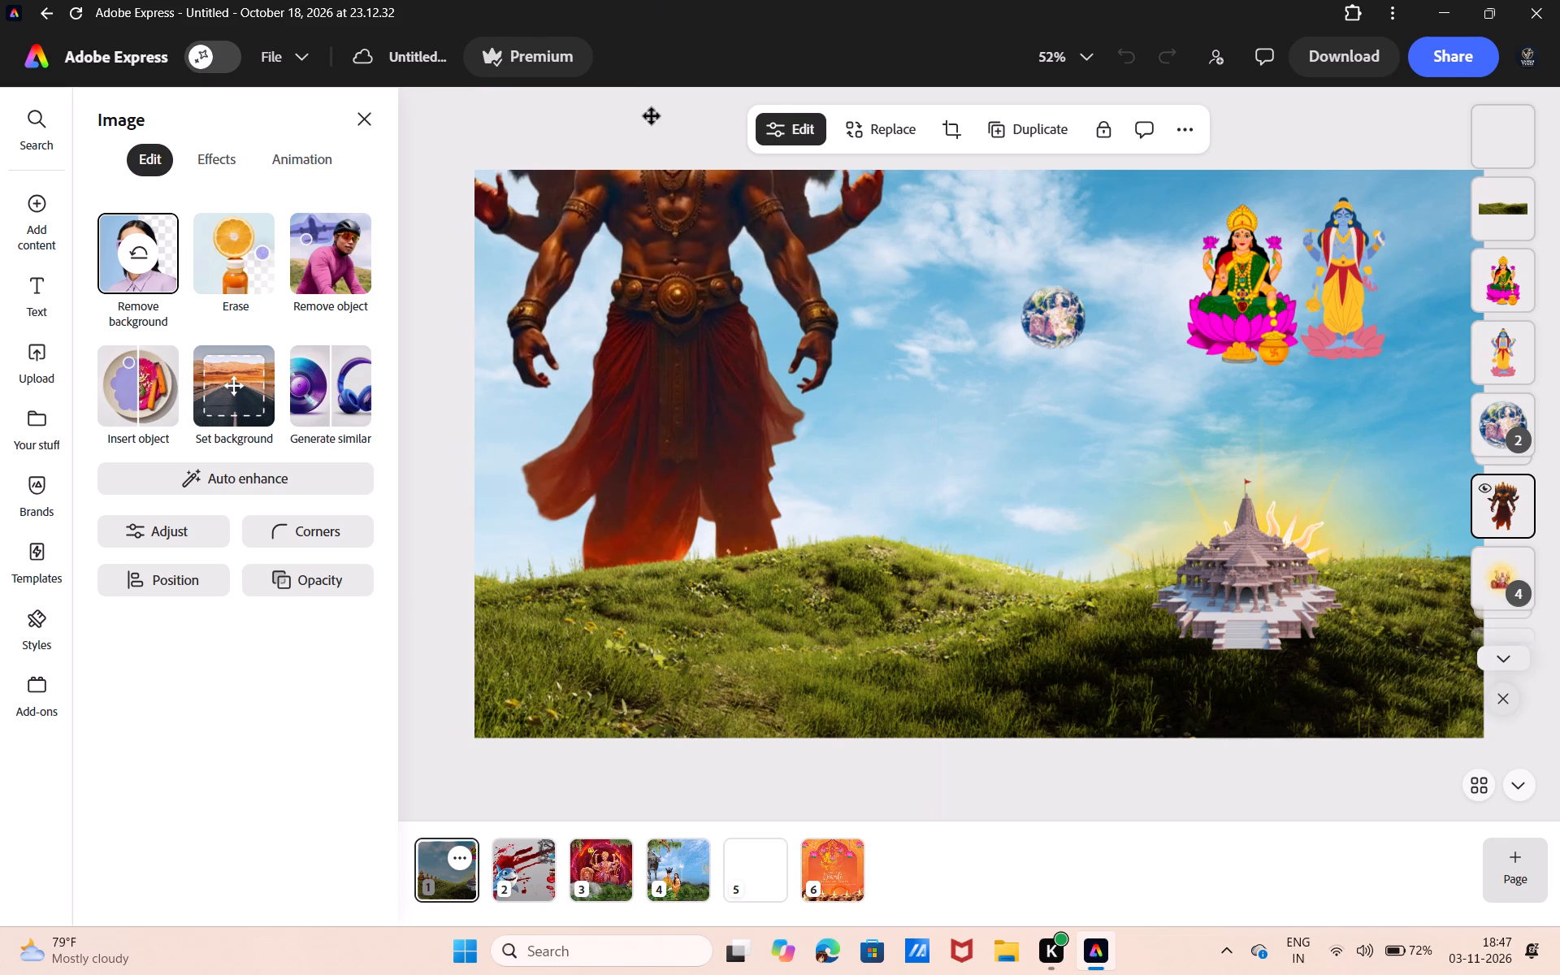
{"action": "left_click_drag", "start_coordinate": [652, 116], "coordinate": [688, 333]}
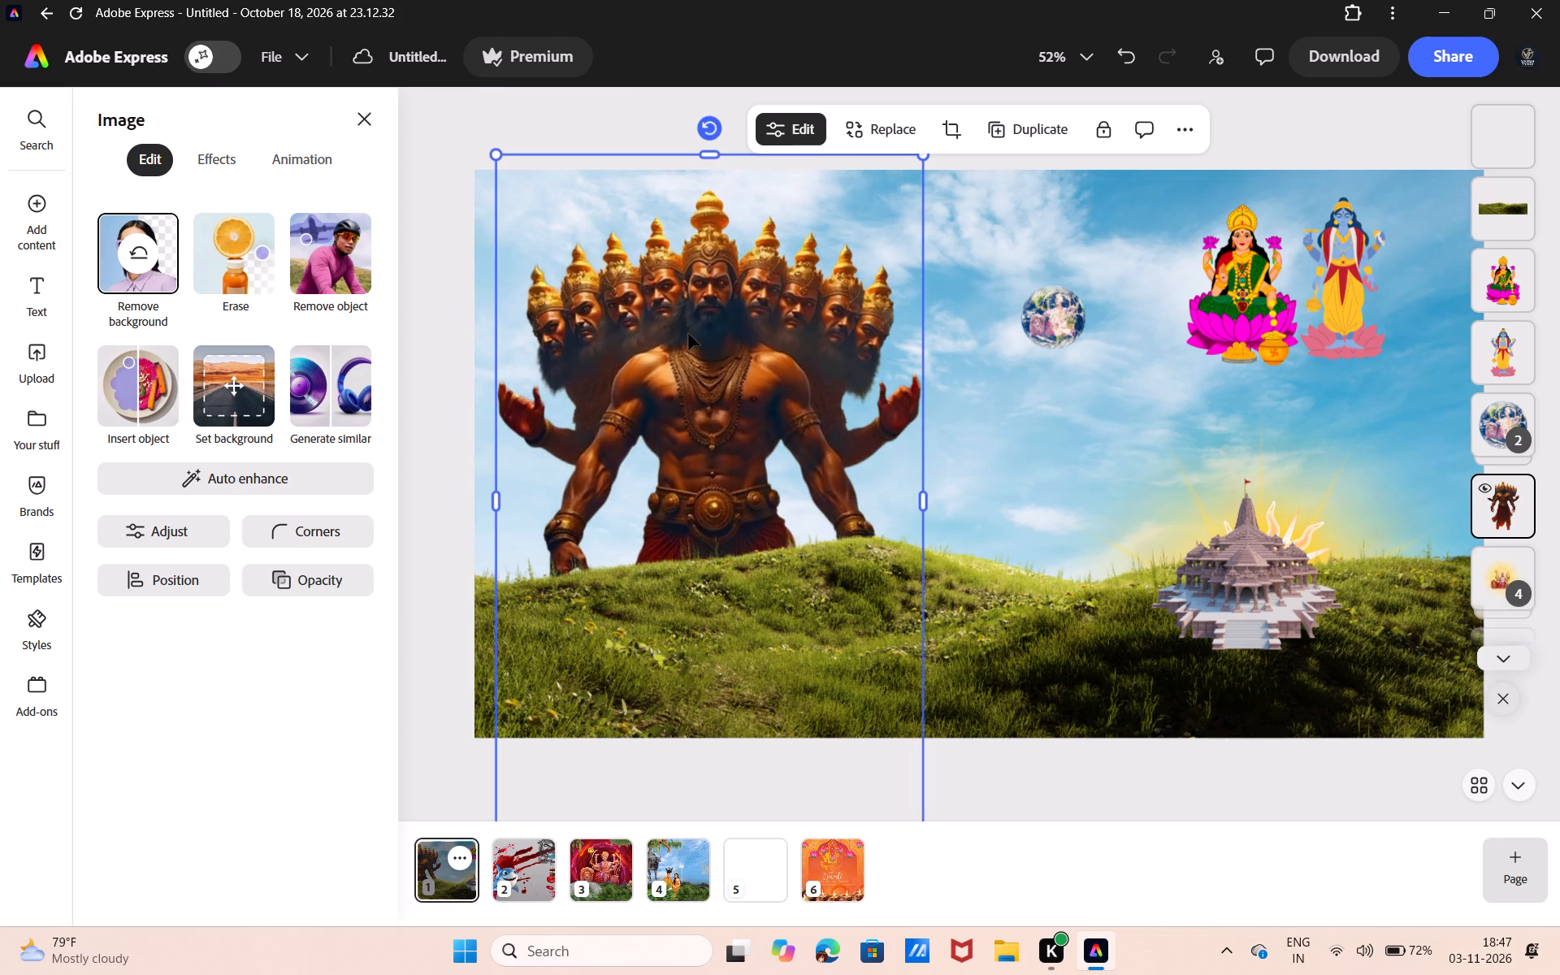
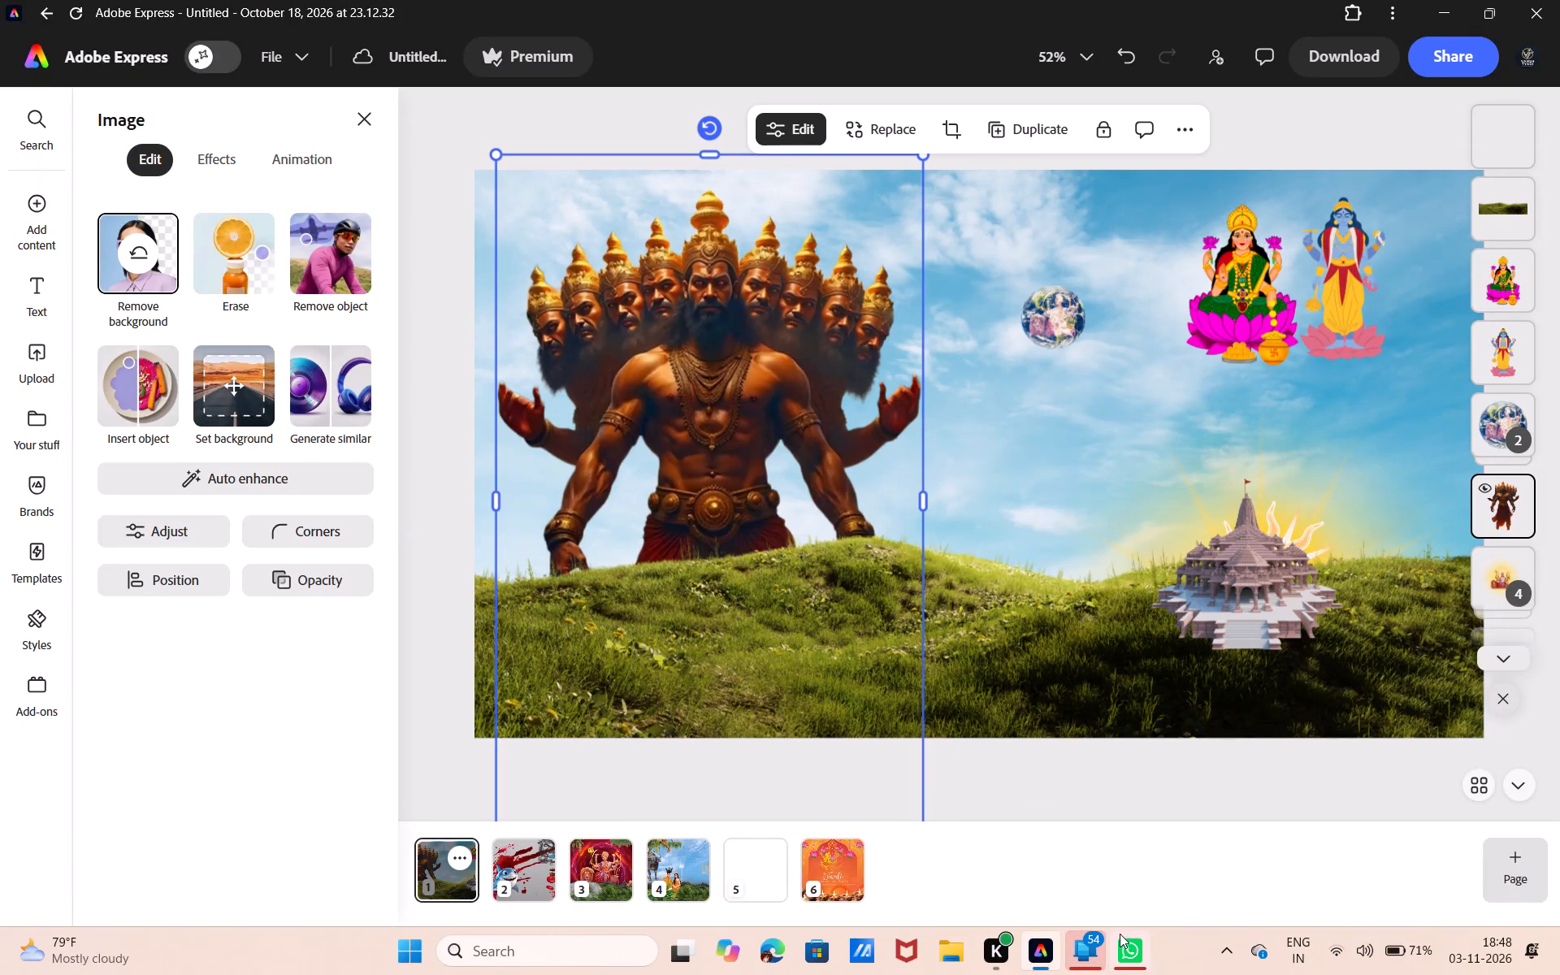
Close the WhatsApp and Phone Link windows that are open in the background.
{"action": "left_click", "coordinate": [1163, 769]}
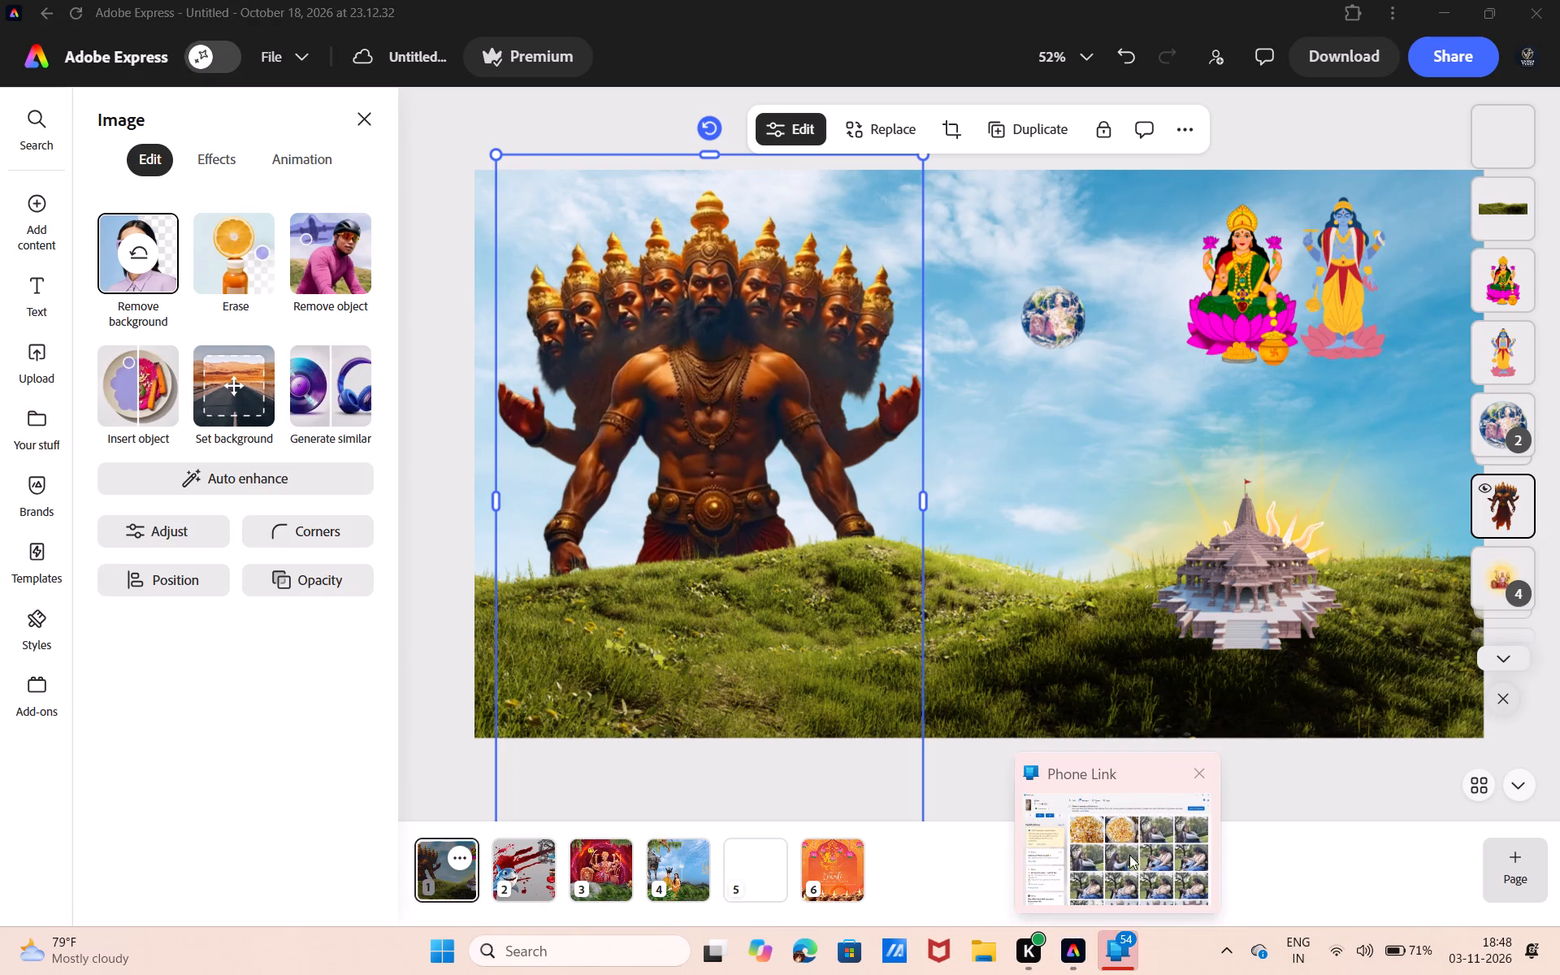
{"action": "left_click", "coordinate": [1202, 774]}
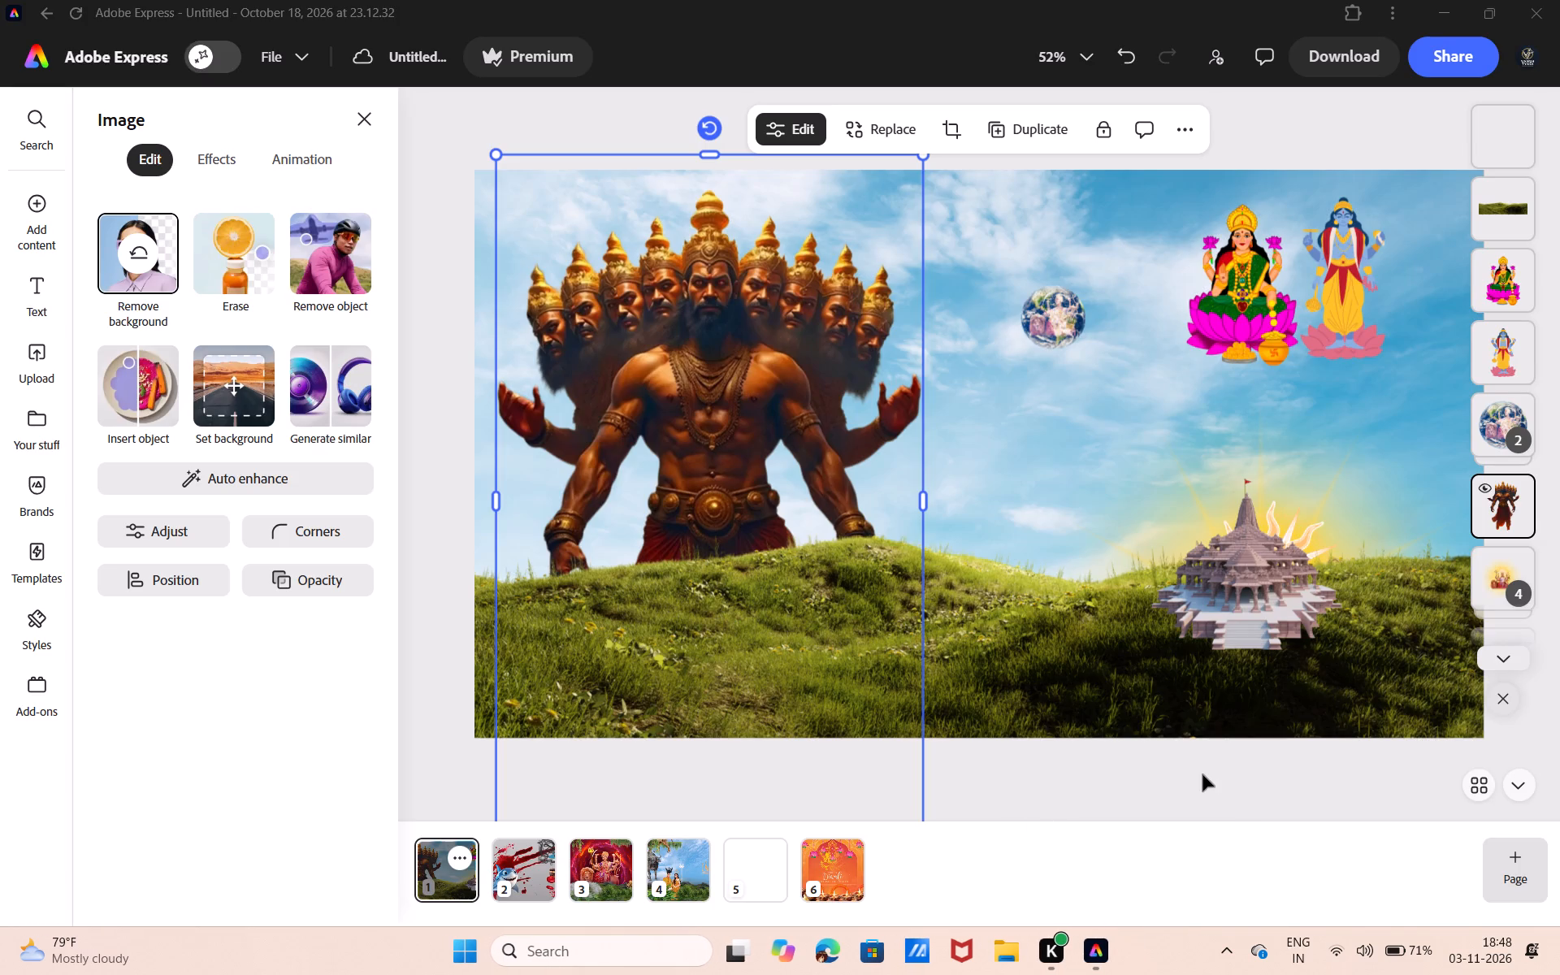
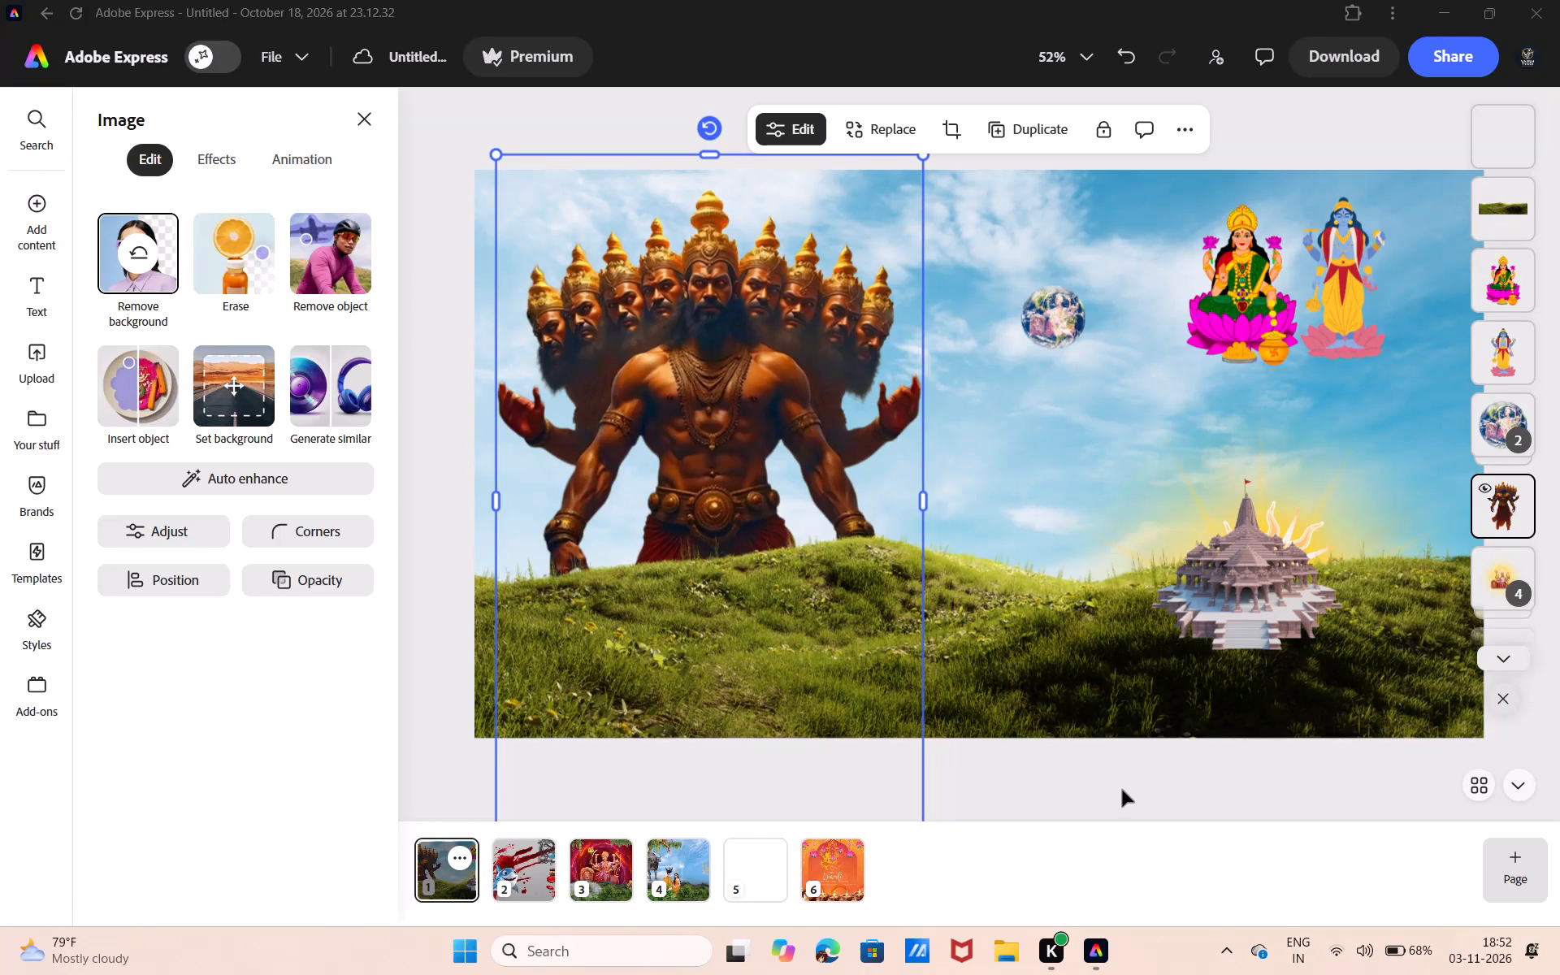
Reposition the ten-headed figure slightly toward the page centre, rising from behind the grassy hill with its crown in the upper sky.
{"action": "left_click_drag", "start_coordinate": [860, 448], "coordinate": [878, 630]}
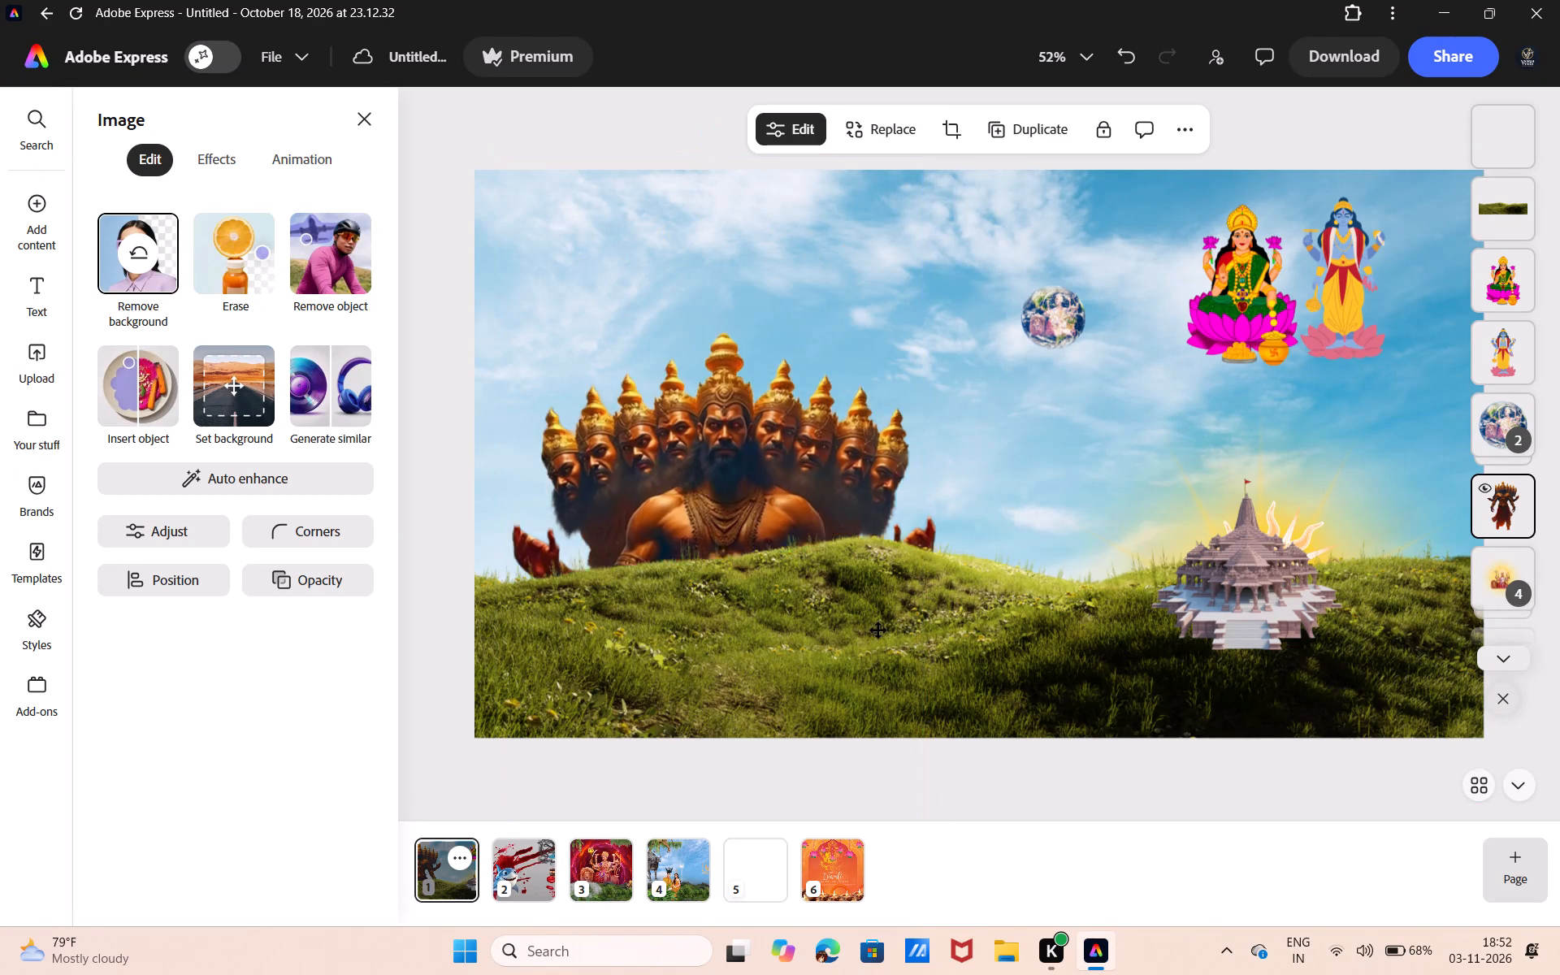
{"action": "left_click_drag", "start_coordinate": [878, 630], "coordinate": [907, 680]}
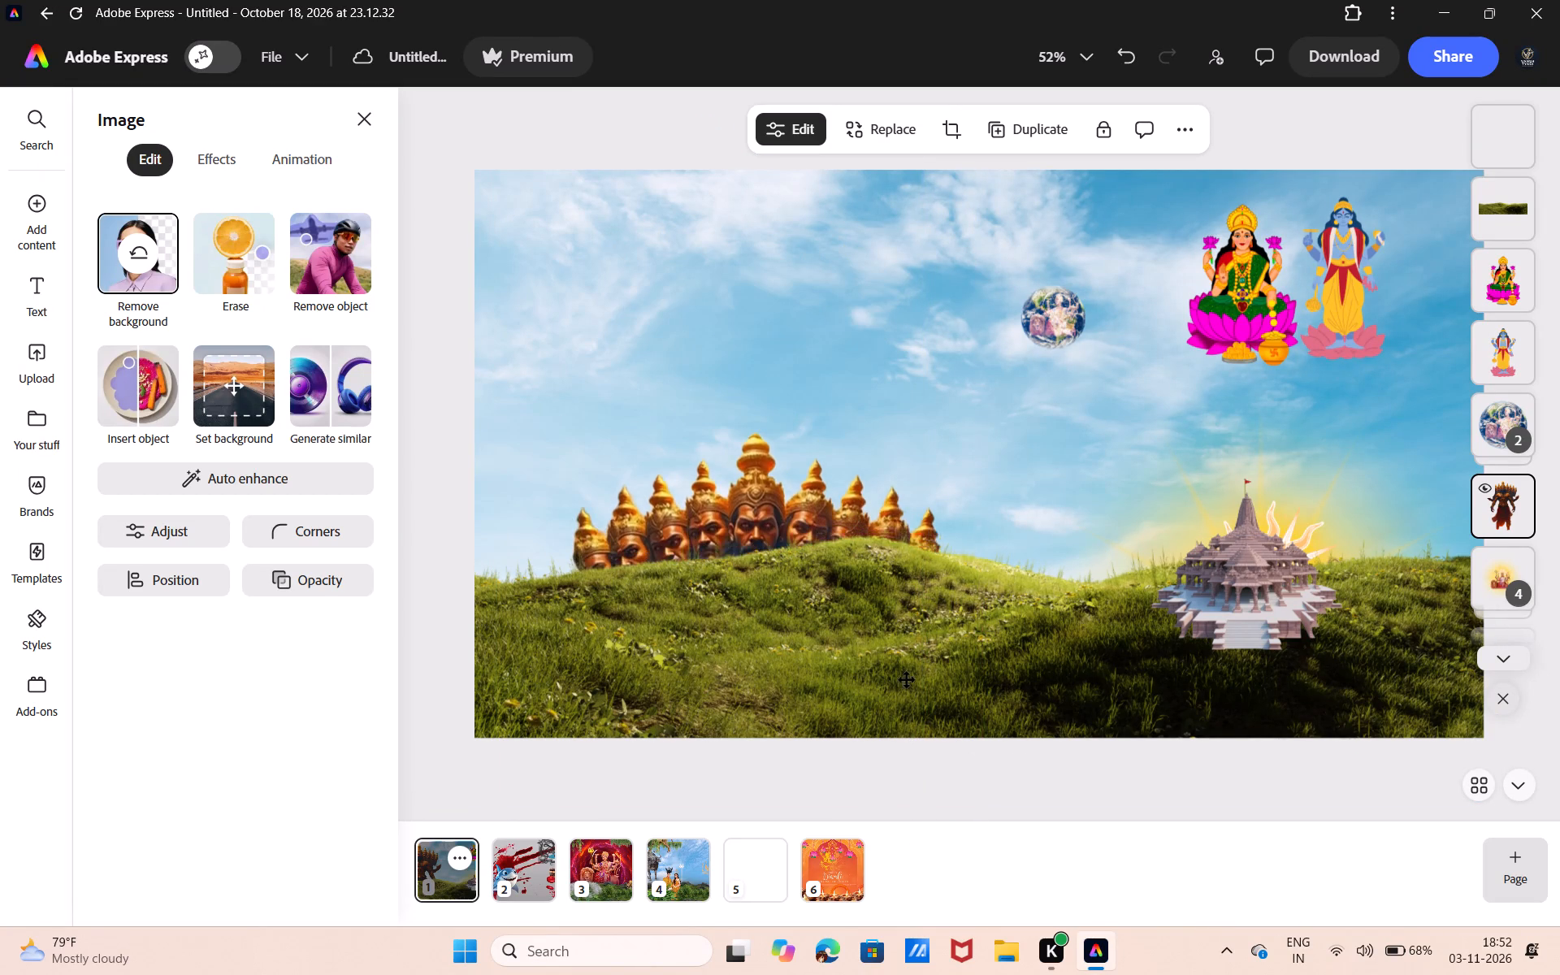
{"action": "left_click_drag", "start_coordinate": [907, 680], "coordinate": [905, 559]}
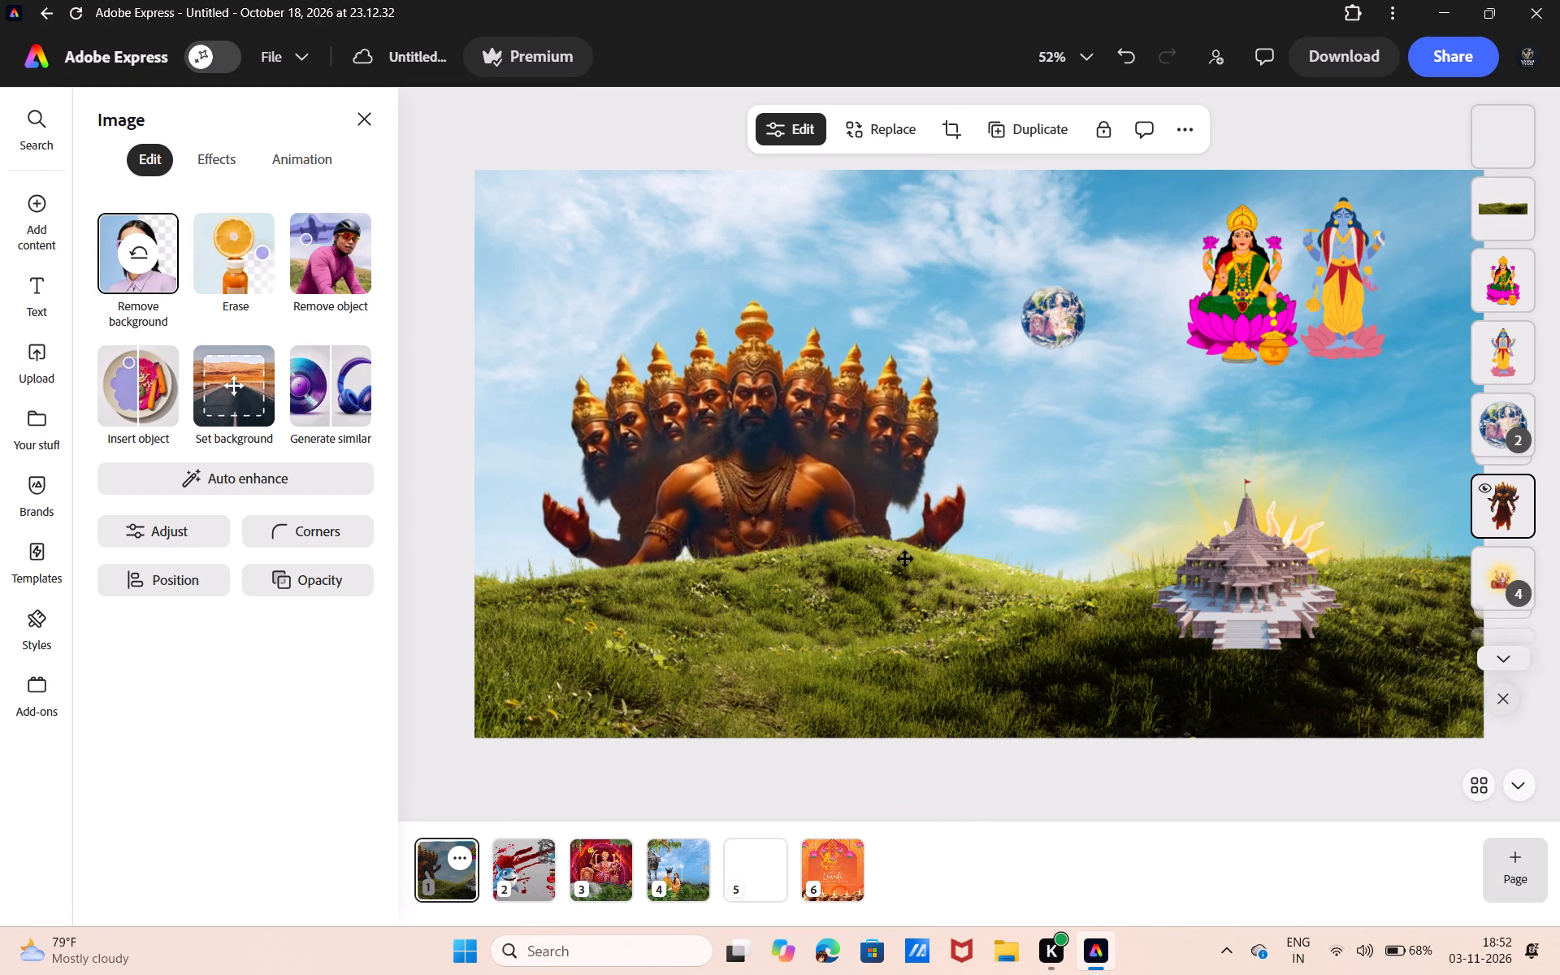
{"action": "left_click_drag", "start_coordinate": [905, 559], "coordinate": [911, 560]}
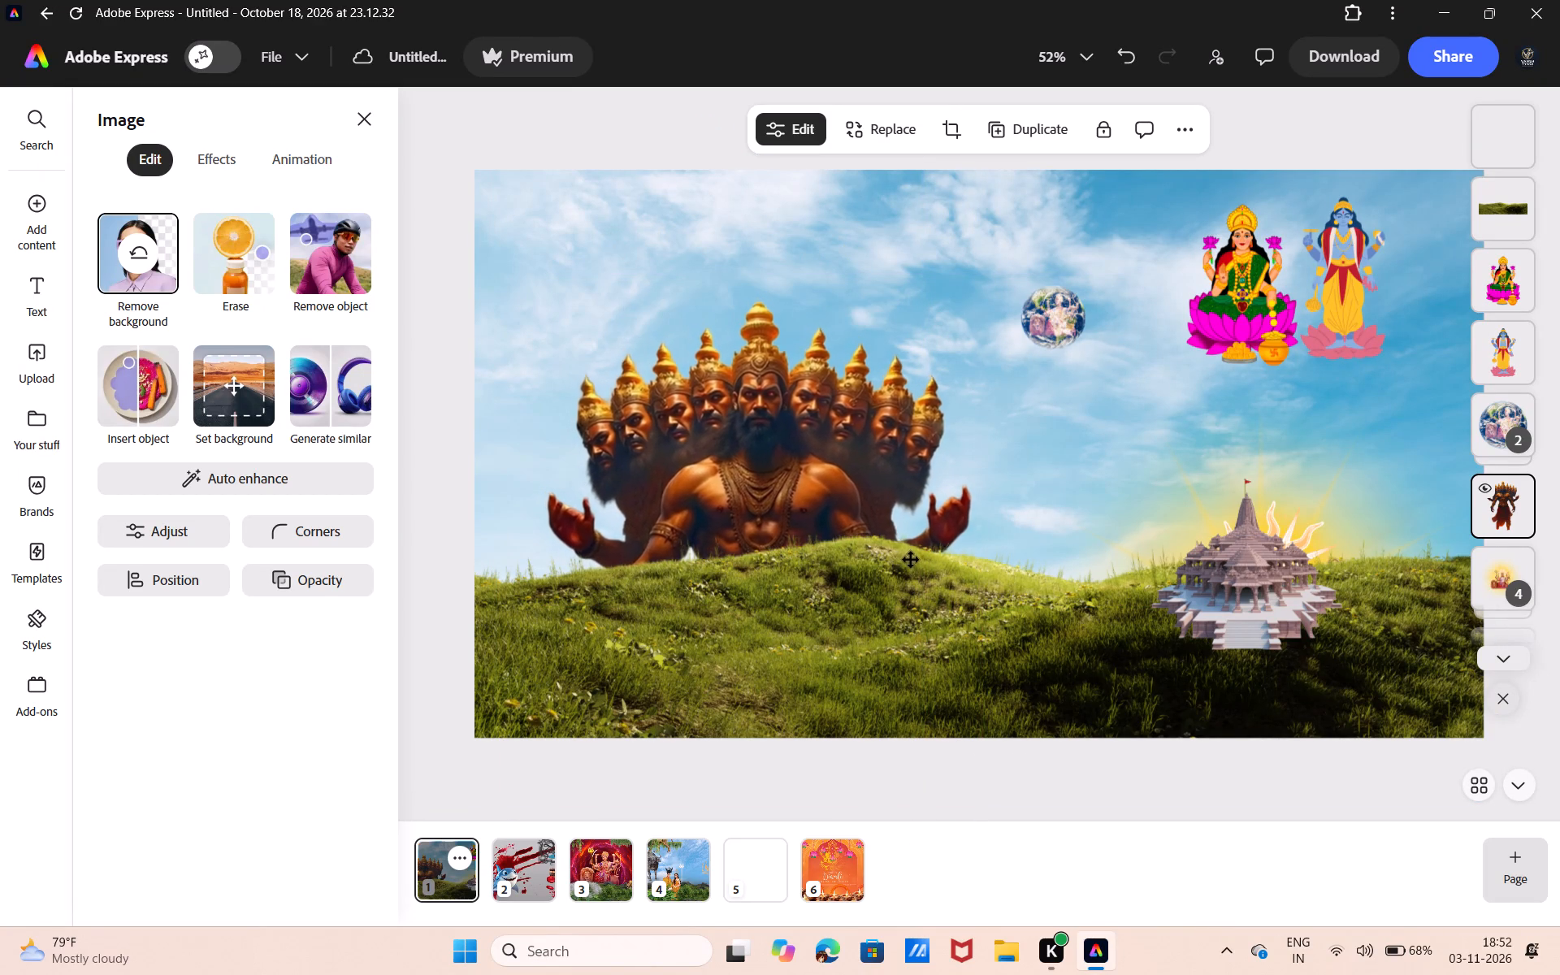
{"action": "left_click_drag", "start_coordinate": [911, 560], "coordinate": [911, 562]}
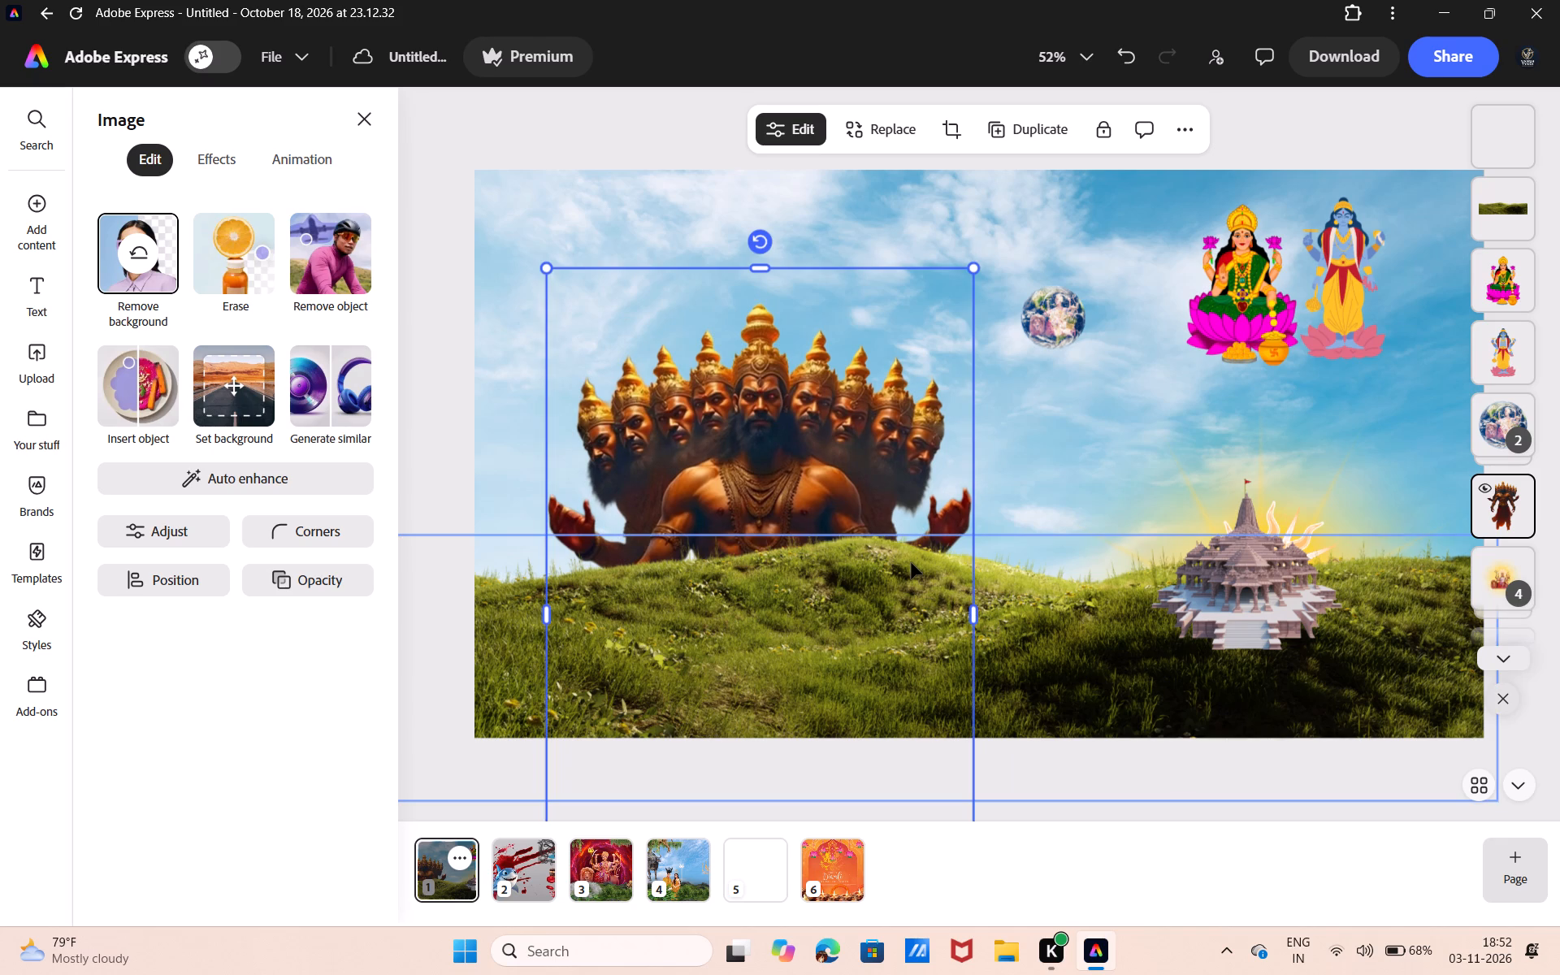
{"action": "left_click_drag", "start_coordinate": [900, 422], "coordinate": [881, 291]}
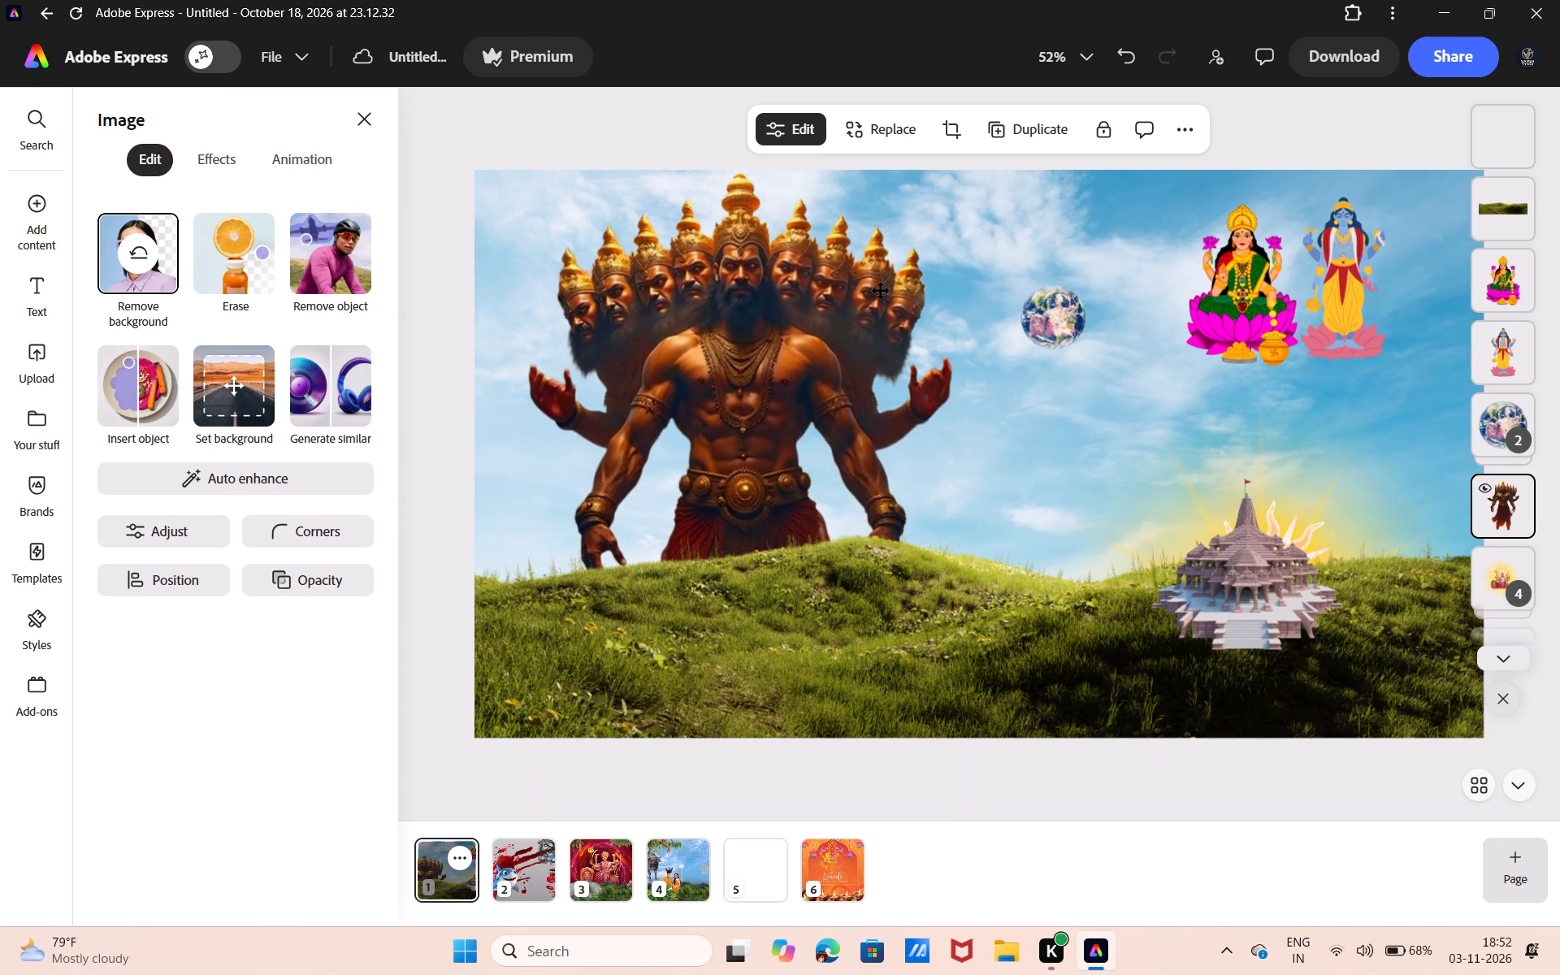
{"action": "left_click_drag", "start_coordinate": [881, 291], "coordinate": [879, 314]}
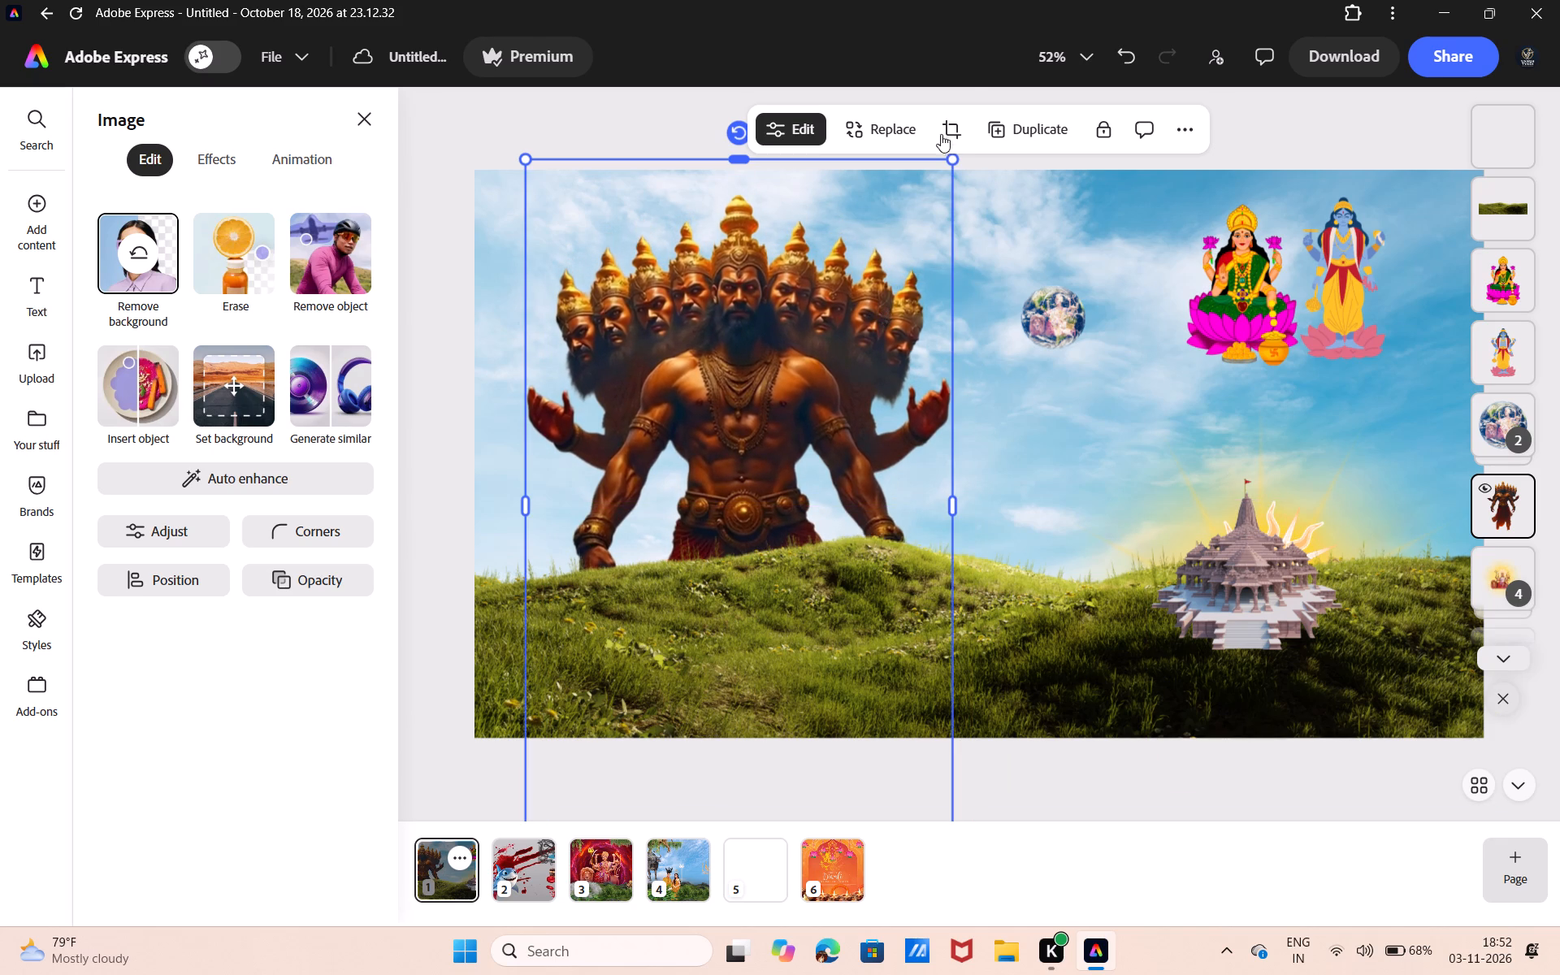
Duplicate the ten-headed figure, shrink the copy to about half size and place it over the large figure's torso.
{"action": "left_click", "coordinate": [1007, 144]}
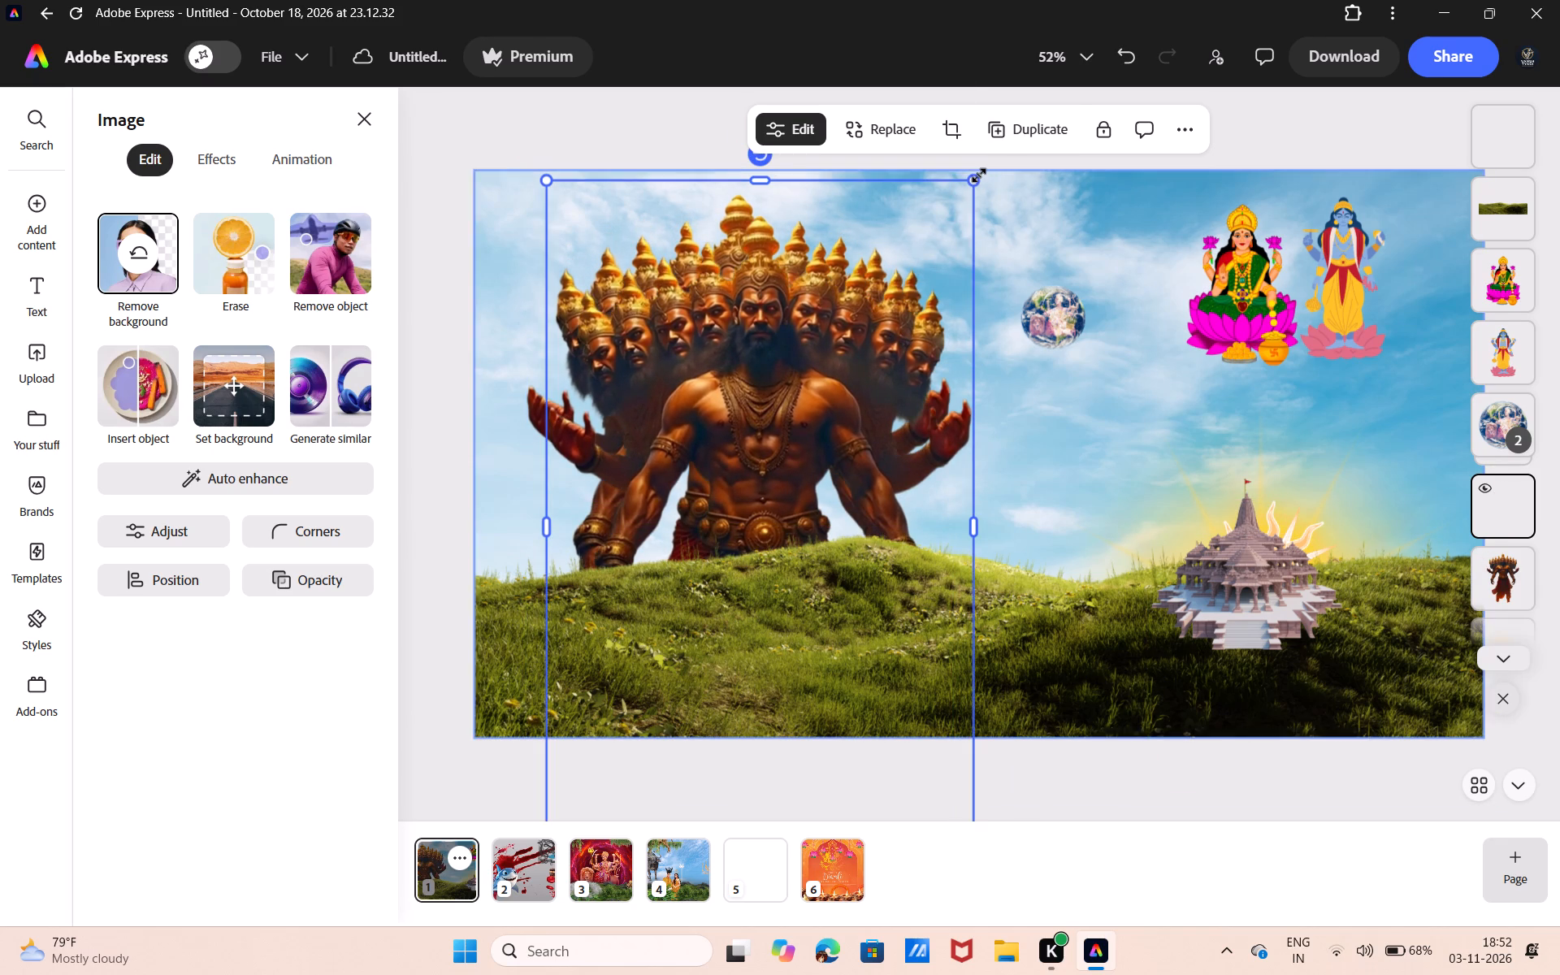
{"action": "left_click_drag", "start_coordinate": [977, 176], "coordinate": [822, 544]}
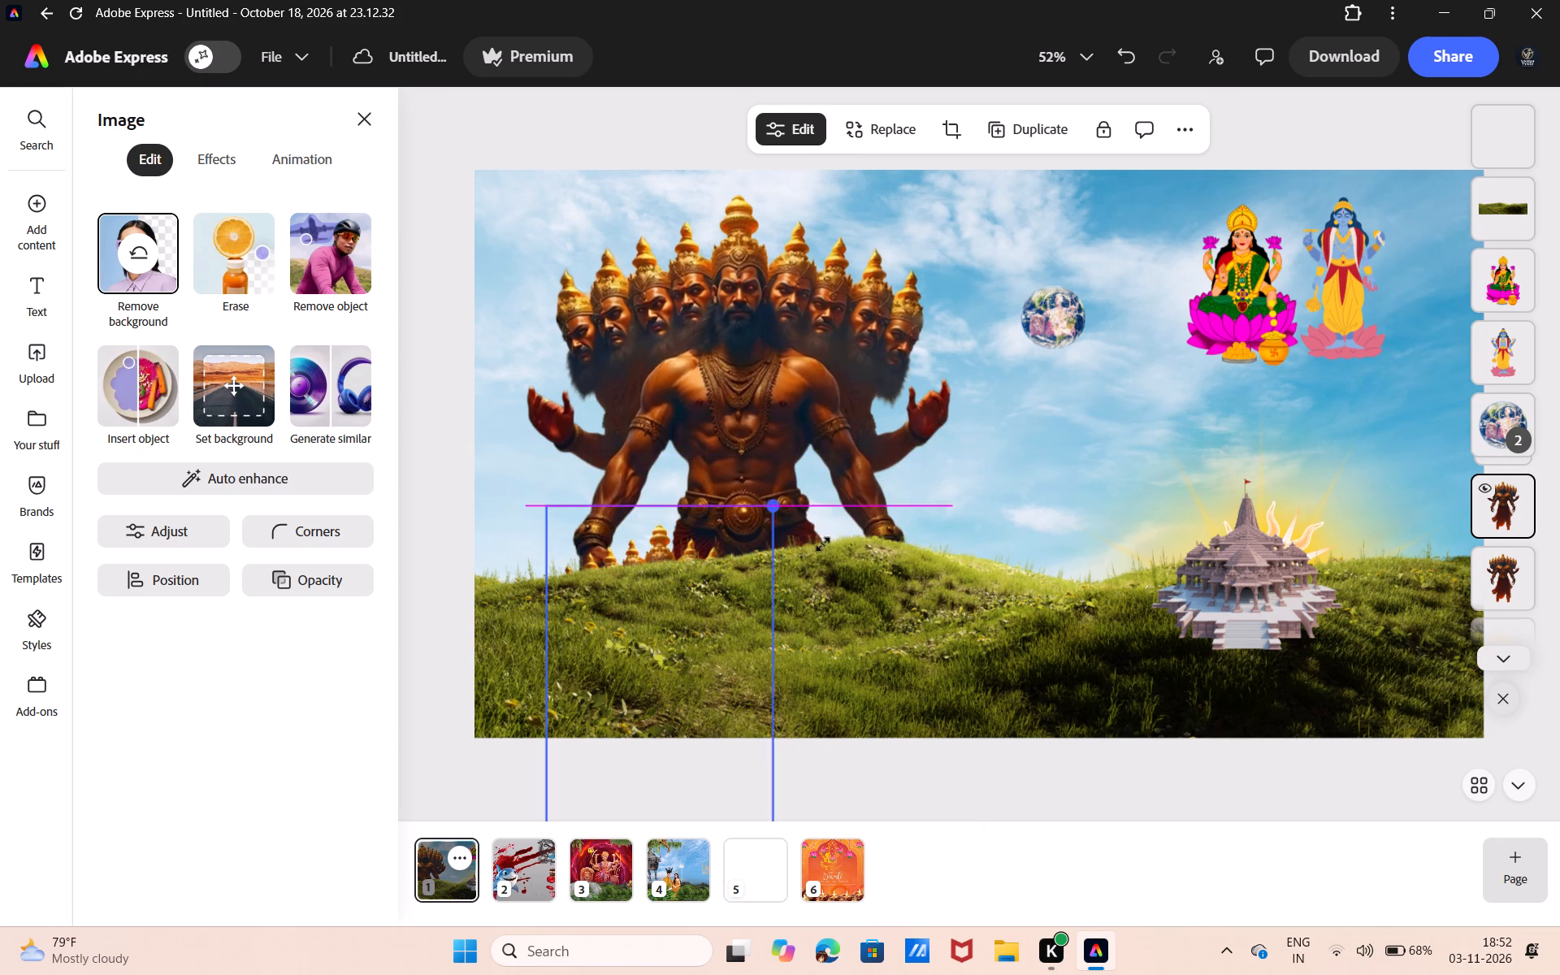
{"action": "left_click_drag", "start_coordinate": [822, 544], "coordinate": [821, 544]}
{"action": "left_click_drag", "start_coordinate": [694, 572], "coordinate": [791, 417]}
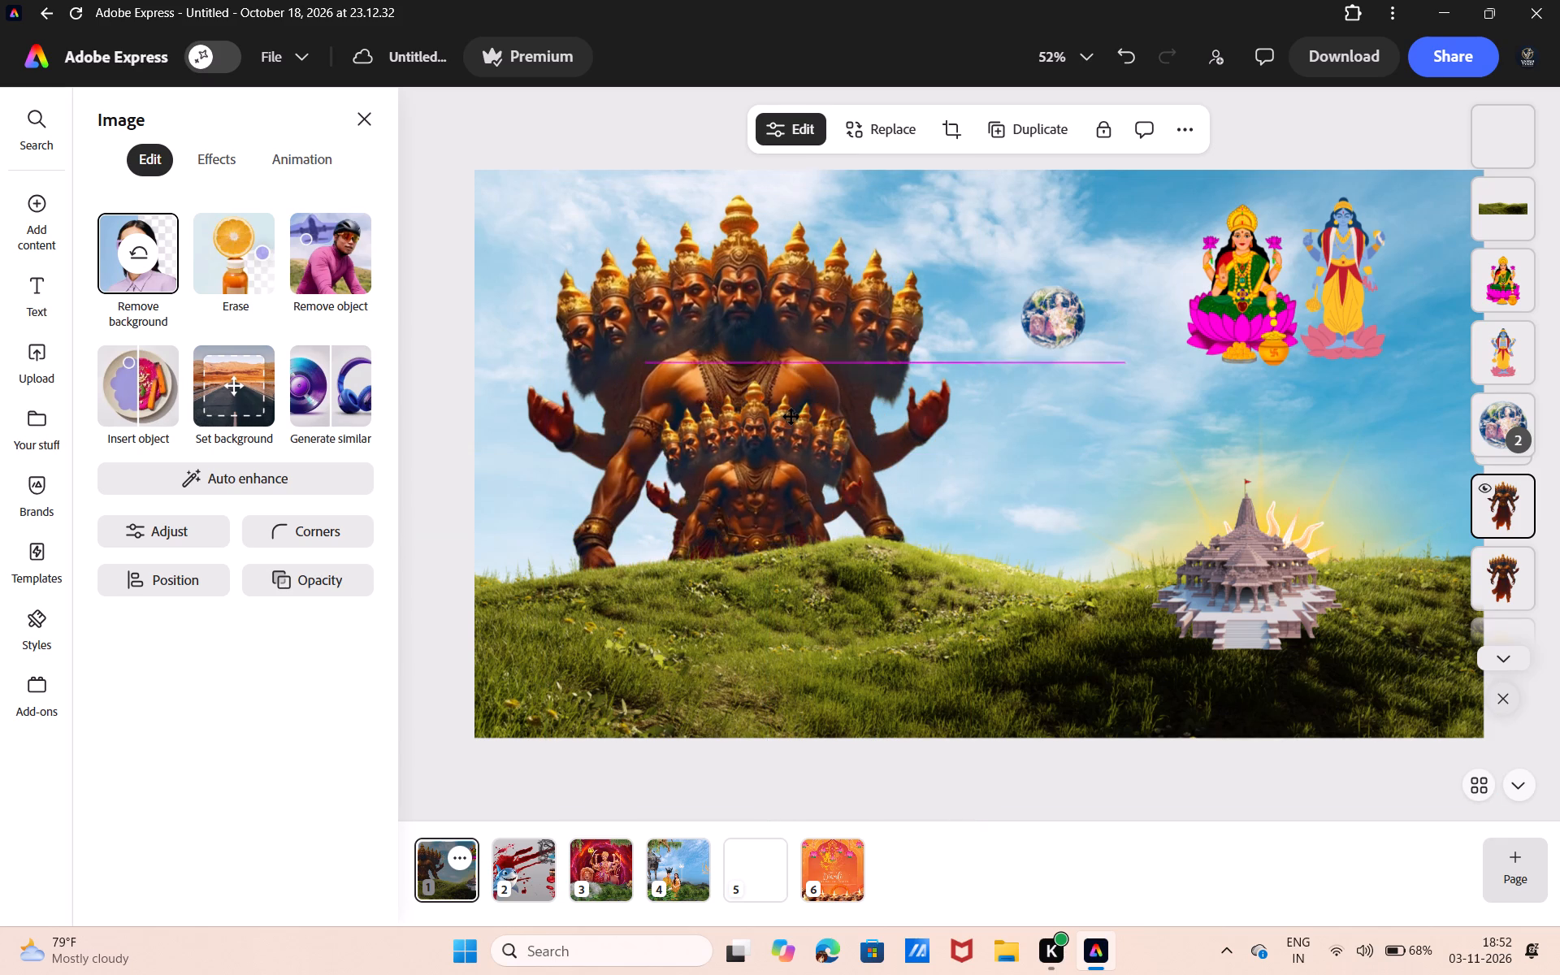
{"action": "left_click_drag", "start_coordinate": [791, 417], "coordinate": [787, 417]}
Bring the copied figure in front of the grass layer, shrink it further and centre it on the large figure, feet on the hilltop.
{"action": "left_click_drag", "start_coordinate": [1500, 509], "coordinate": [1467, 164]}
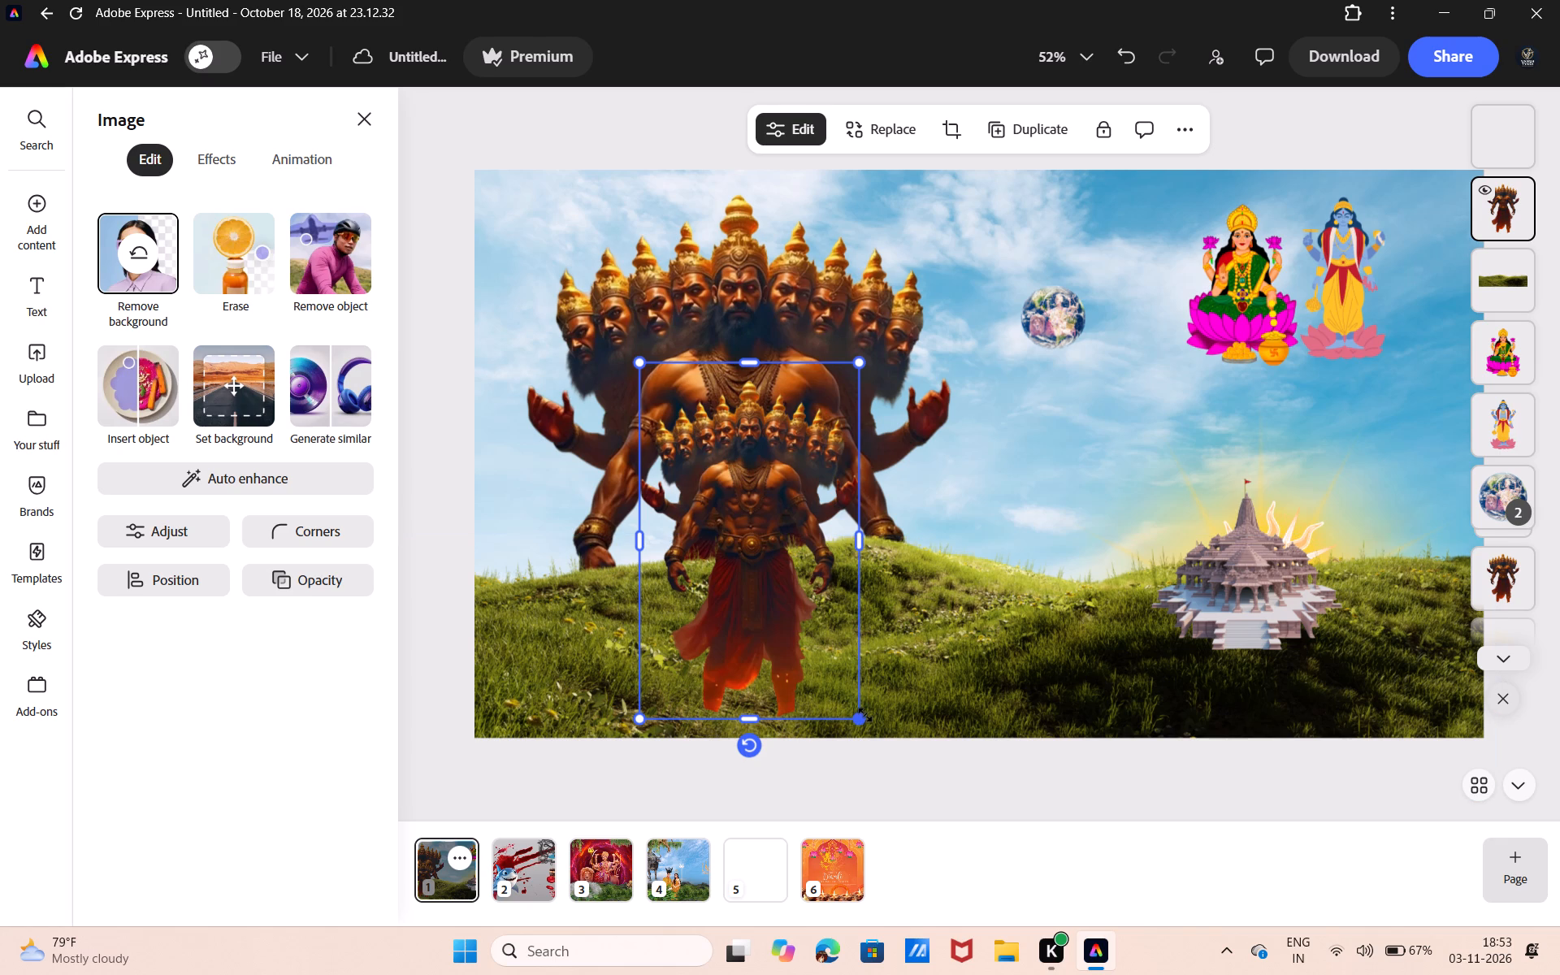
{"action": "left_click_drag", "start_coordinate": [864, 714], "coordinate": [817, 529]}
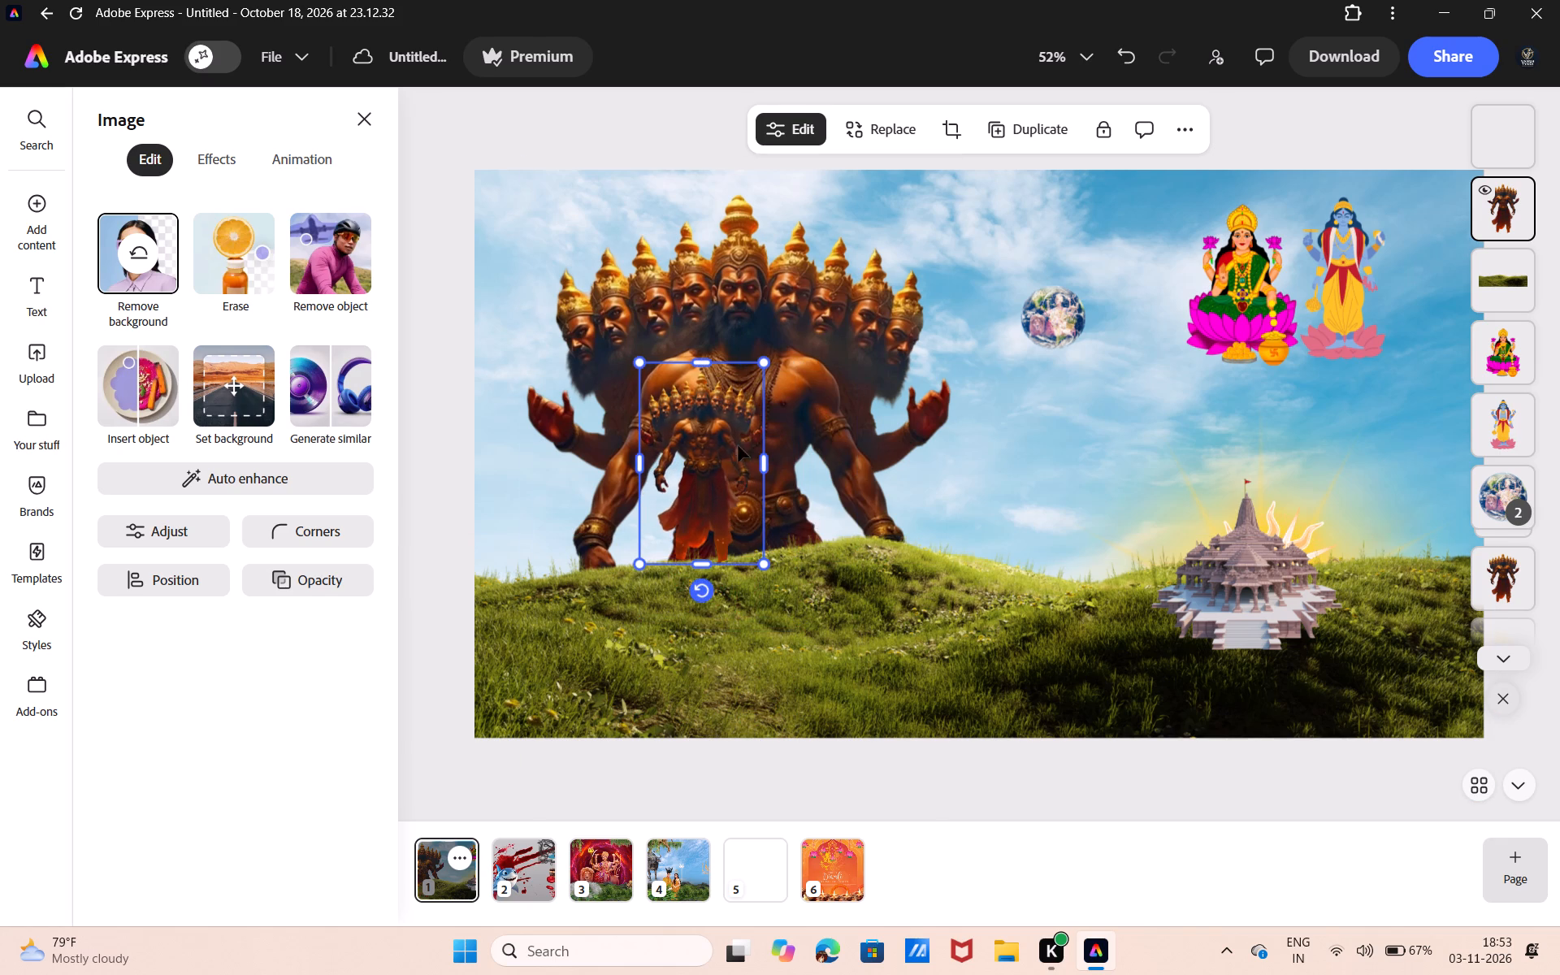
{"action": "left_click_drag", "start_coordinate": [731, 449], "coordinate": [782, 461]}
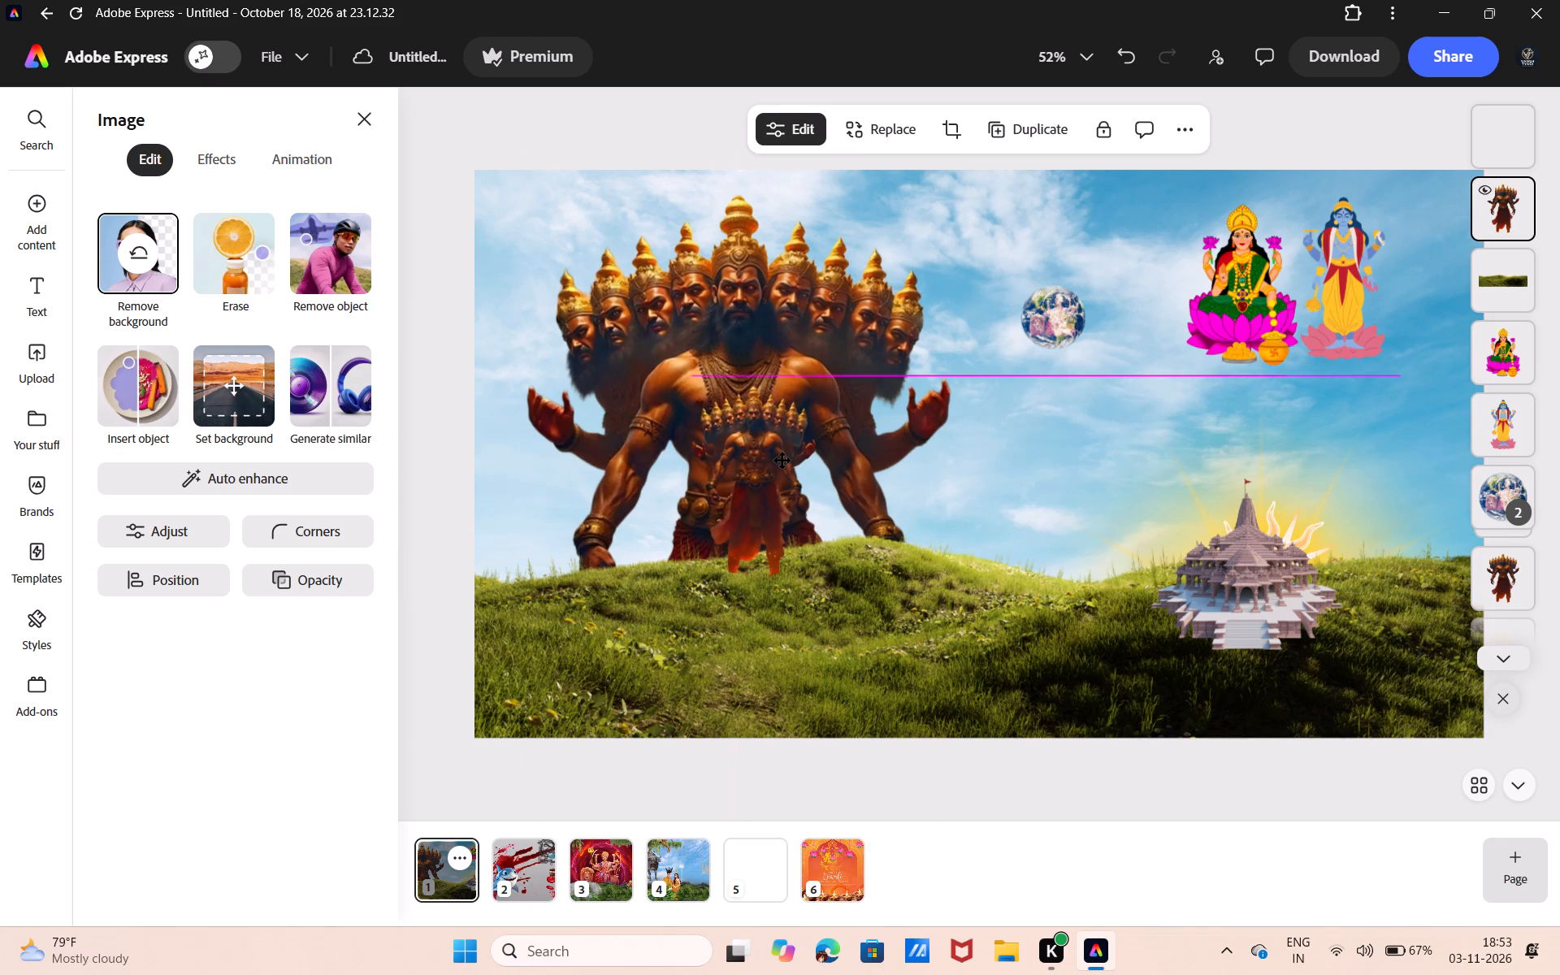
{"action": "left_click_drag", "start_coordinate": [782, 461], "coordinate": [773, 460]}
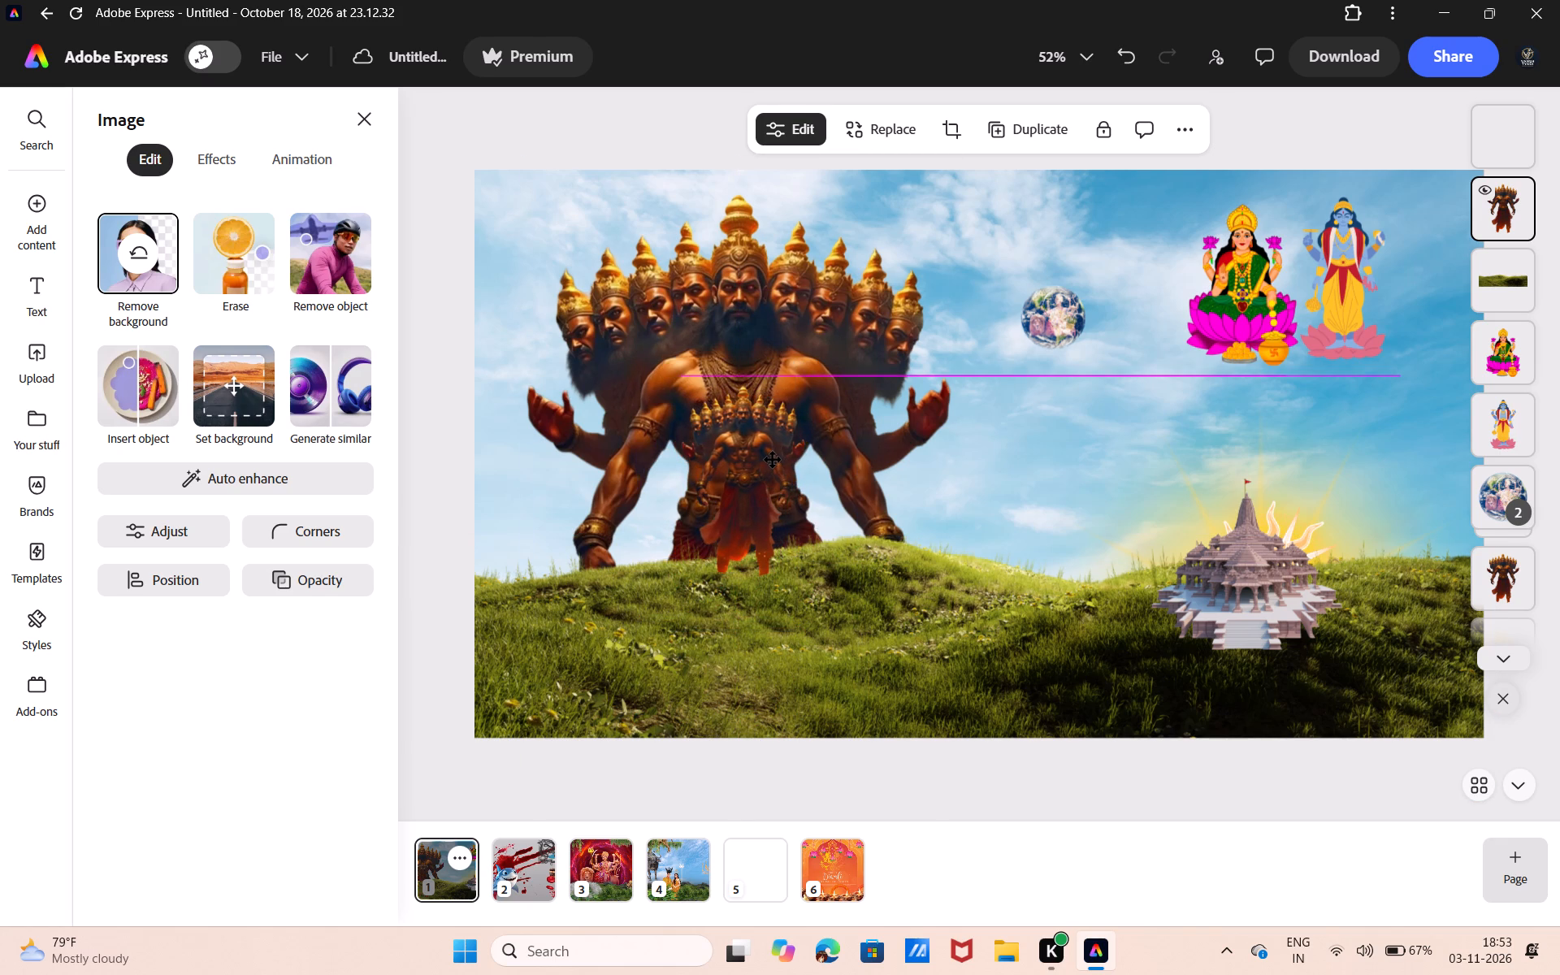
{"action": "left_click_drag", "start_coordinate": [773, 460], "coordinate": [773, 458]}
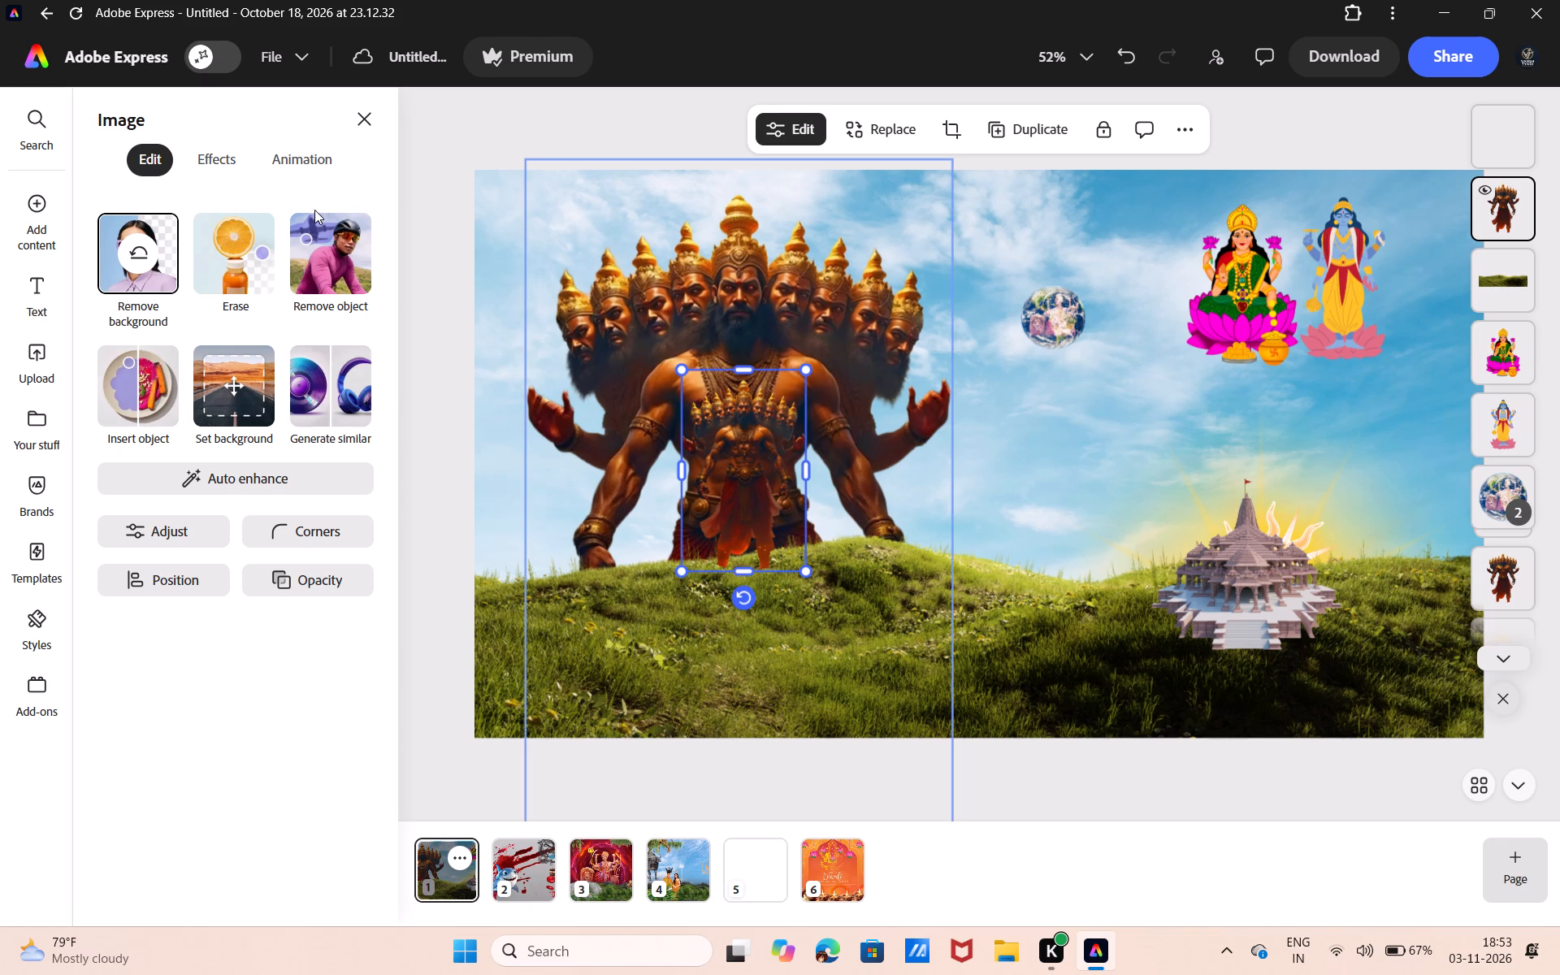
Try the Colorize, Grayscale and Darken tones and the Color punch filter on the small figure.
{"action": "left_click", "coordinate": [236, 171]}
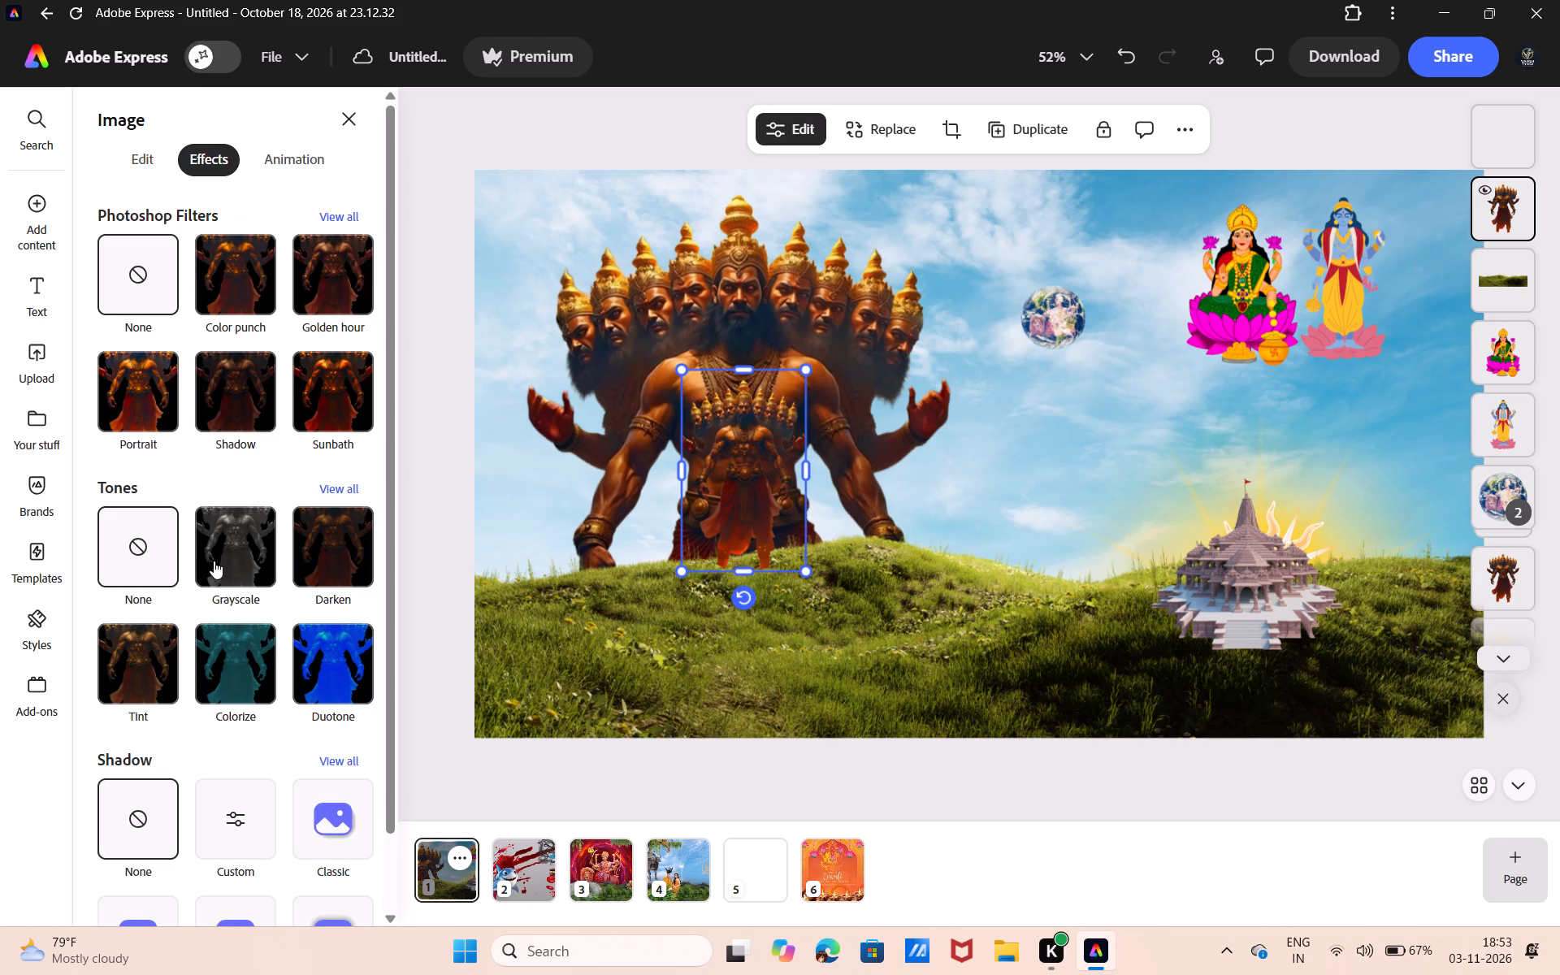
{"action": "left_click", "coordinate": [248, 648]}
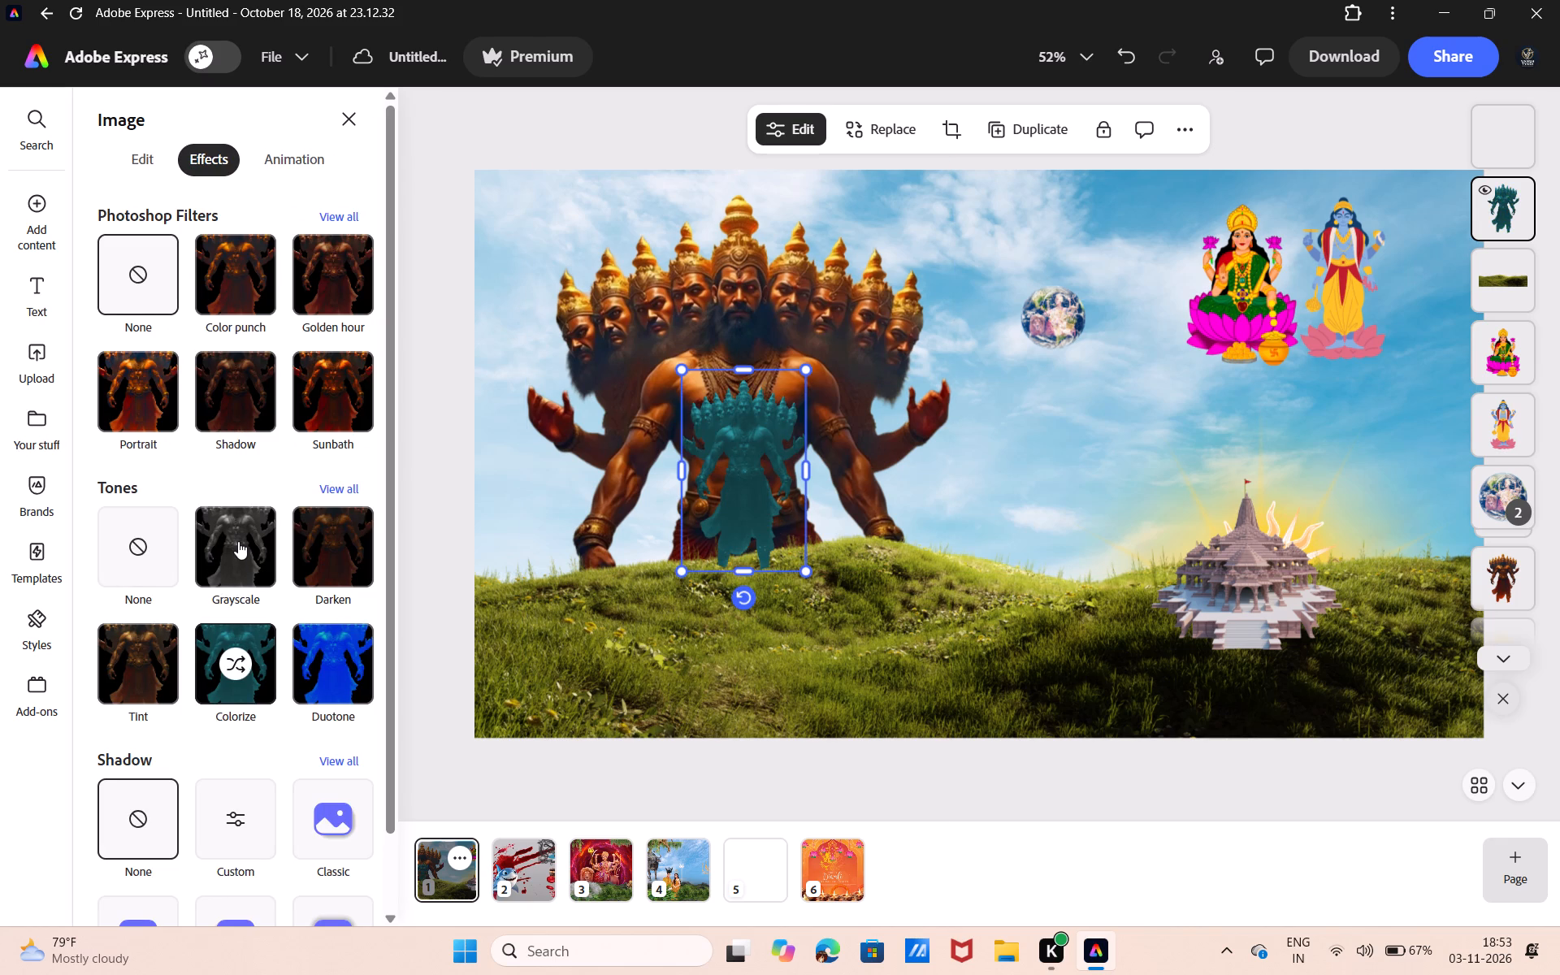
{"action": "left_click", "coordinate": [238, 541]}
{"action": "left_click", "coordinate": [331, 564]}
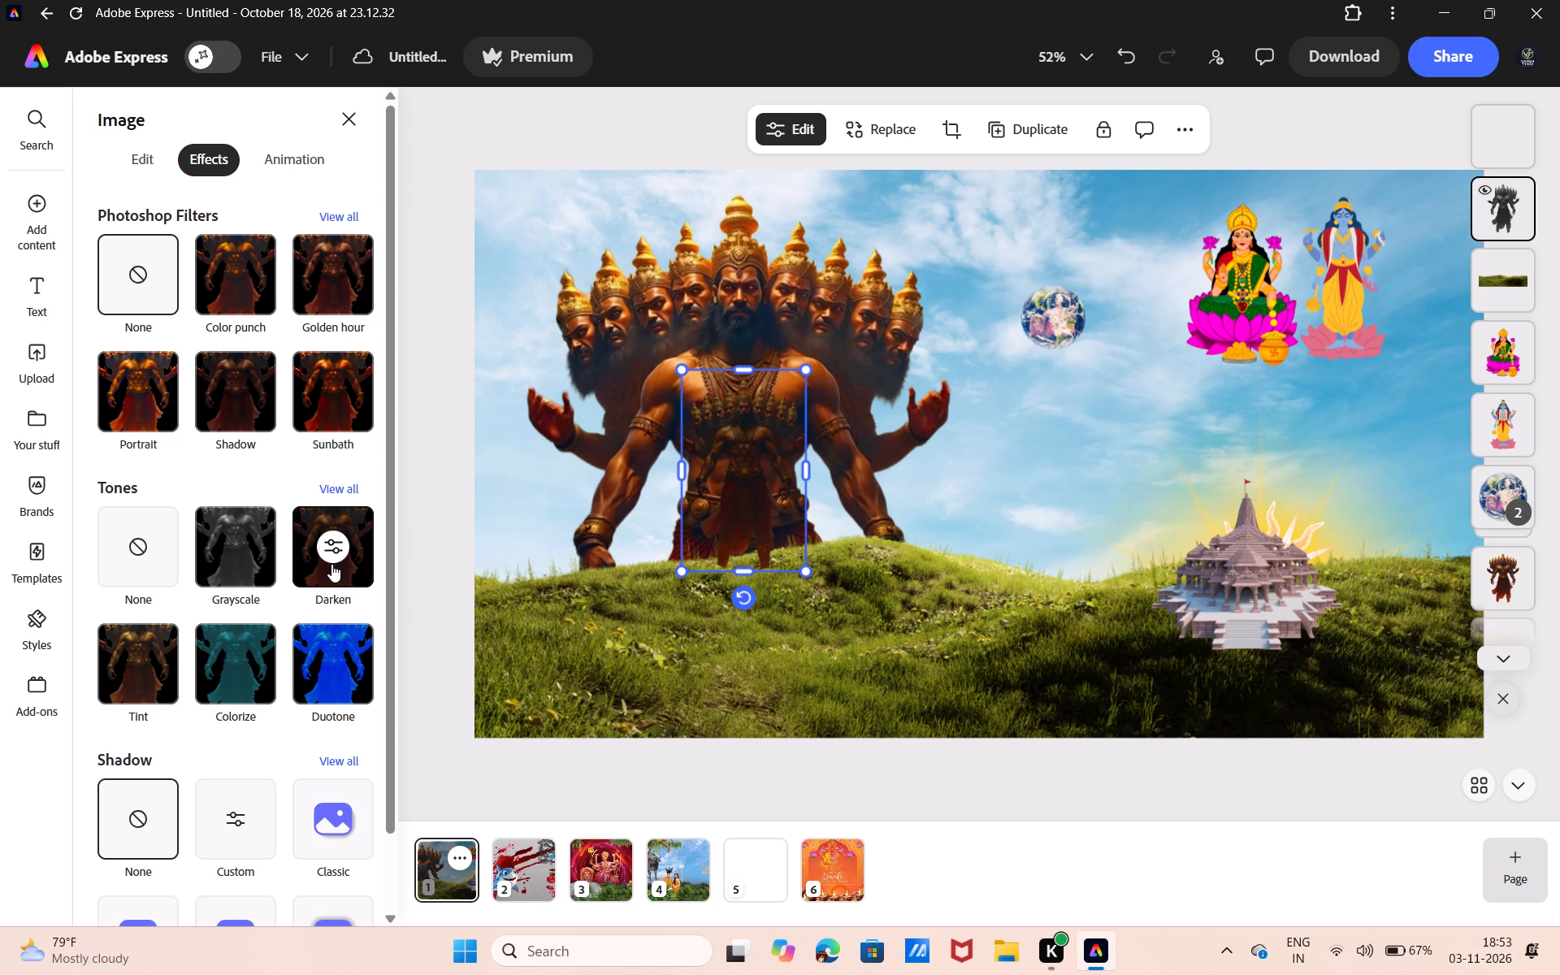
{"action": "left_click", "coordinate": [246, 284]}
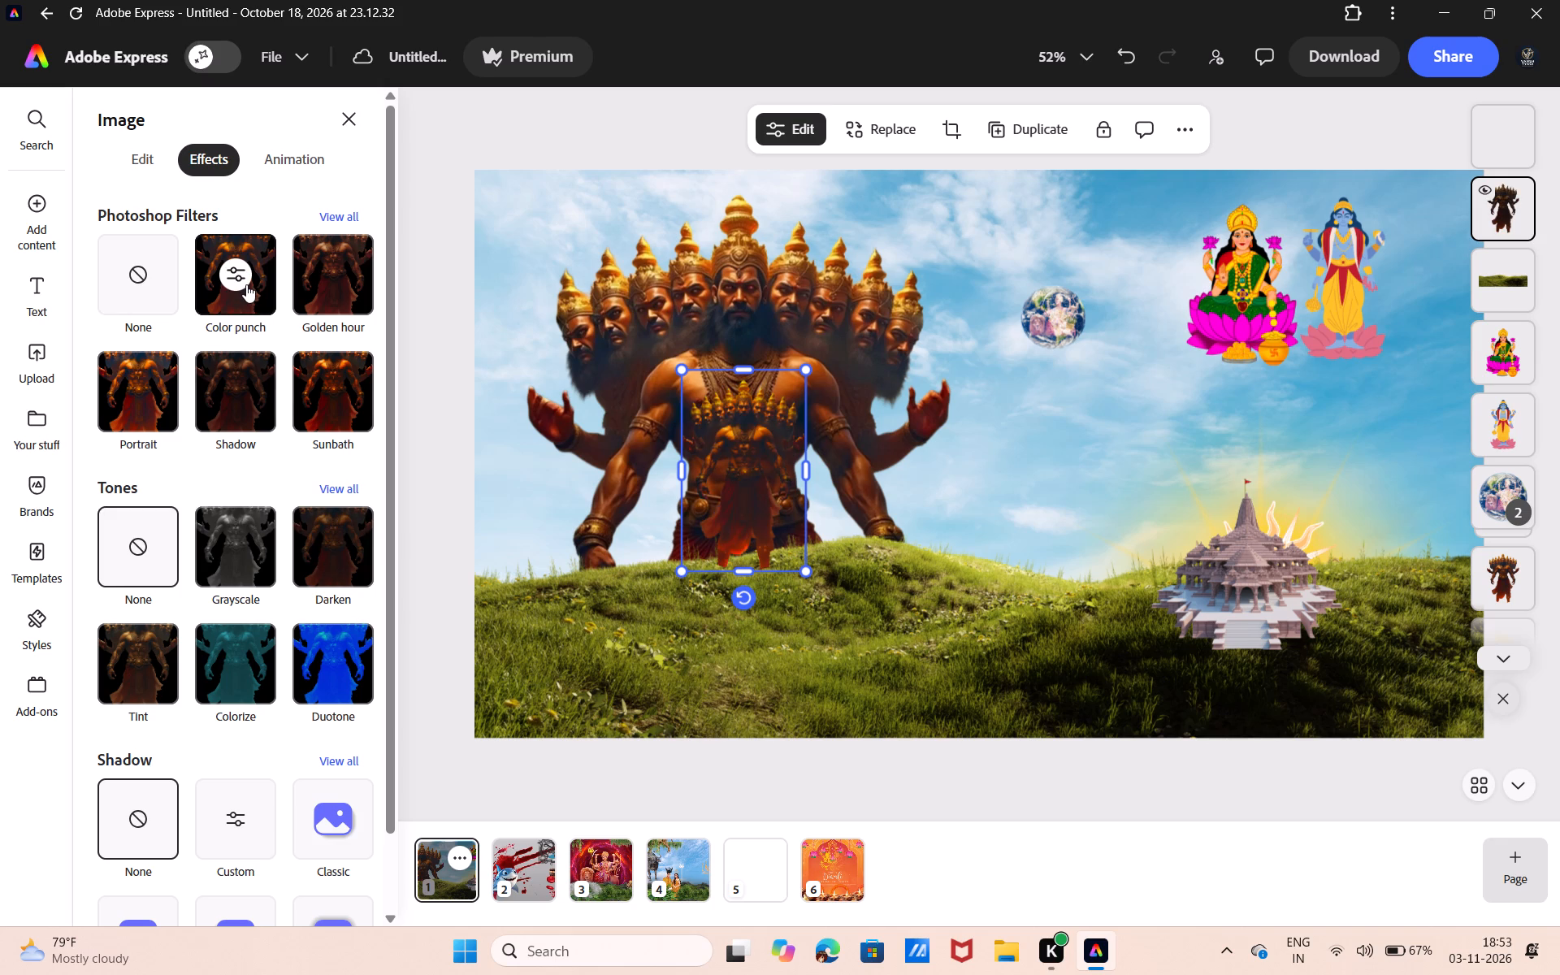
Apply the Glow shadow to the small figure, set its Photoshop filter to None and deselect it.
{"action": "scroll", "coordinate": [258, 612], "scroll_direction": "down", "scroll_amount": 5}
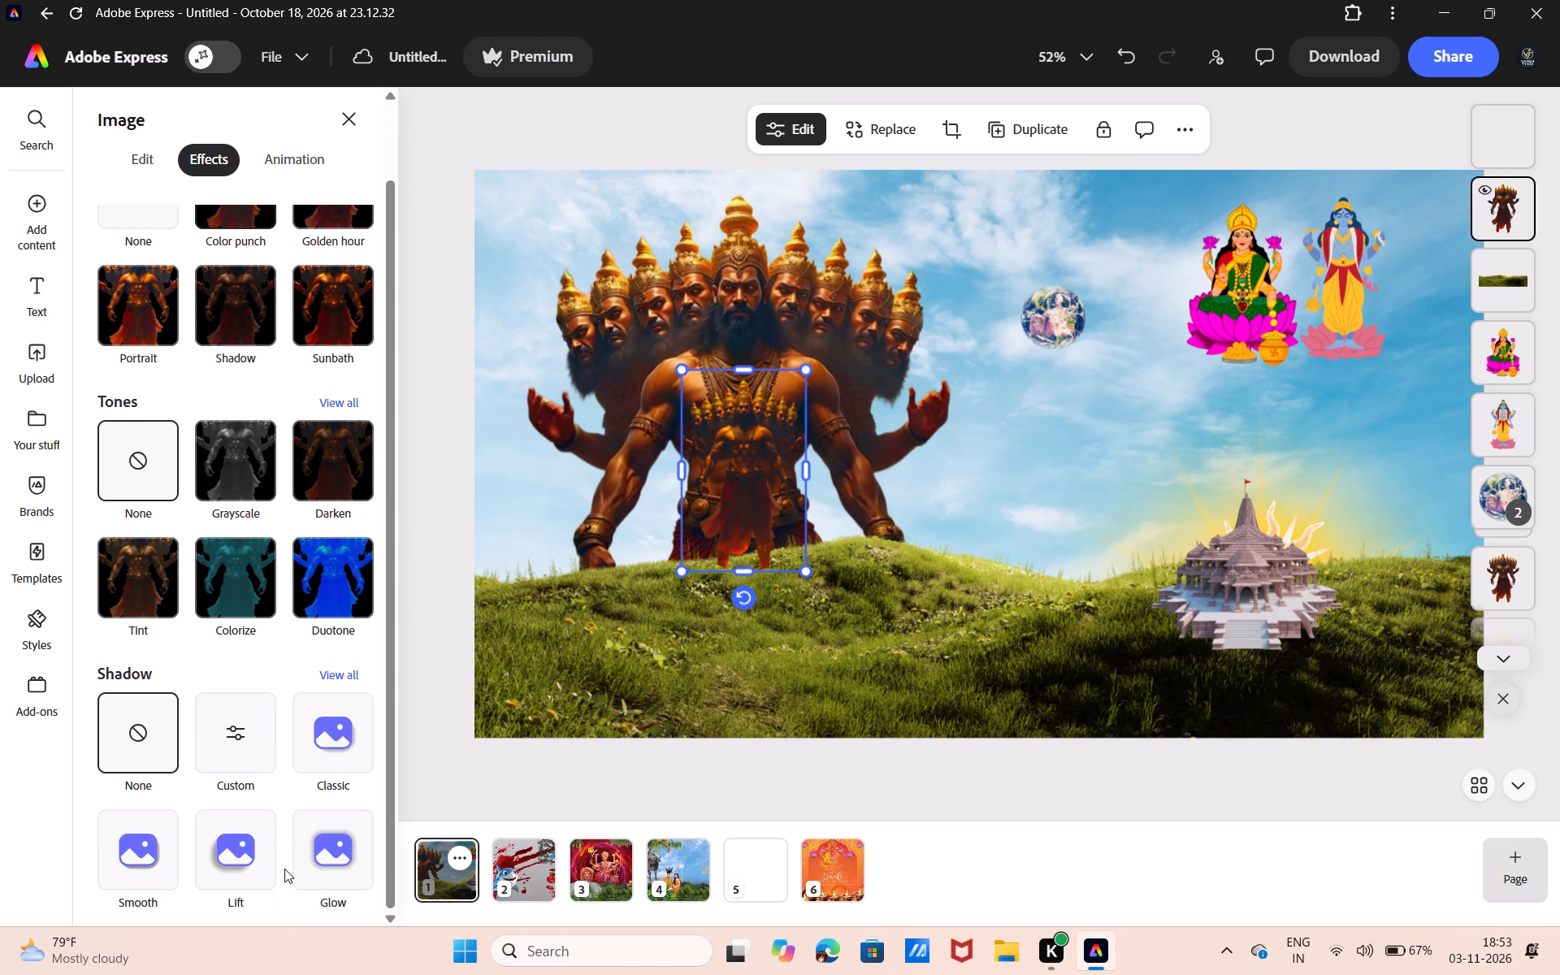
{"action": "left_click", "coordinate": [323, 847]}
{"action": "scroll", "coordinate": [291, 557], "scroll_direction": "up", "scroll_amount": 6}
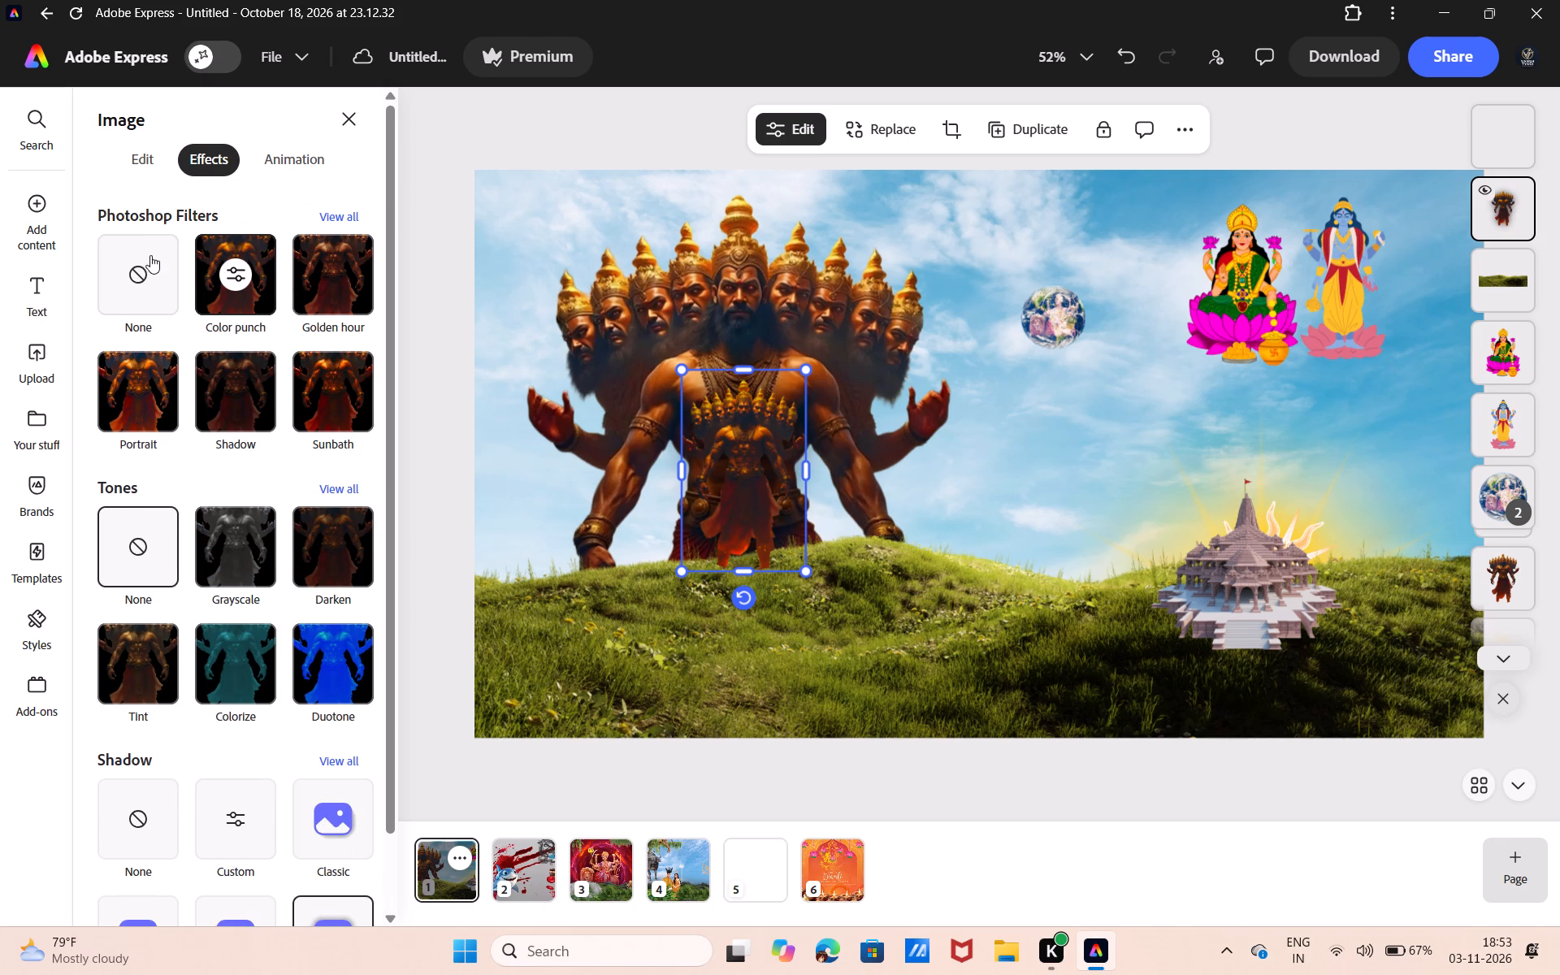
{"action": "left_click", "coordinate": [149, 259]}
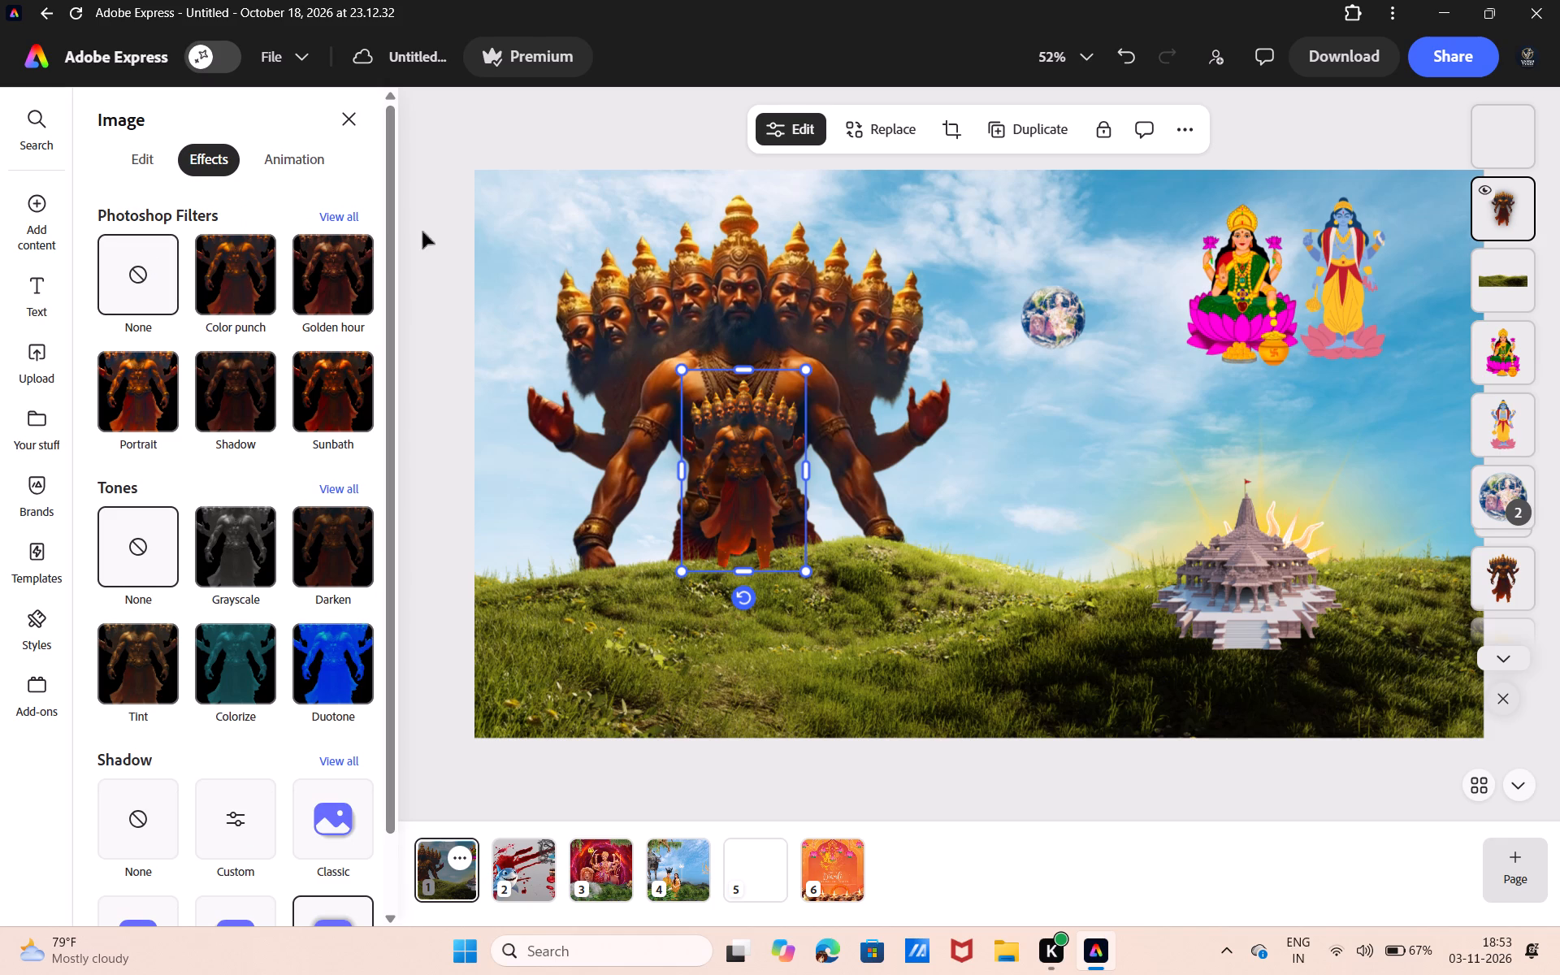
{"action": "left_click", "coordinate": [446, 439]}
{"action": "left_click", "coordinate": [446, 439]}
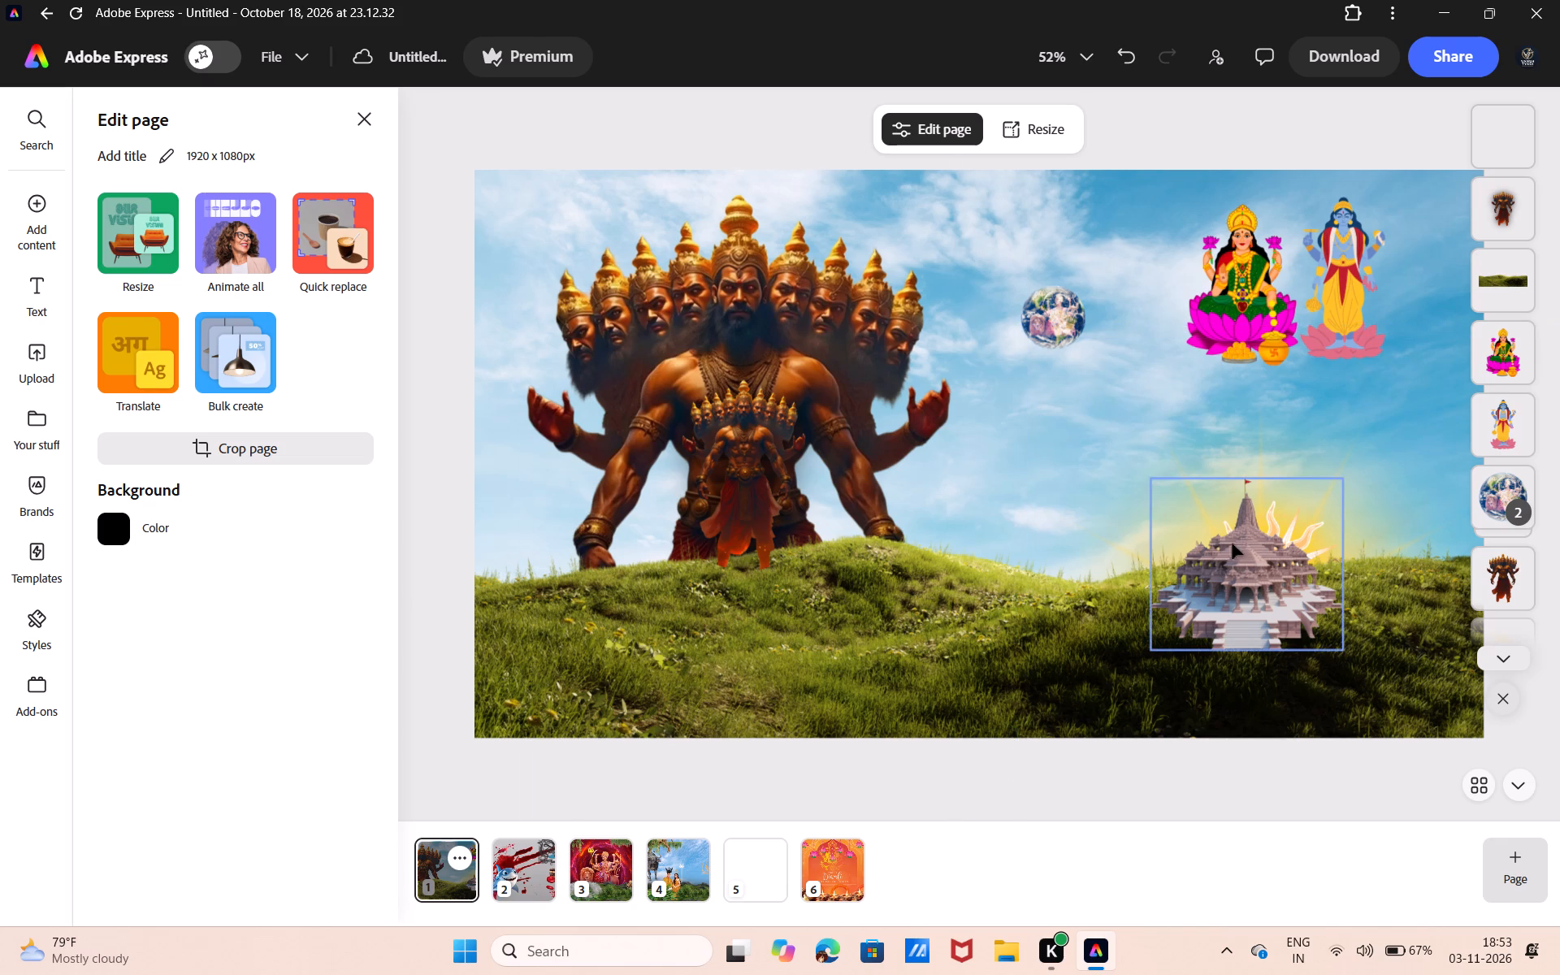
Move the yellow sun glow upward so that it spreads into the sky behind the temple.
{"action": "left_click", "coordinate": [1363, 450]}
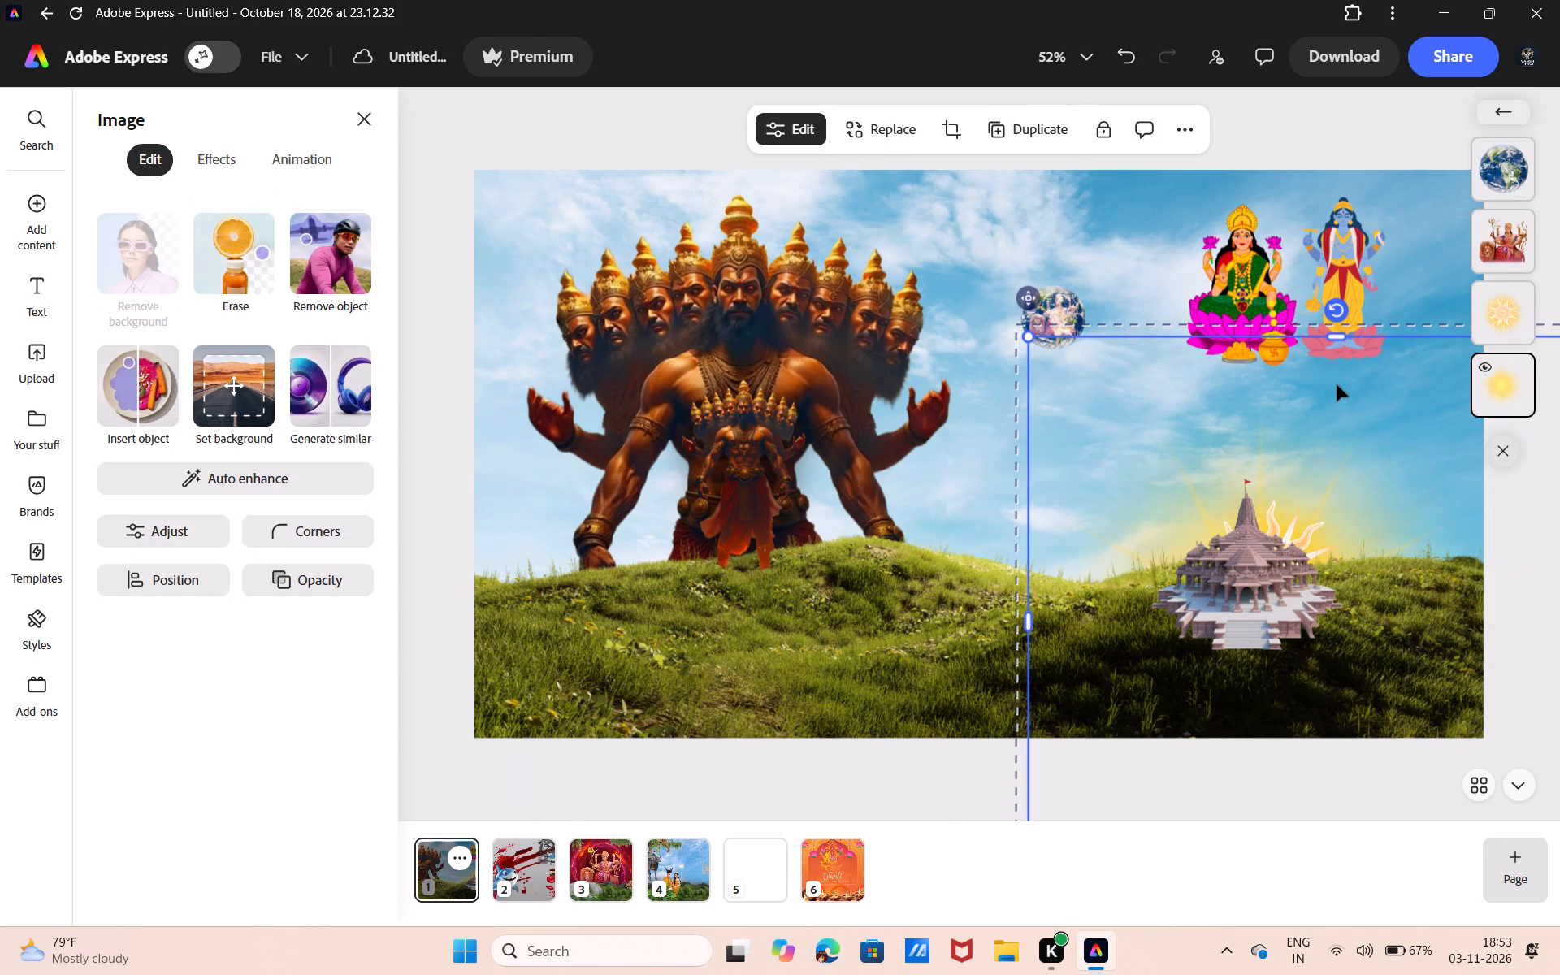
{"action": "left_click_drag", "start_coordinate": [1337, 384], "coordinate": [1327, 297]}
Enlarge the rayed sun graphic slightly and centre it behind the temple's spire.
{"action": "left_click", "coordinate": [1509, 332]}
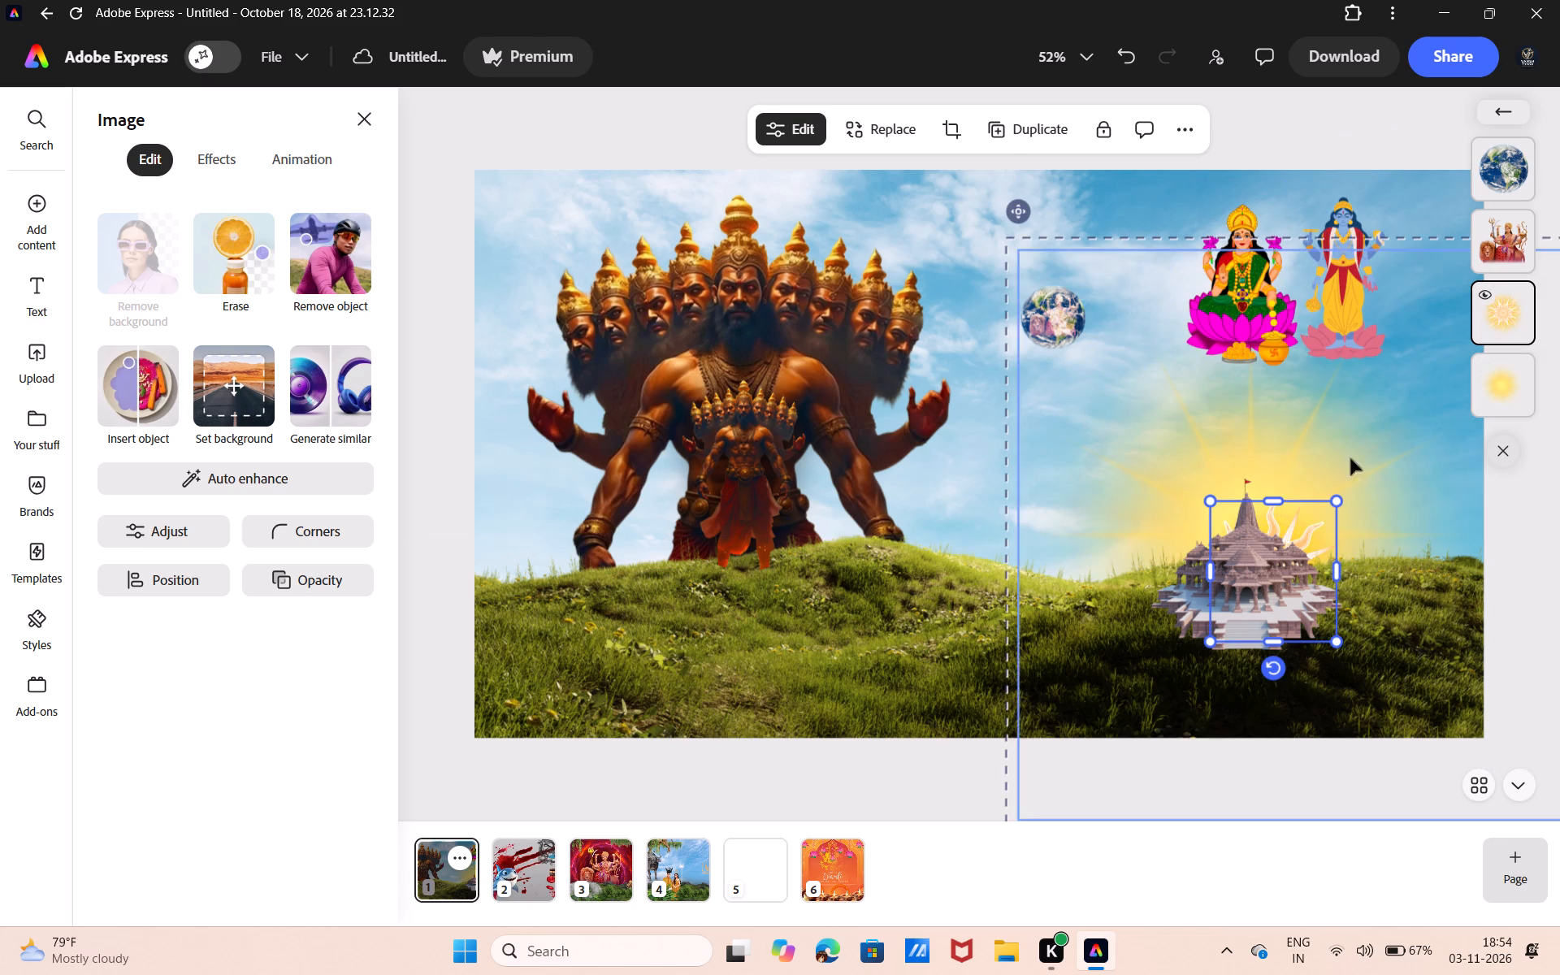
{"action": "left_click_drag", "start_coordinate": [1339, 496], "coordinate": [1364, 462]}
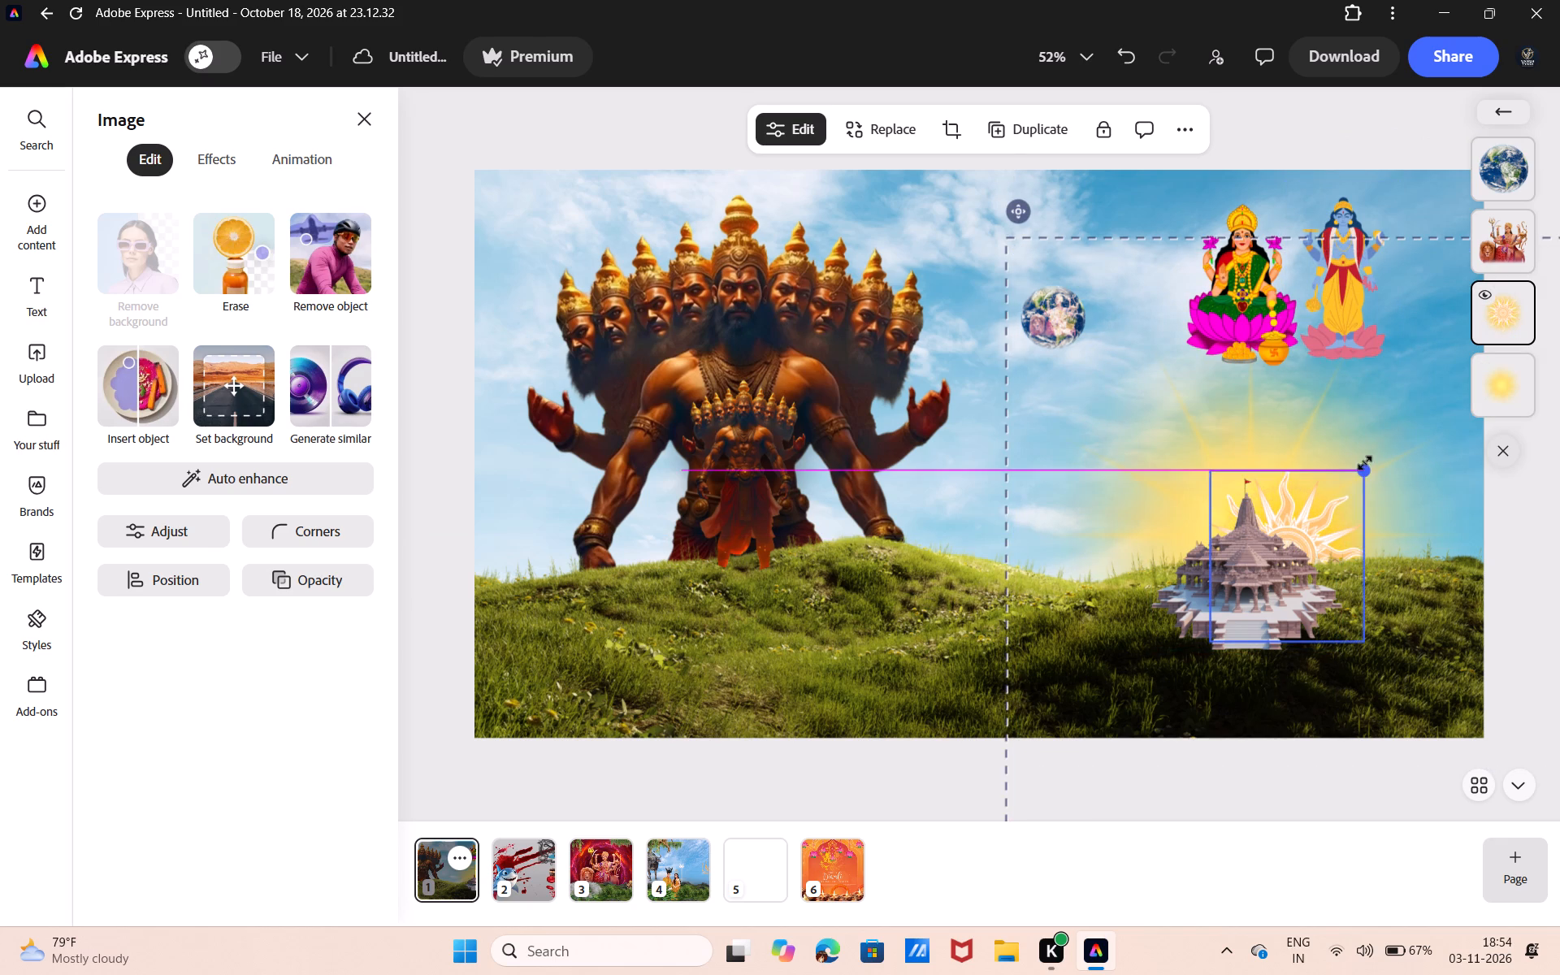
{"action": "left_click_drag", "start_coordinate": [1364, 462], "coordinate": [1364, 461]}
{"action": "left_click_drag", "start_coordinate": [1326, 506], "coordinate": [1298, 470]}
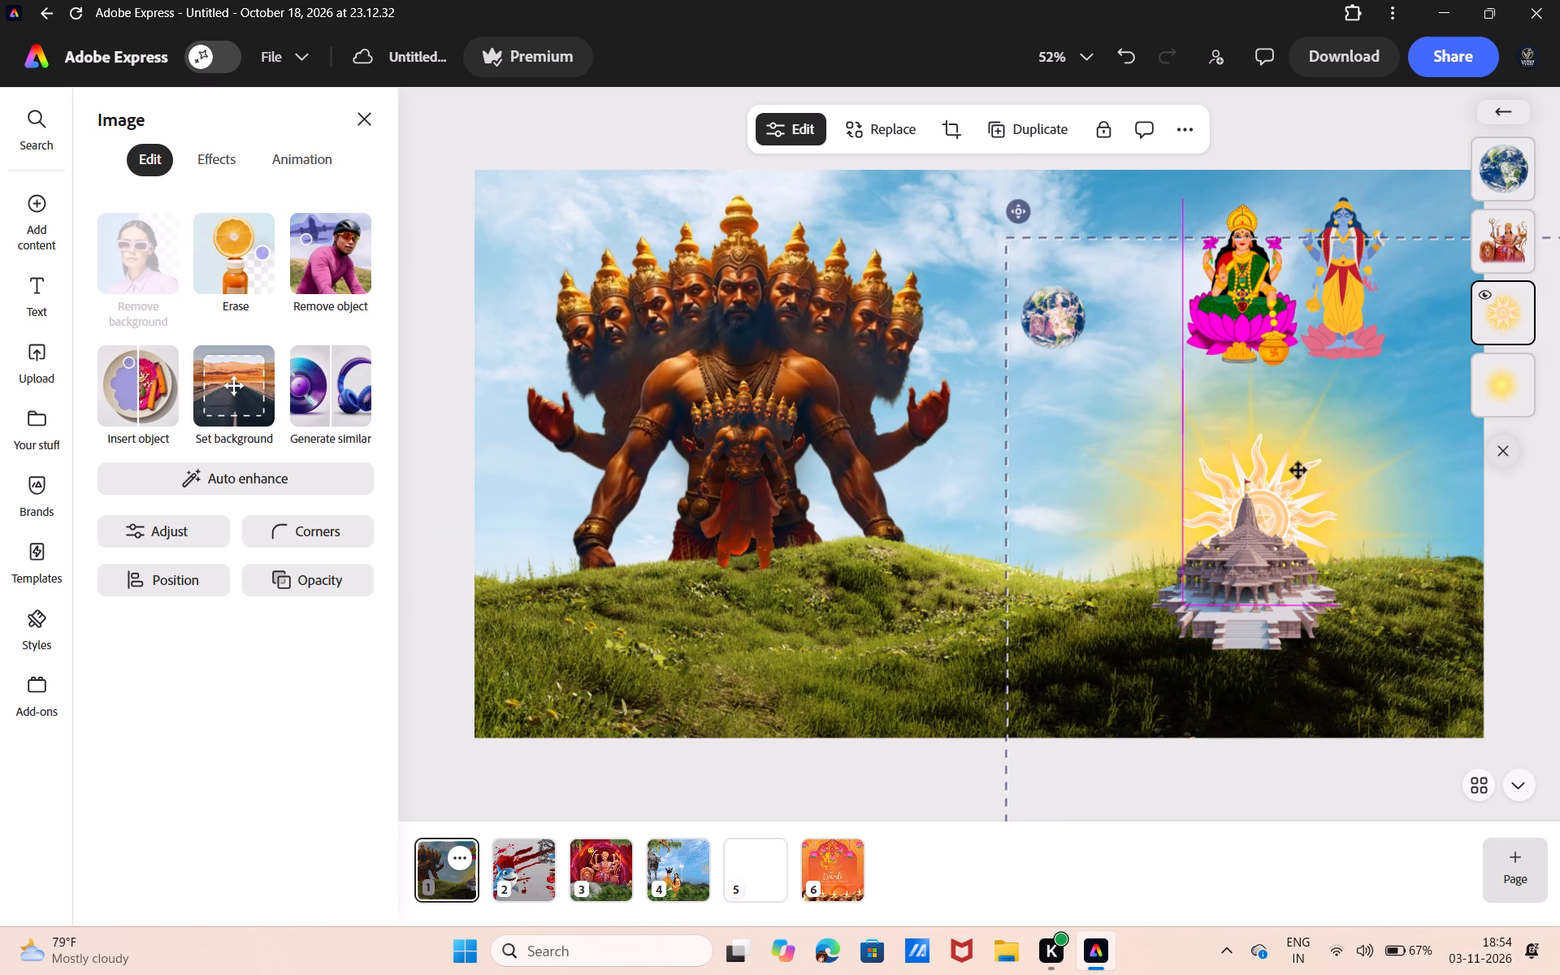
{"action": "left_click_drag", "start_coordinate": [1298, 470], "coordinate": [1290, 471]}
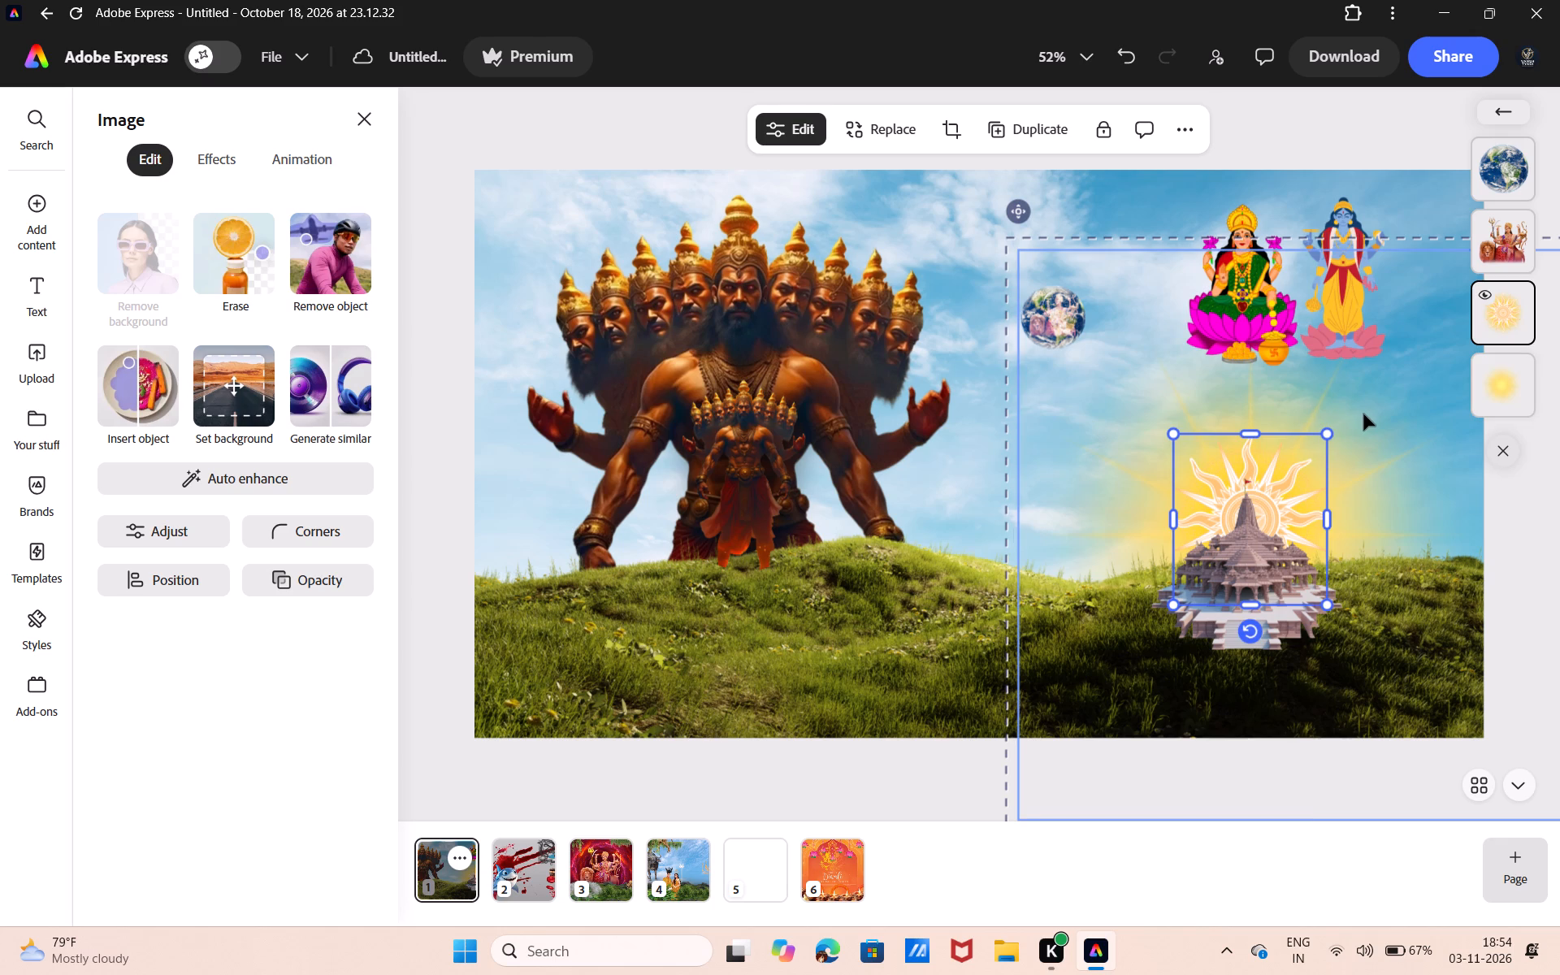
Nudge the yellow sun glow slightly to the left behind the temple.
{"action": "double_click", "coordinate": [1363, 414]}
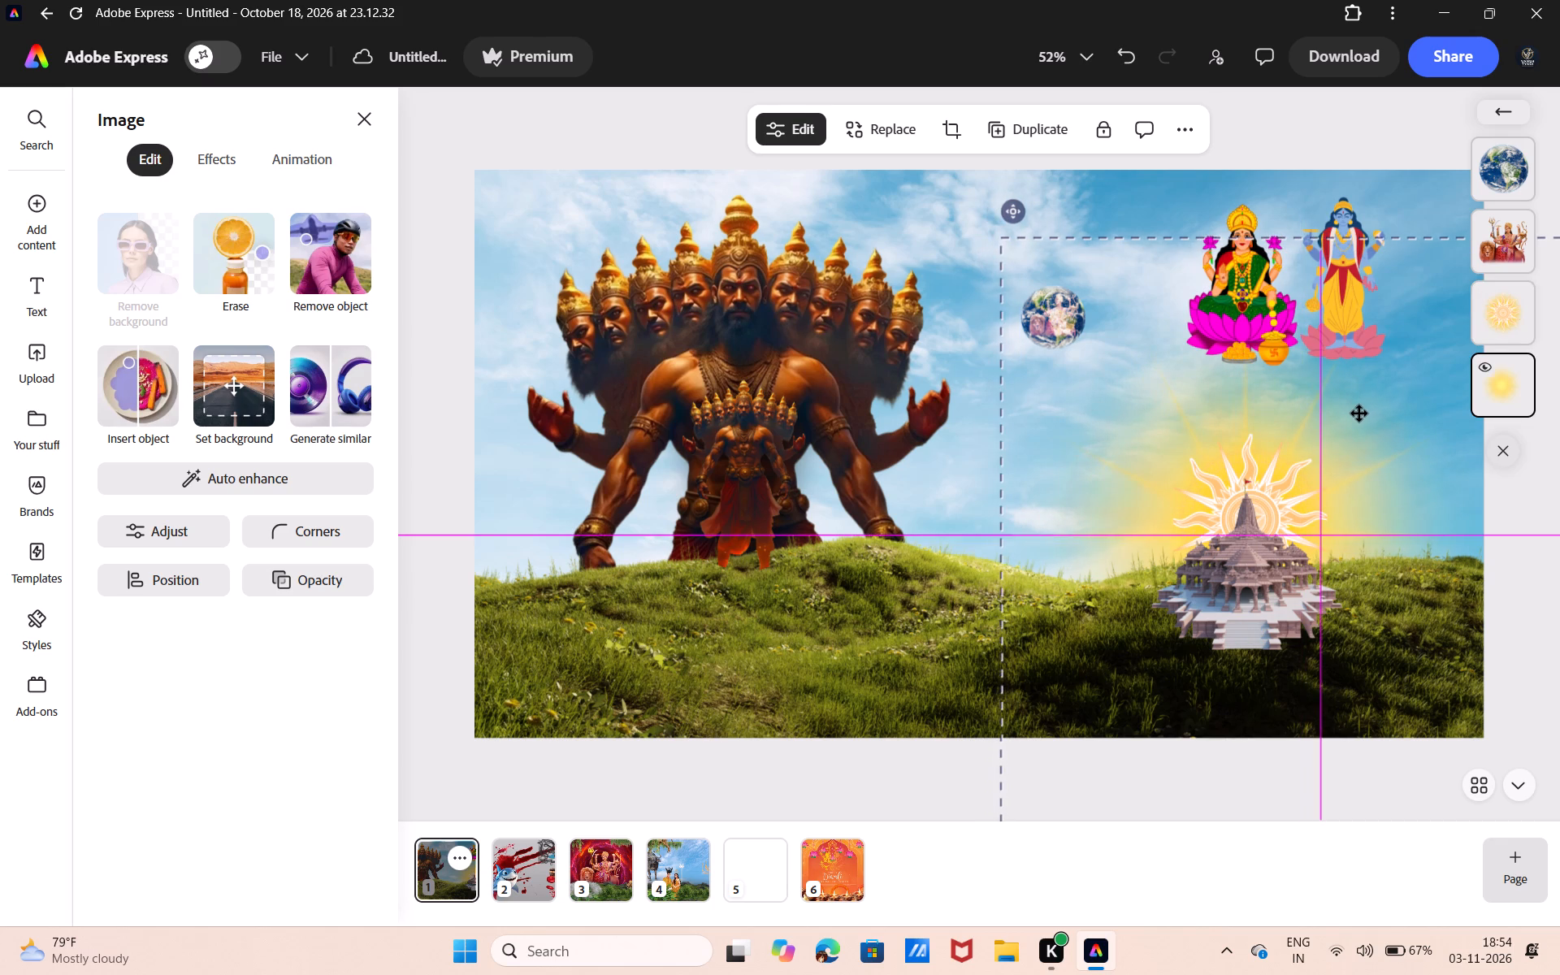
{"action": "left_click", "coordinate": [747, 778]}
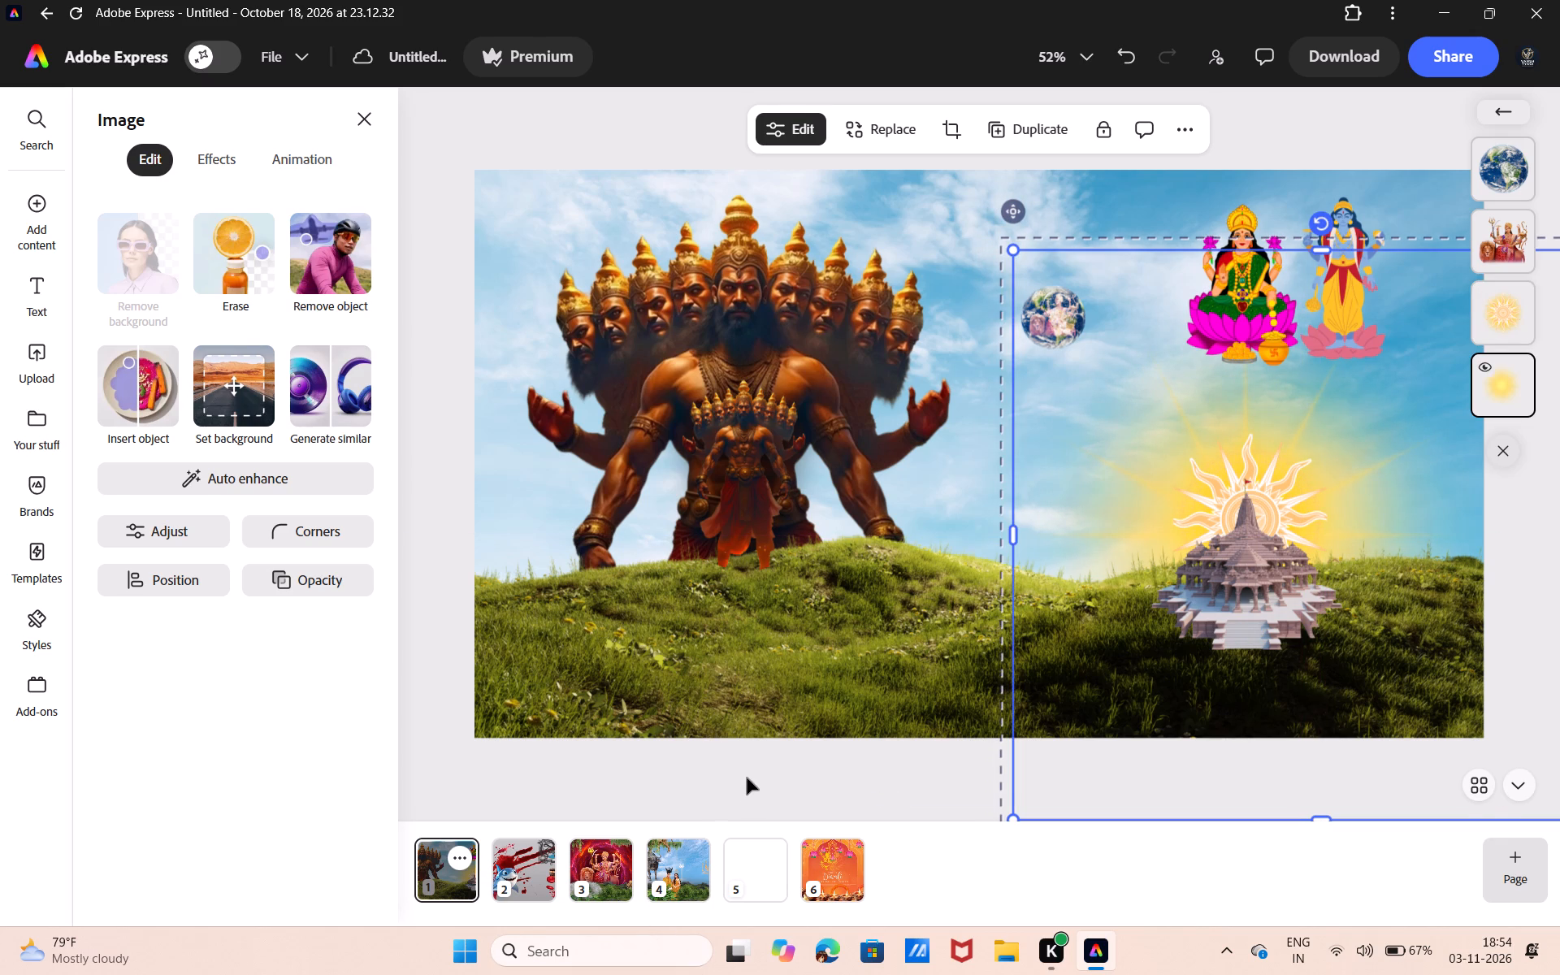
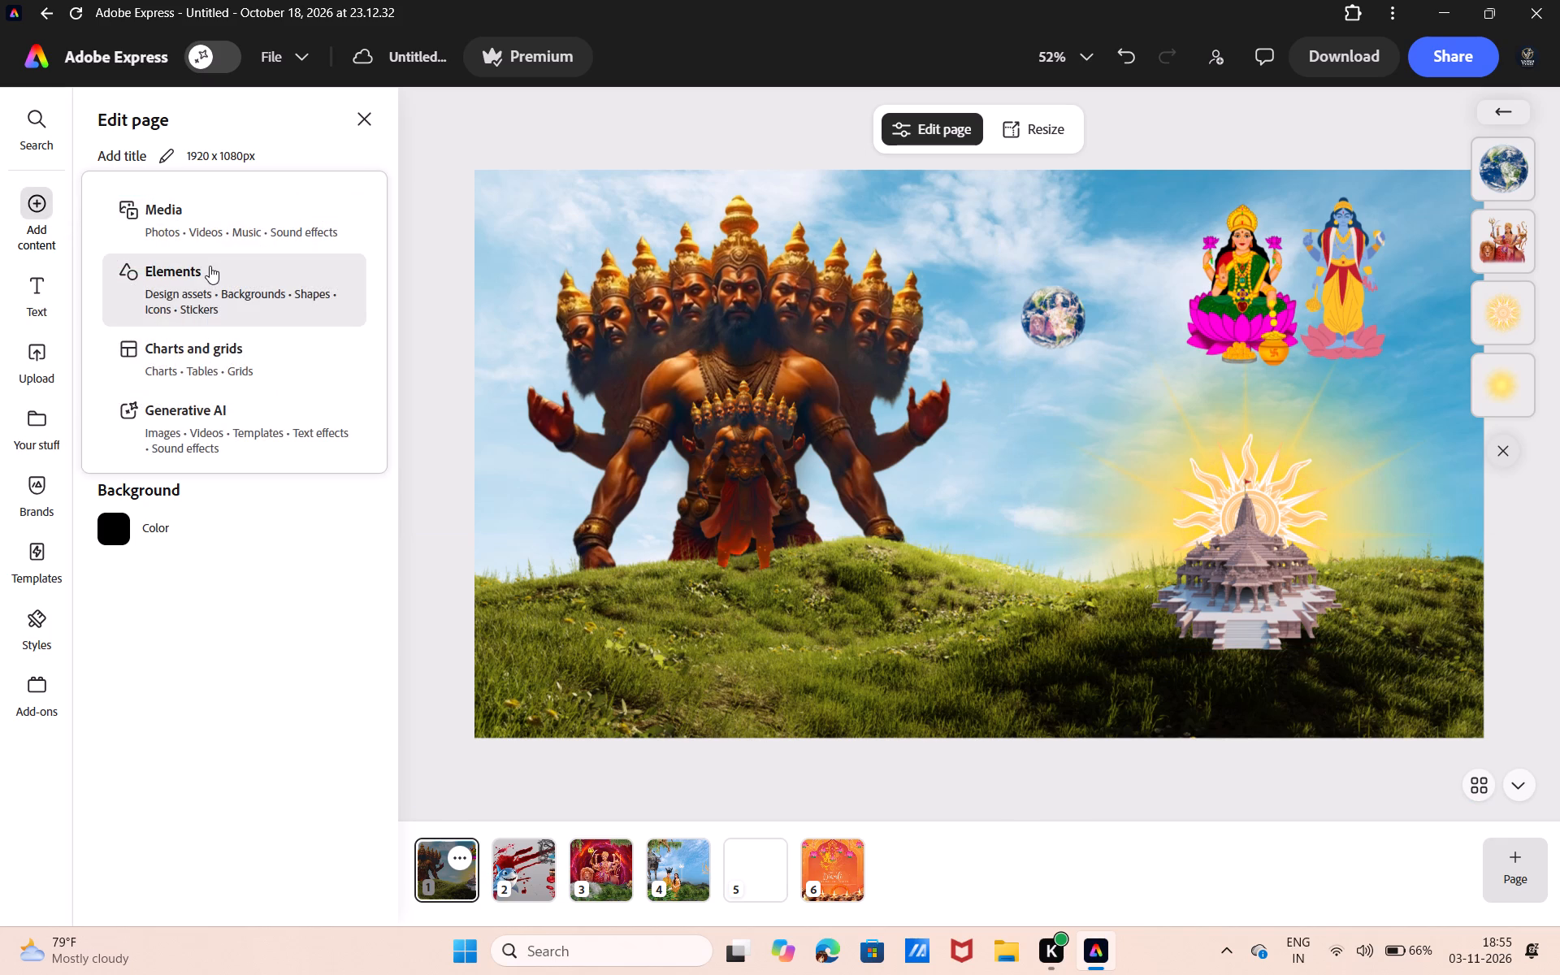
Search the design assets for "ram".
{"action": "left_click", "coordinate": [210, 269]}
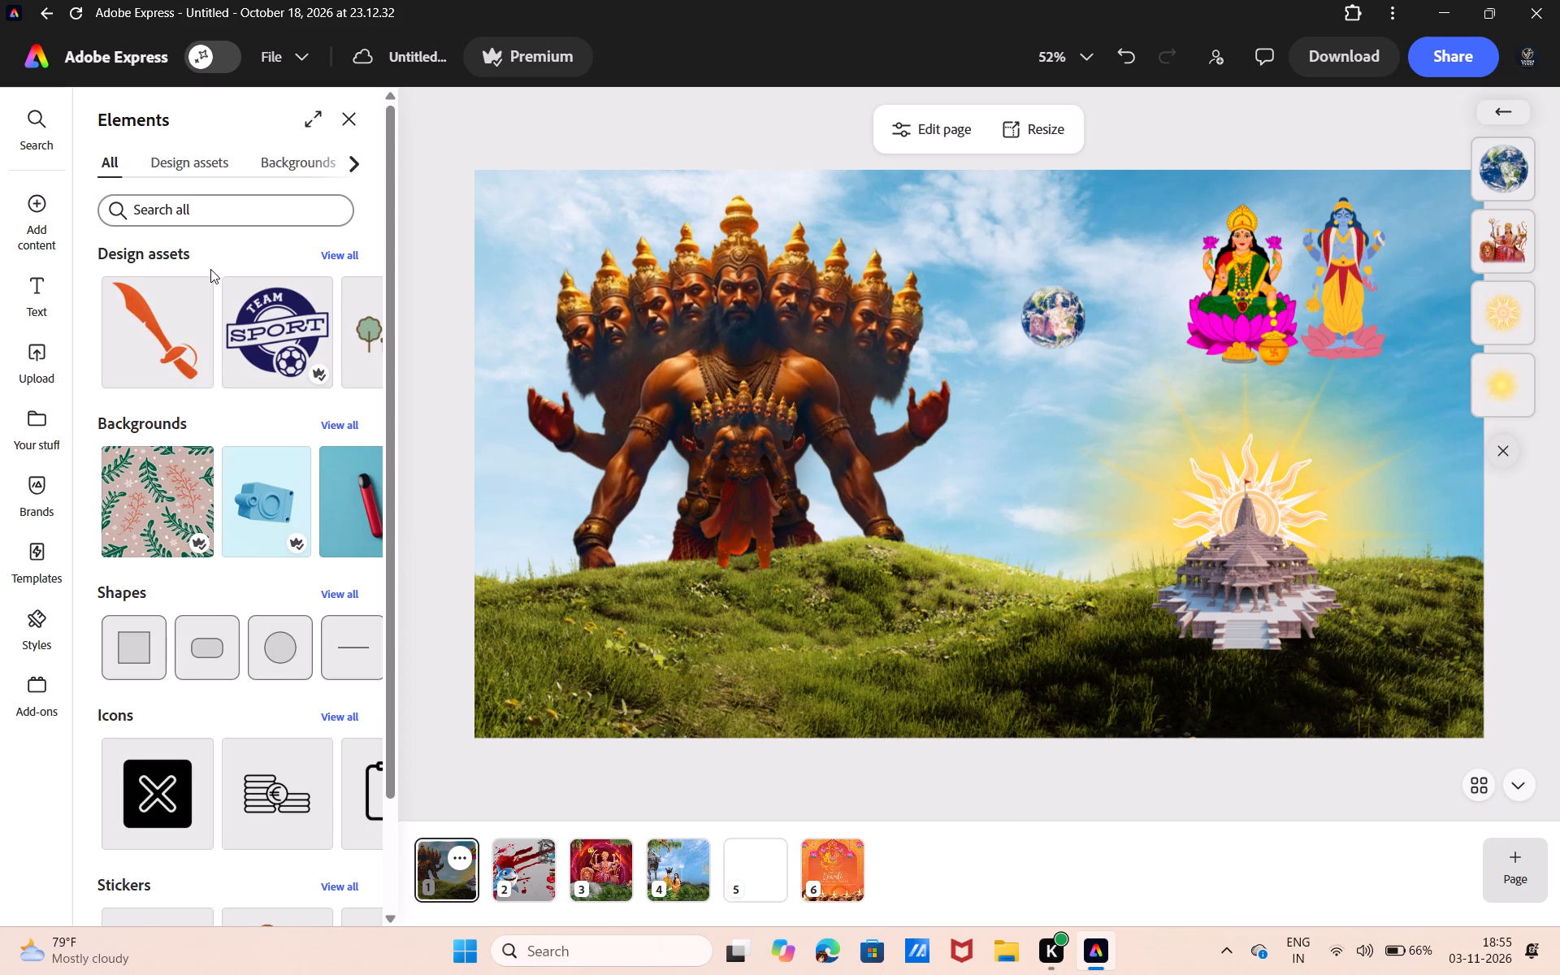
{"action": "left_click", "coordinate": [197, 157]}
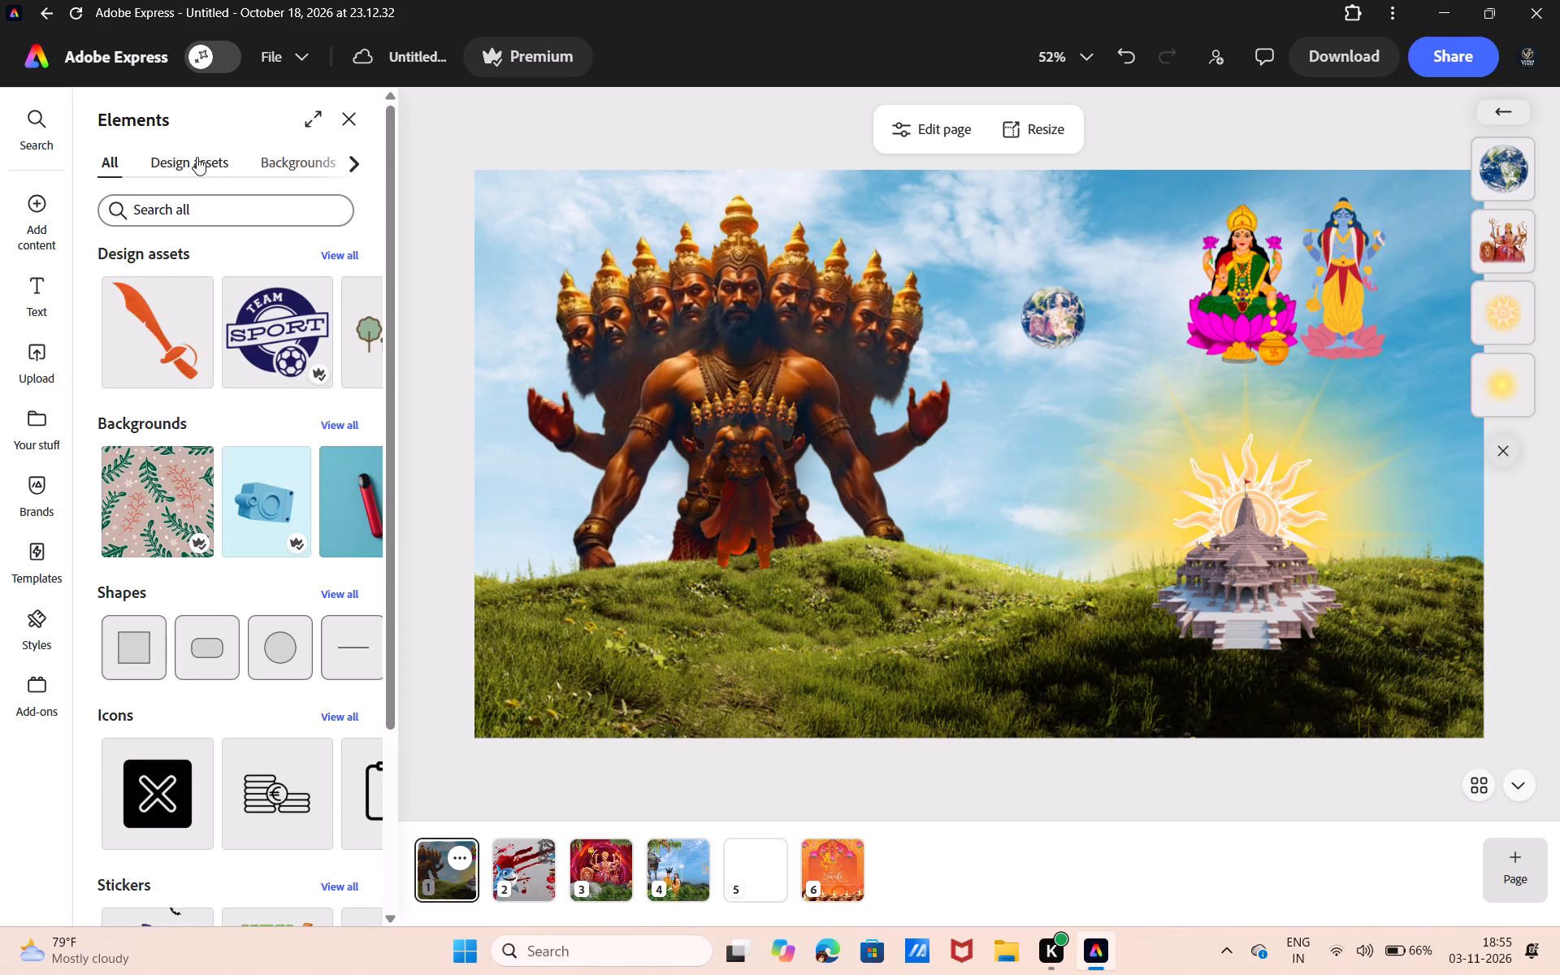
{"action": "left_click", "coordinate": [217, 206]}
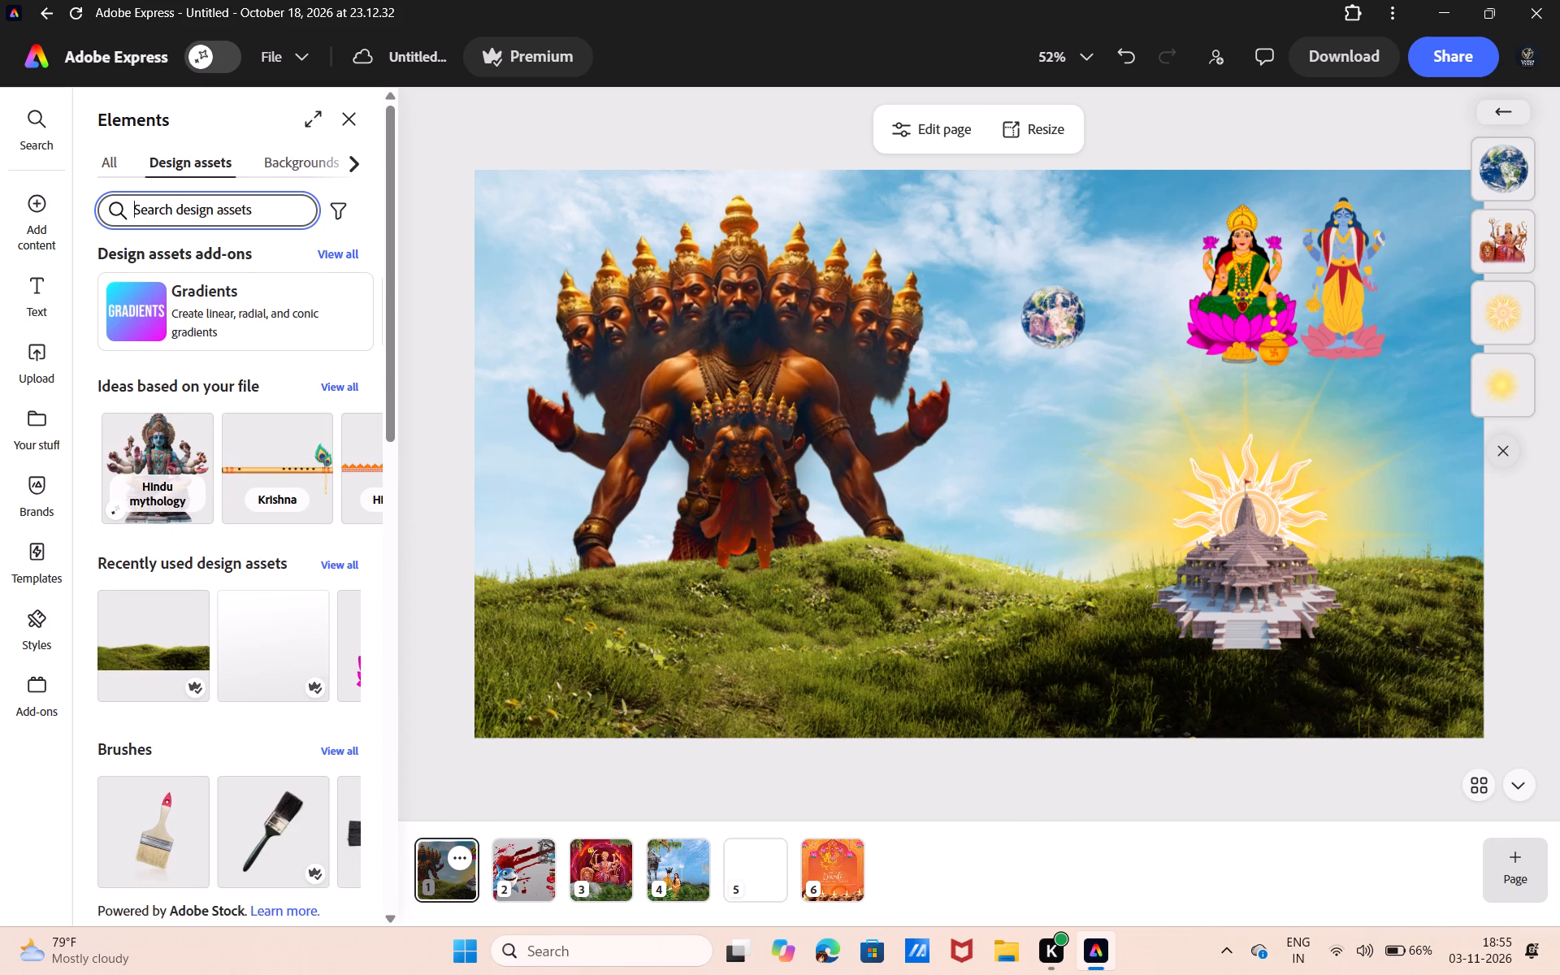
{"action": "type", "text": "ra"}
{"action": "key", "text": "m"}
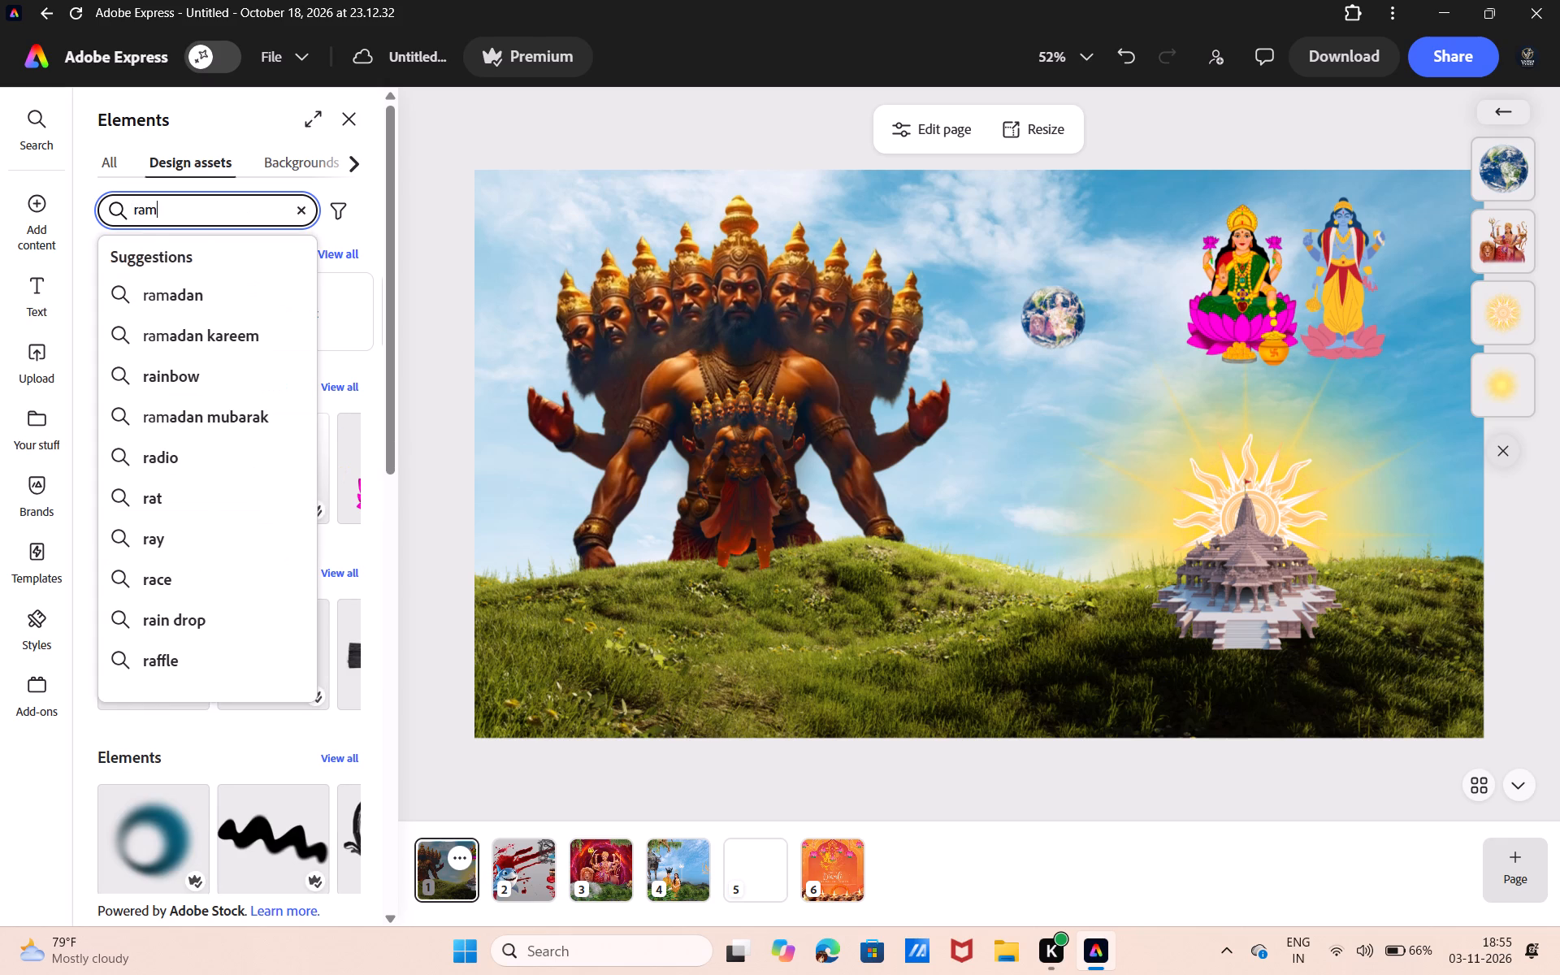
{"action": "key", "text": "Return"}
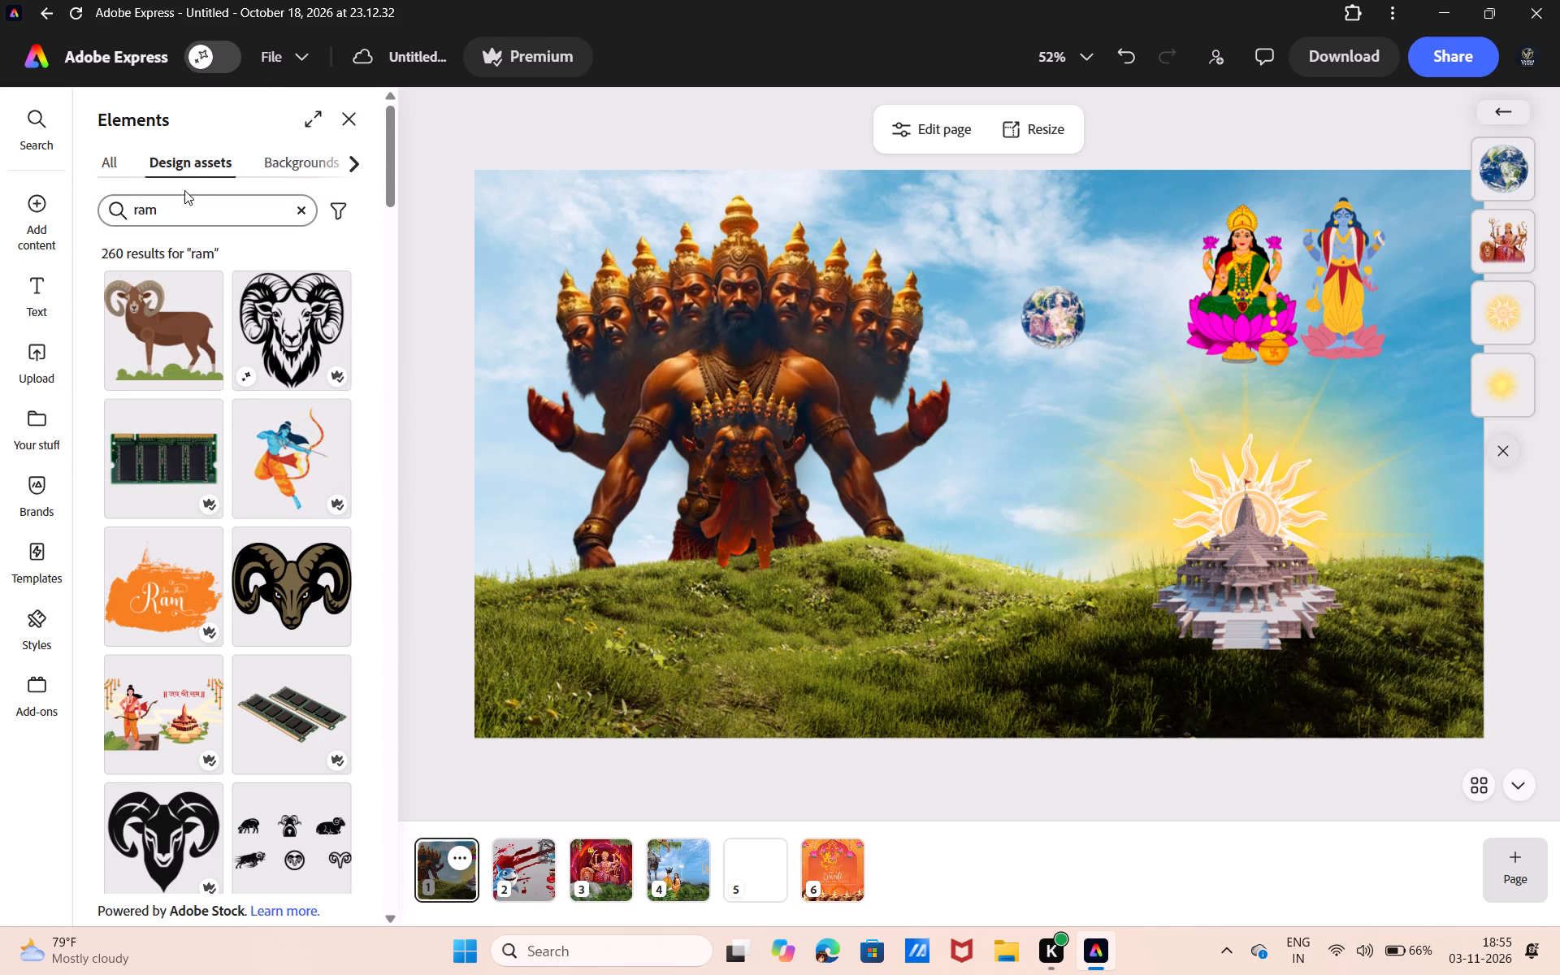
Refine the design asset search to "lord ram".
{"action": "left_click", "coordinate": [165, 209]}
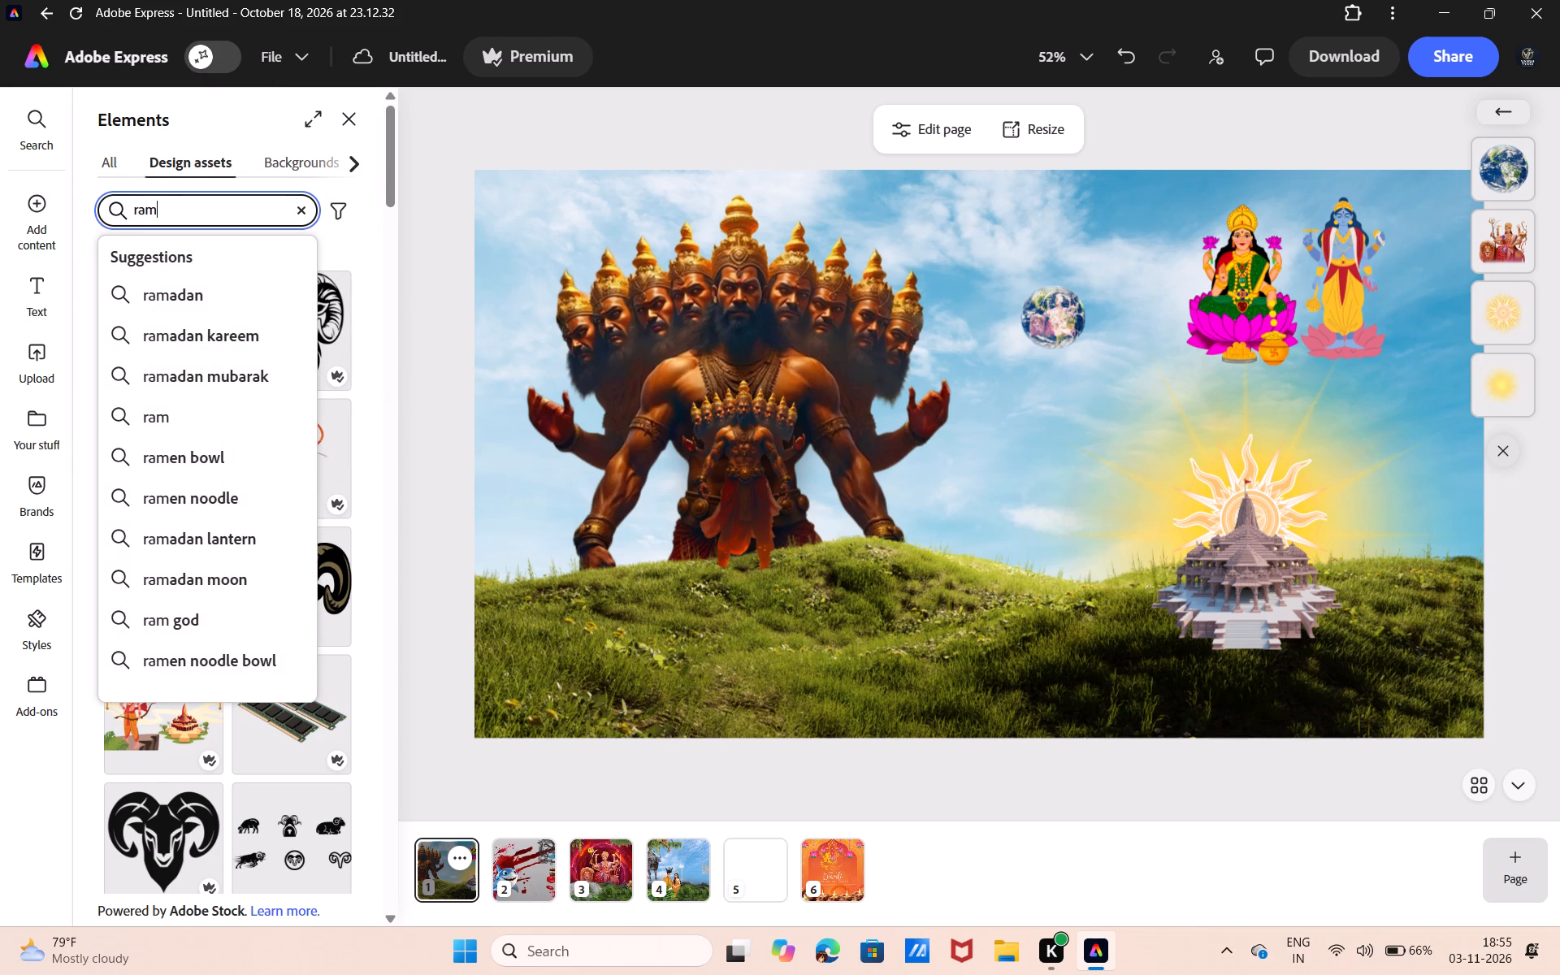
{"action": "left_click", "coordinate": [130, 209]}
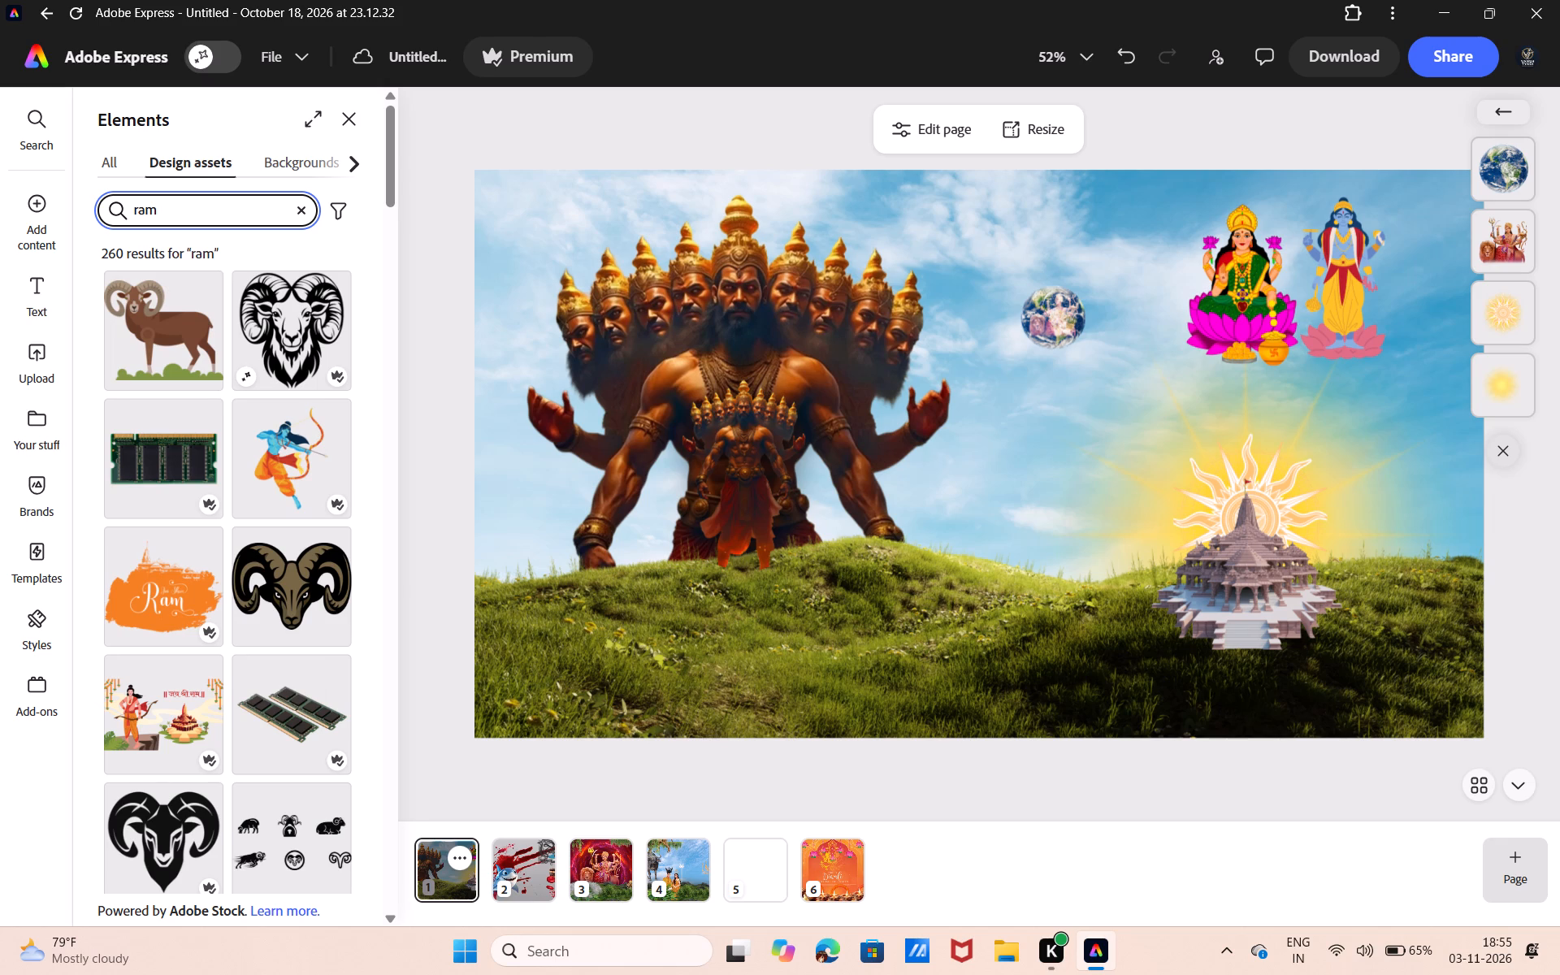
{"action": "key", "text": "space"}
{"action": "type", "text": "lo"}
{"action": "type", "text": "rd"}
{"action": "key", "text": "space"}
{"action": "key", "text": "Return"}
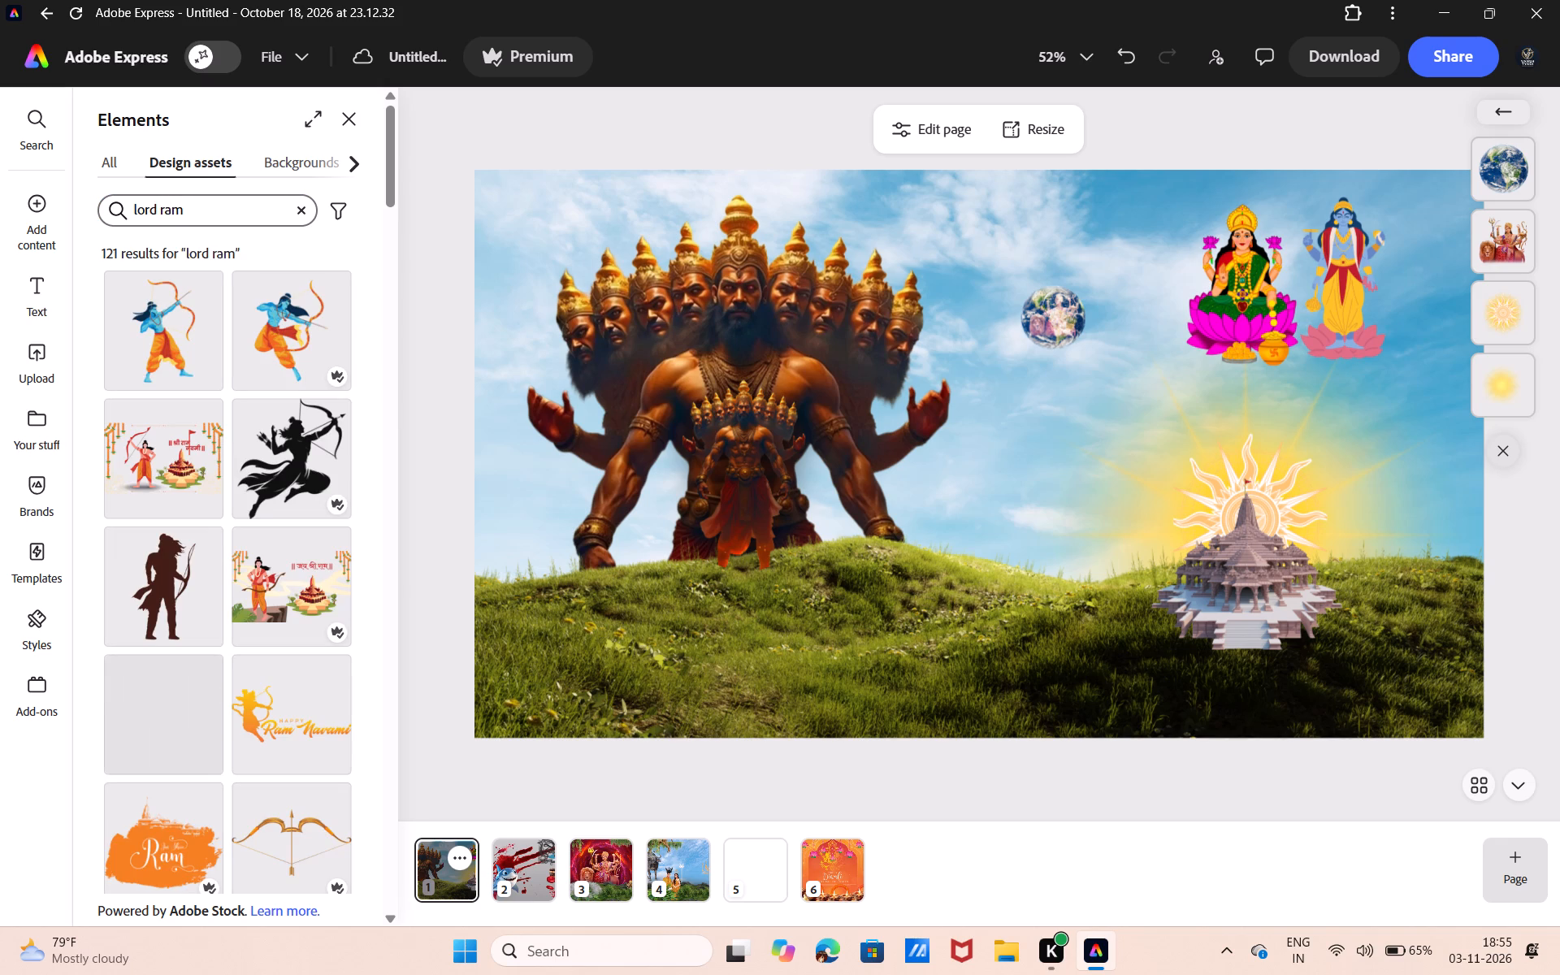
Add four Lord Ram figures to the page: two orange-clad archers, one raising his bow overhead, and one standing in a white dhoti.
{"action": "left_click", "coordinate": [167, 364]}
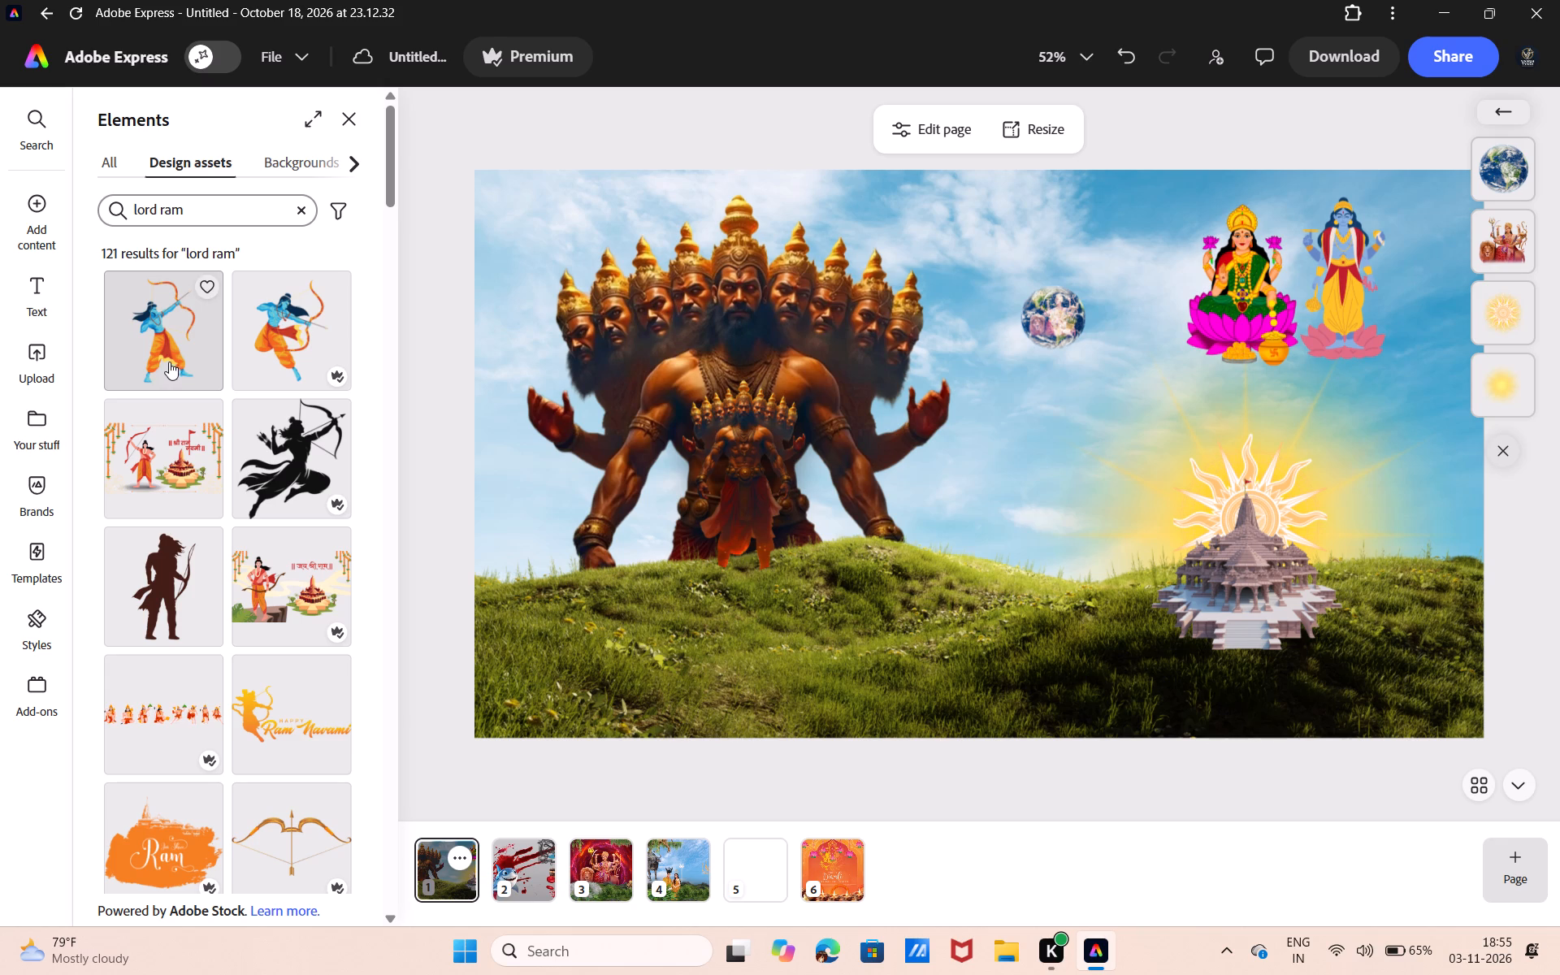
{"action": "left_click", "coordinate": [279, 336]}
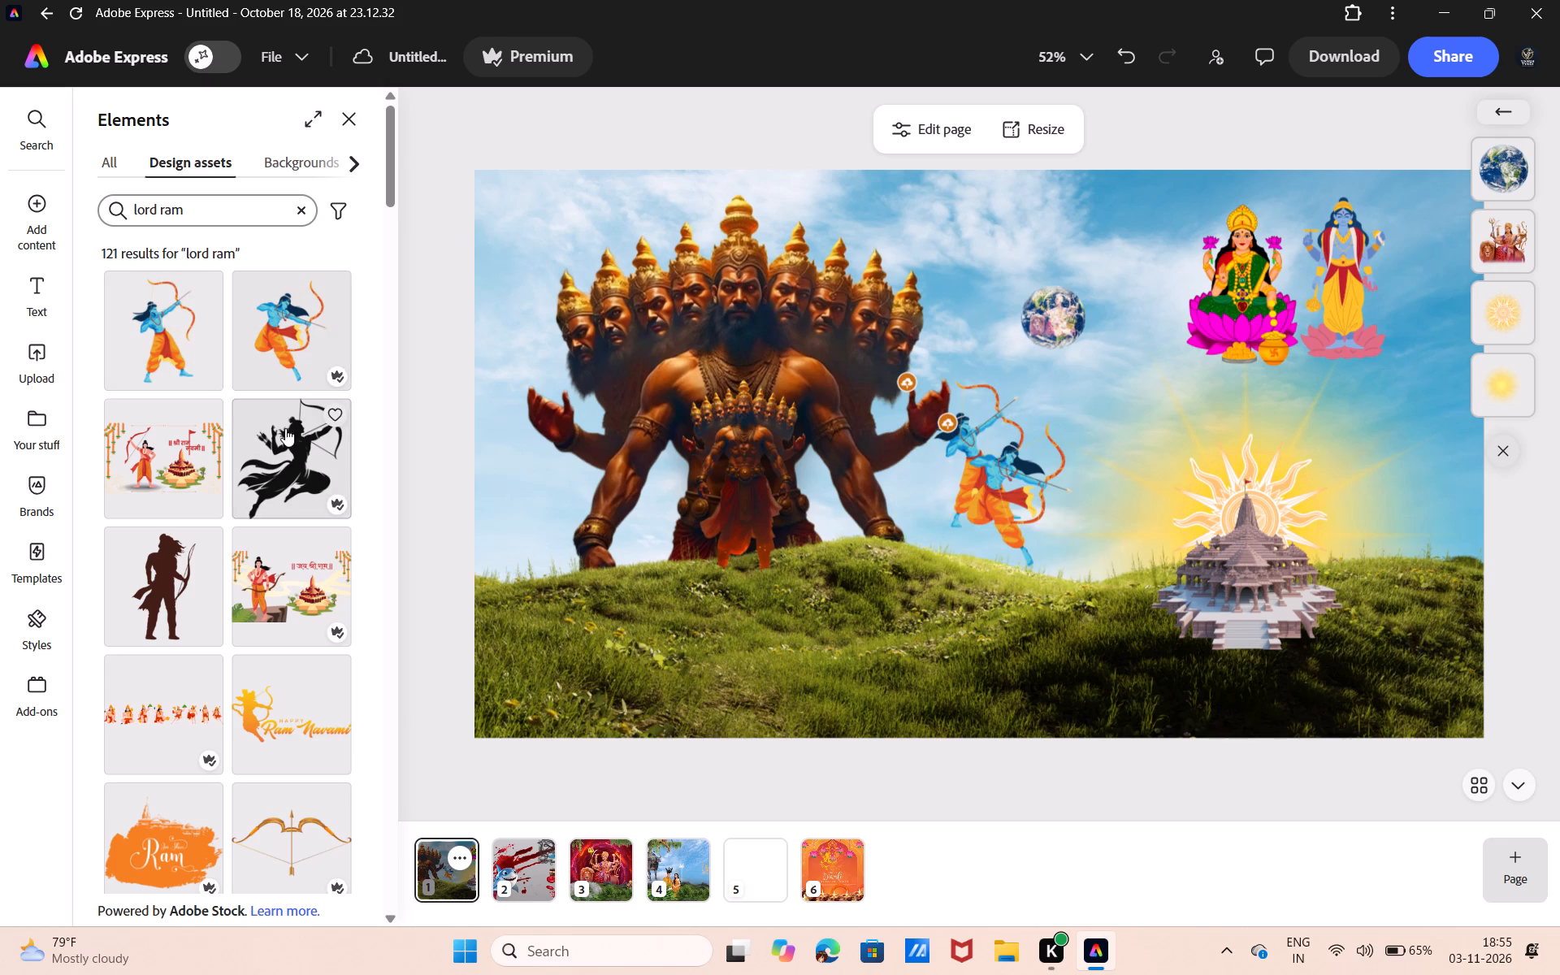
{"action": "scroll", "coordinate": [245, 623], "scroll_direction": "down", "scroll_amount": 6}
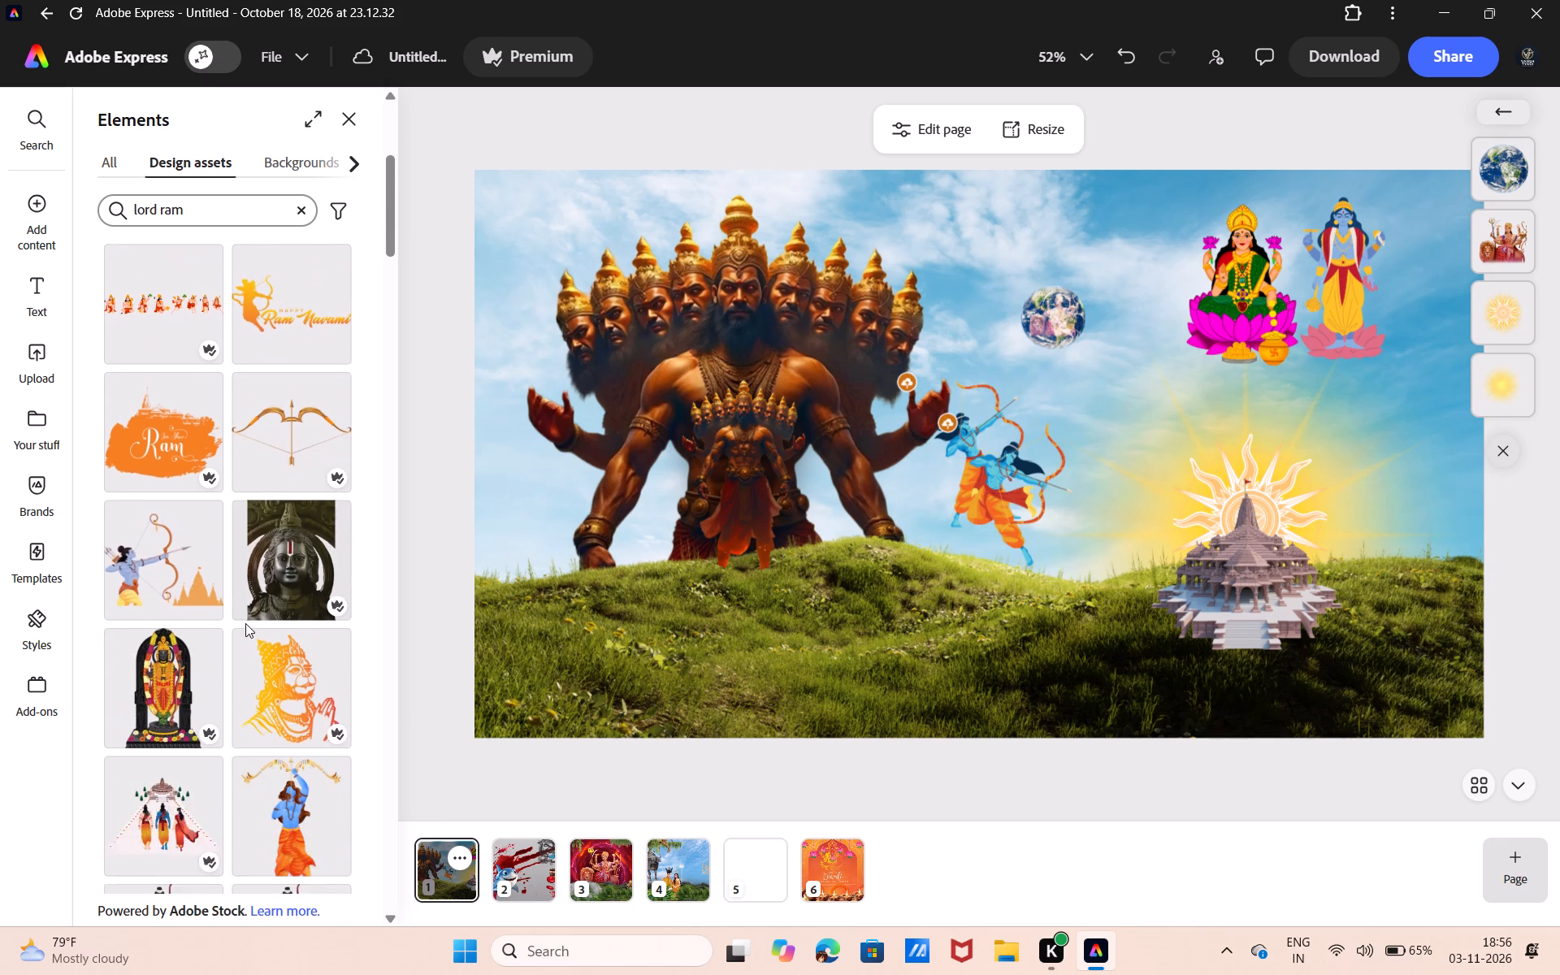
{"action": "scroll", "coordinate": [245, 623], "scroll_direction": "down", "scroll_amount": 2}
{"action": "left_click", "coordinate": [247, 704]}
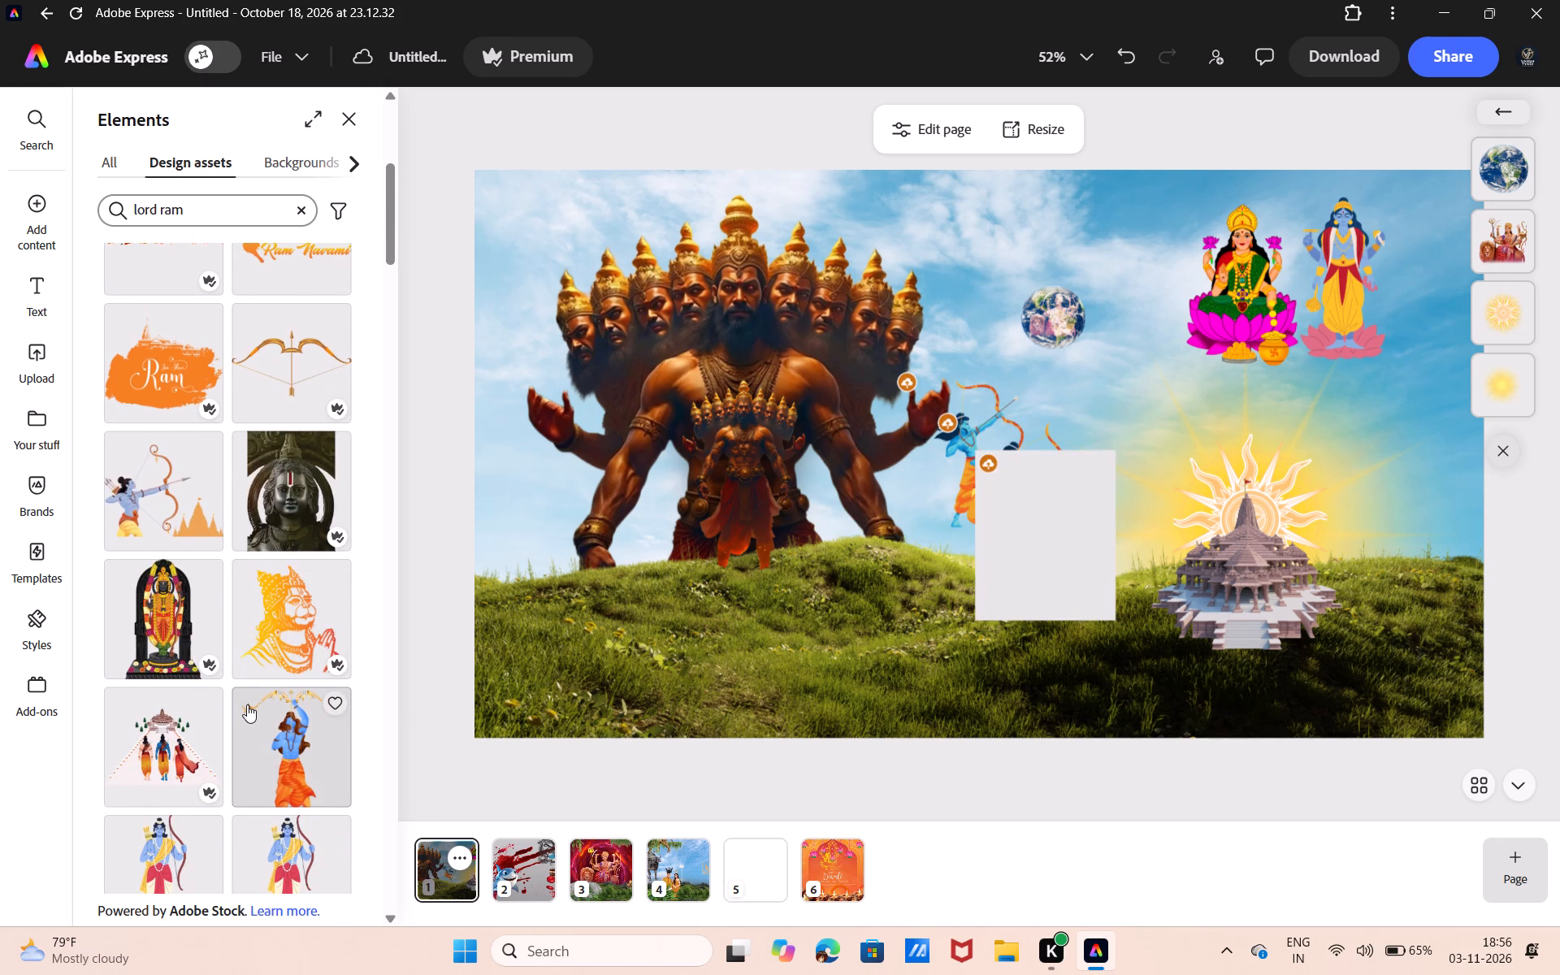
{"action": "left_click", "coordinate": [269, 851]}
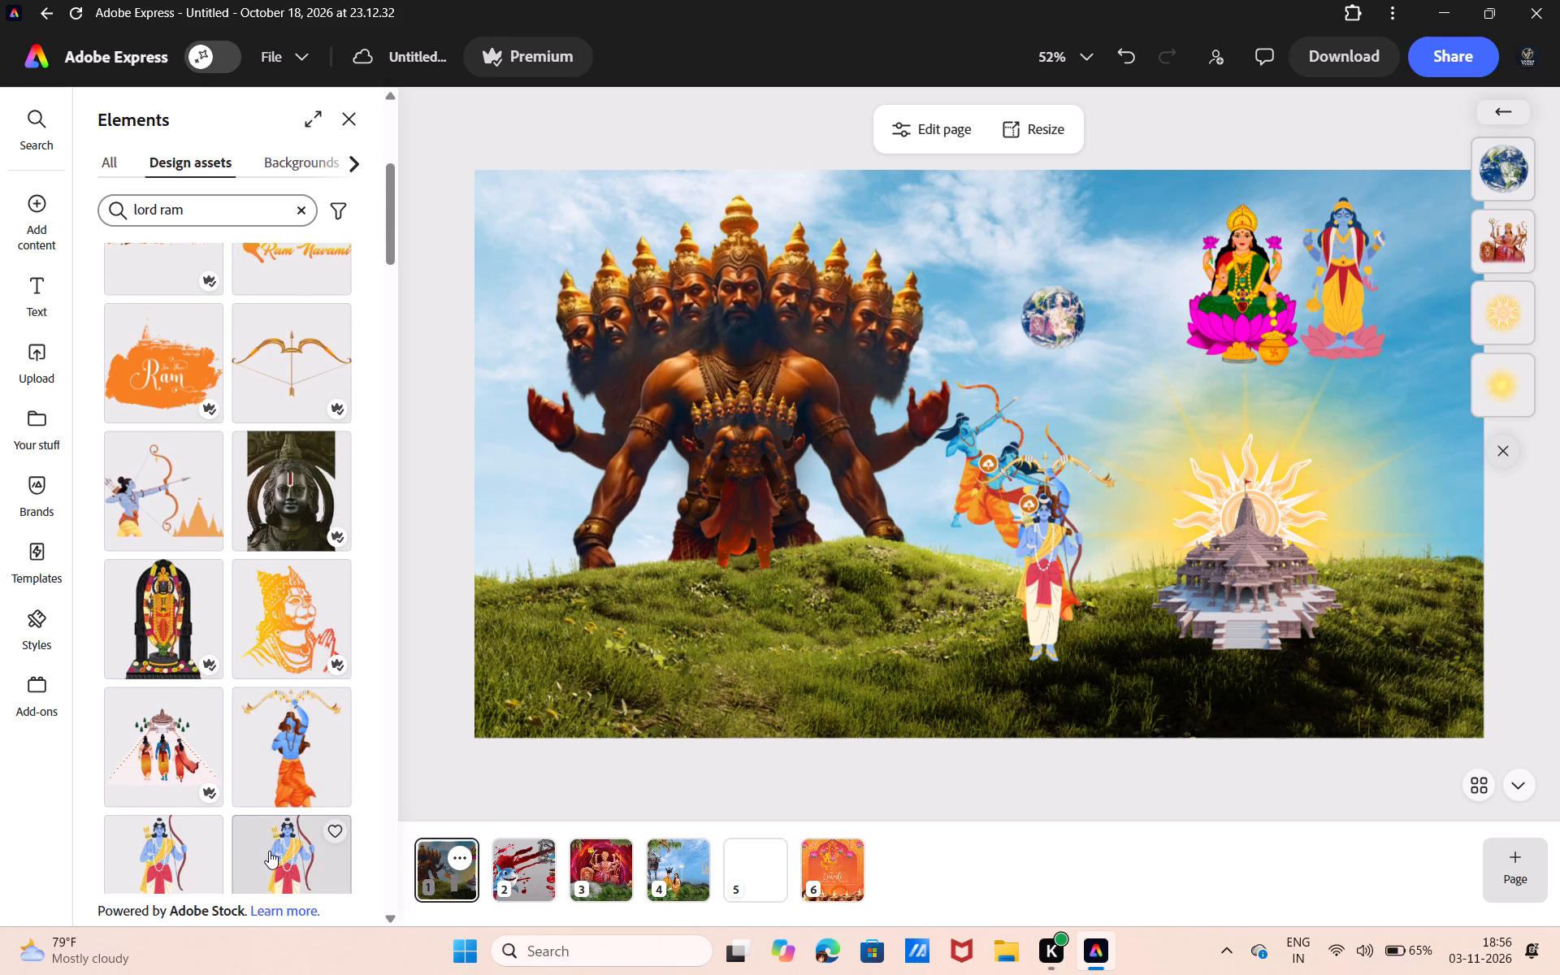
Add the kneeling blue archer and the standing archer with a drawn bow from further down the lord ram results.
{"action": "scroll", "coordinate": [269, 851], "scroll_direction": "down", "scroll_amount": 6}
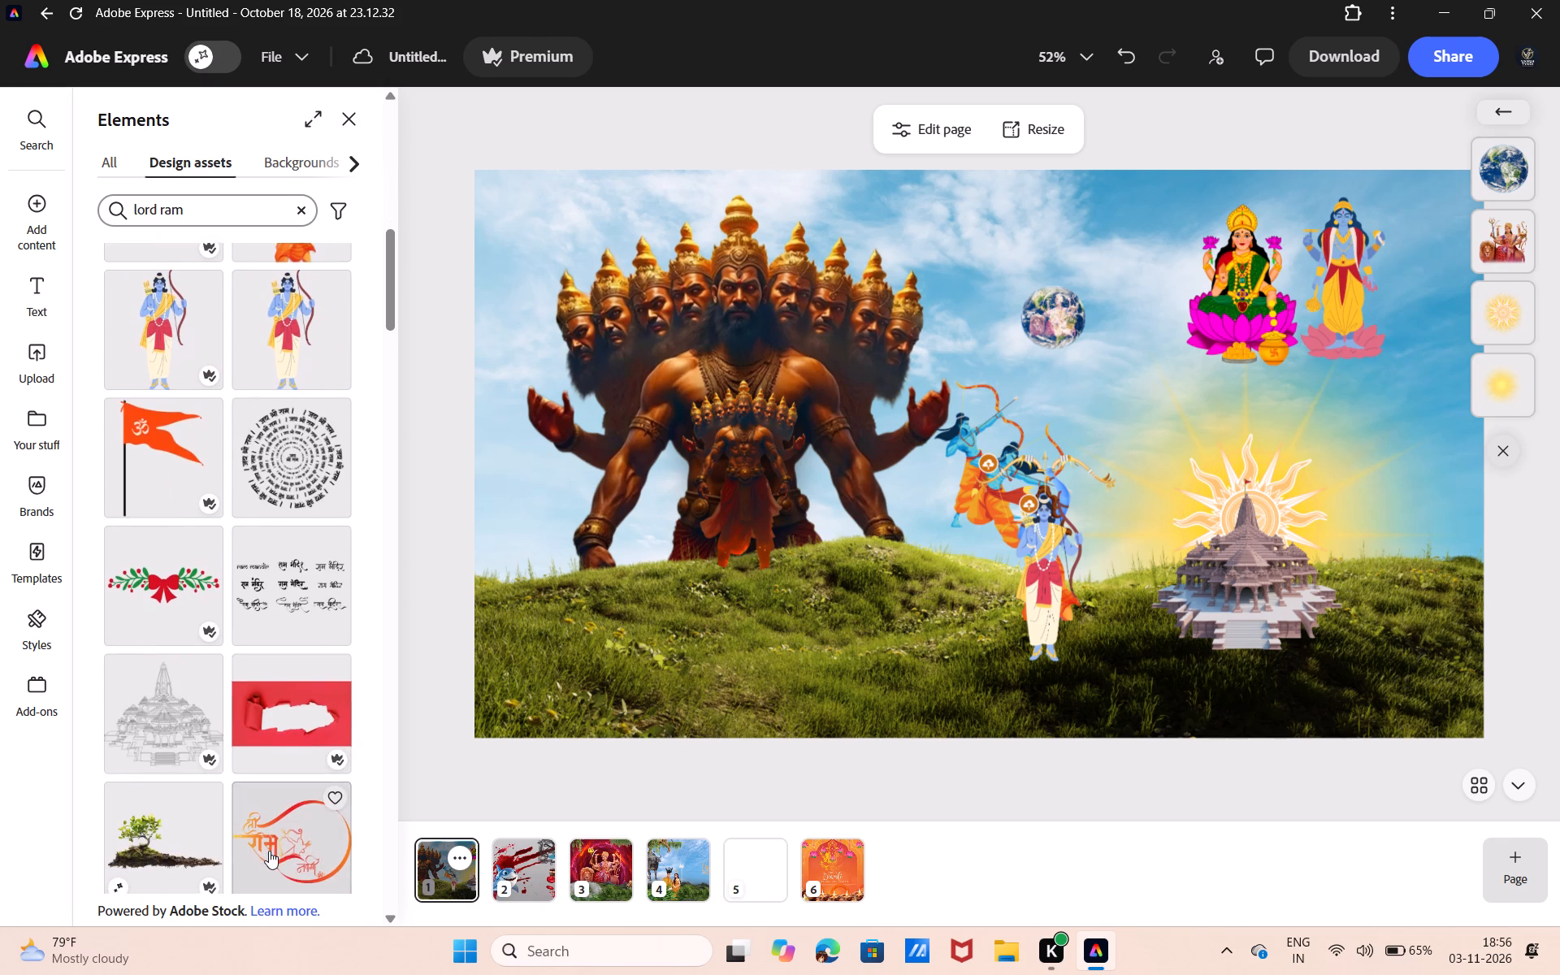
{"action": "scroll", "coordinate": [269, 851], "scroll_direction": "down", "scroll_amount": 3}
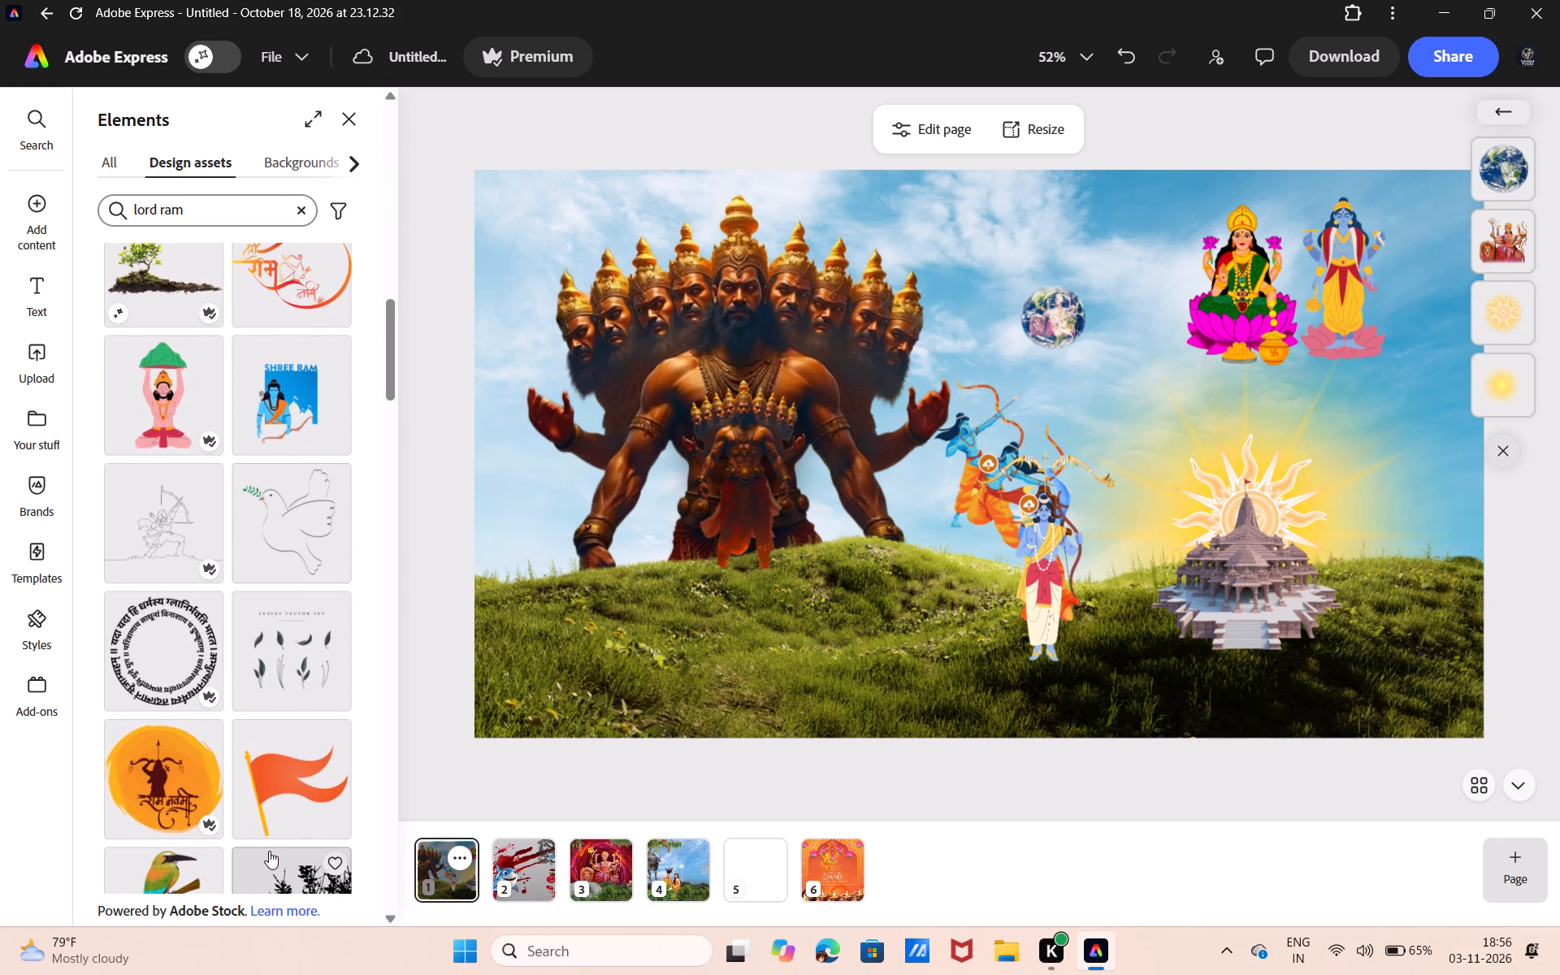
{"action": "scroll", "coordinate": [269, 851], "scroll_direction": "down", "scroll_amount": 2}
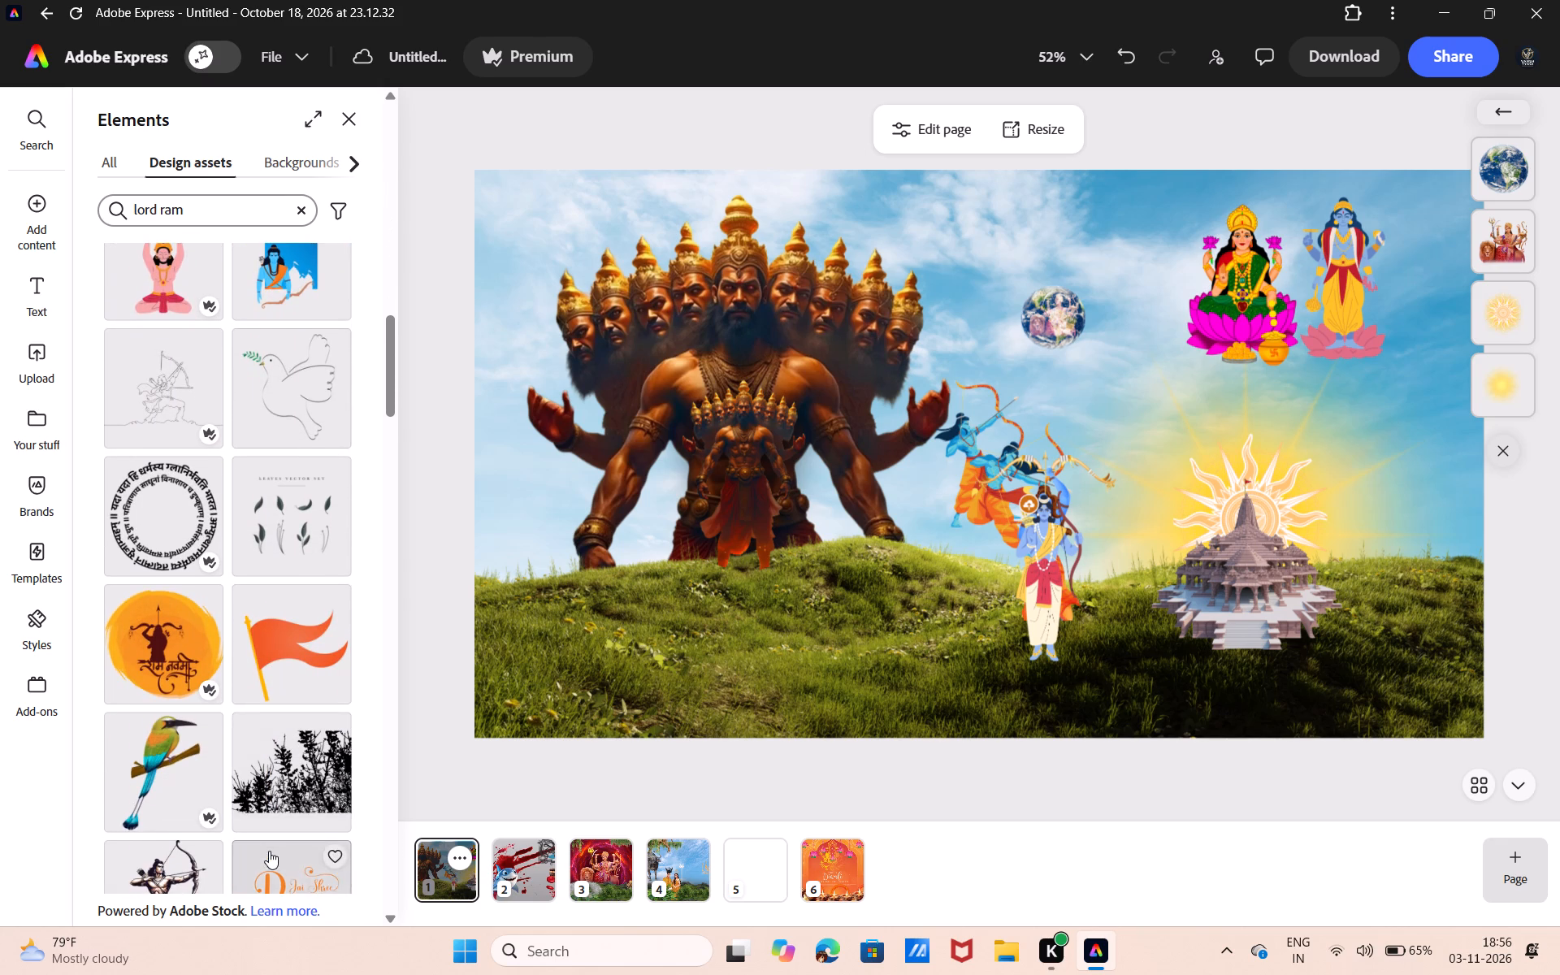
{"action": "scroll", "coordinate": [269, 851], "scroll_direction": "down", "scroll_amount": 3}
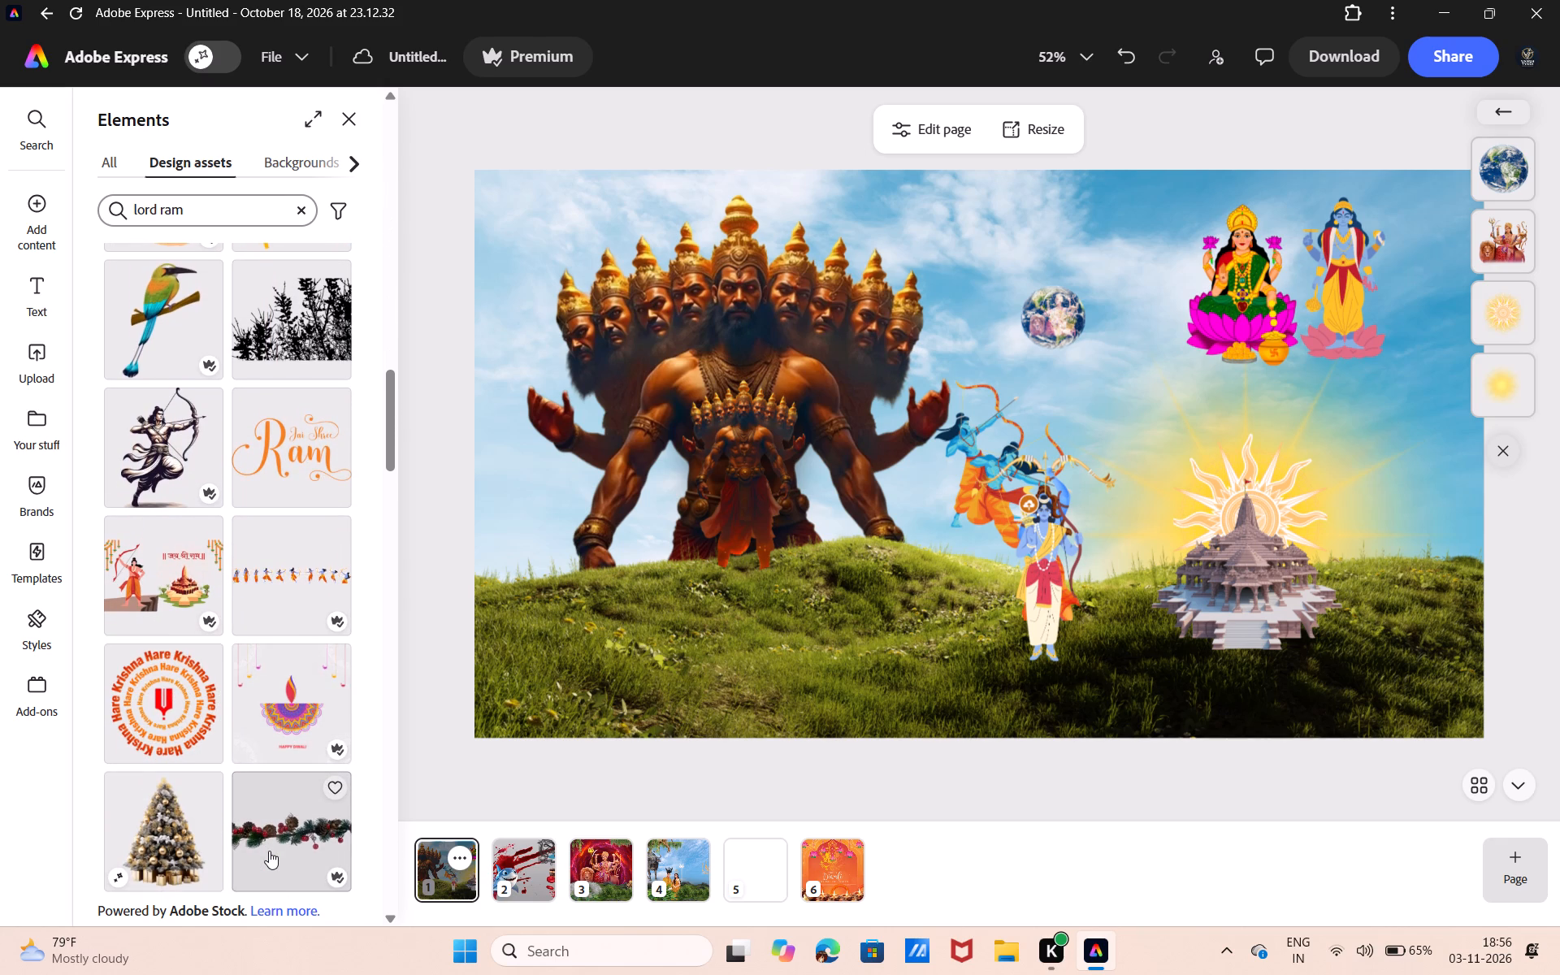
{"action": "scroll", "coordinate": [269, 851], "scroll_direction": "down", "scroll_amount": 4}
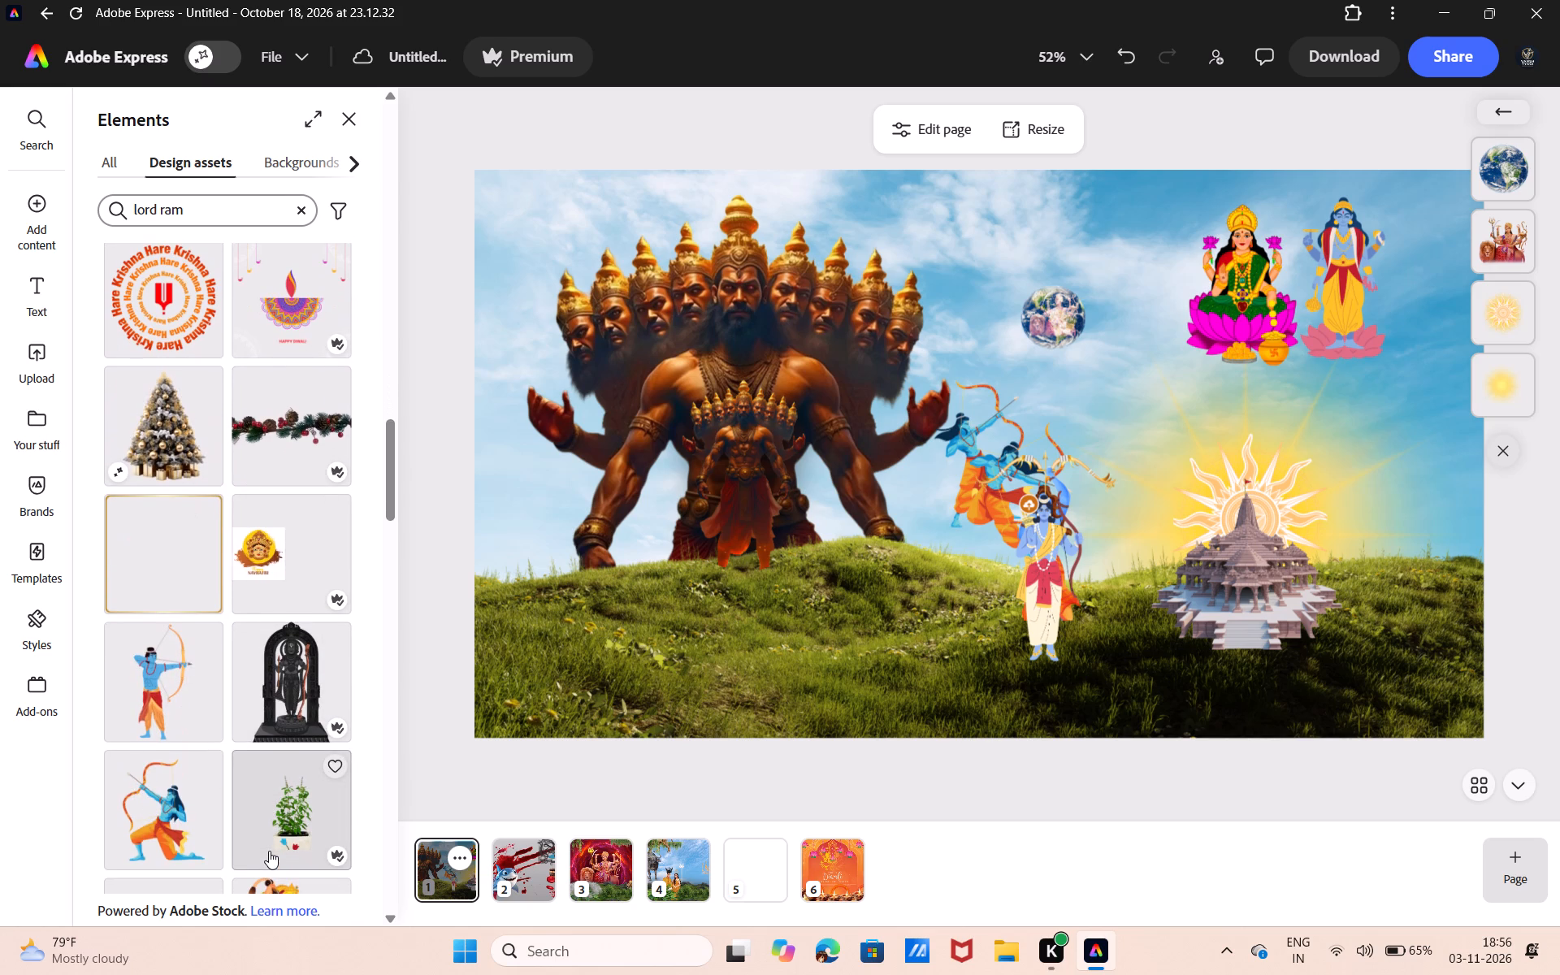
{"action": "left_click", "coordinate": [175, 795]}
{"action": "left_click", "coordinate": [159, 656]}
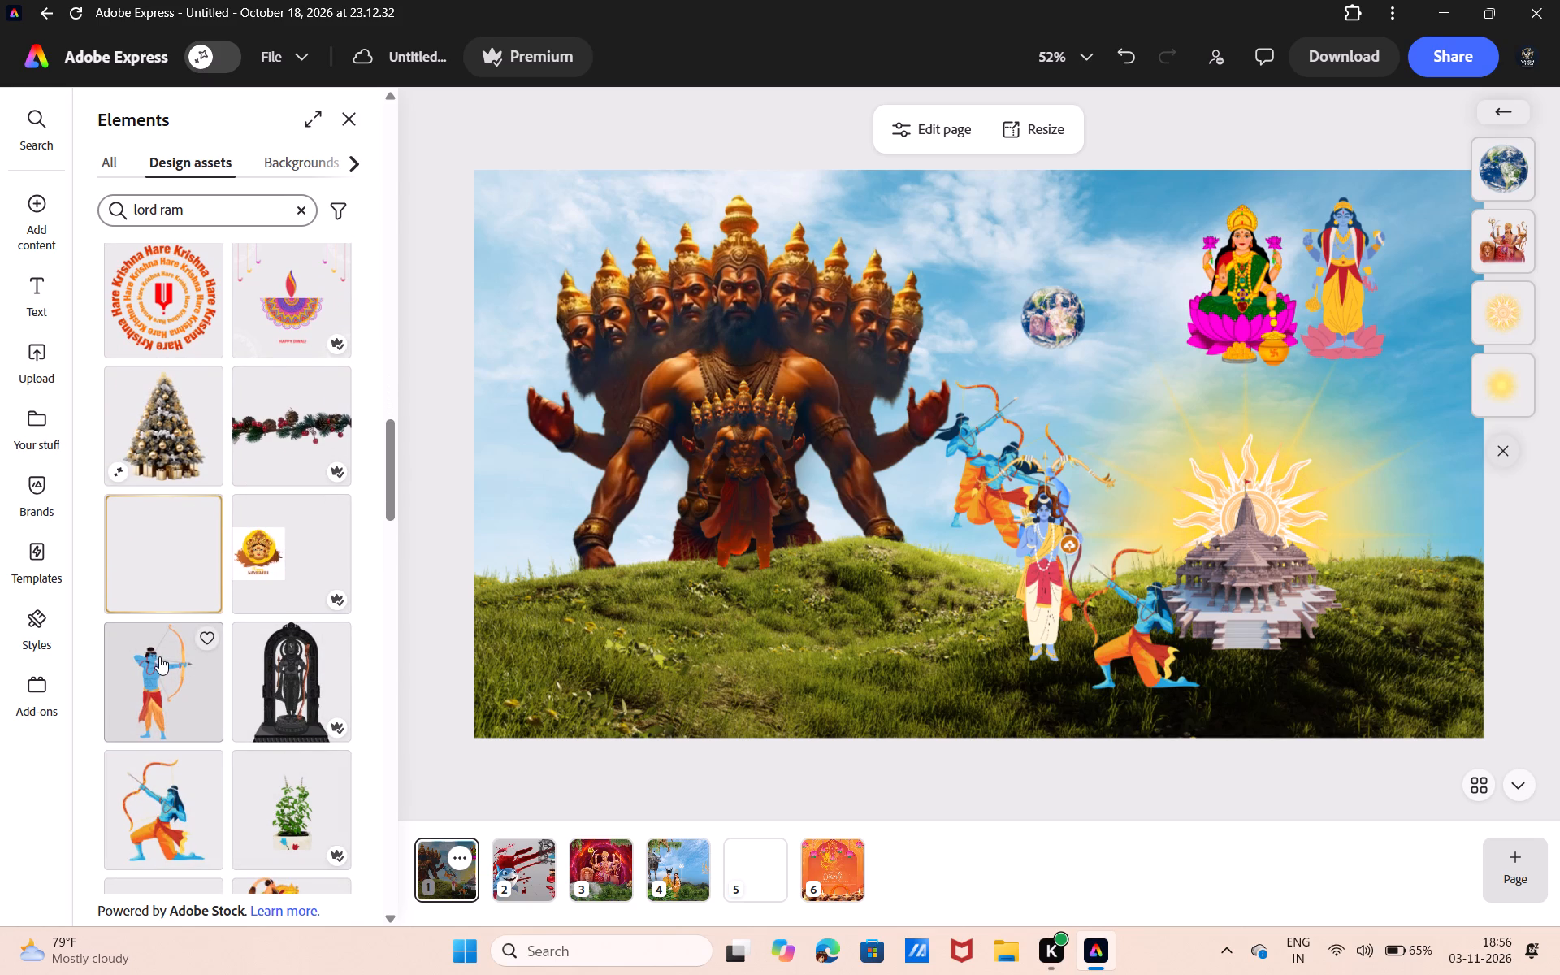
Browse the remaining lord ram results for more figures, and close the asset search.
{"action": "scroll", "coordinate": [238, 852], "scroll_direction": "down", "scroll_amount": 4}
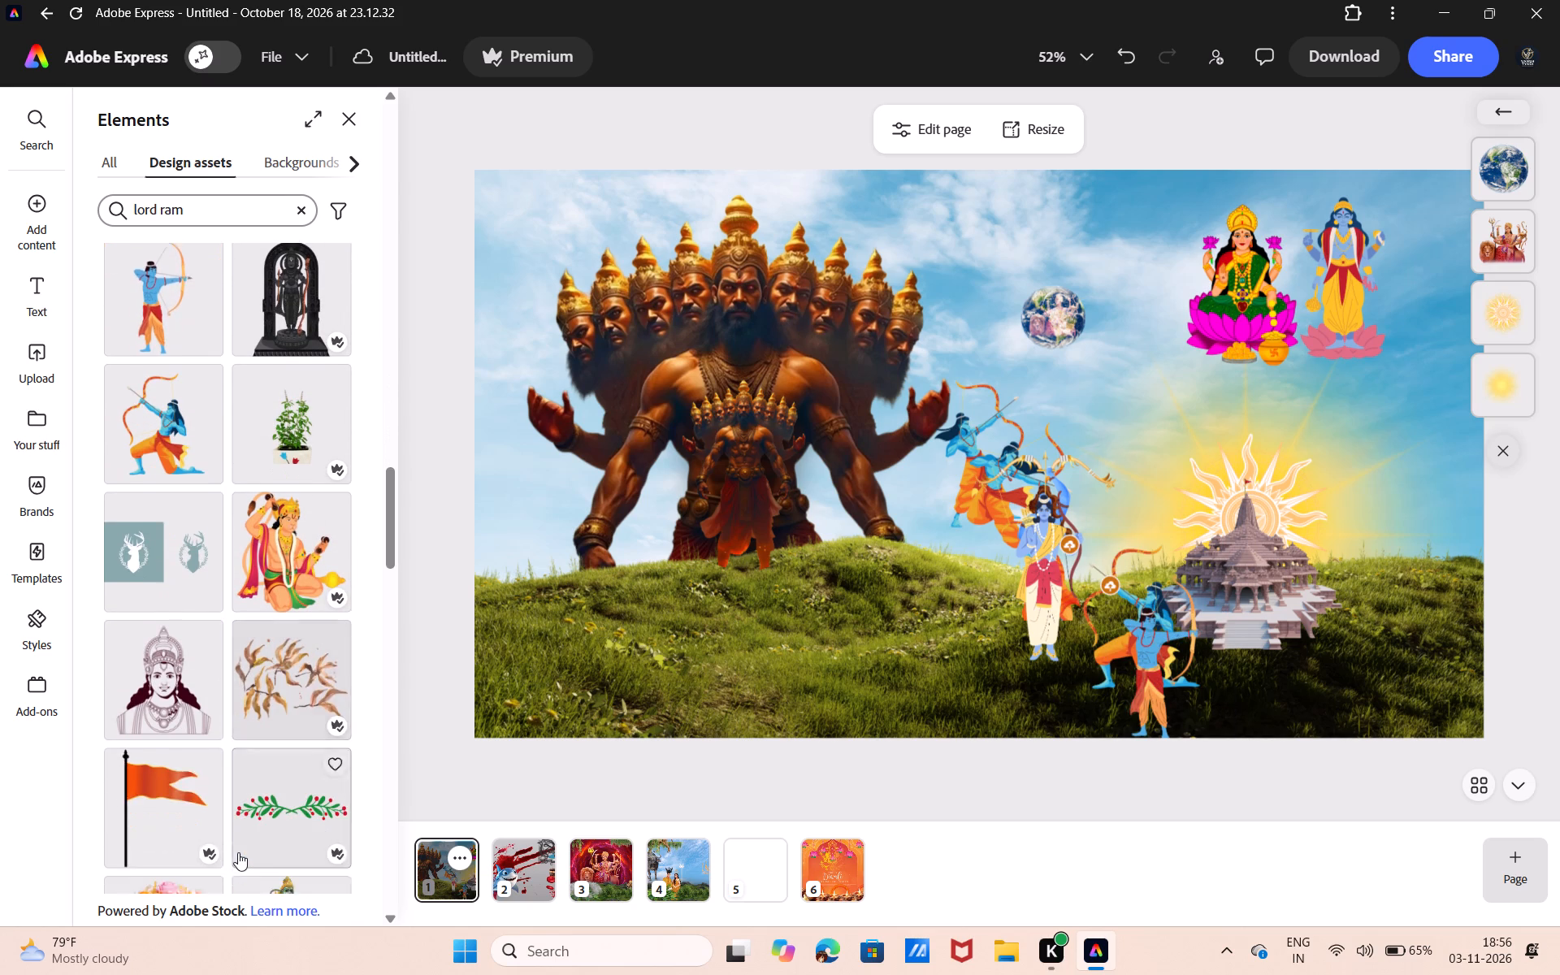
{"action": "scroll", "coordinate": [238, 852], "scroll_direction": "down", "scroll_amount": 2}
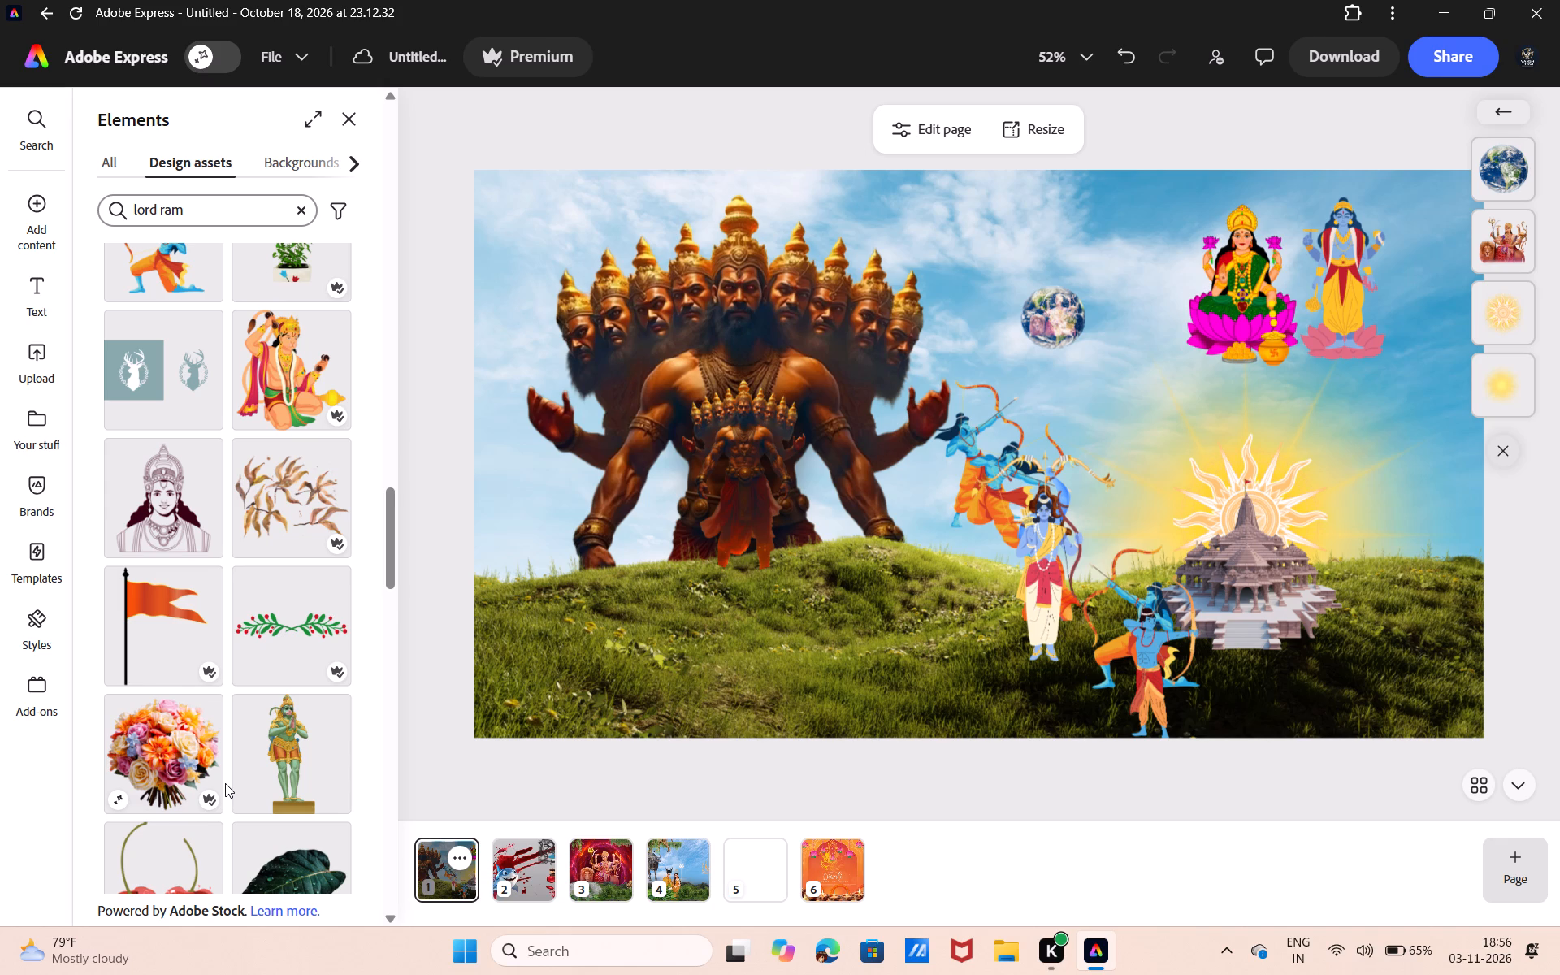
{"action": "scroll", "coordinate": [225, 783], "scroll_direction": "down", "scroll_amount": 14}
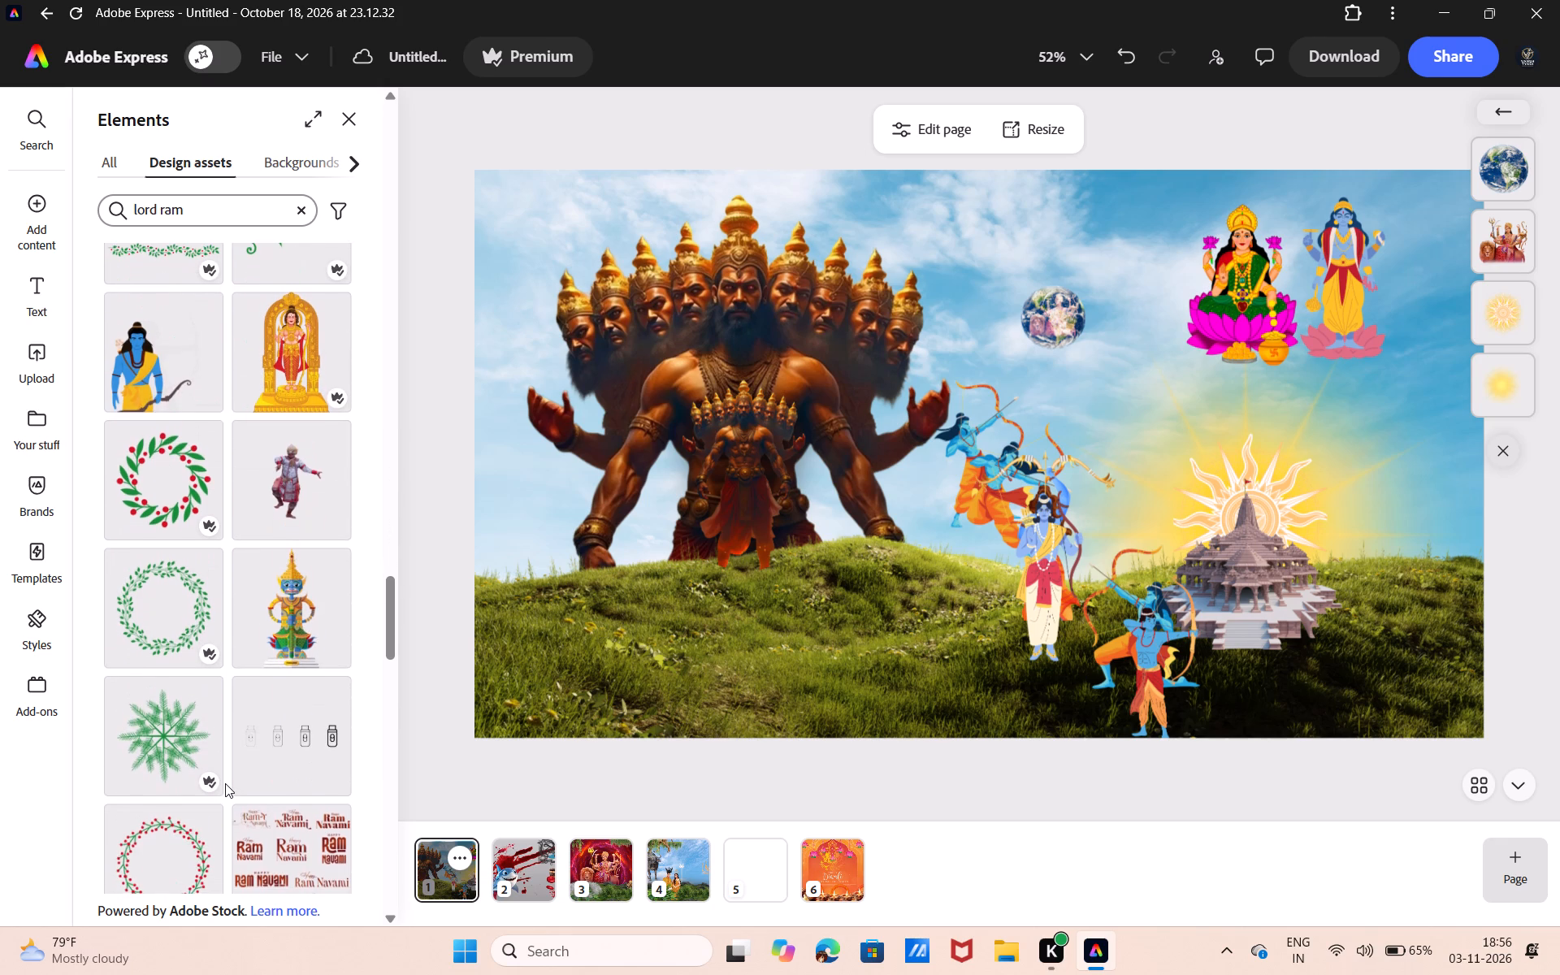
{"action": "scroll", "coordinate": [225, 783], "scroll_direction": "down", "scroll_amount": 1}
{"action": "left_click", "coordinate": [422, 689]}
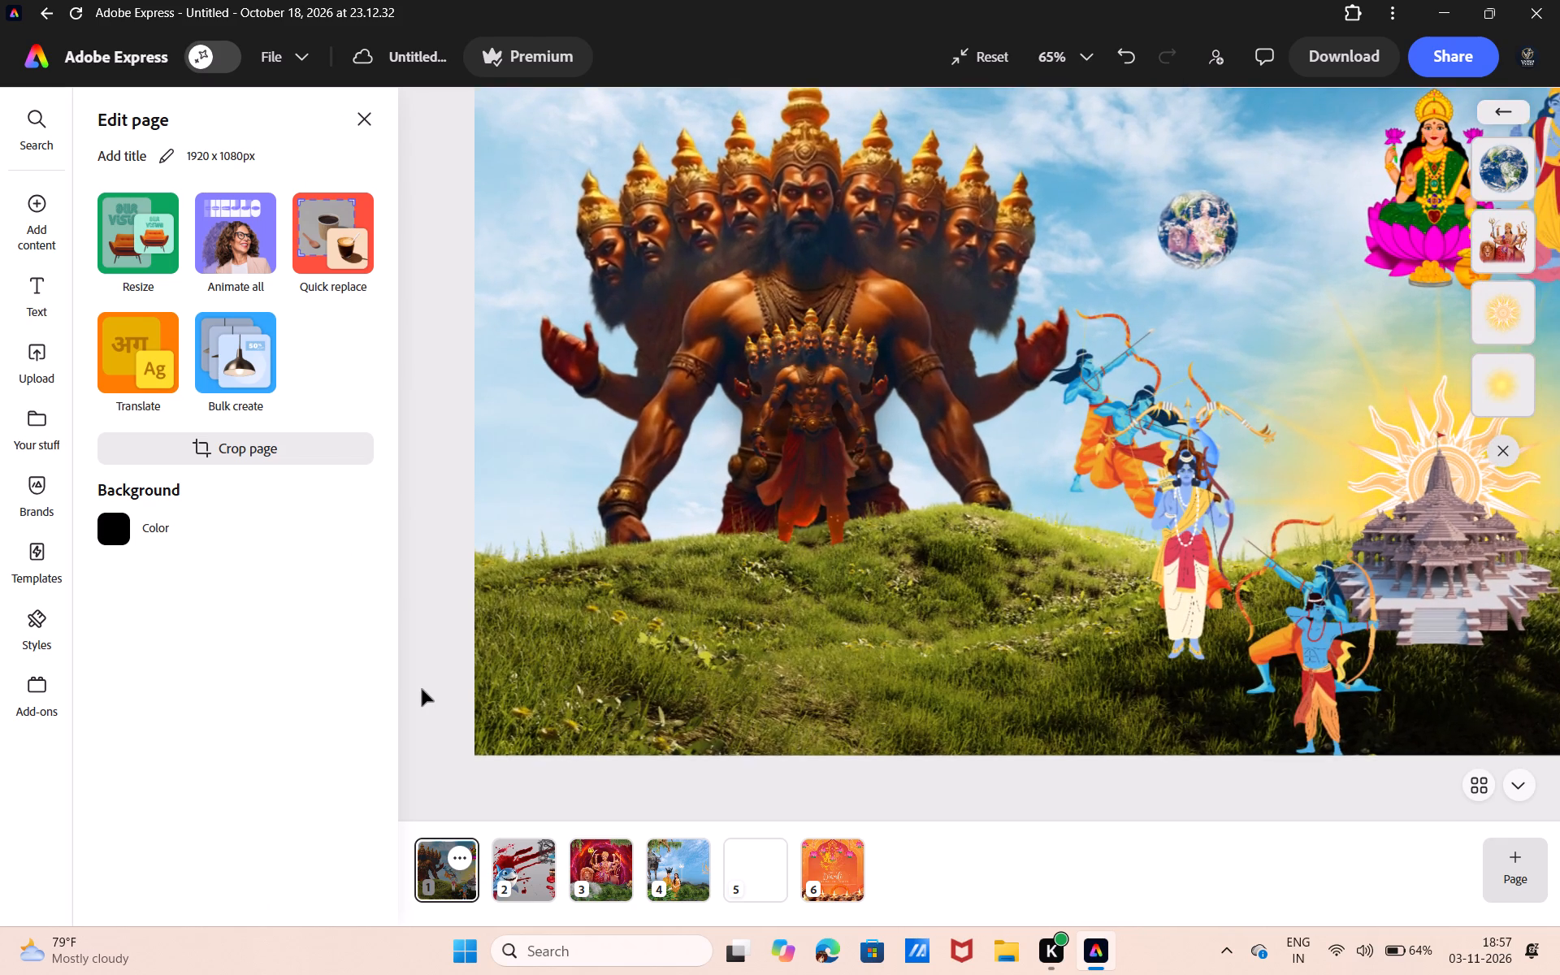
Move the standing archer with the drawn bow up beside the temple, near the page's right edge.
{"action": "scroll", "coordinate": [422, 689], "scroll_direction": "left", "scroll_amount": 4}
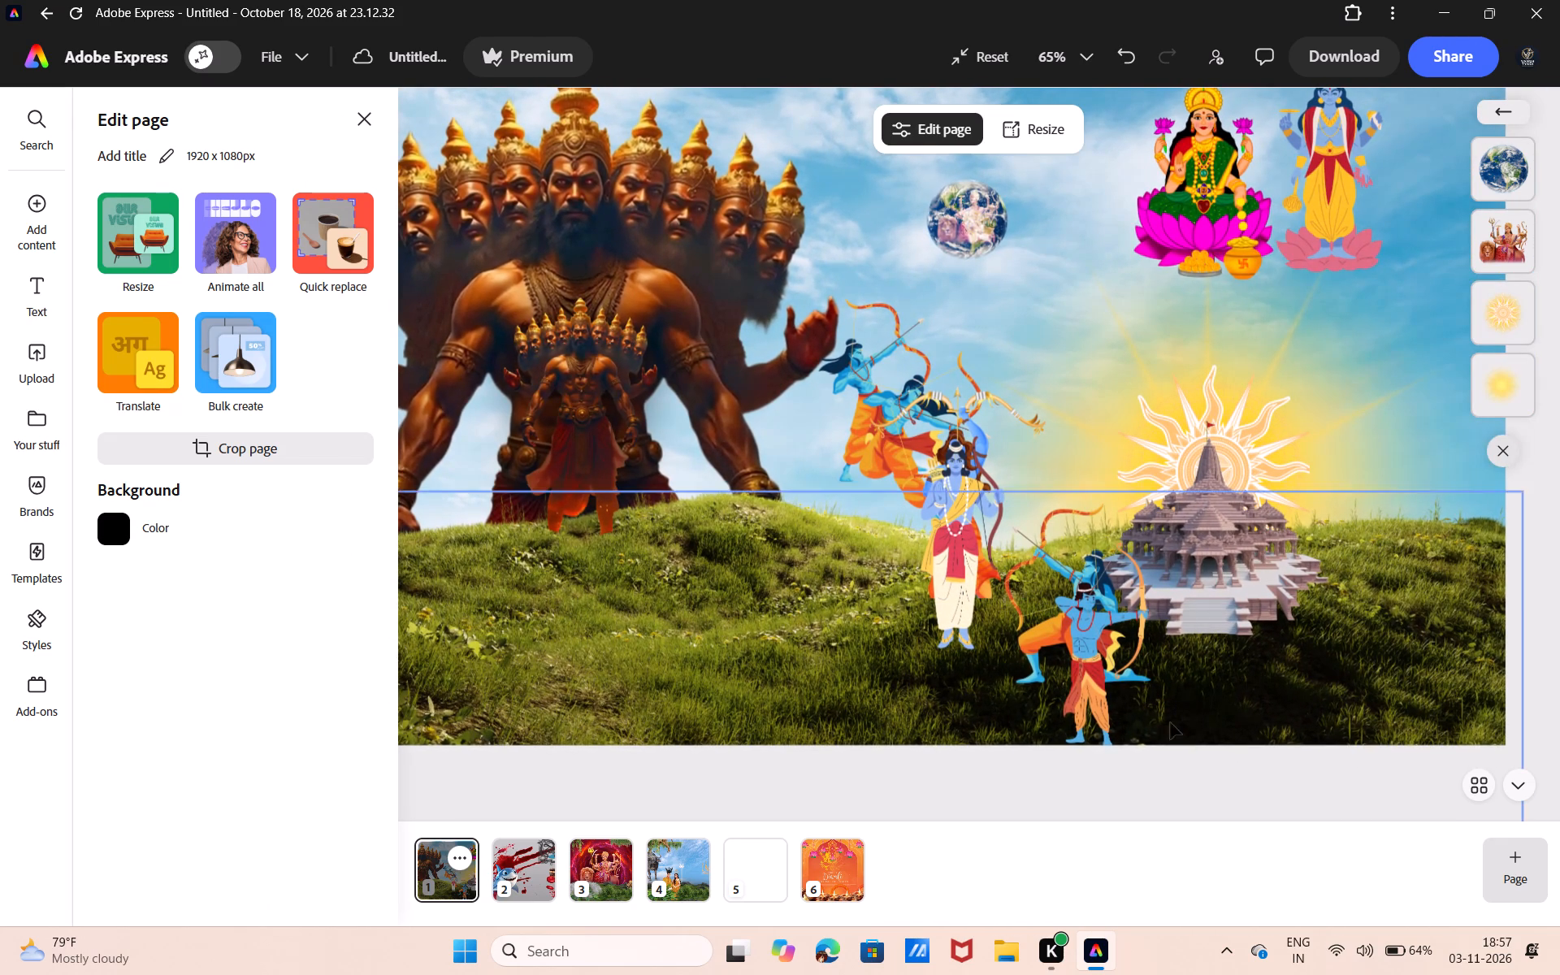
{"action": "left_click", "coordinate": [1147, 691]}
{"action": "left_click_drag", "start_coordinate": [1147, 691], "coordinate": [1367, 492]}
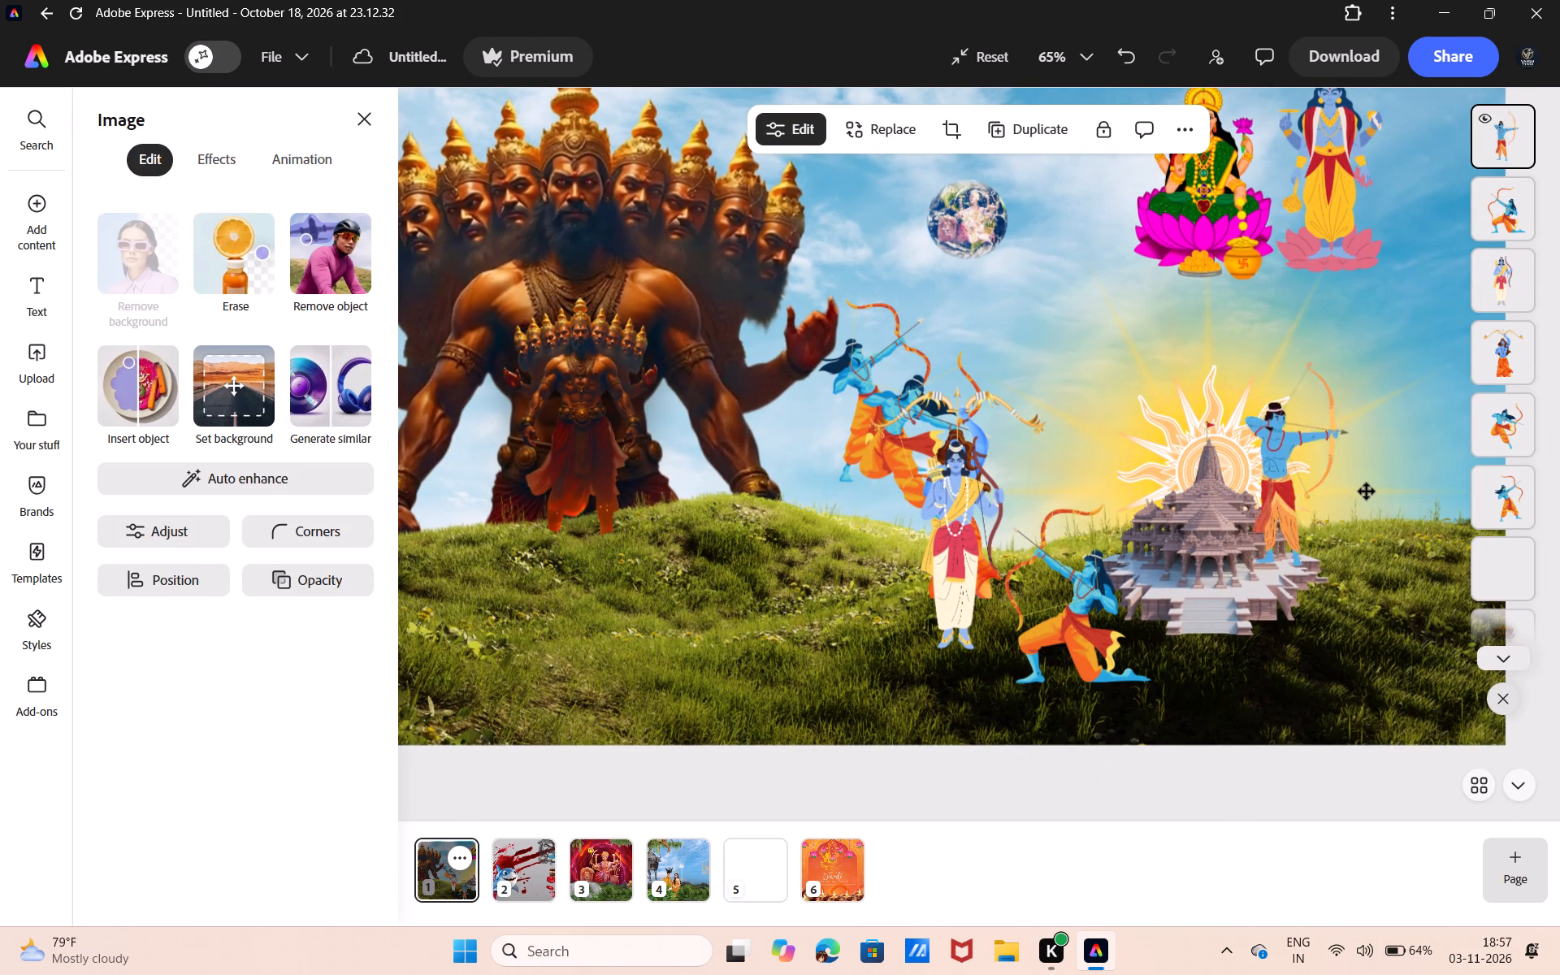
{"action": "left_click_drag", "start_coordinate": [1367, 492], "coordinate": [1441, 479]}
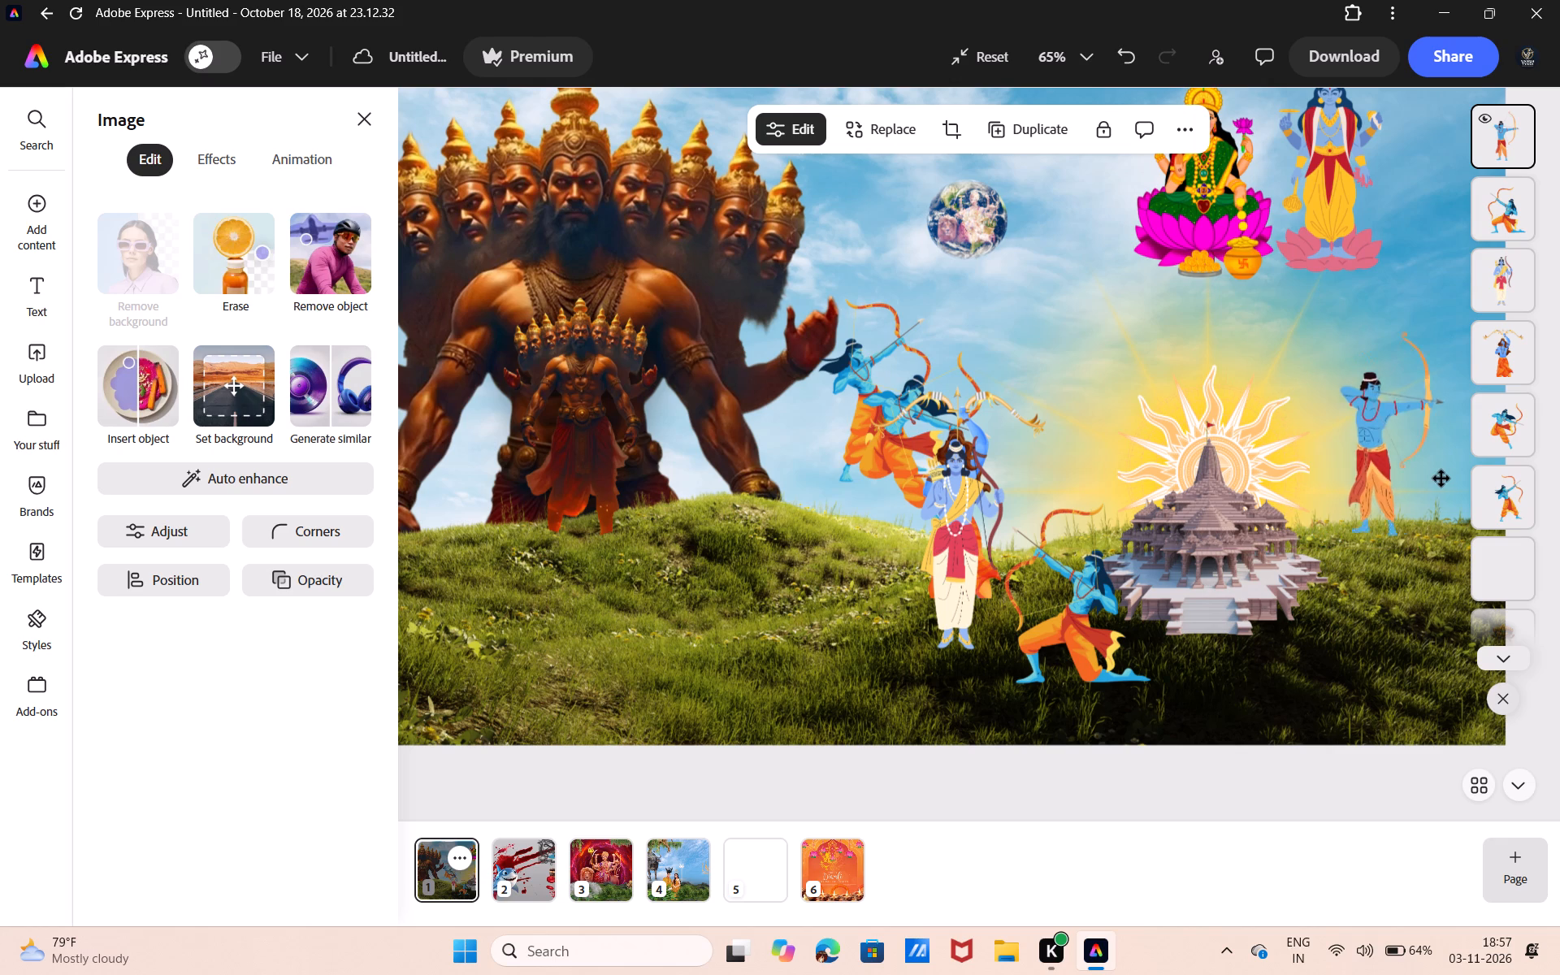
{"action": "left_click_drag", "start_coordinate": [1441, 479], "coordinate": [1447, 479]}
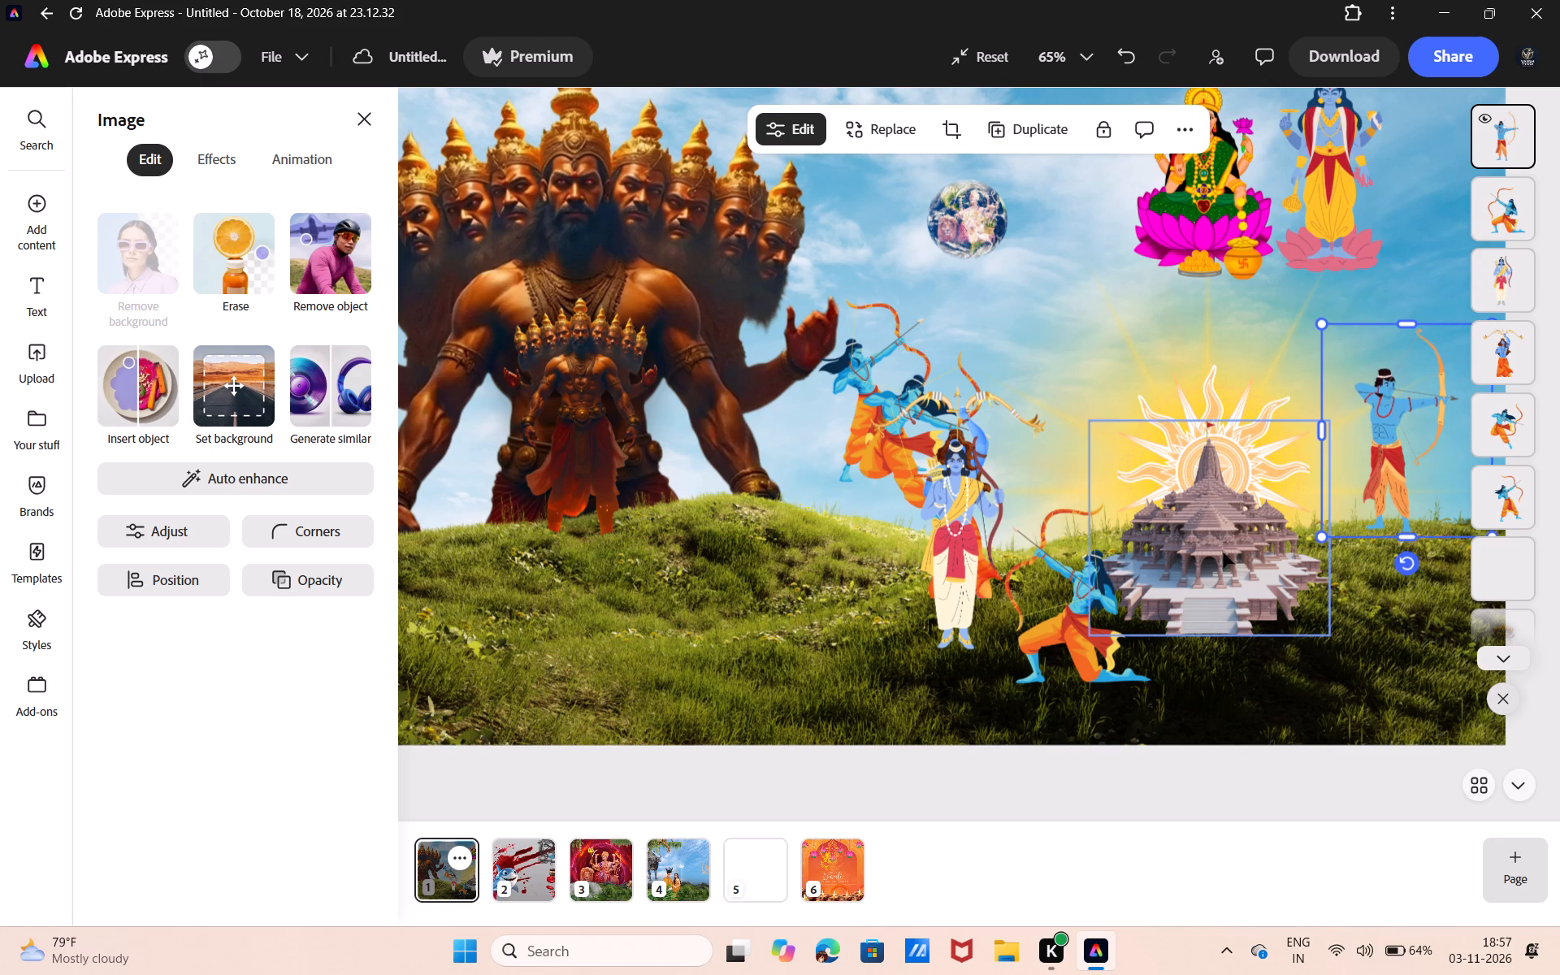
Move the kneeling archer onto the grass in the page's lower right corner, below the standing archer.
{"action": "left_click", "coordinate": [1132, 592]}
{"action": "left_click_drag", "start_coordinate": [1132, 592], "coordinate": [1339, 554]}
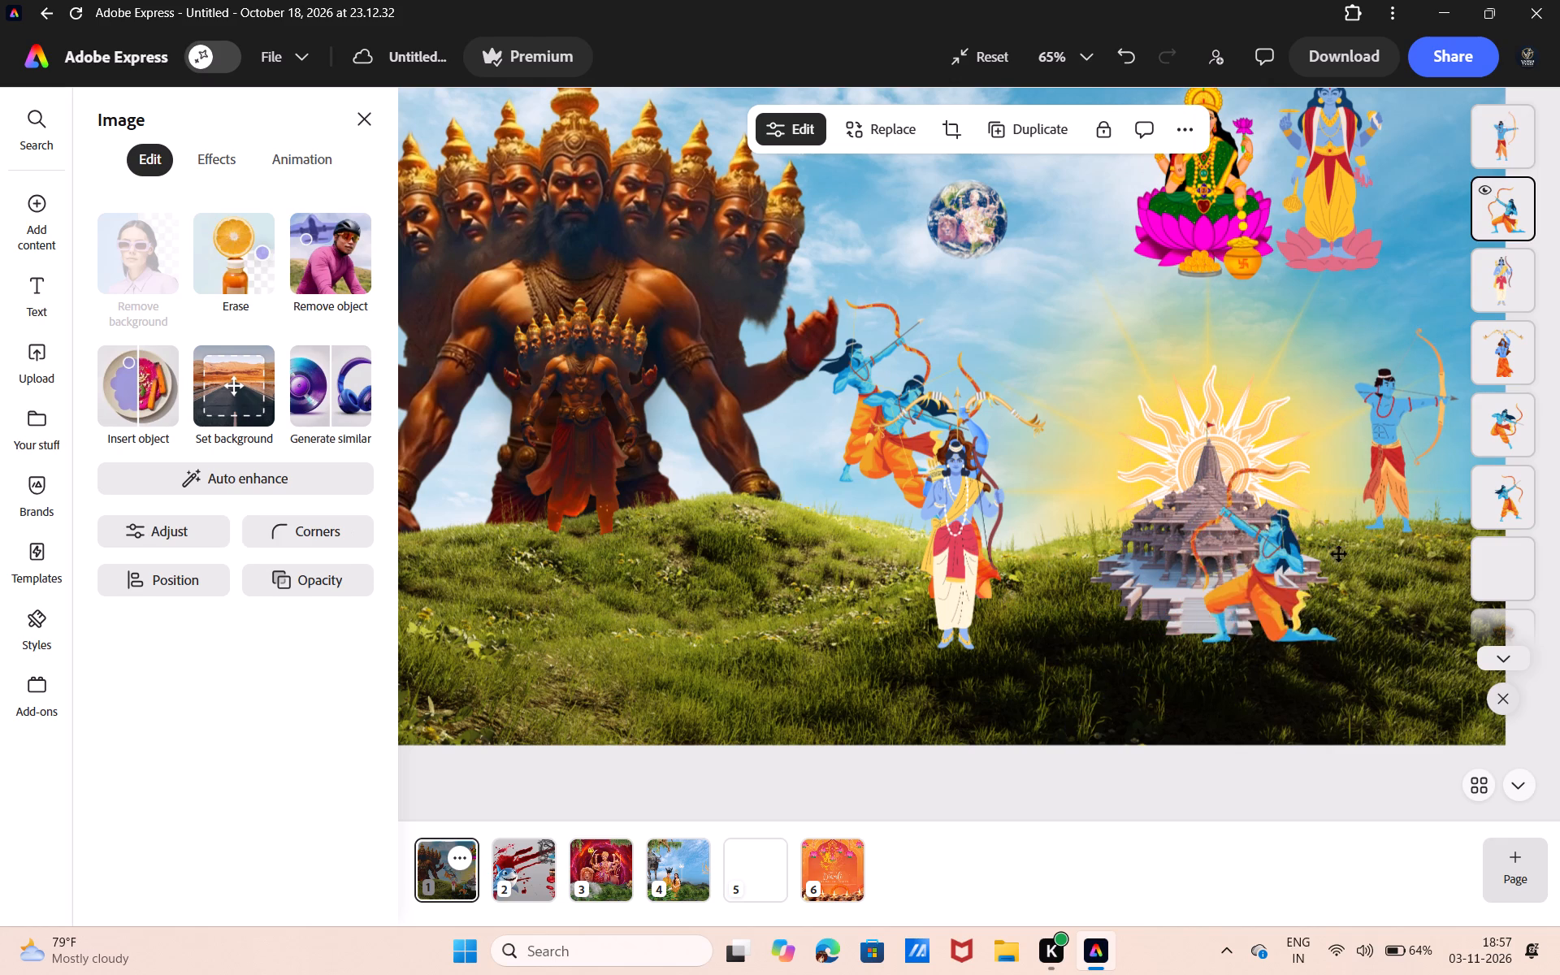
{"action": "left_click_drag", "start_coordinate": [1339, 554], "coordinate": [1414, 557]}
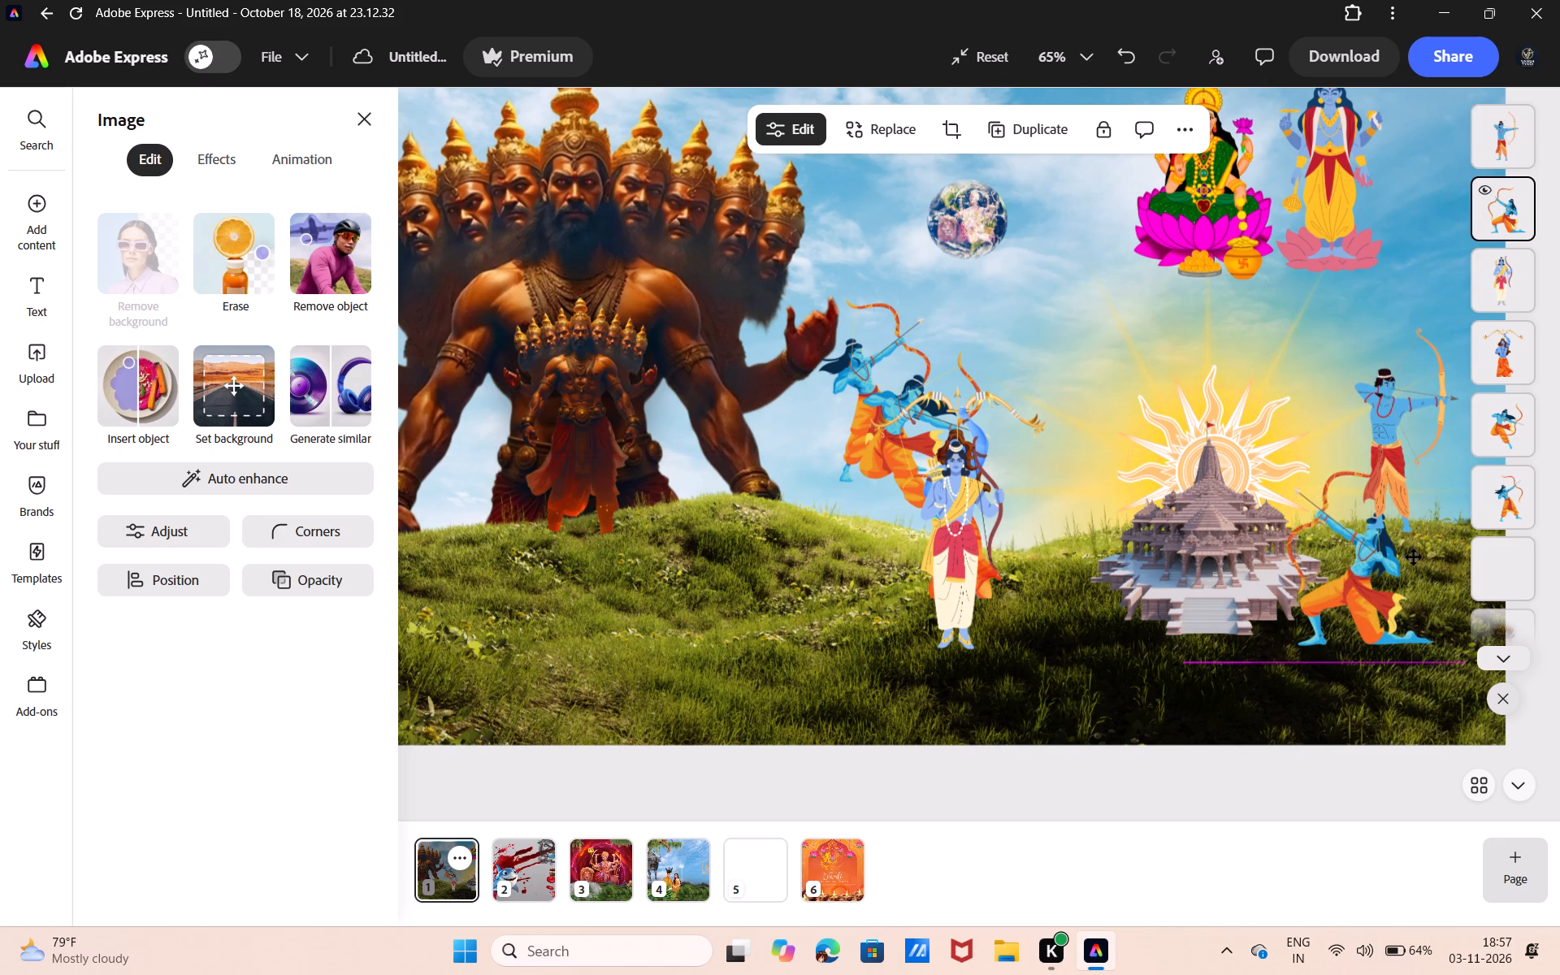
{"action": "left_click_drag", "start_coordinate": [1414, 557], "coordinate": [1440, 615]}
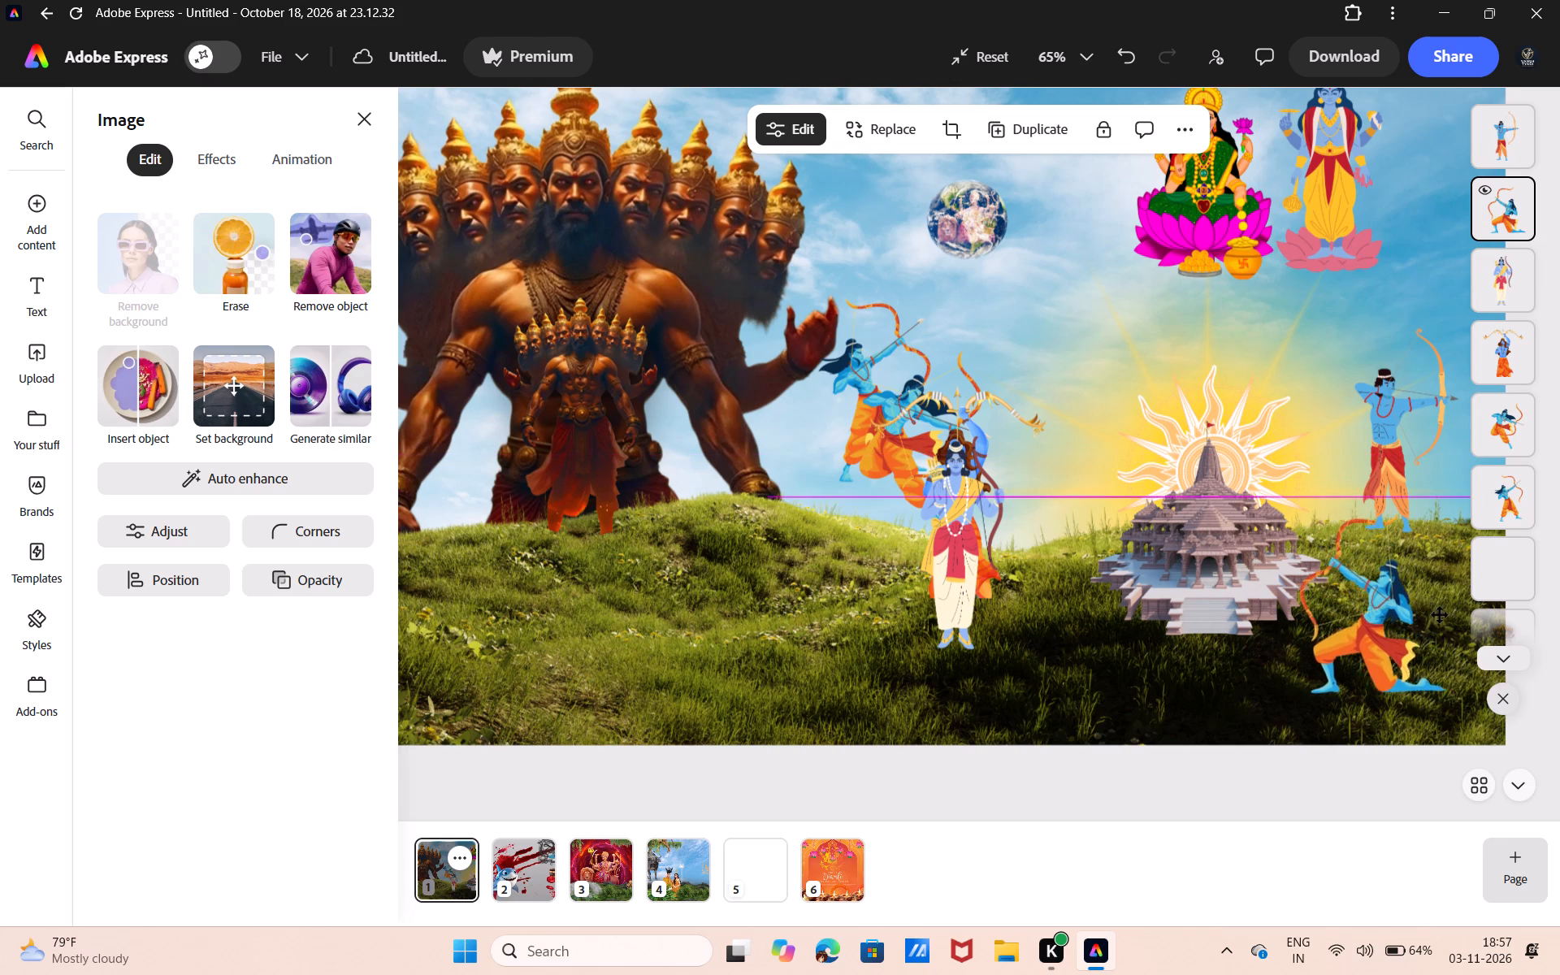
{"action": "left_click_drag", "start_coordinate": [1440, 615], "coordinate": [1446, 622]}
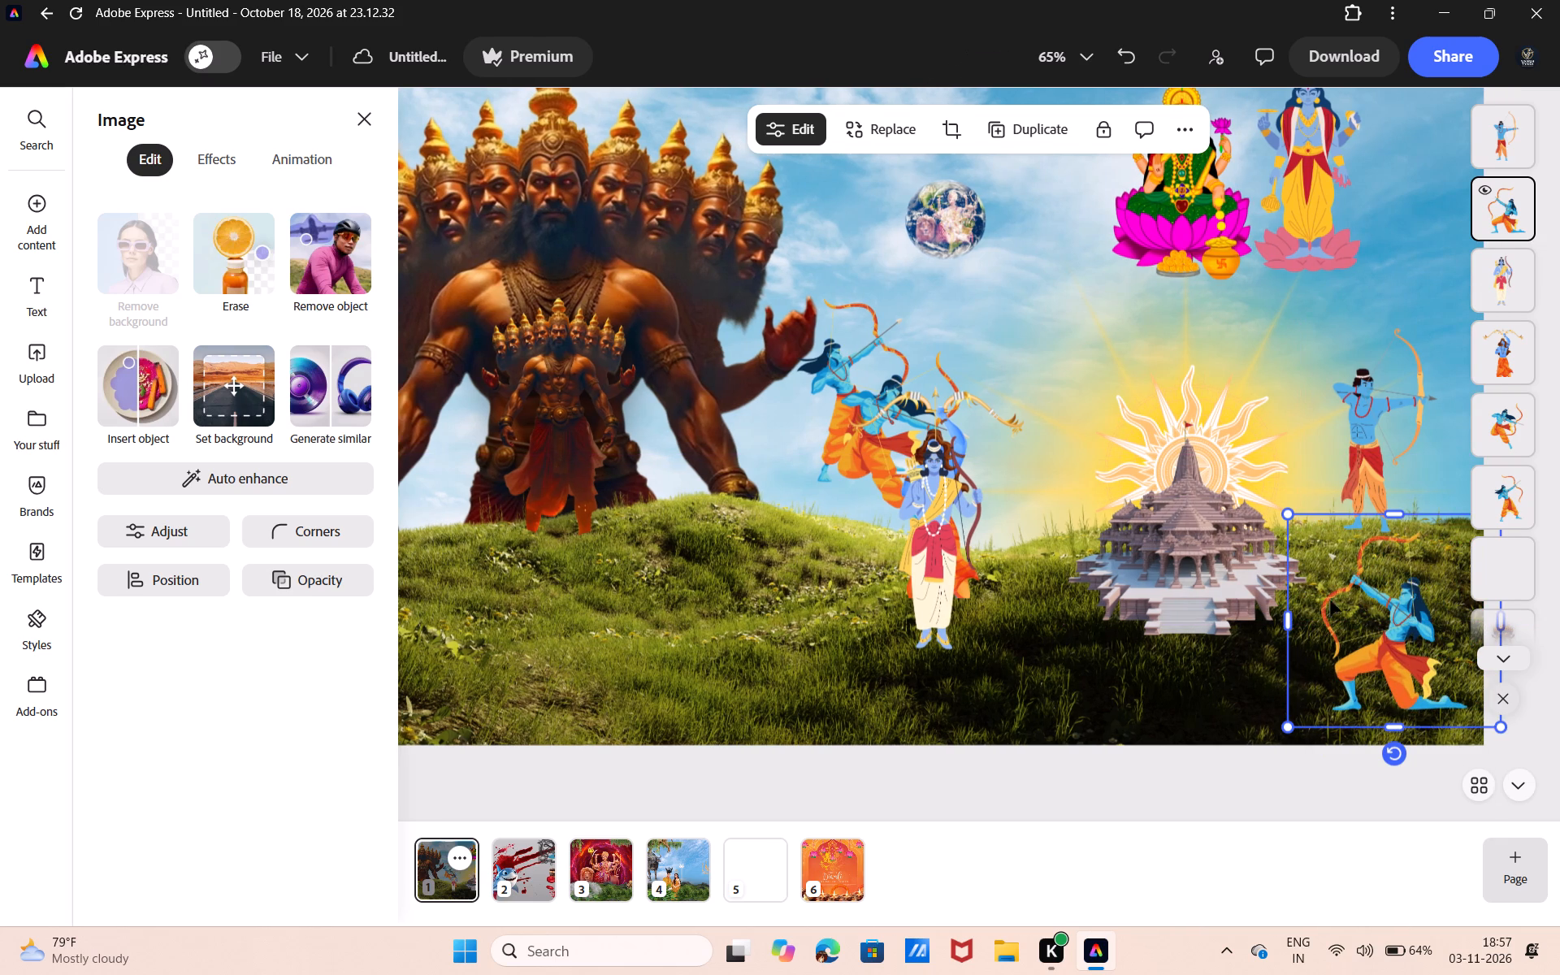
Move the standing Lord Ram in the white dhoti and red sash onto the temple top, in front of the sun.
{"action": "left_click", "coordinate": [979, 547]}
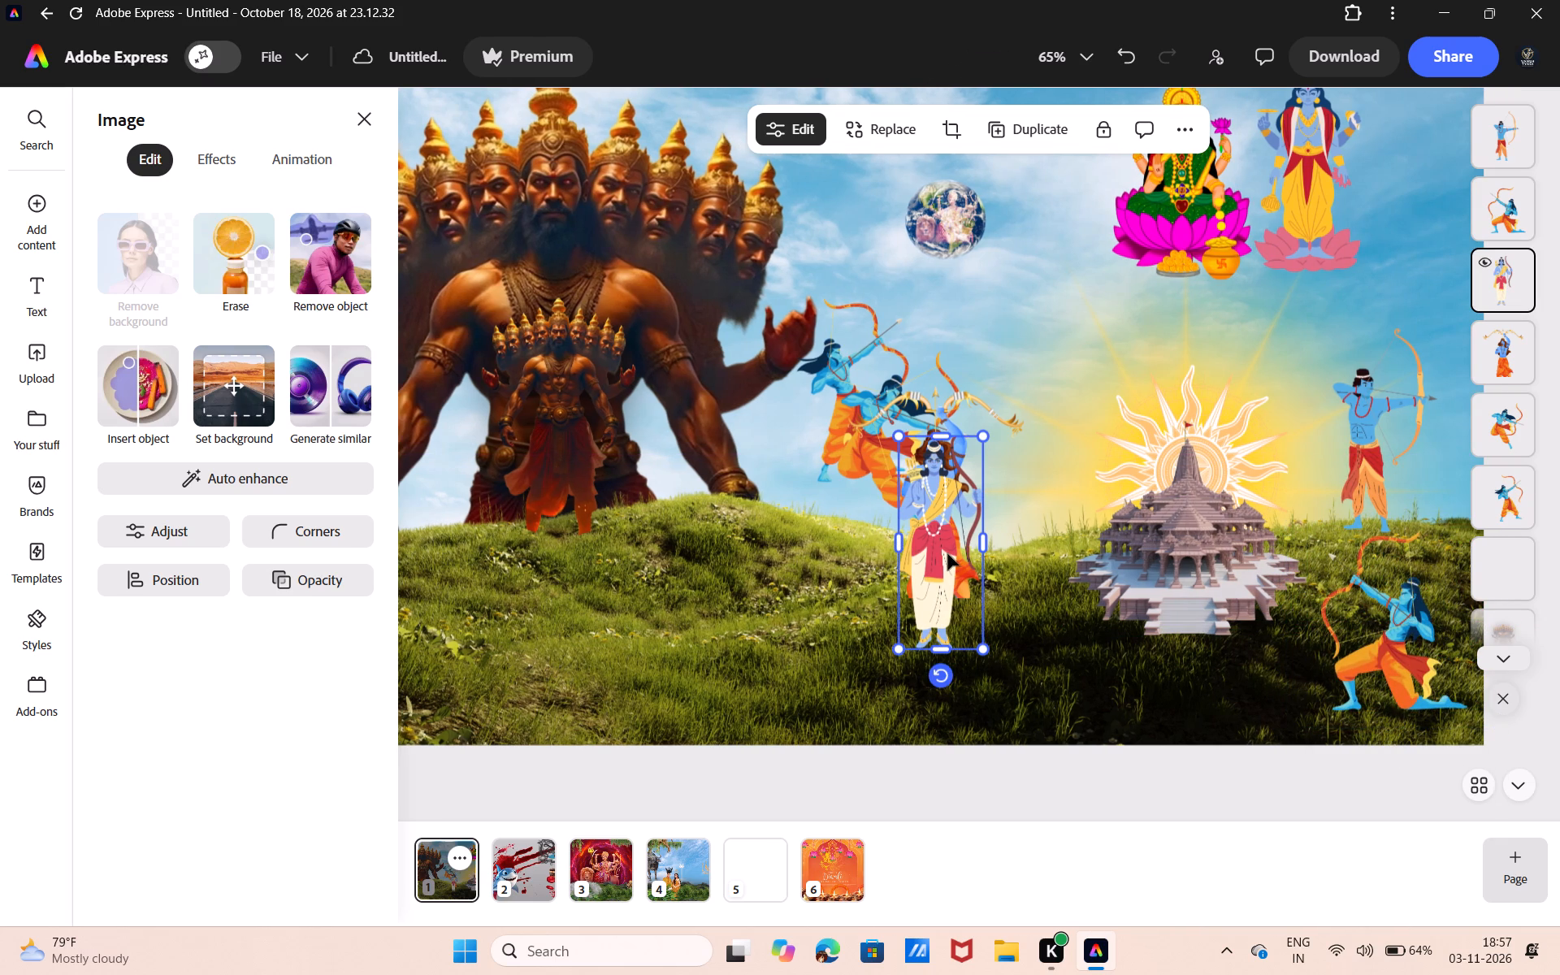
{"action": "left_click_drag", "start_coordinate": [947, 553], "coordinate": [1220, 432]}
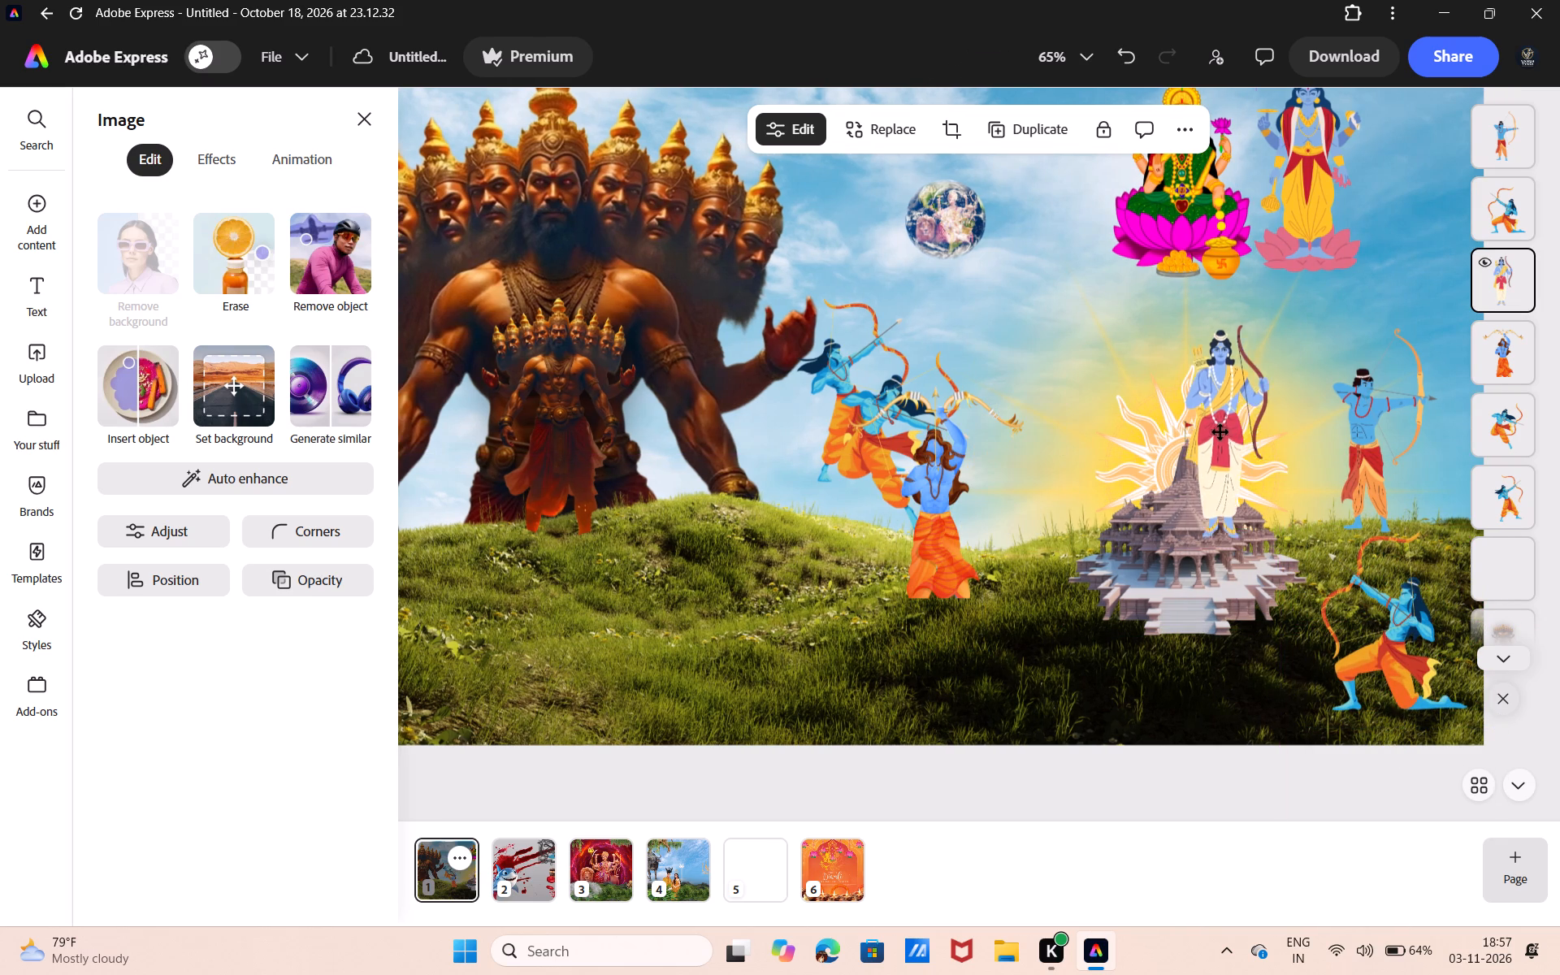
{"action": "left_click_drag", "start_coordinate": [1220, 432], "coordinate": [1210, 431]}
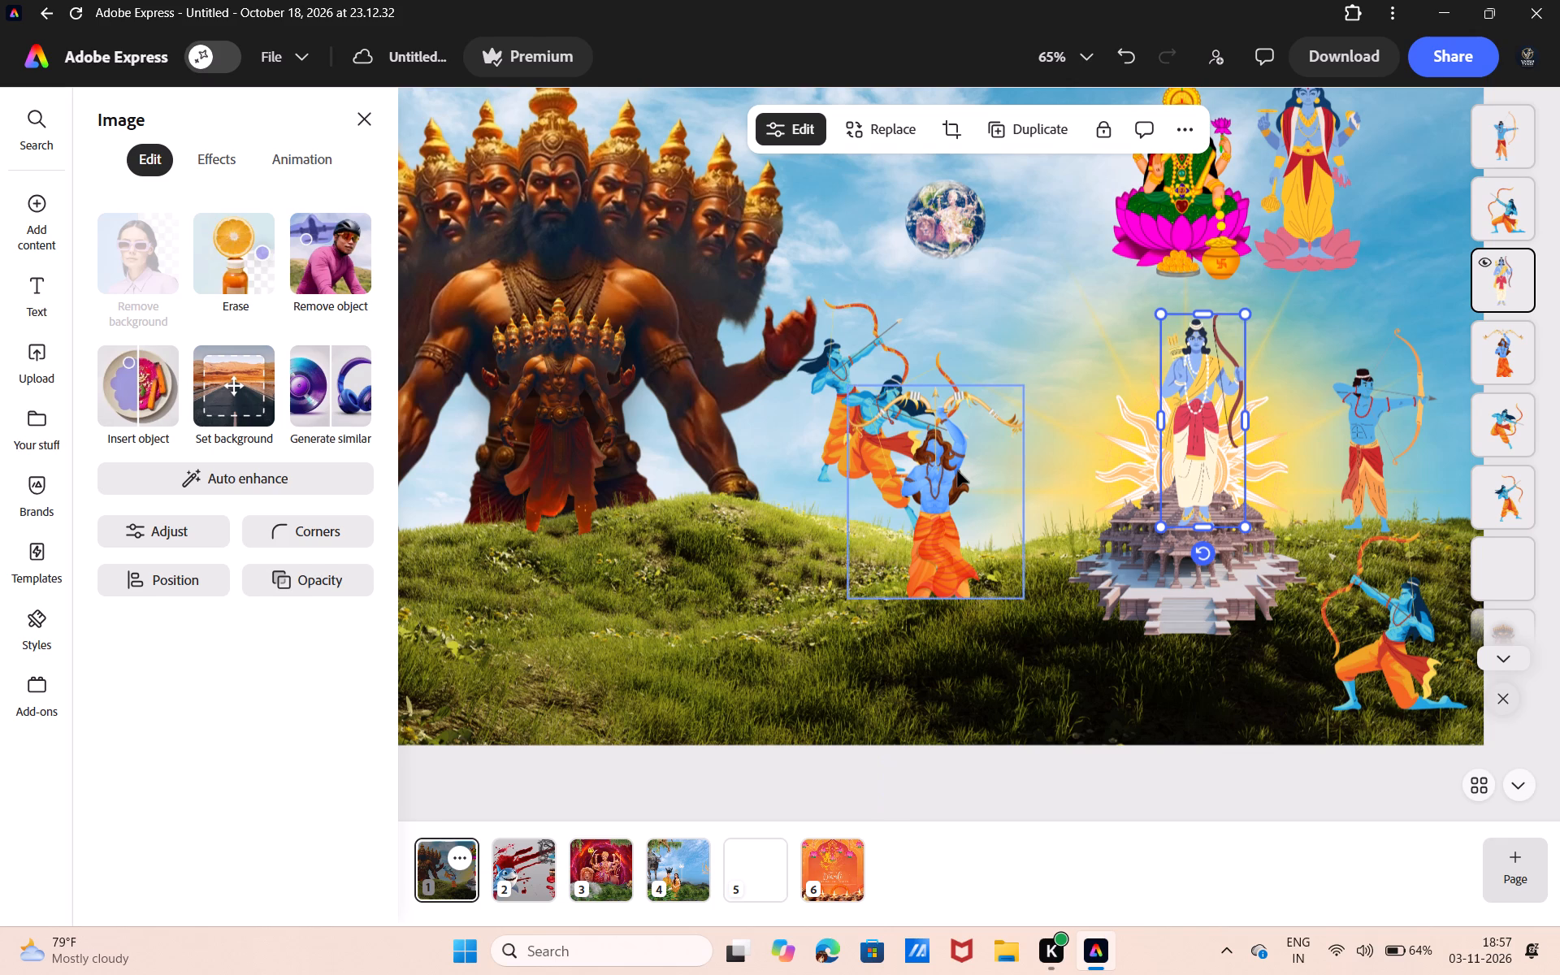
Move the orange-clad figure holding the bow overhead onto the grass, just left of the temple.
{"action": "left_click", "coordinate": [957, 470]}
{"action": "left_click_drag", "start_coordinate": [957, 470], "coordinate": [1091, 541]}
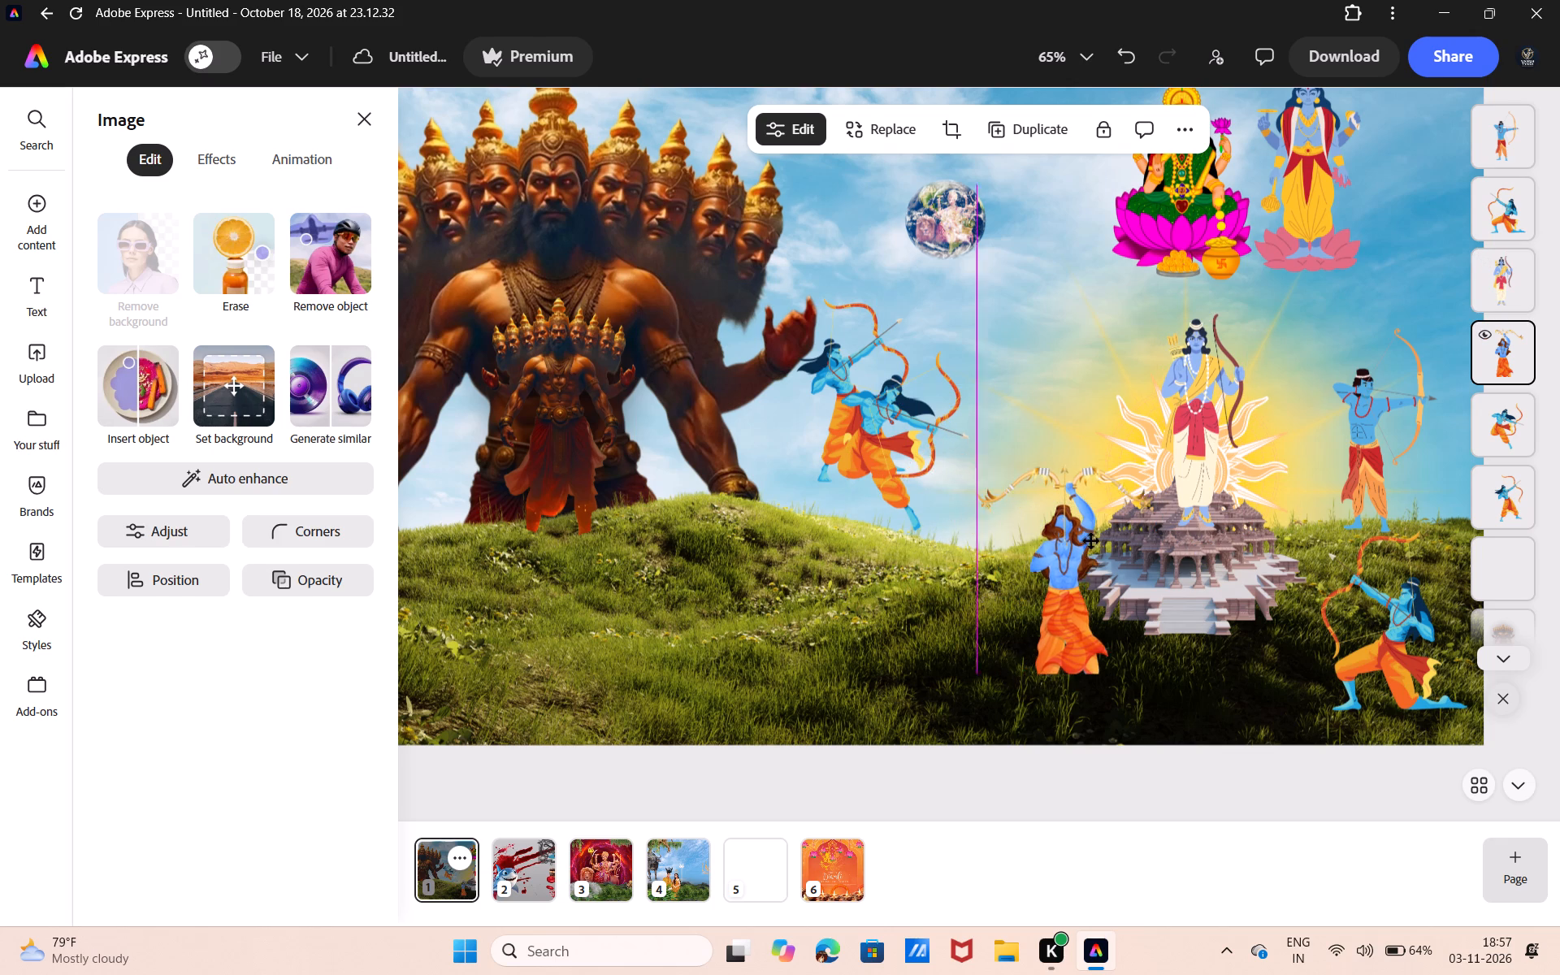
{"action": "left_click_drag", "start_coordinate": [1091, 541], "coordinate": [1097, 536]}
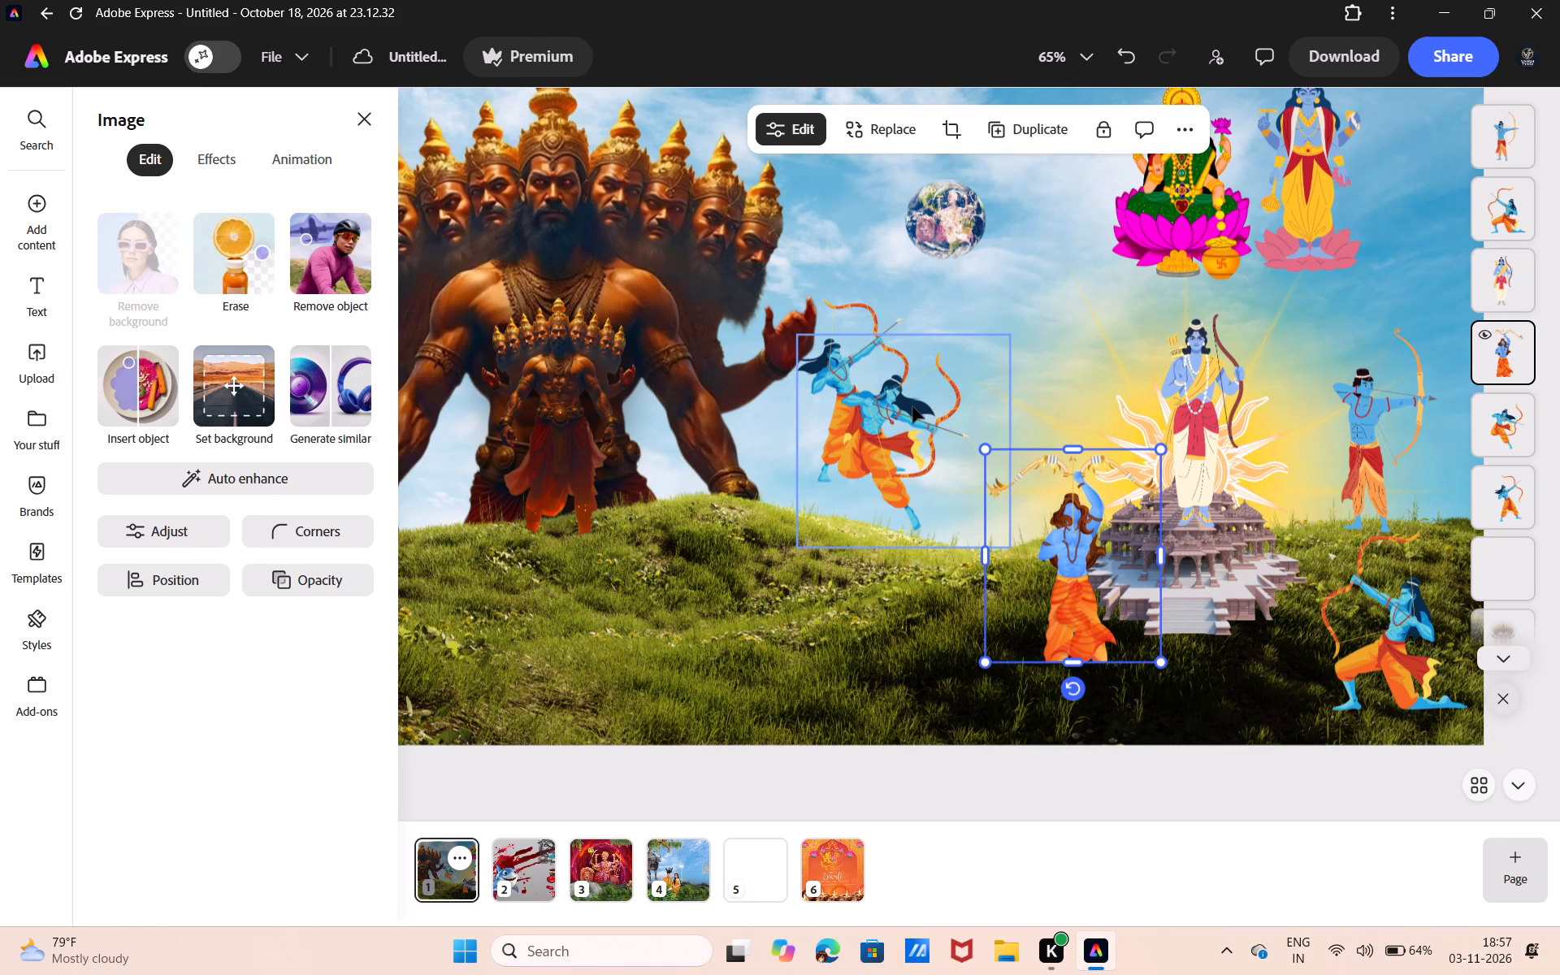
Move the lunging archer with the billowing yellow sash down onto the grass, left of the figure holding the bow overhead.
{"action": "left_click", "coordinate": [912, 406]}
{"action": "left_click_drag", "start_coordinate": [912, 406], "coordinate": [904, 557]}
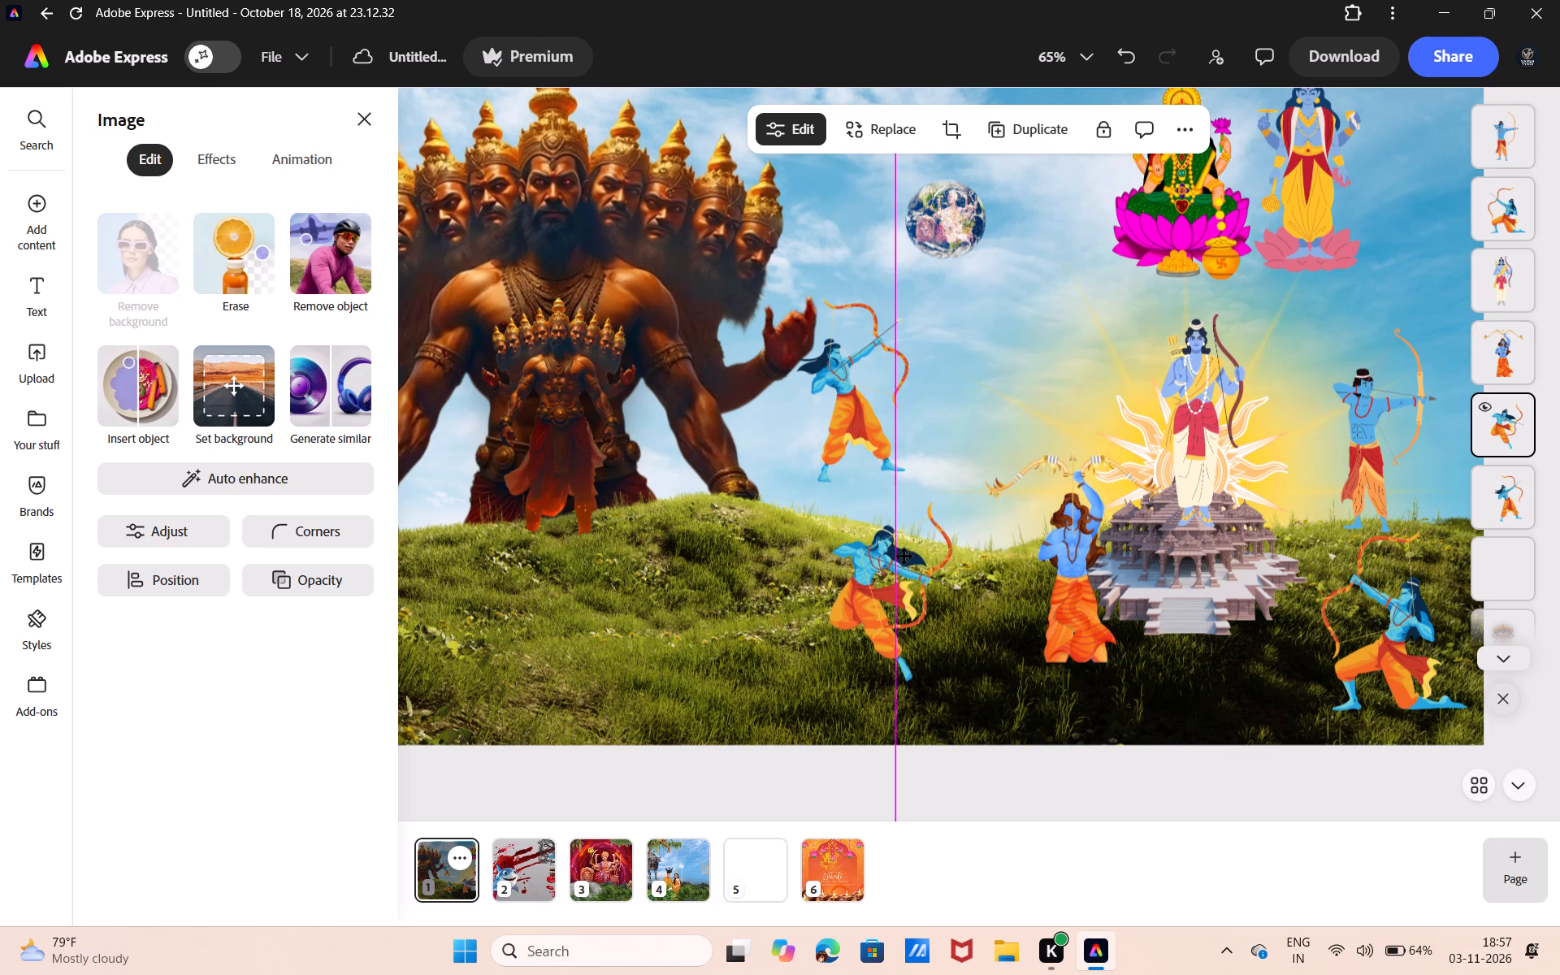
{"action": "left_click_drag", "start_coordinate": [904, 557], "coordinate": [939, 548]}
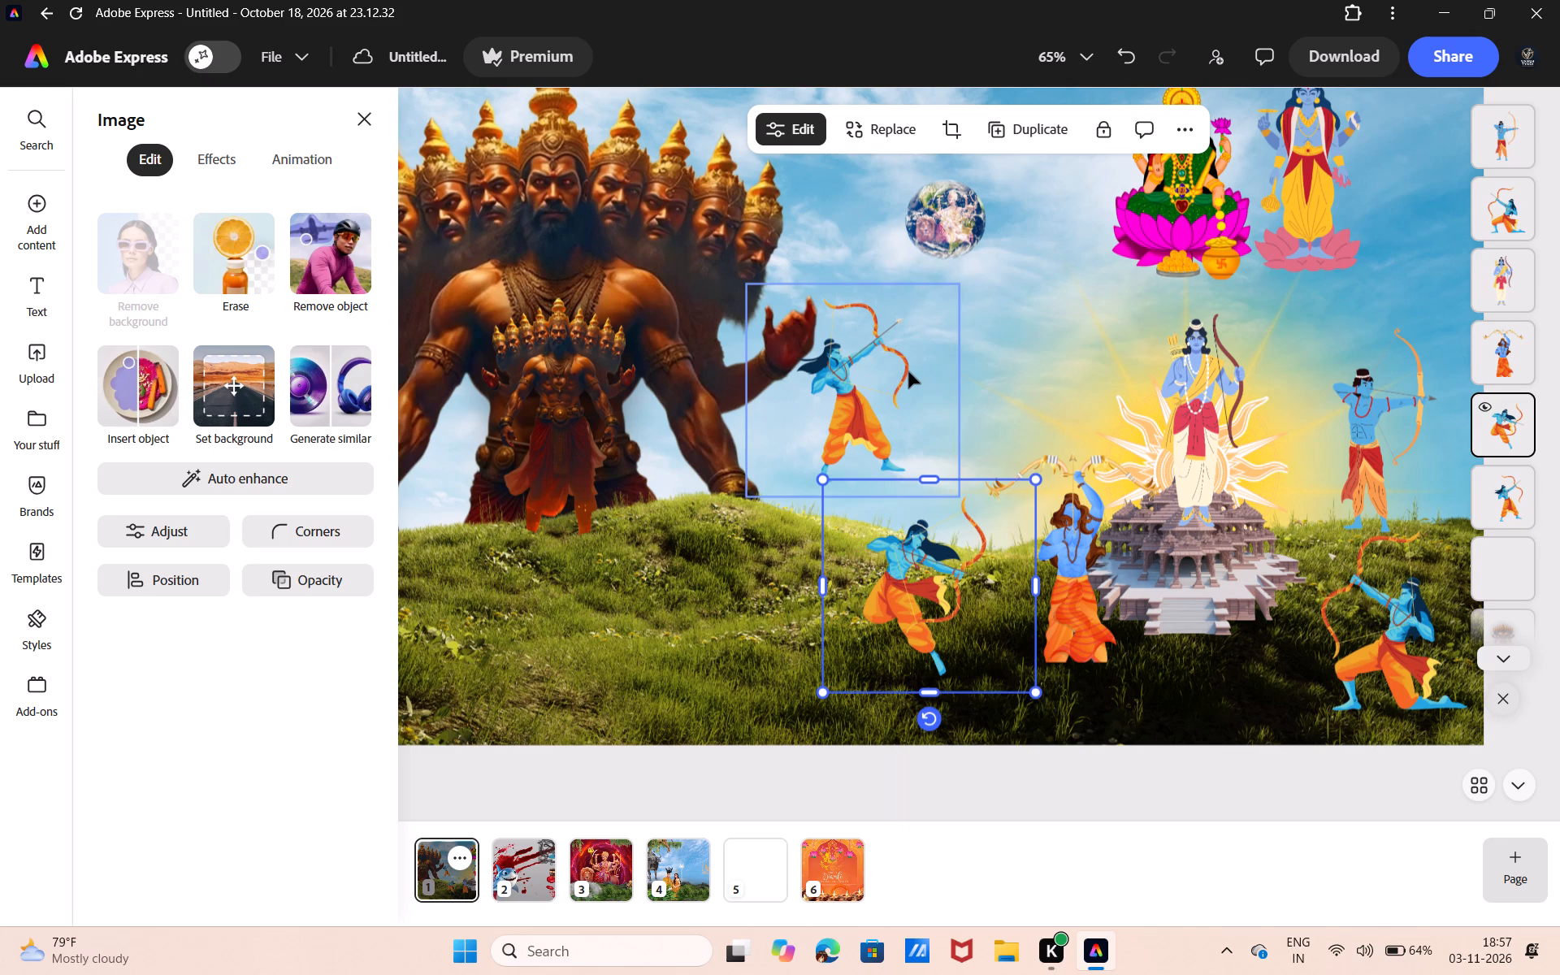
Move the remaining archer from the sky down onto the grass, left of the lunging archer.
{"action": "left_click", "coordinate": [908, 371]}
{"action": "left_click_drag", "start_coordinate": [908, 371], "coordinate": [798, 577]}
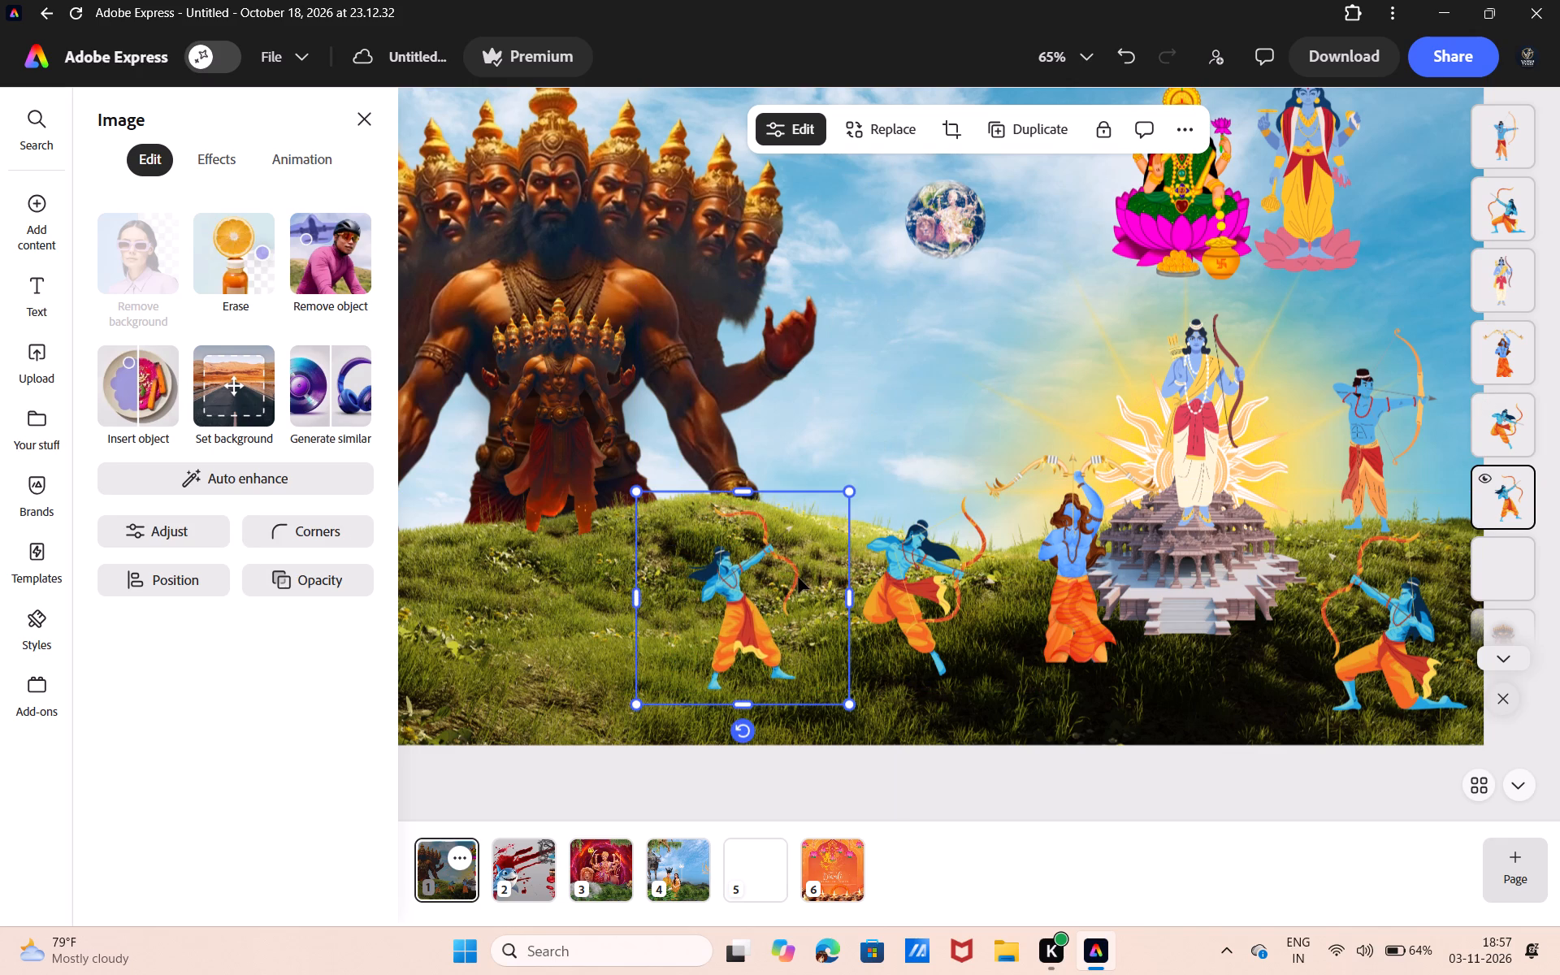
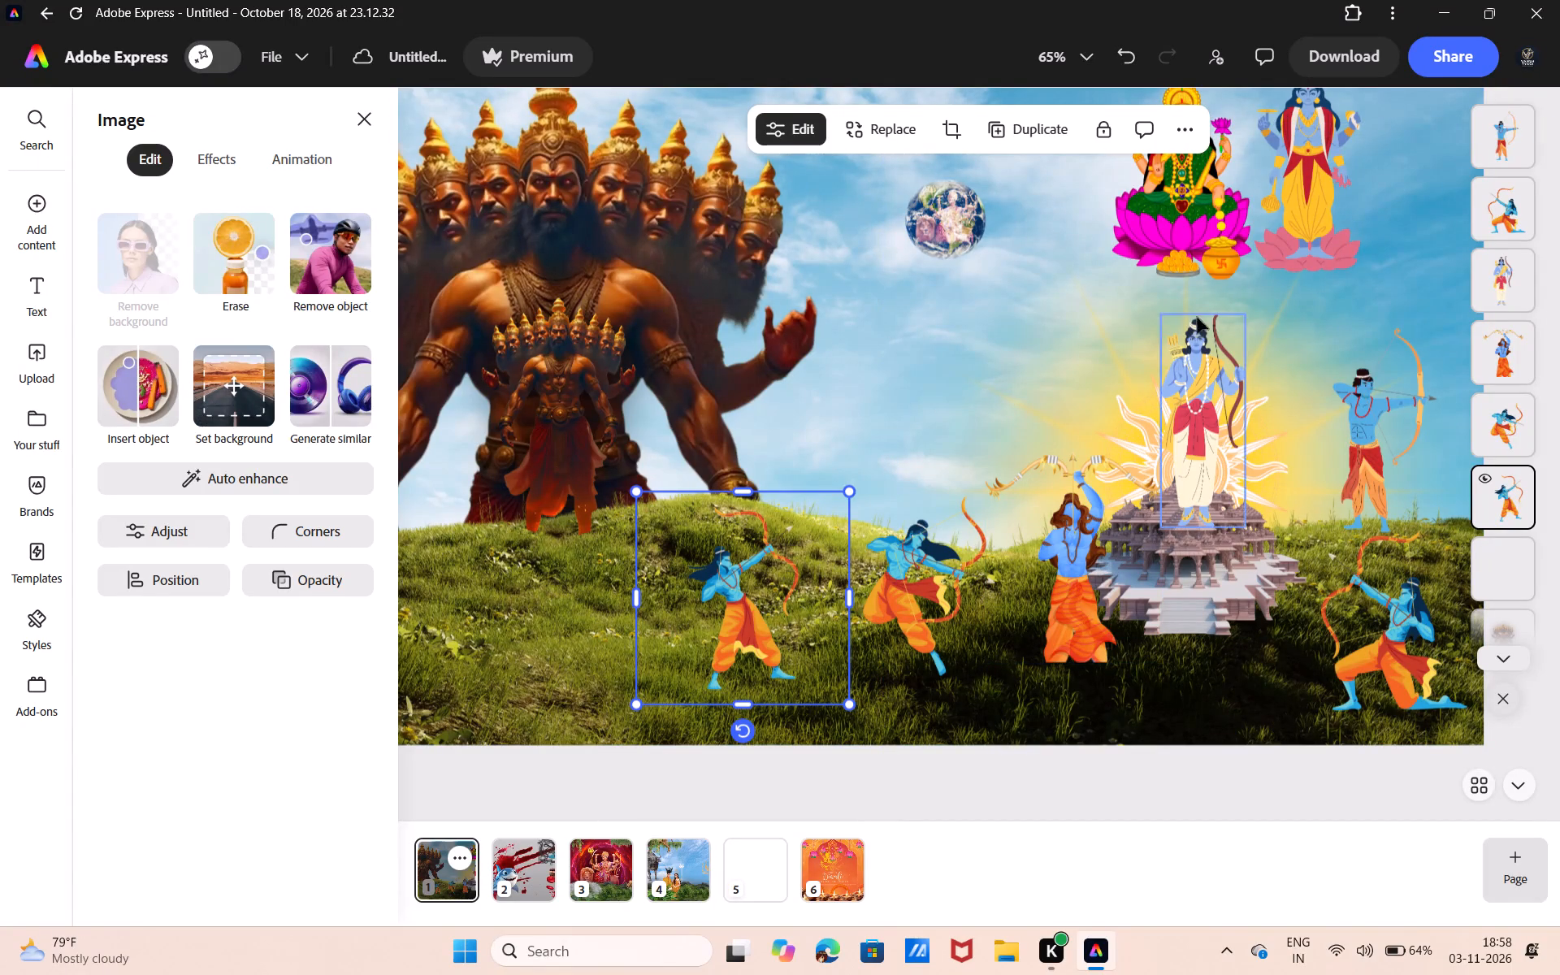
Lower the white-dhoti Lord Ram over the temple and send his layer to just above the sky background, behind the temple.
{"action": "left_click", "coordinate": [1194, 421]}
{"action": "left_click_drag", "start_coordinate": [1194, 421], "coordinate": [1194, 512]}
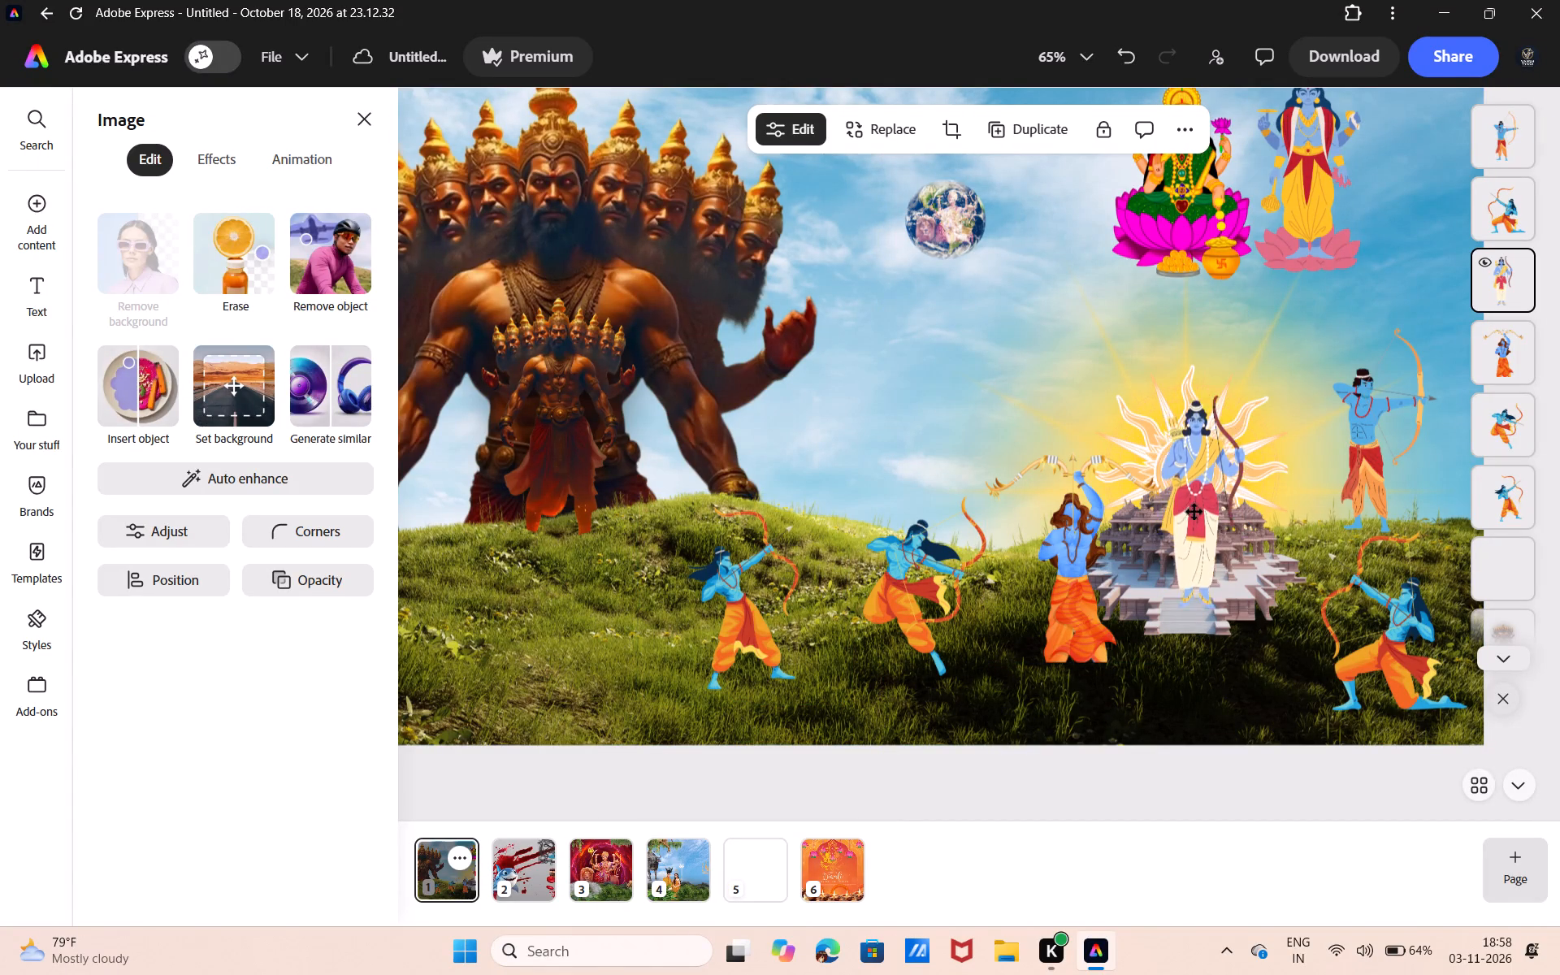
{"action": "left_click_drag", "start_coordinate": [1194, 512], "coordinate": [1188, 541]}
{"action": "left_click_drag", "start_coordinate": [1506, 282], "coordinate": [1497, 643]}
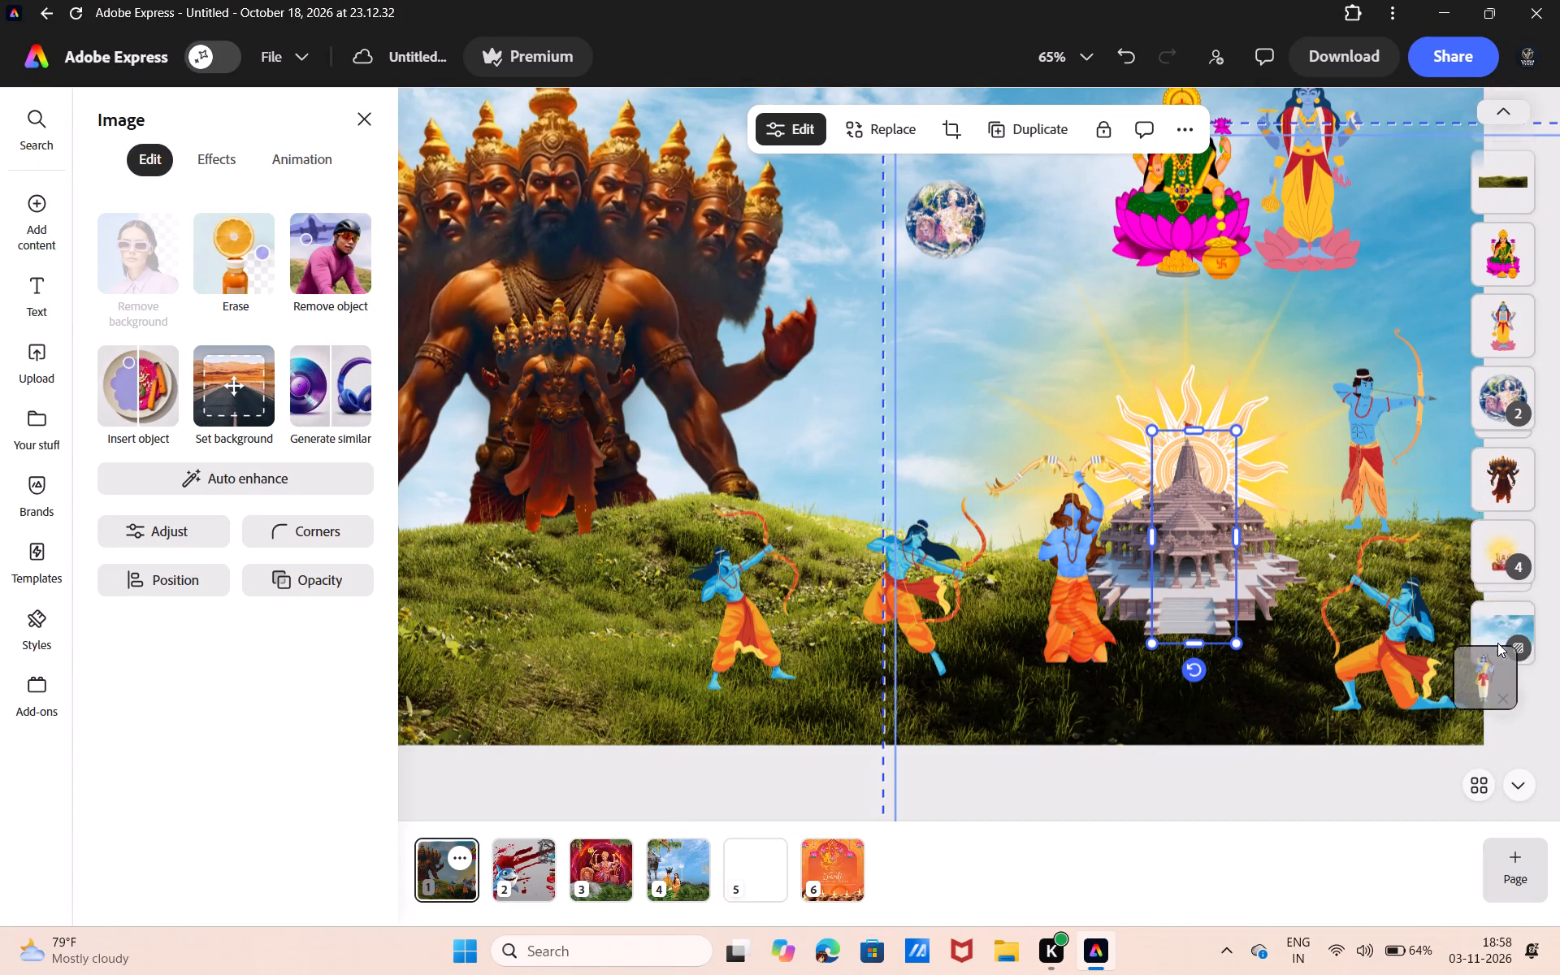
{"action": "left_click_drag", "start_coordinate": [1497, 643], "coordinate": [1497, 628]}
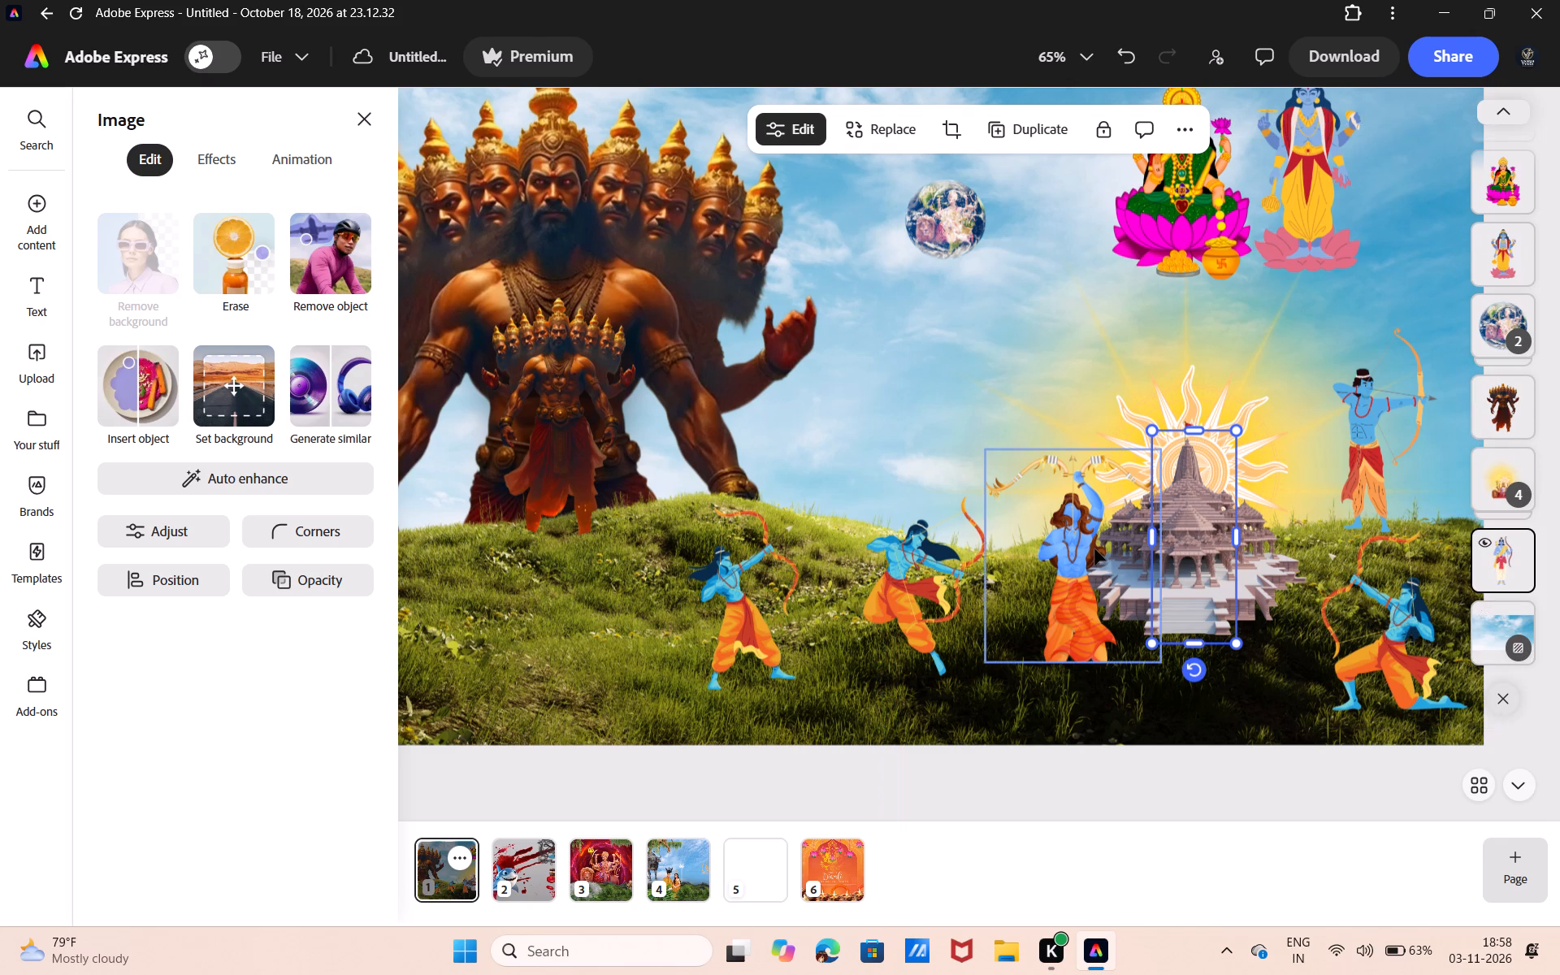
Move the figure holding the bow overhead onto the temple top and layer him behind the temple, in front of the sun.
{"action": "left_click", "coordinate": [1094, 548]}
{"action": "left_click_drag", "start_coordinate": [1094, 548], "coordinate": [1214, 414]}
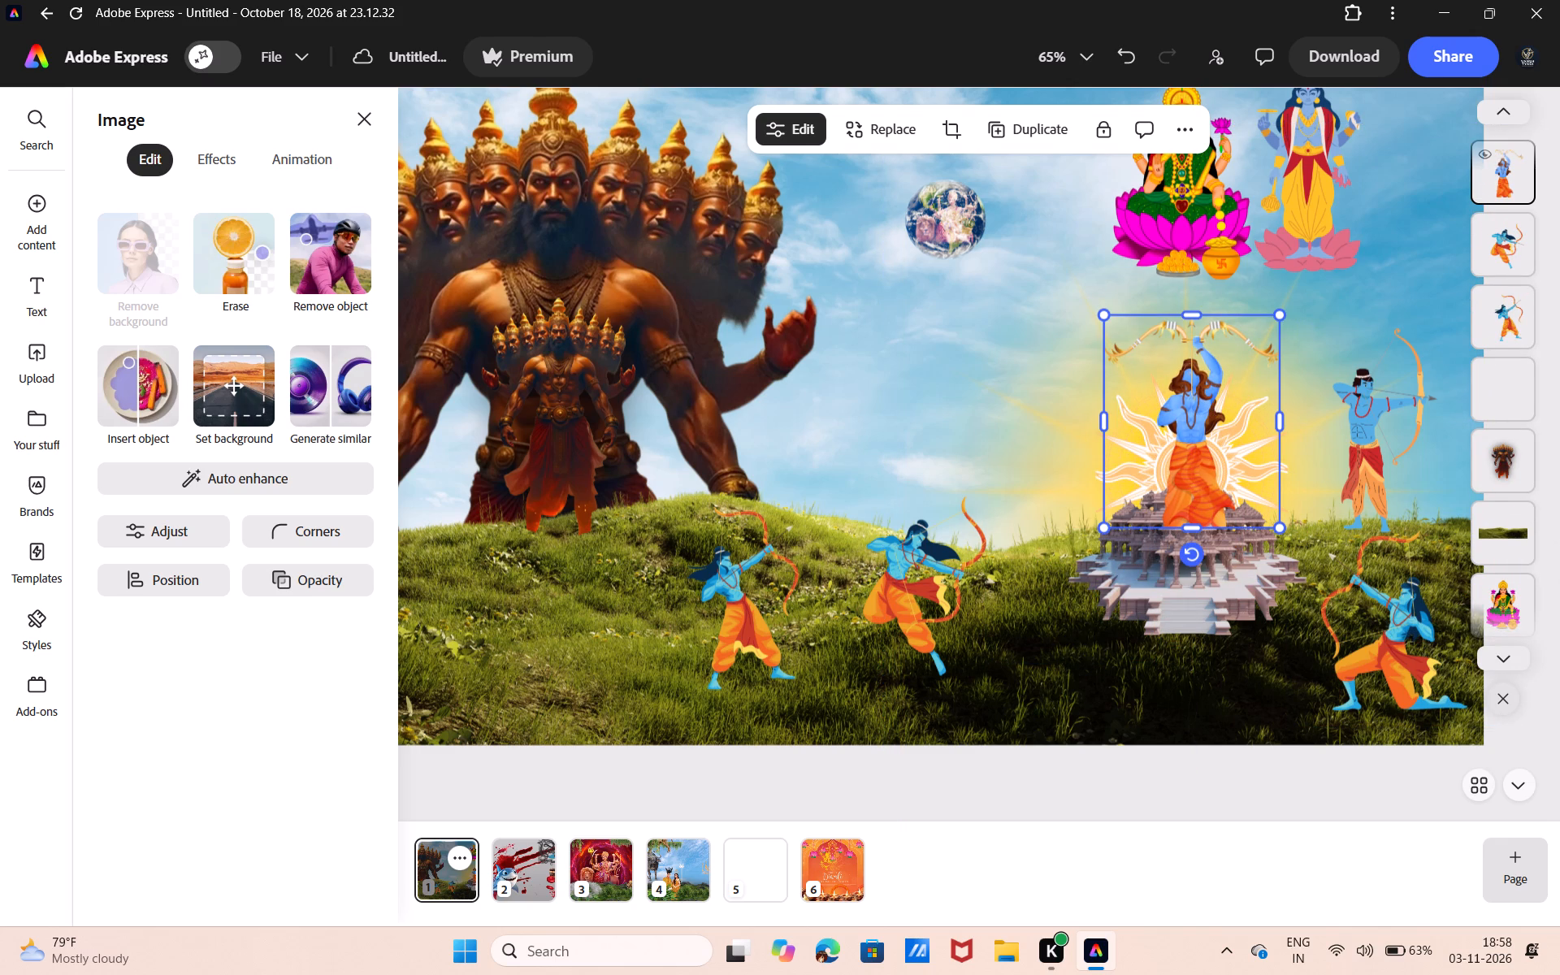
{"action": "left_click_drag", "start_coordinate": [1520, 187], "coordinate": [1478, 539]}
{"action": "left_click_drag", "start_coordinate": [1220, 382], "coordinate": [1230, 520]}
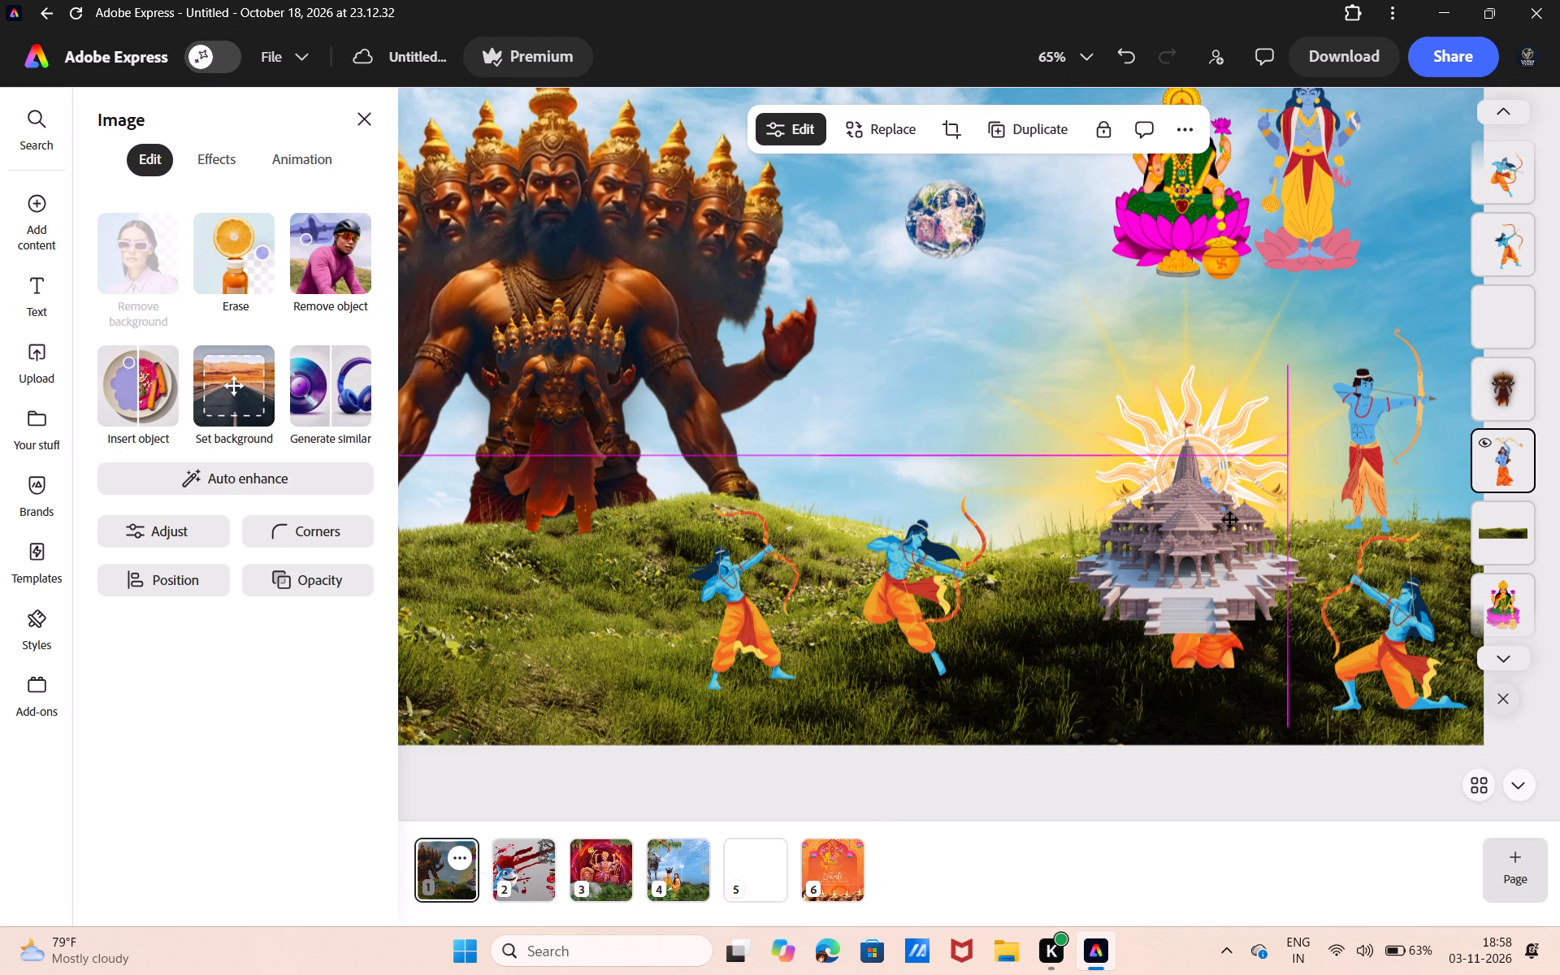
{"action": "left_click_drag", "start_coordinate": [1230, 520], "coordinate": [1211, 408]}
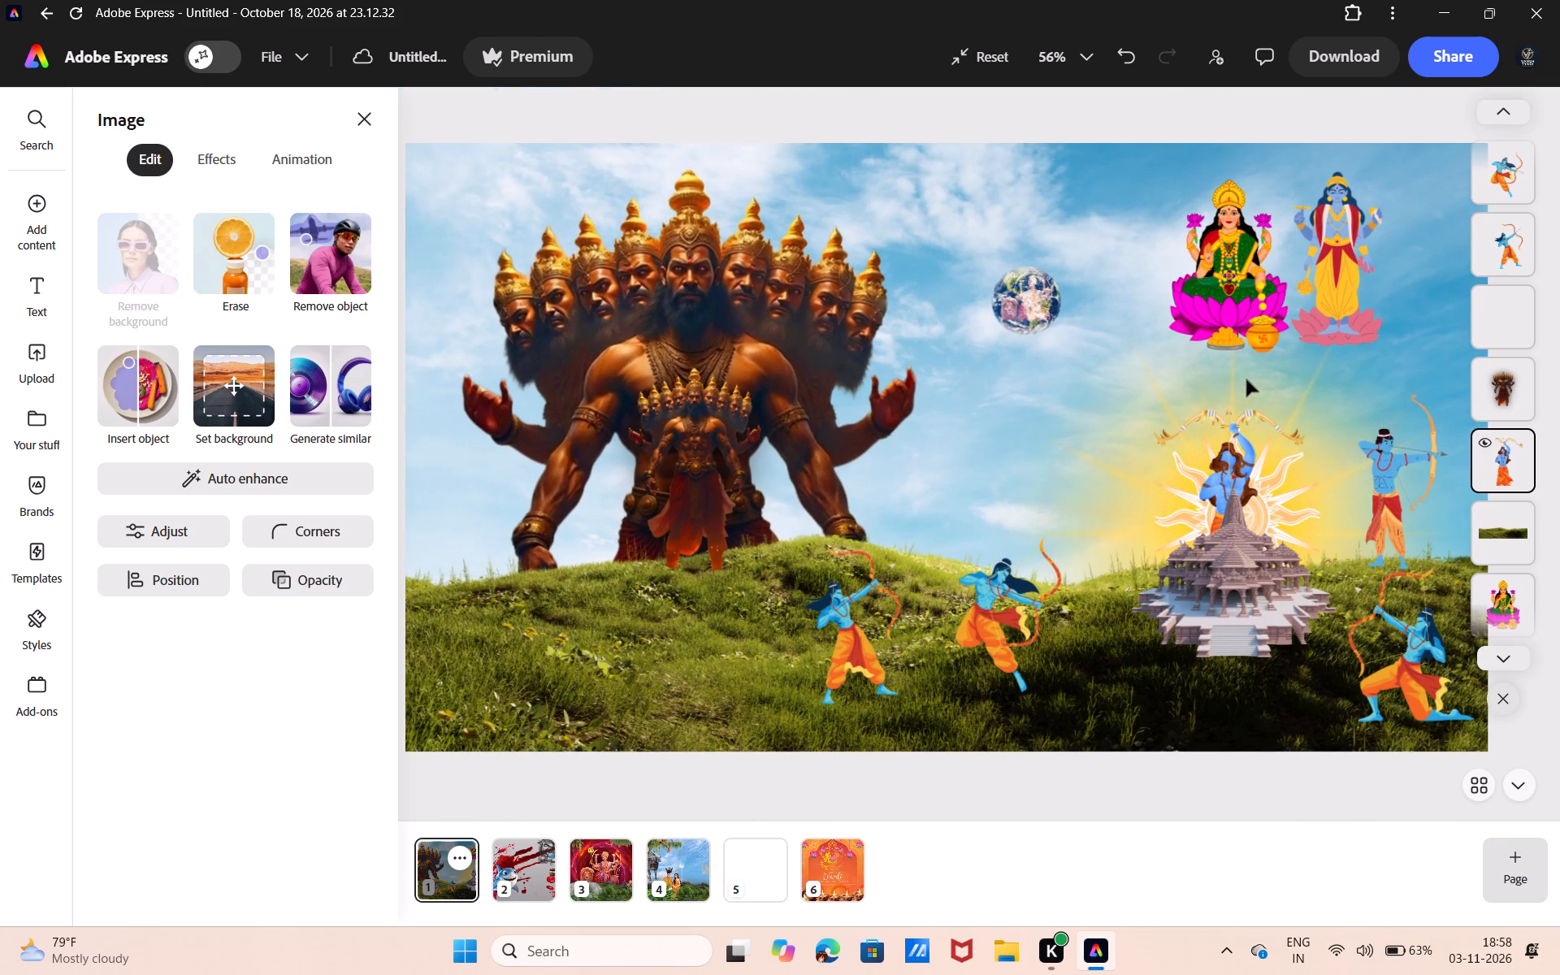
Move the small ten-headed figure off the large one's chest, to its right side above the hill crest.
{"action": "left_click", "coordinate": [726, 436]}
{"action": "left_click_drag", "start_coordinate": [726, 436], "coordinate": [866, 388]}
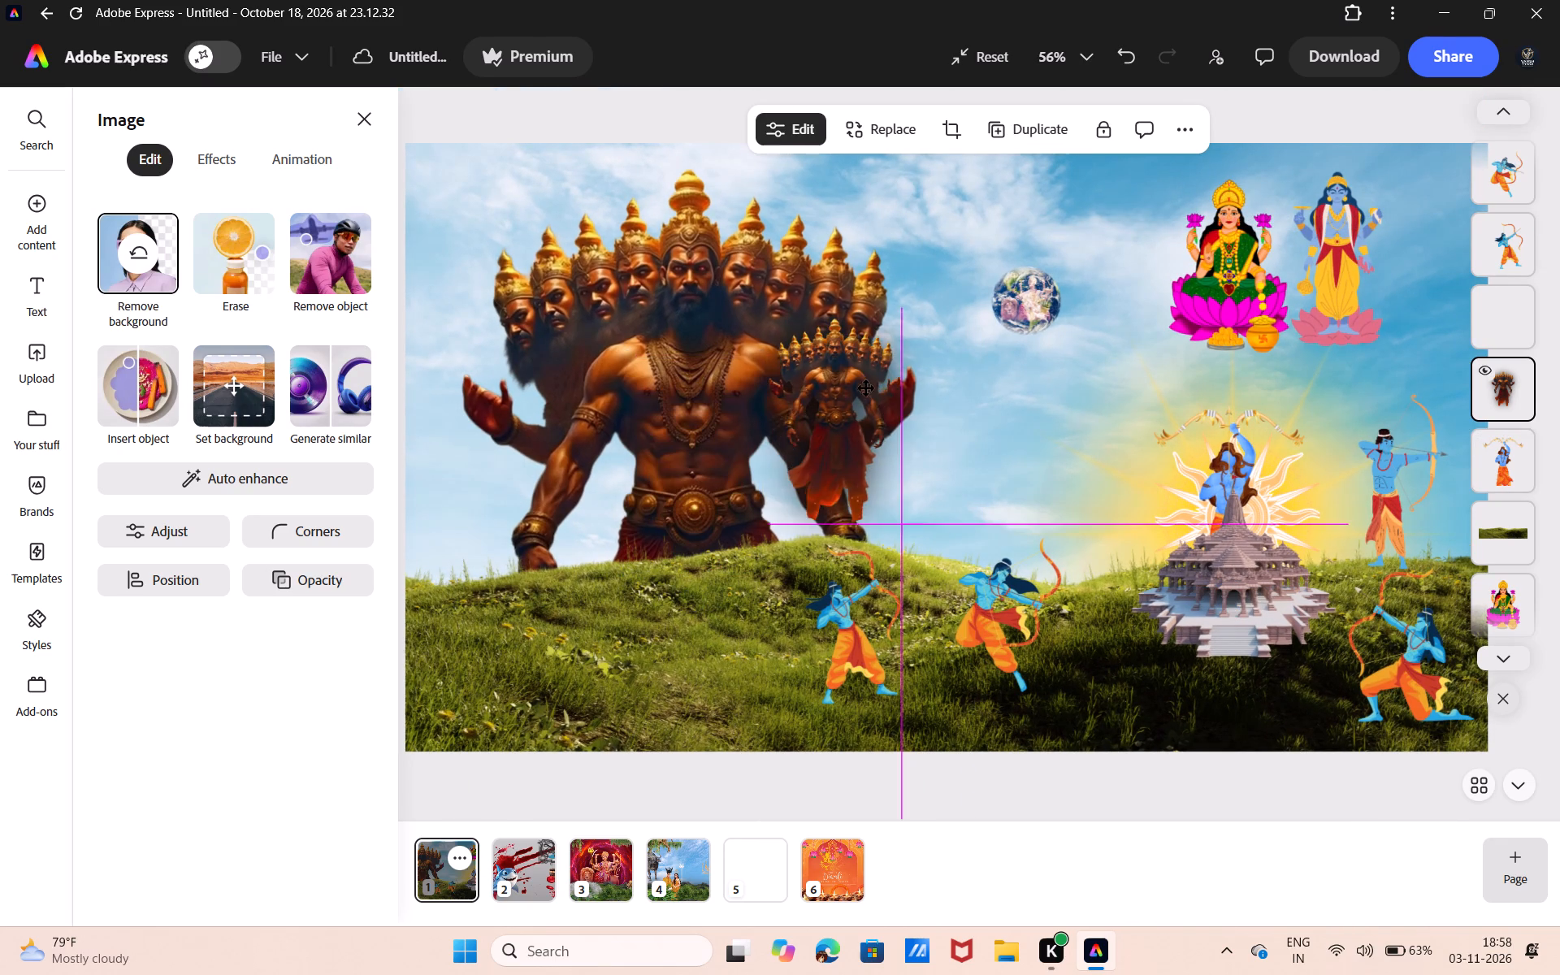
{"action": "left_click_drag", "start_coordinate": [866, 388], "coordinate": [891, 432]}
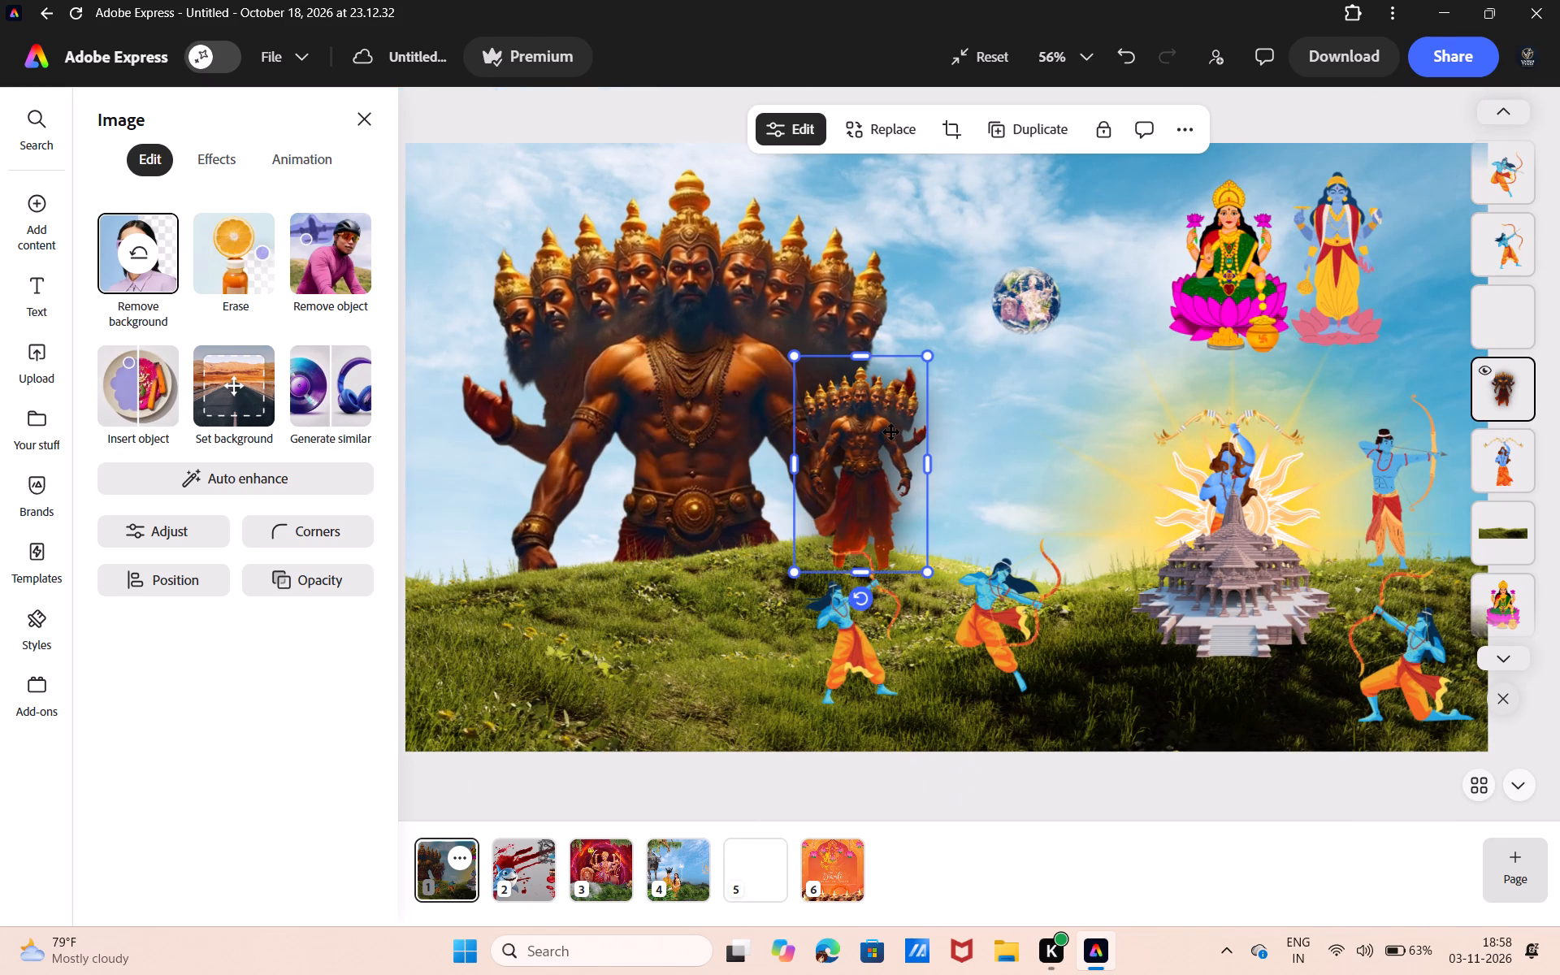
Move the large ten-headed figure down until it is completely hidden behind the grassy hill.
{"action": "left_click", "coordinate": [654, 207]}
{"action": "left_click_drag", "start_coordinate": [654, 207], "coordinate": [825, 464]}
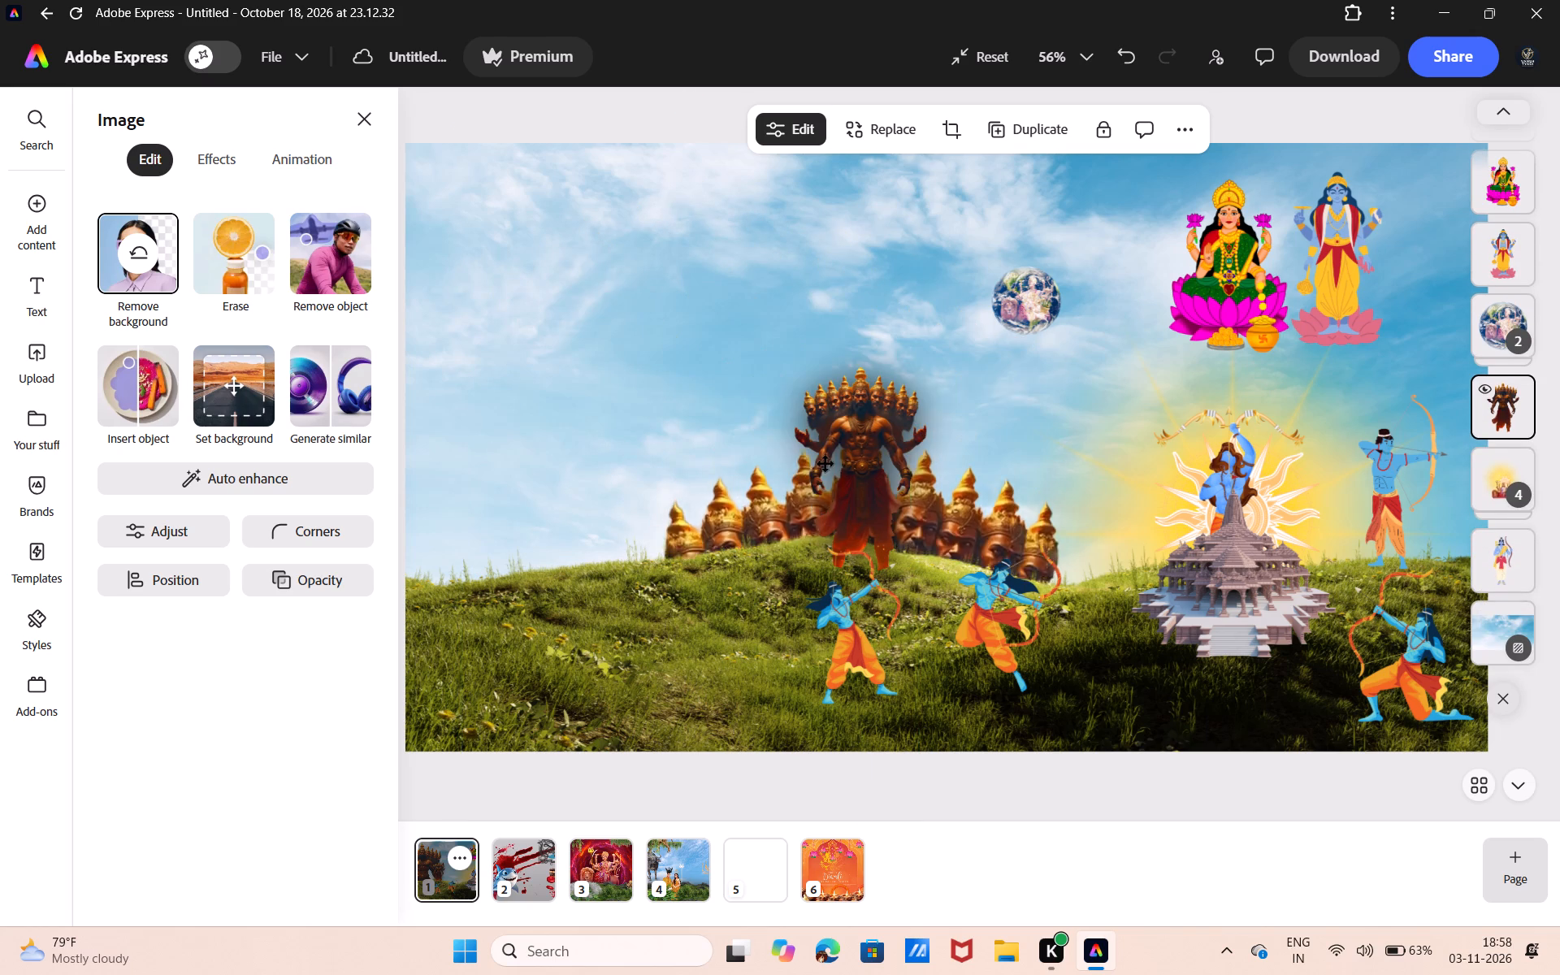
{"action": "left_click_drag", "start_coordinate": [825, 464], "coordinate": [739, 683]}
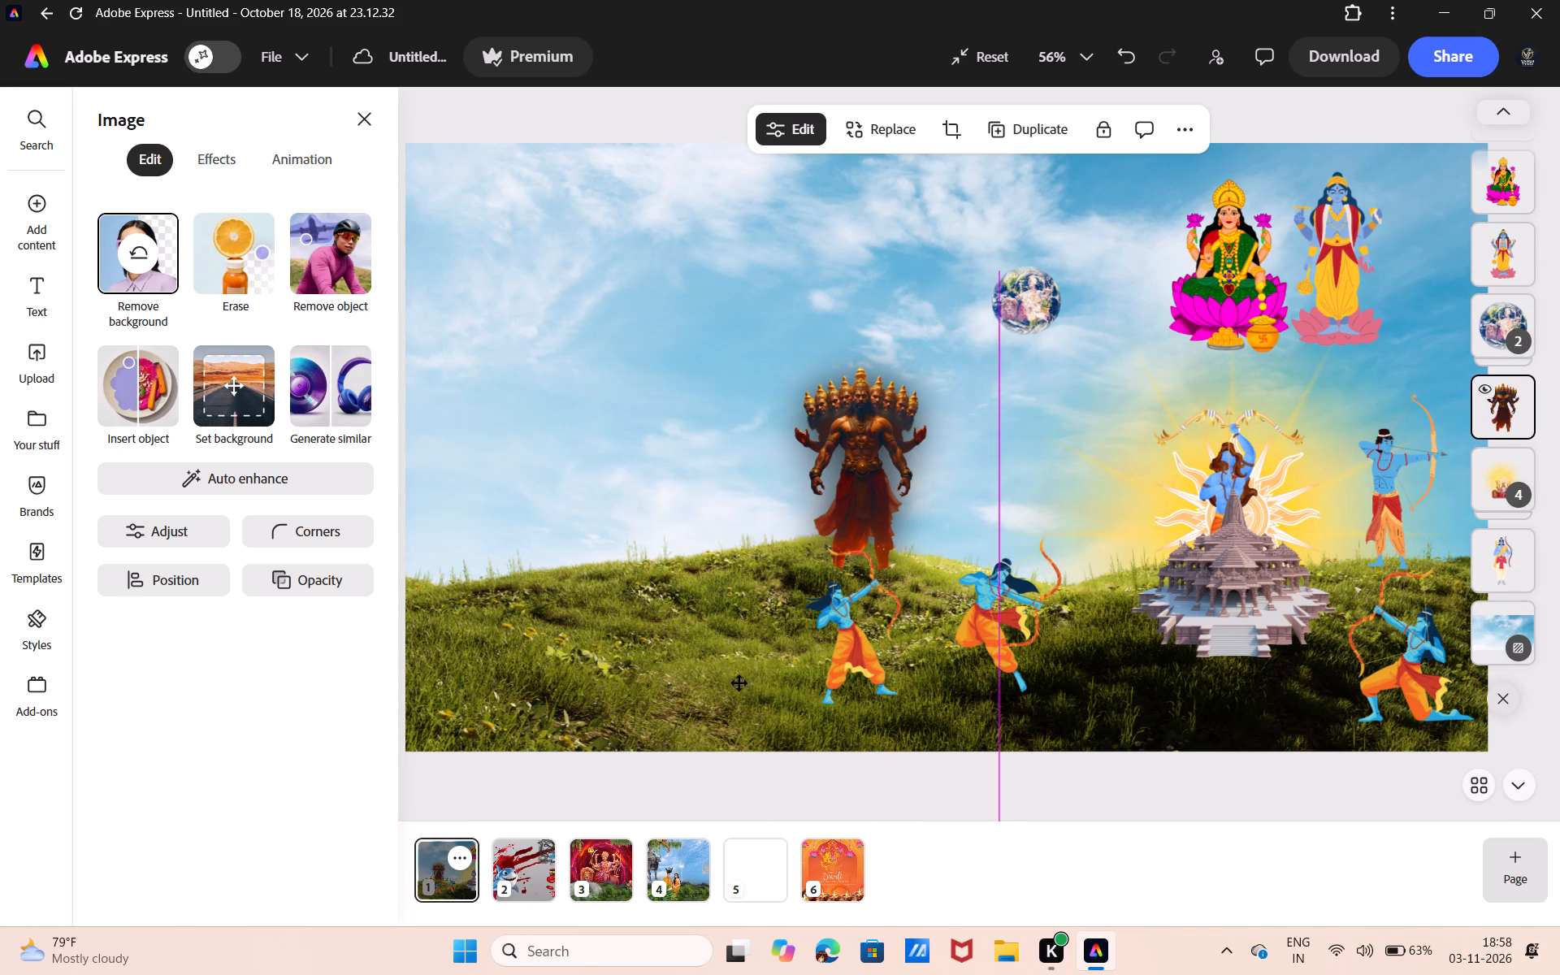
{"action": "left_click_drag", "start_coordinate": [739, 683], "coordinate": [735, 748]}
{"action": "left_click_drag", "start_coordinate": [735, 748], "coordinate": [726, 661]}
Shrink the small ten-headed figure and place it in the open sky, left of the round globe picture.
{"action": "left_click", "coordinate": [834, 420]}
{"action": "left_click_drag", "start_coordinate": [834, 420], "coordinate": [743, 430]}
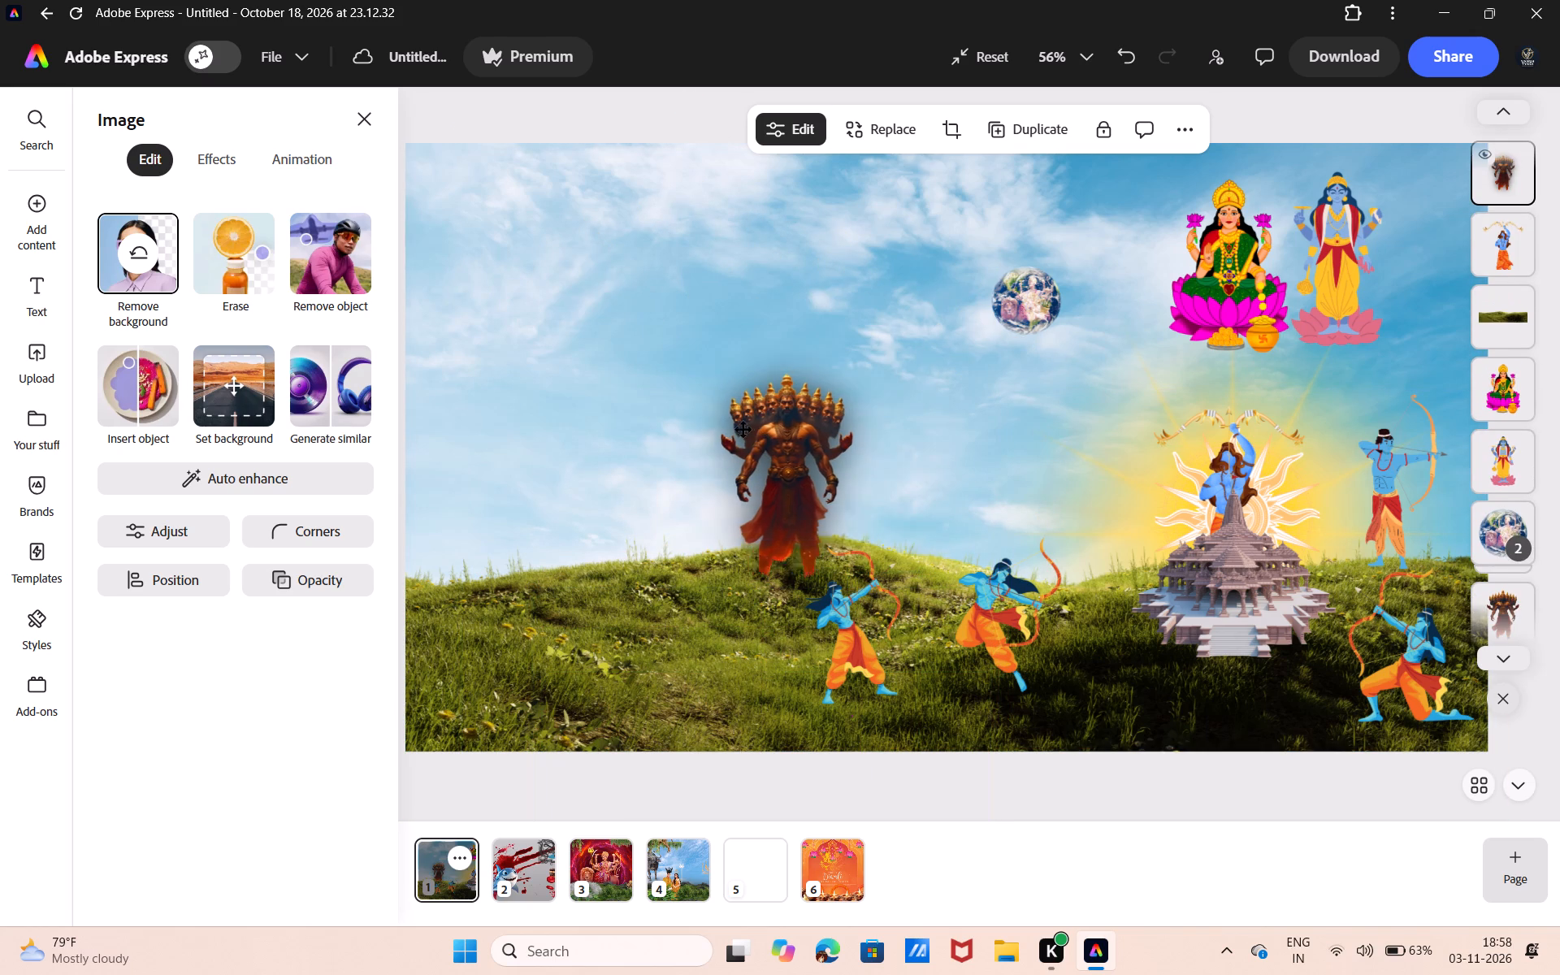
{"action": "left_click_drag", "start_coordinate": [743, 430], "coordinate": [691, 447]}
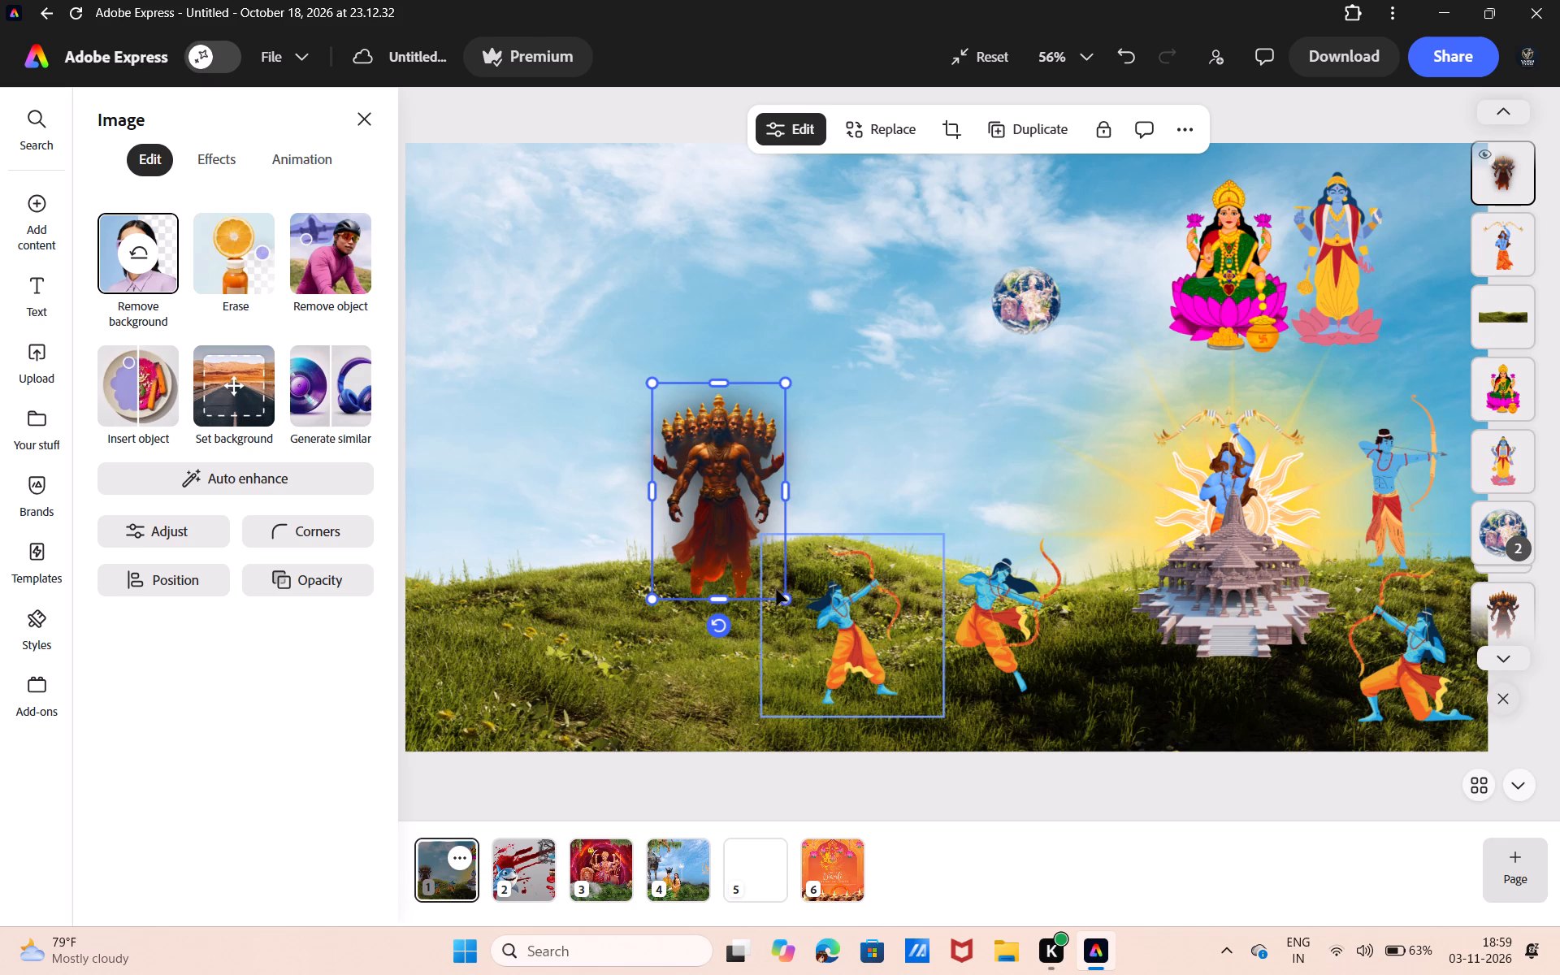
{"action": "left_click_drag", "start_coordinate": [776, 589], "coordinate": [752, 536]}
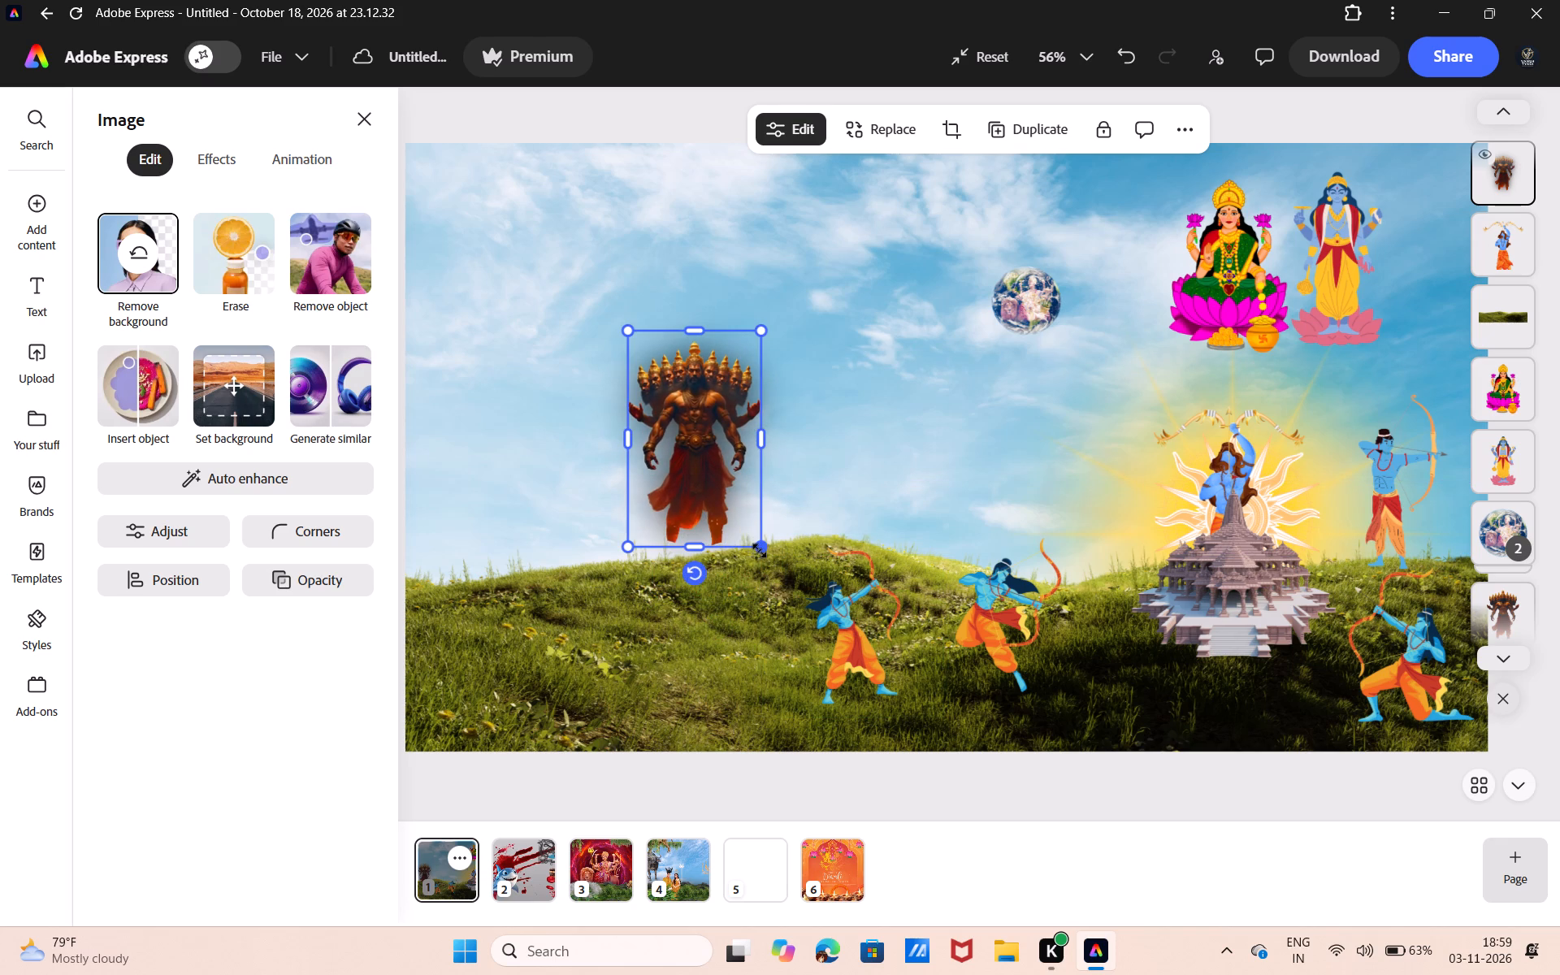
{"action": "left_click_drag", "start_coordinate": [762, 547], "coordinate": [726, 487]}
{"action": "left_click_drag", "start_coordinate": [694, 418], "coordinate": [771, 344]}
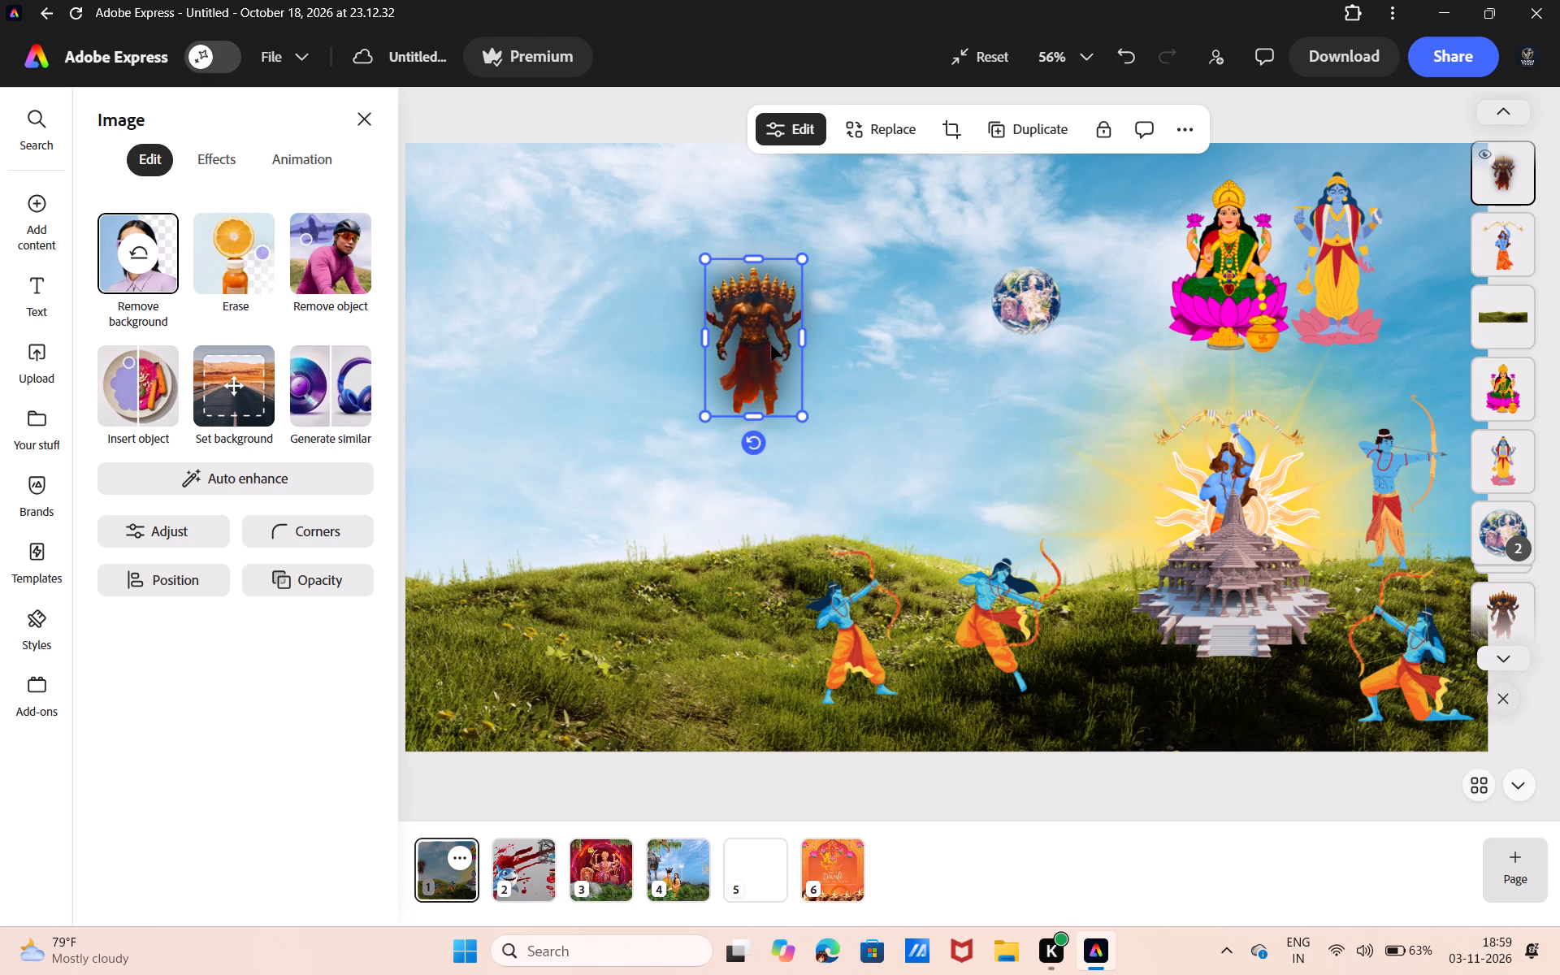
Give the small ten-headed figure a custom shadow in yellow #FFD000 with the blur set to 25.
{"action": "left_click", "coordinate": [219, 161]}
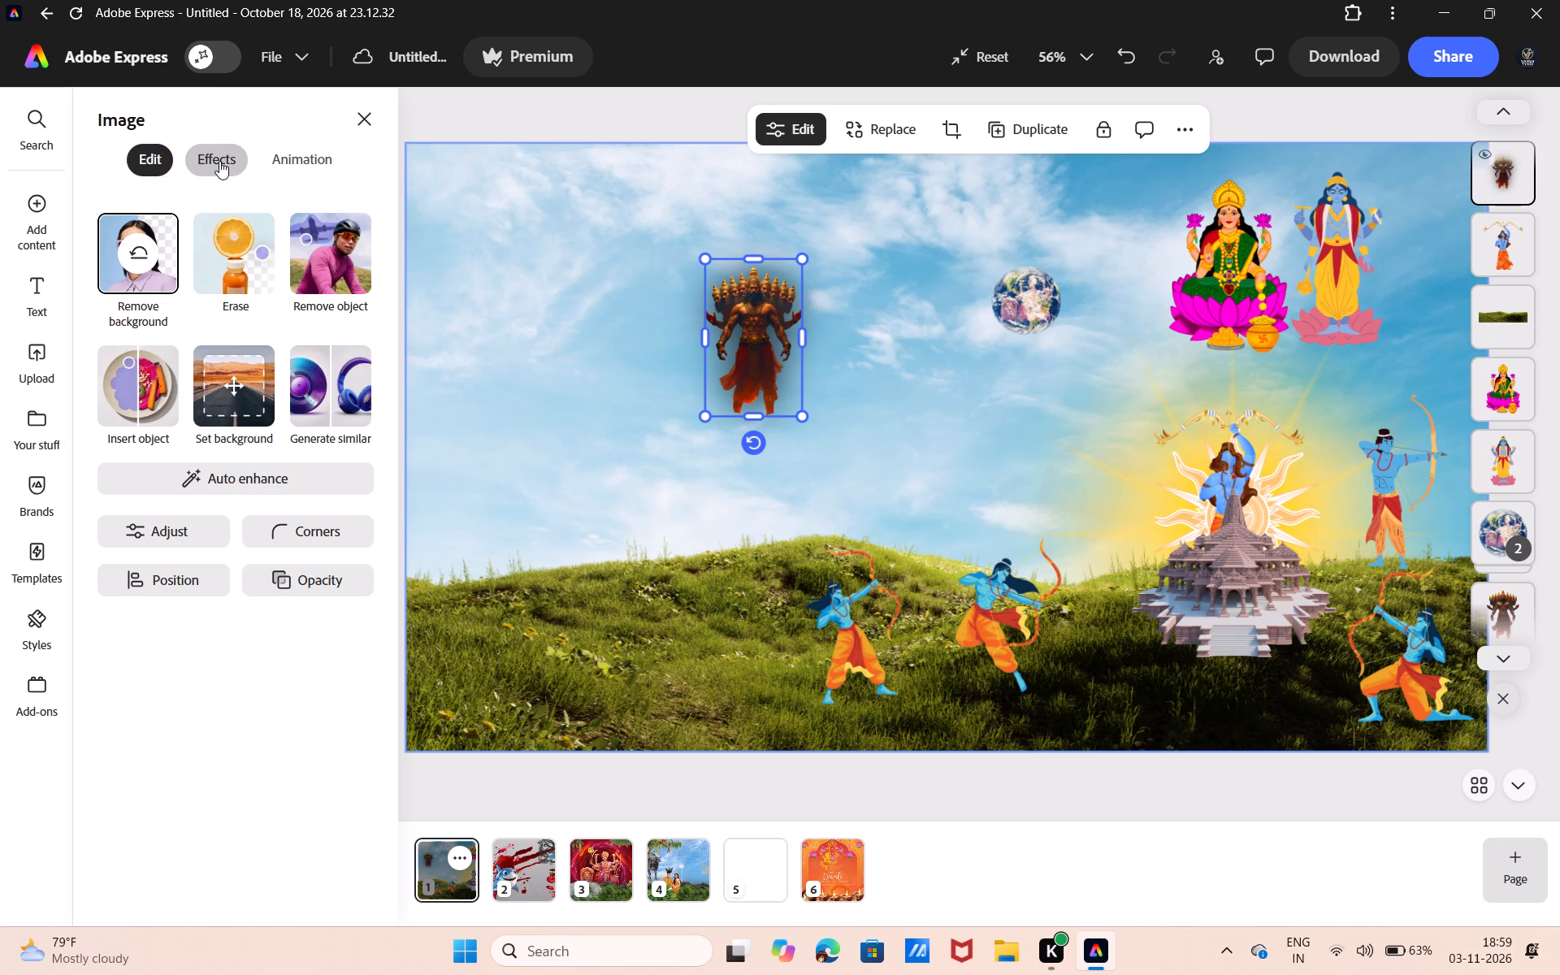
{"action": "left_click", "coordinate": [216, 836]}
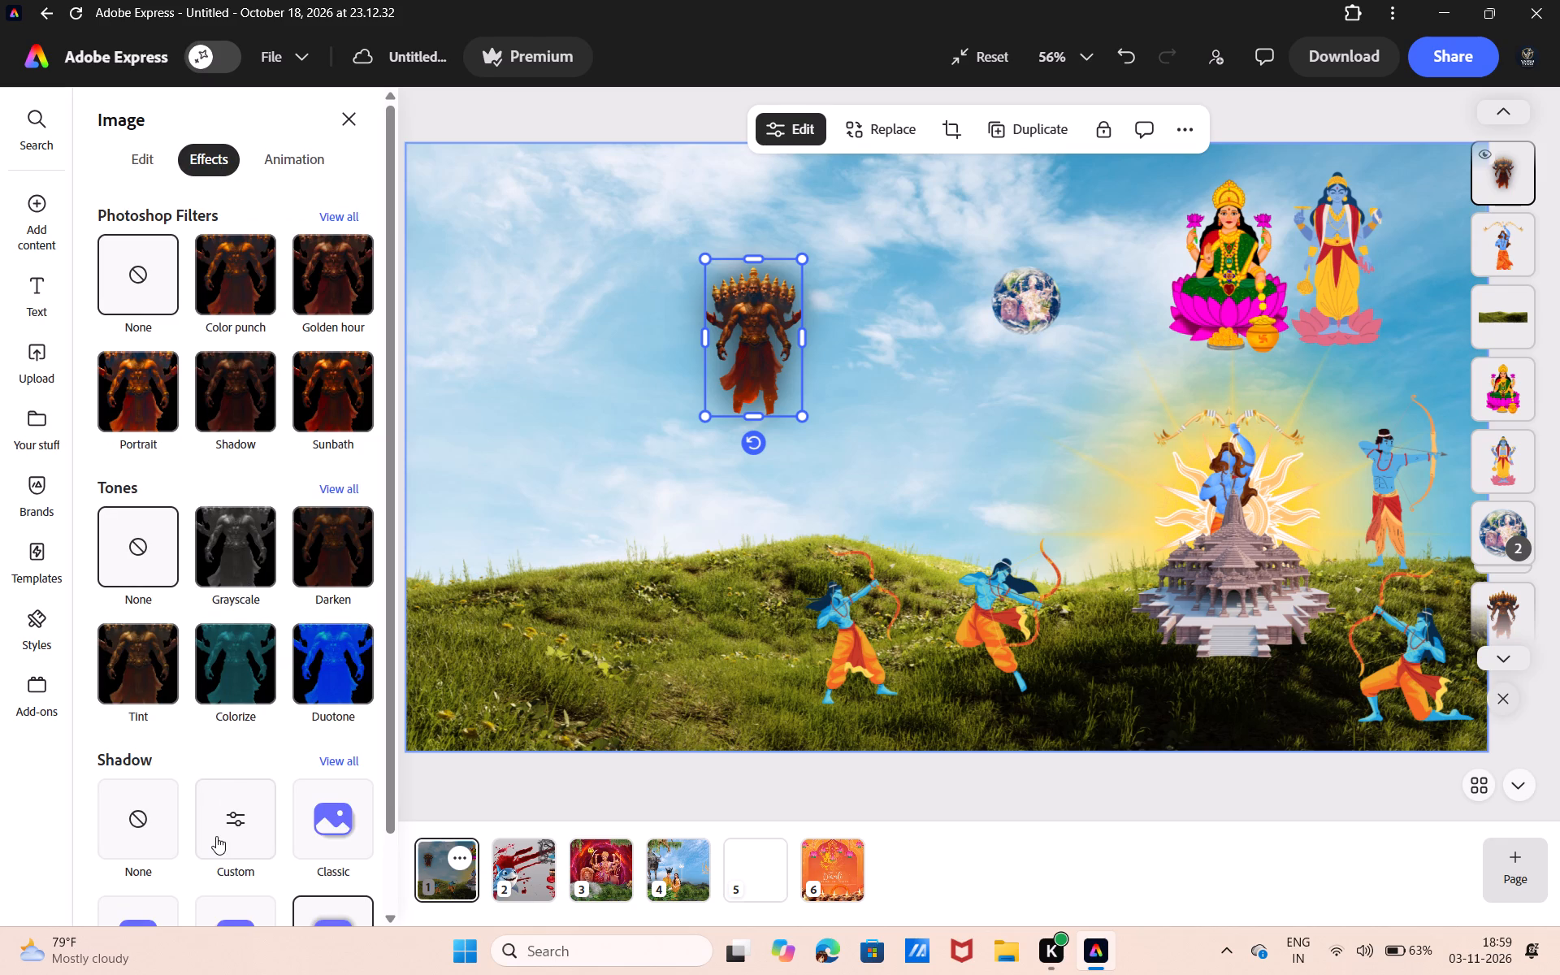
{"action": "left_click", "coordinate": [357, 679]}
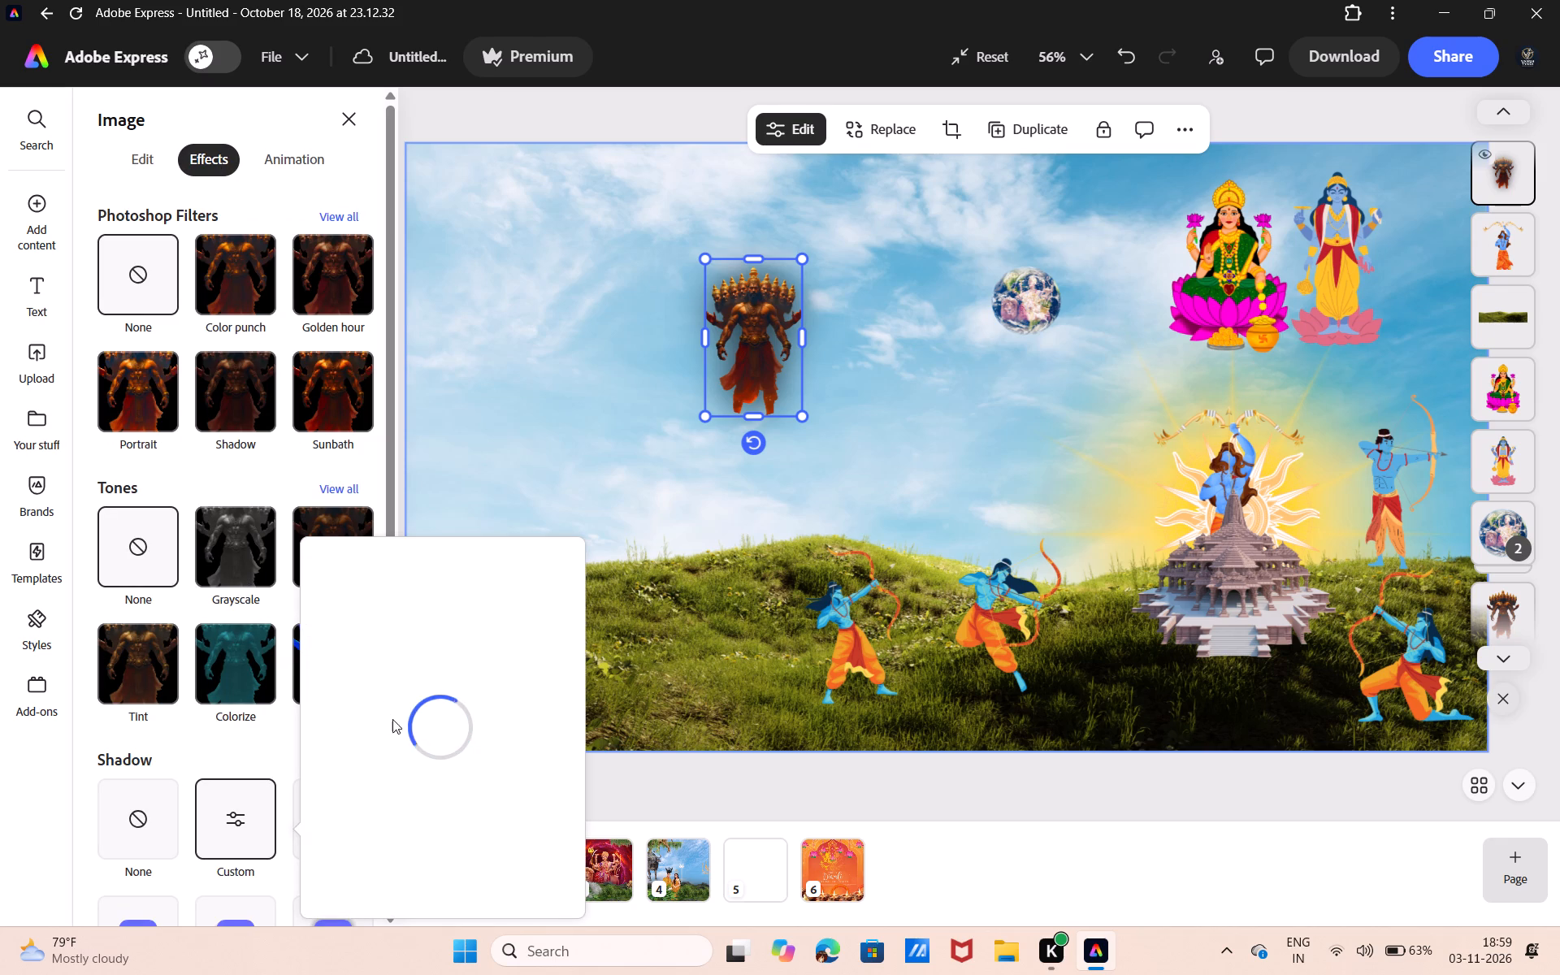
{"action": "scroll", "coordinate": [427, 824], "scroll_direction": "down", "scroll_amount": 1}
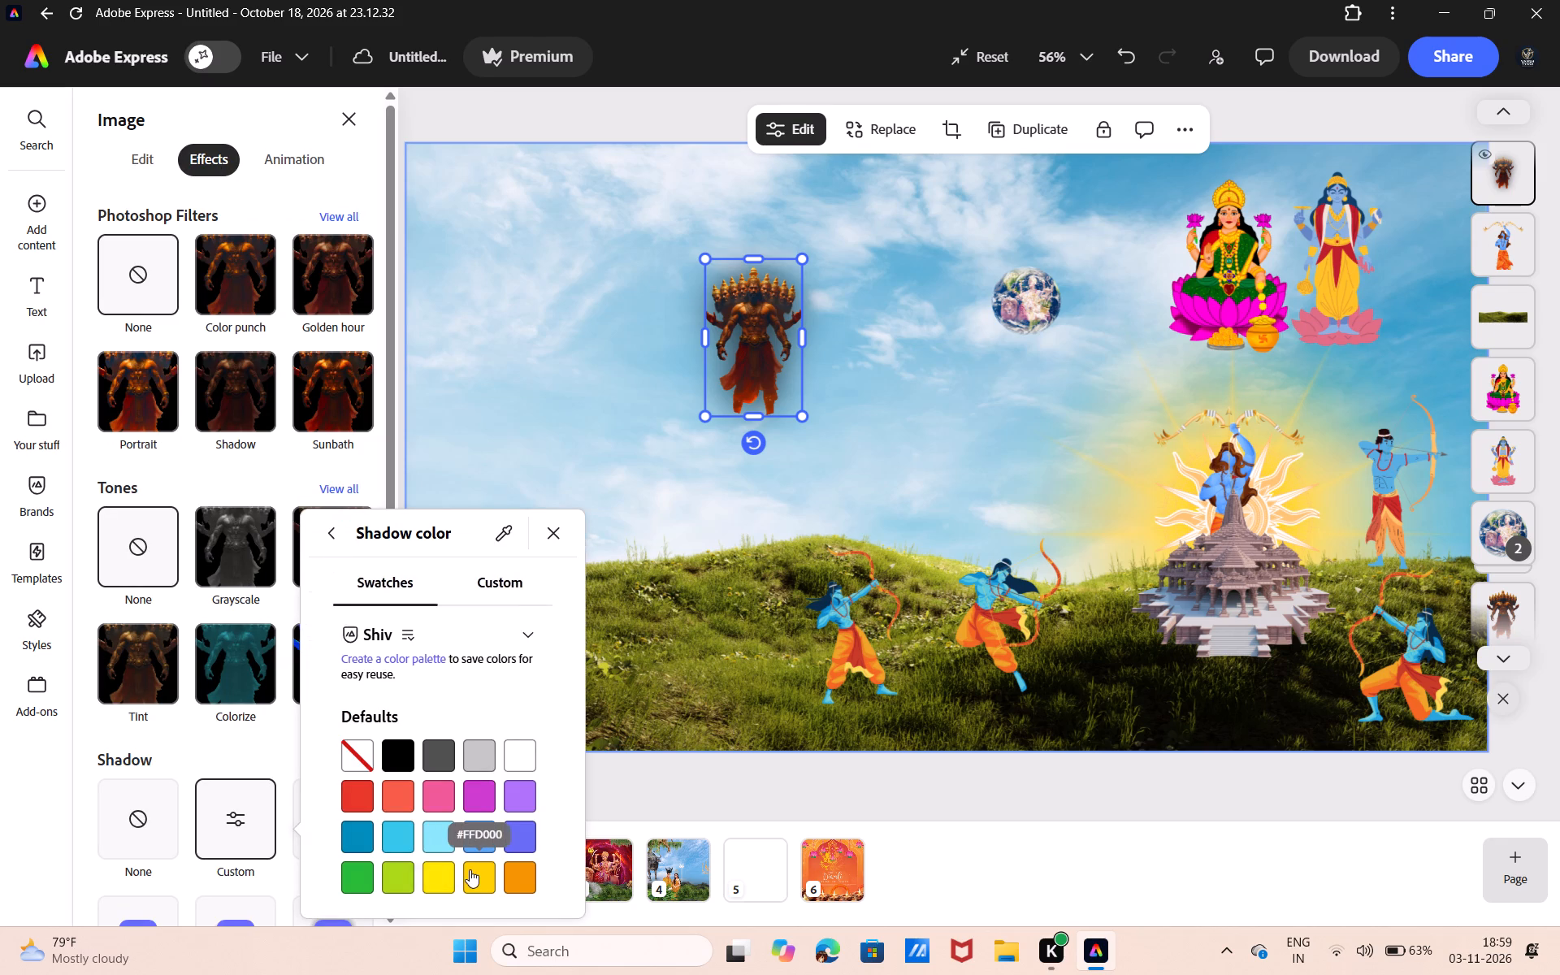
{"action": "left_click", "coordinate": [474, 869]}
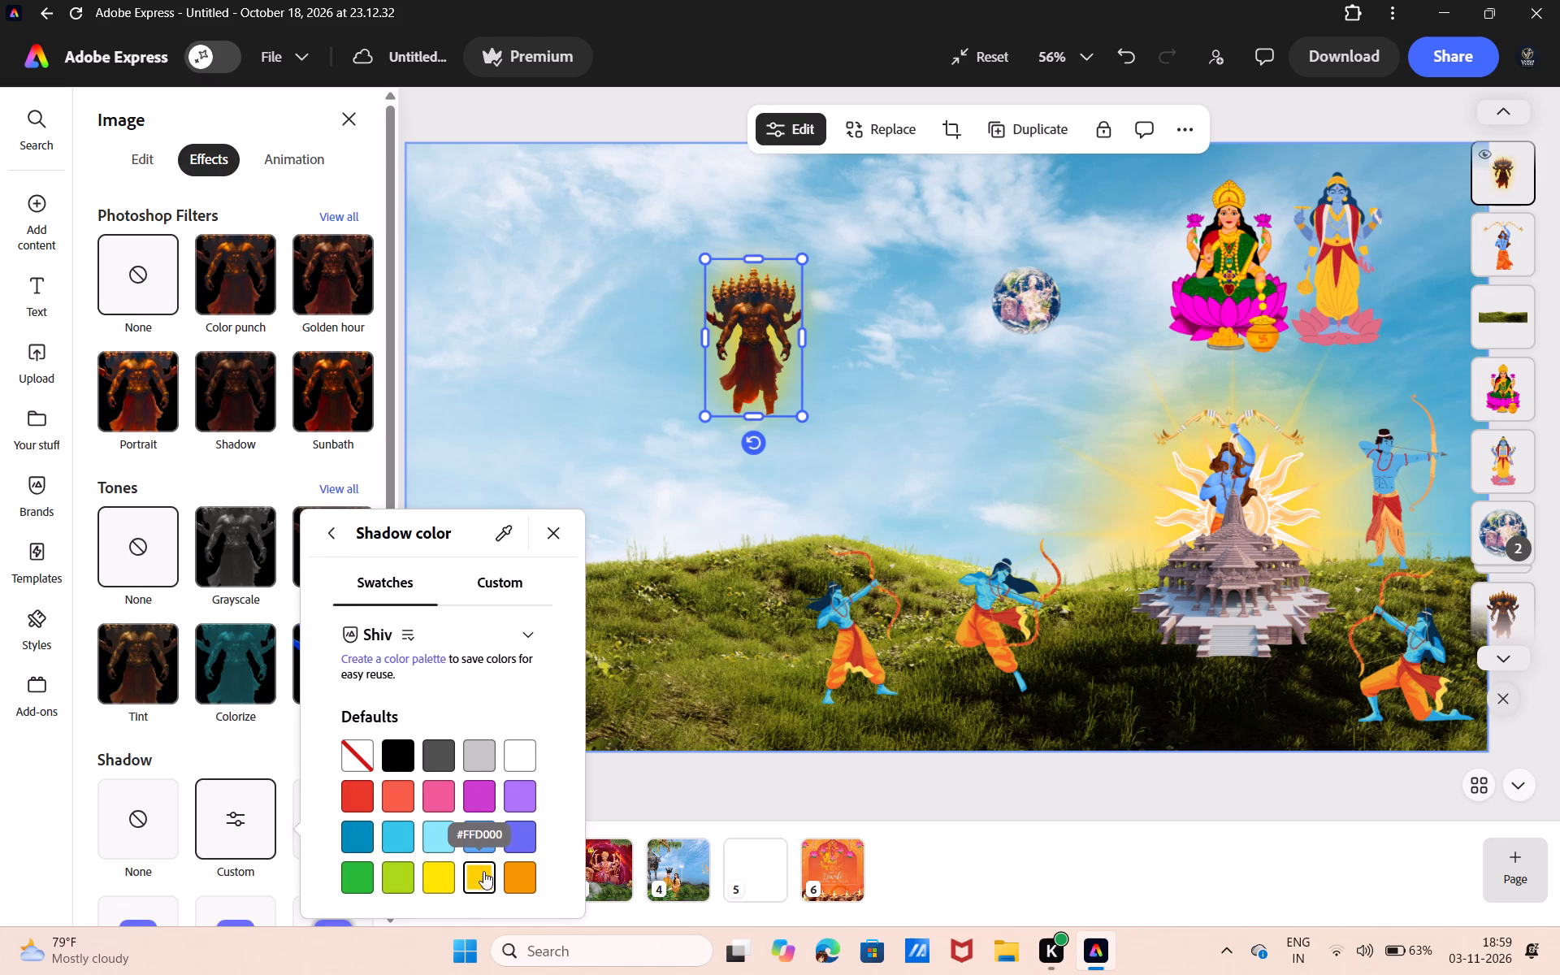
{"action": "left_click", "coordinate": [333, 536]}
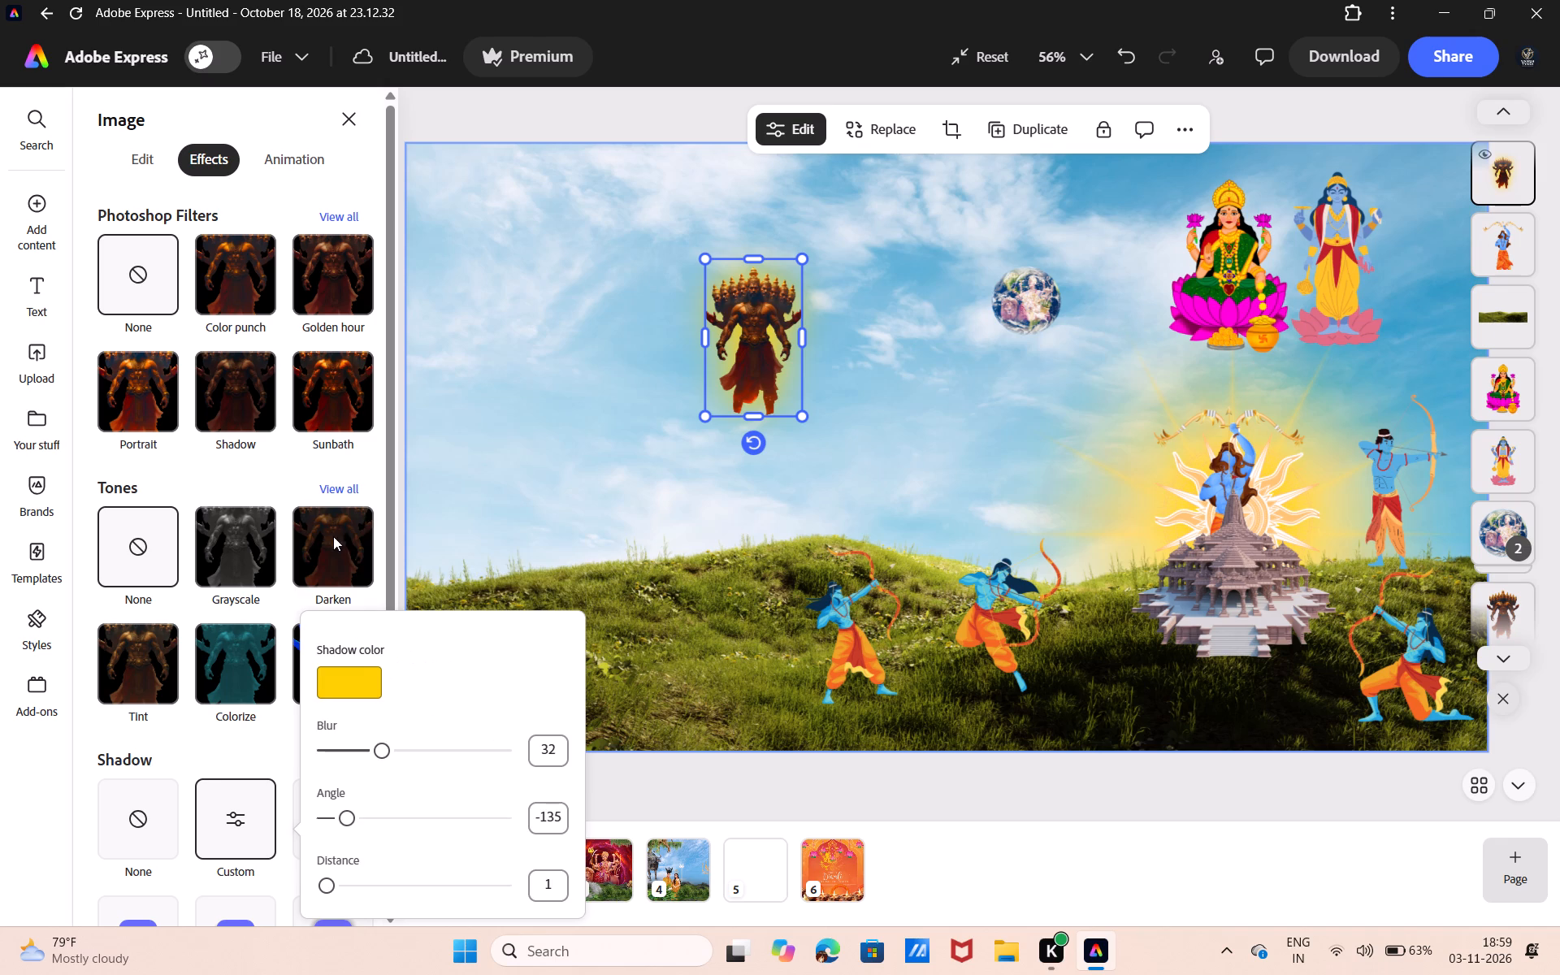
{"action": "left_click_drag", "start_coordinate": [377, 750], "coordinate": [366, 745]}
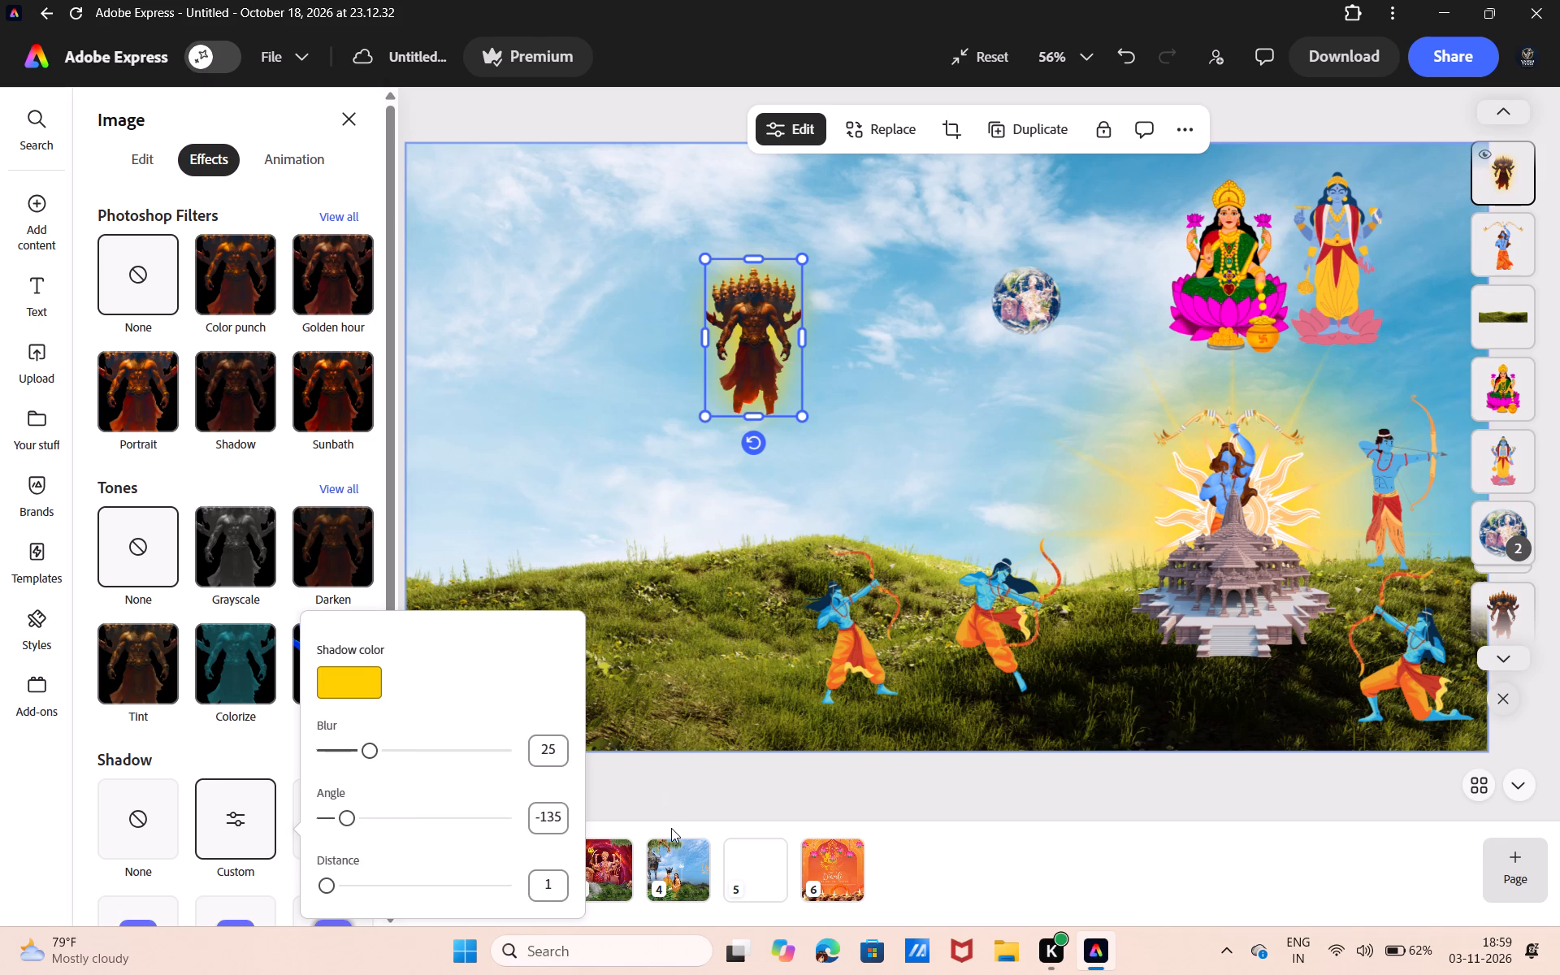
{"action": "left_click", "coordinate": [671, 828]}
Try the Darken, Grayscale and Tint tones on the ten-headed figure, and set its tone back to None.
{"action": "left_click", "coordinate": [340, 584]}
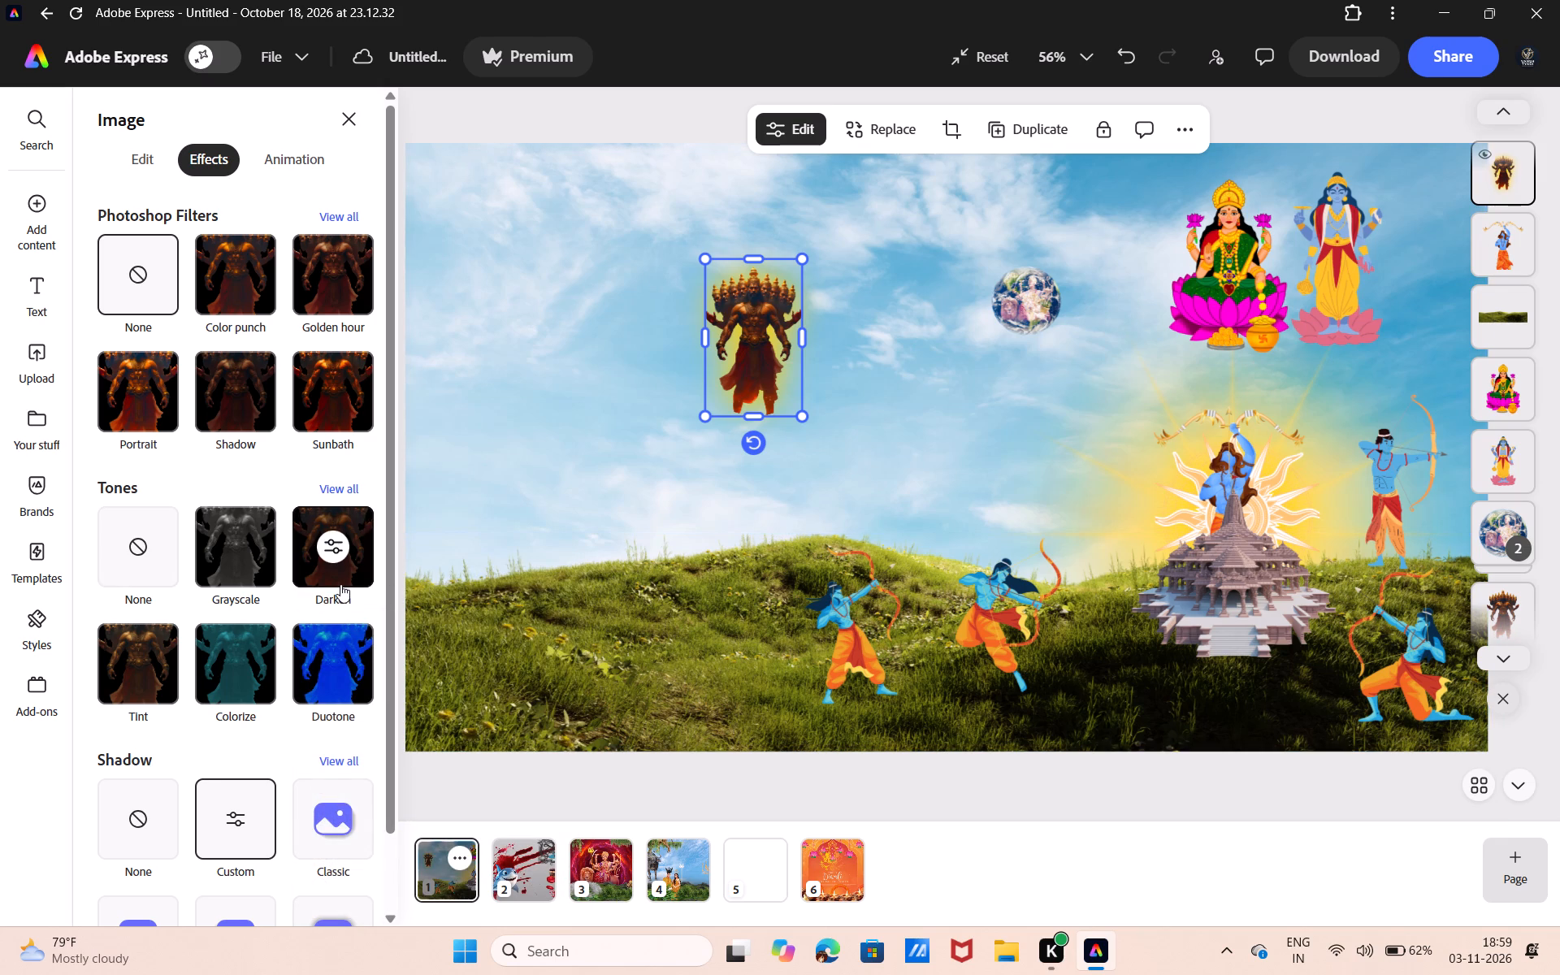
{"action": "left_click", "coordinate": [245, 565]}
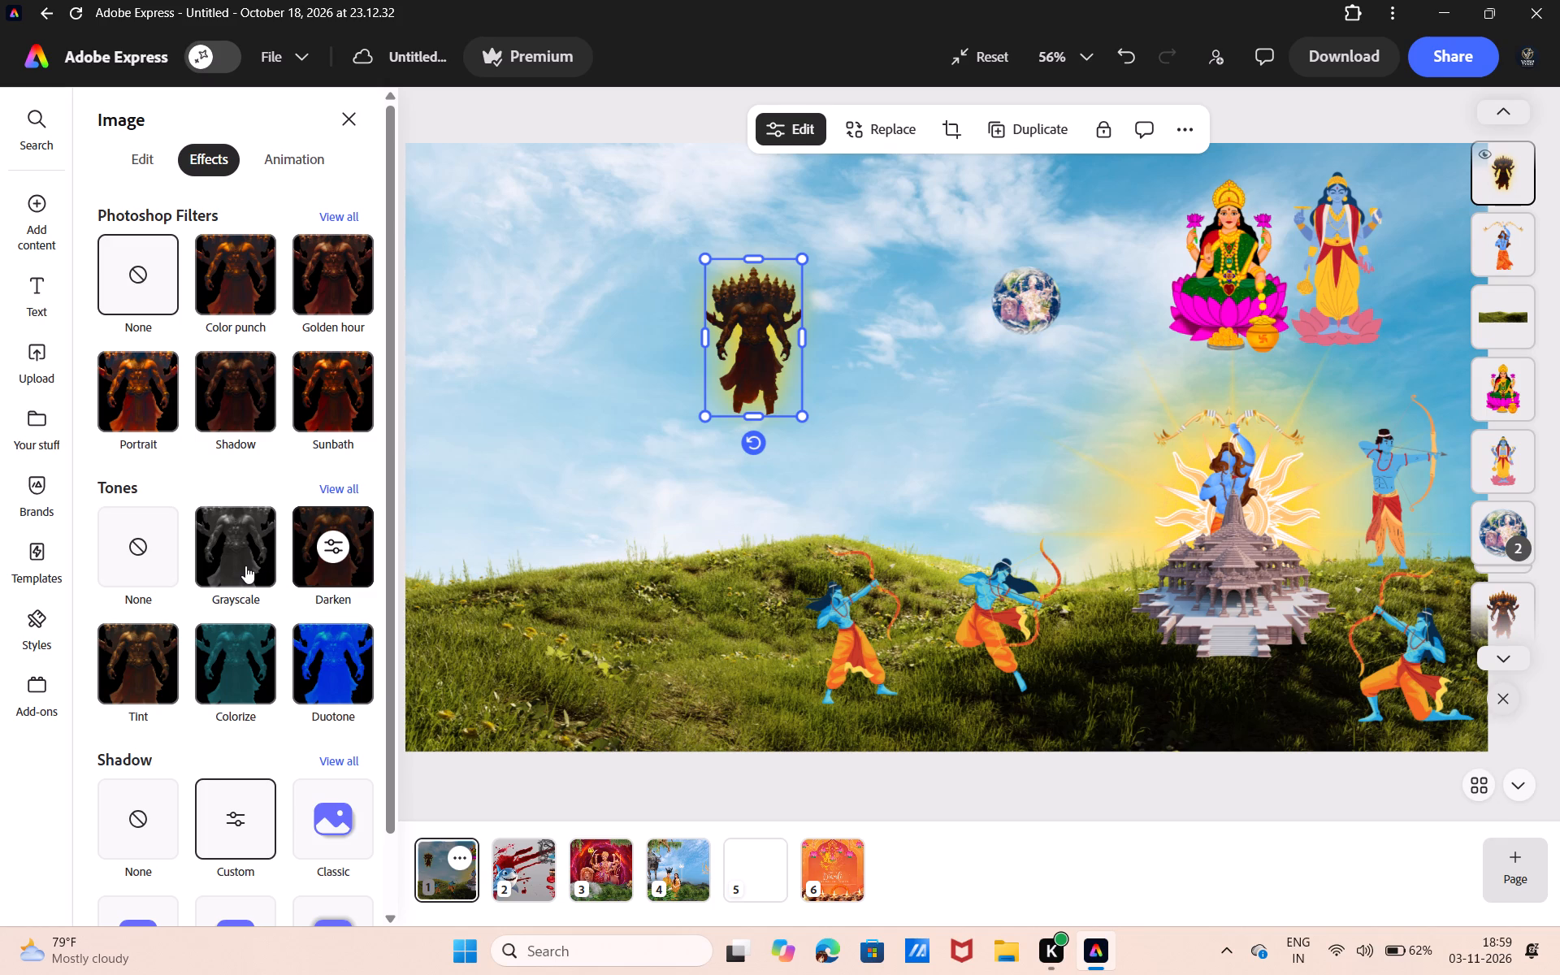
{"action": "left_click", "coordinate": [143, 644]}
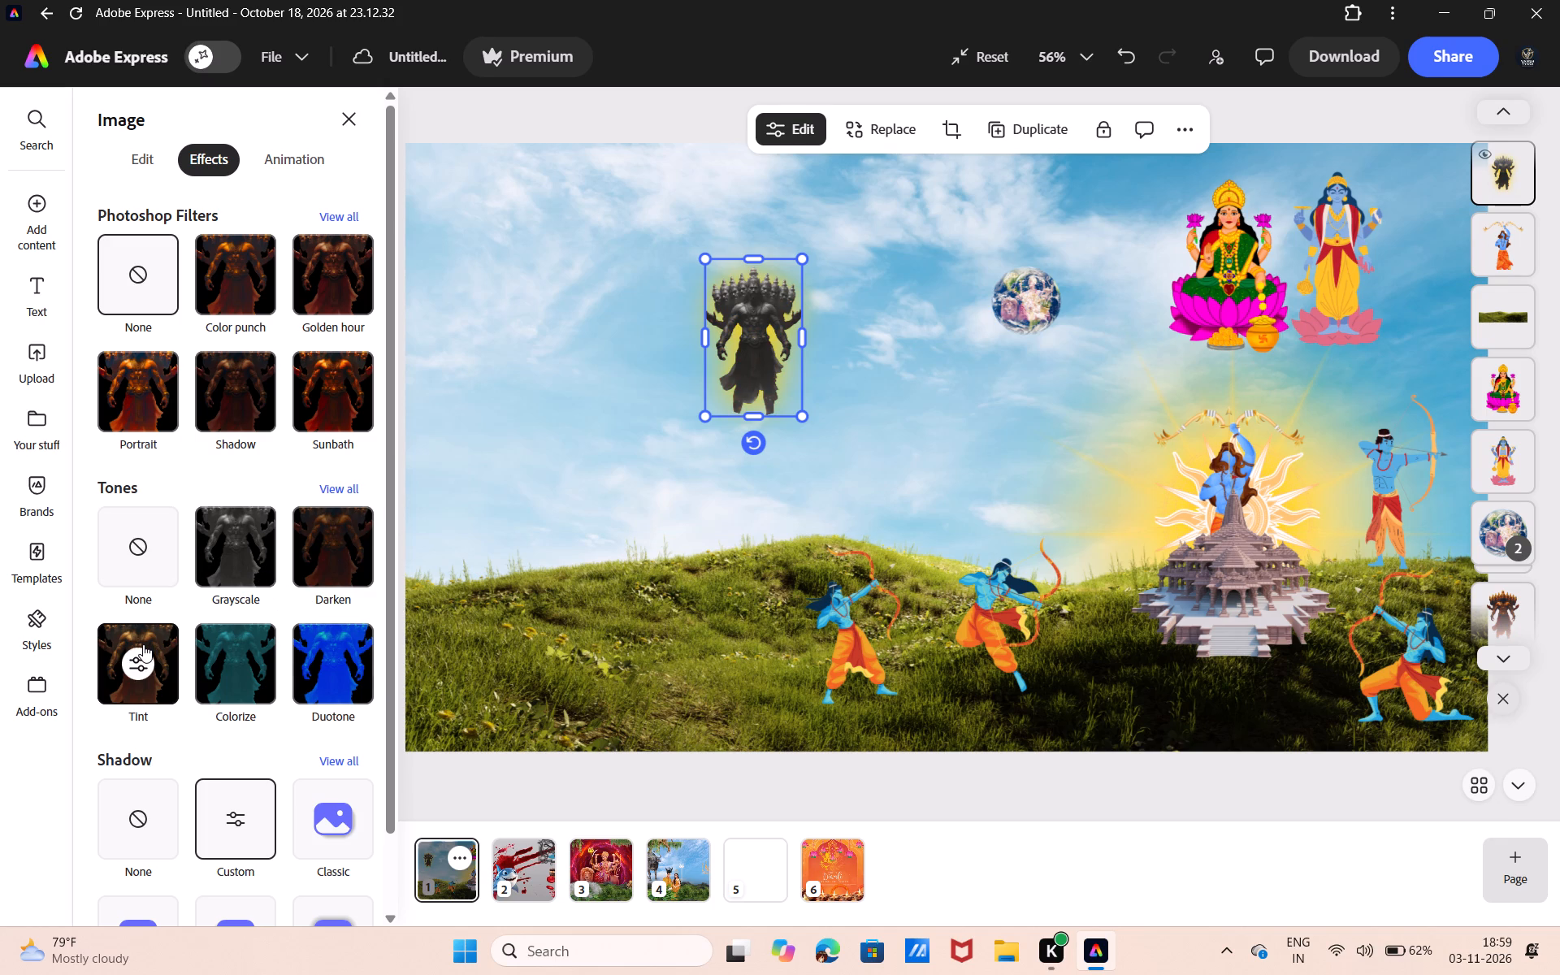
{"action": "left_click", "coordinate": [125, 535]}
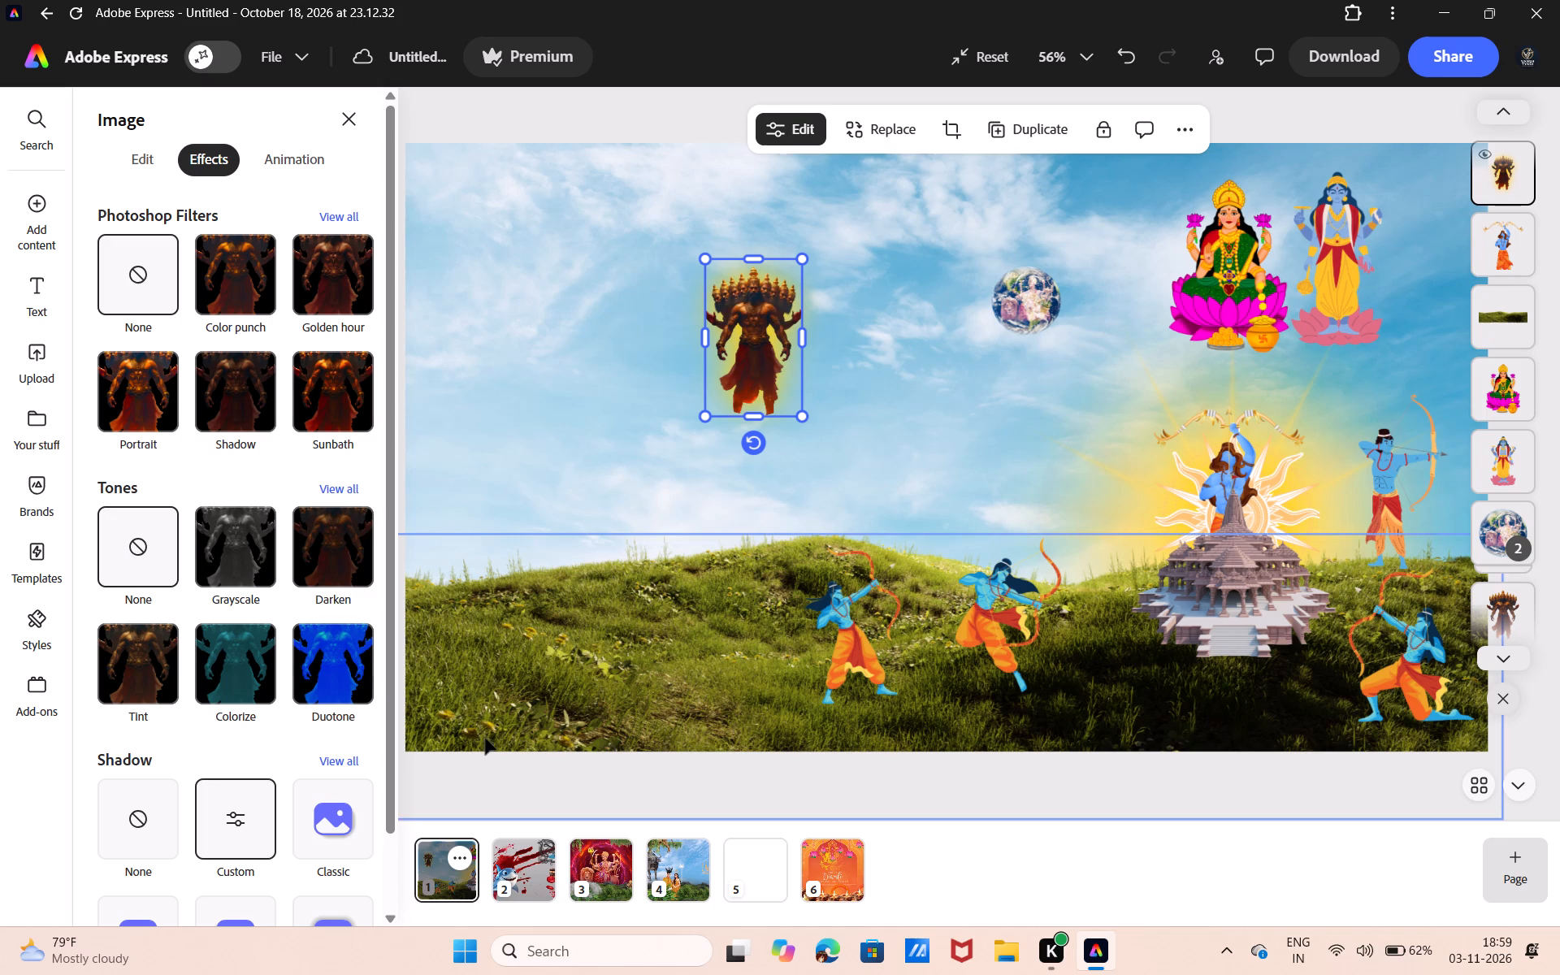
Apply the Sunbath Photoshop filter to the ten-headed figure.
{"action": "left_click", "coordinate": [343, 375]}
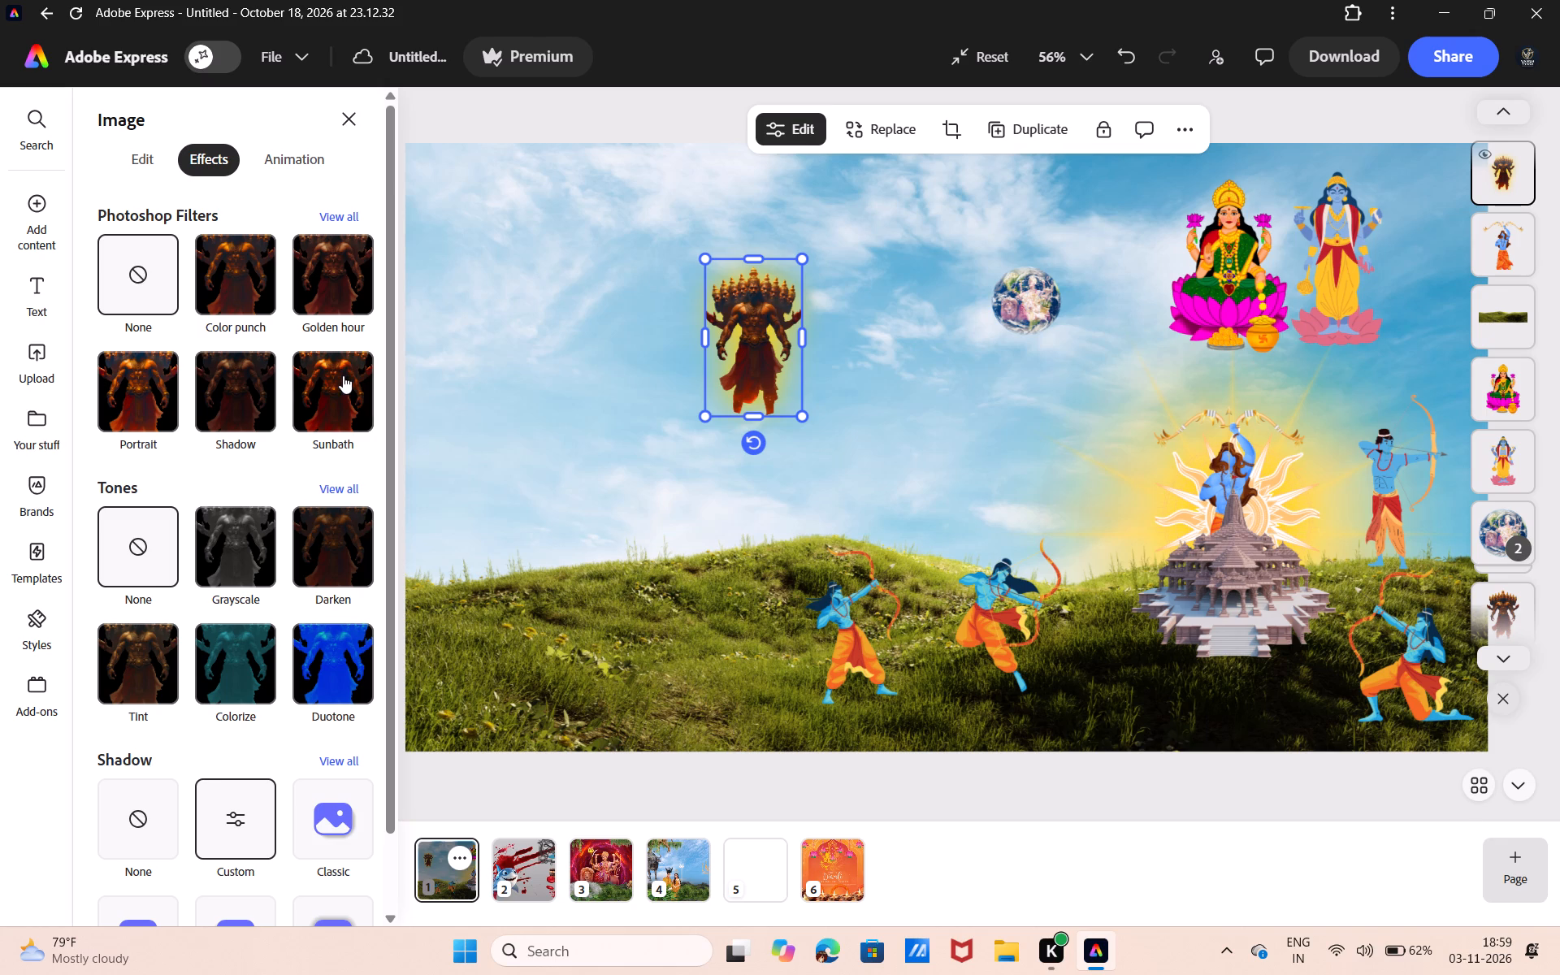
{"action": "left_click", "coordinate": [437, 123]}
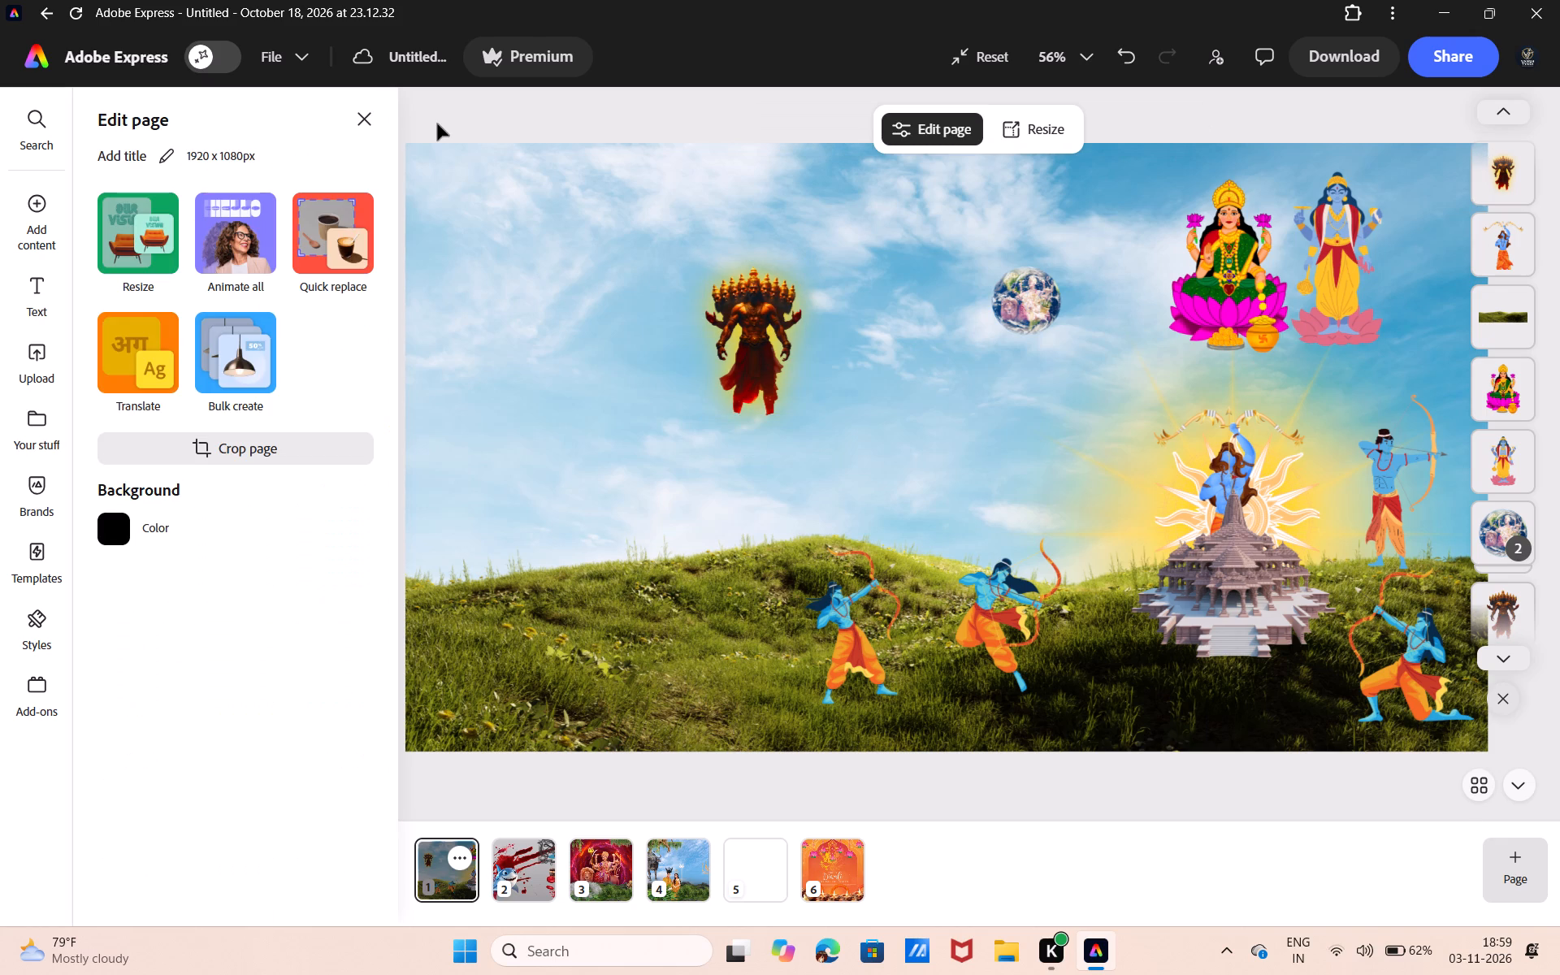
Move the glowing ten-headed figure down so it floats in the sky just above the hill crest.
{"action": "left_click_drag", "start_coordinate": [747, 355], "coordinate": [803, 327]}
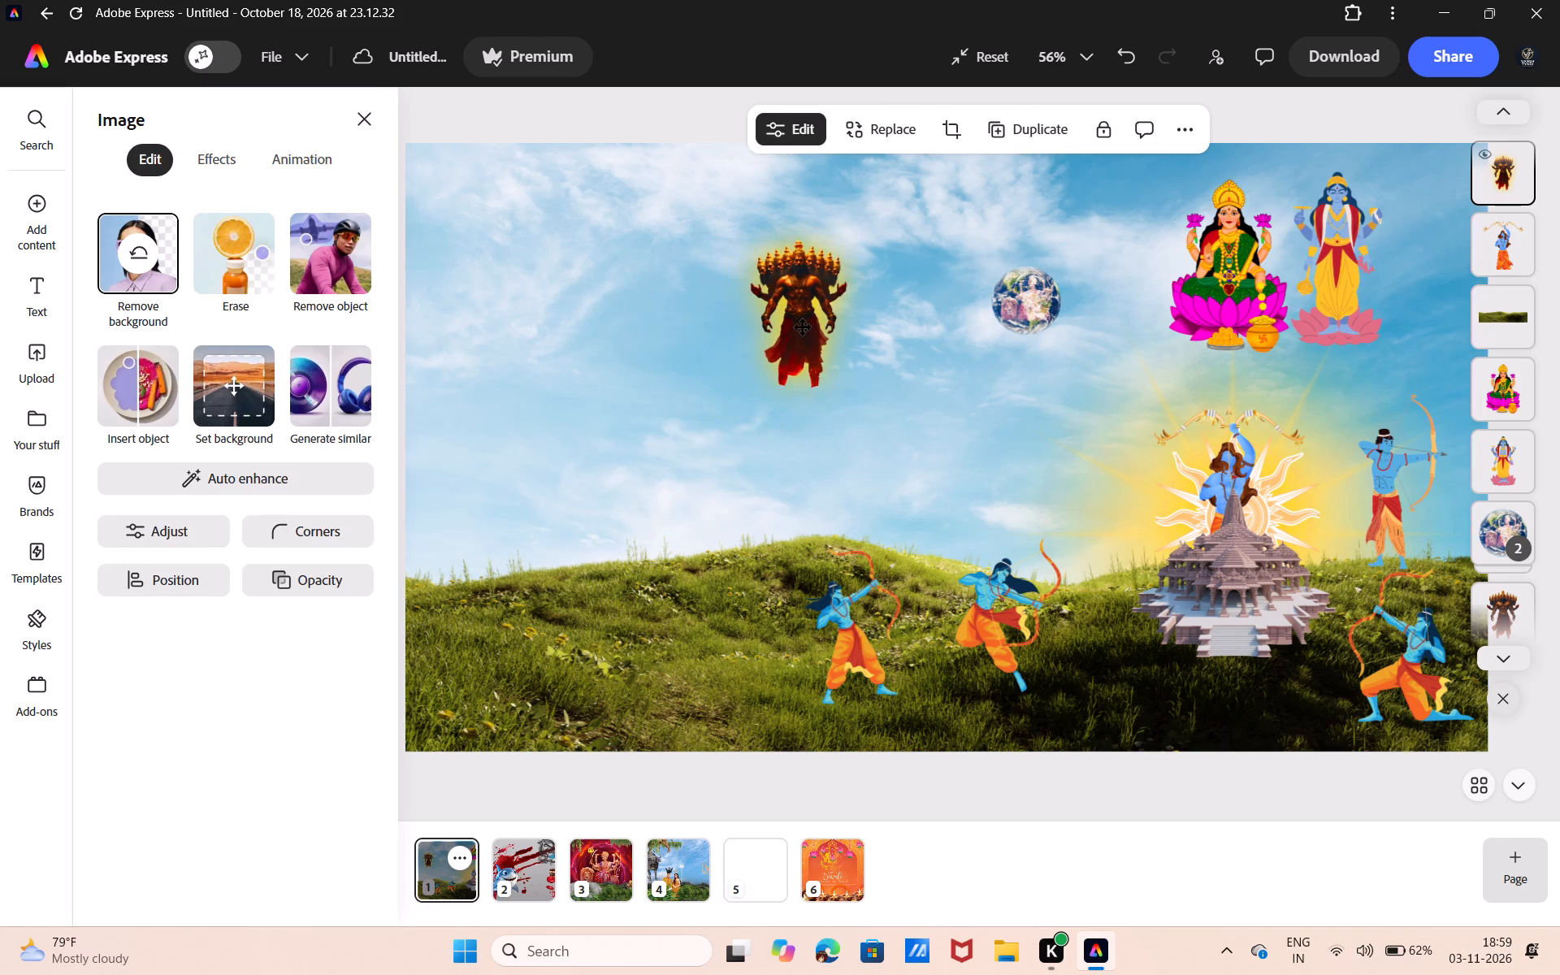
{"action": "left_click_drag", "start_coordinate": [803, 327], "coordinate": [823, 326]}
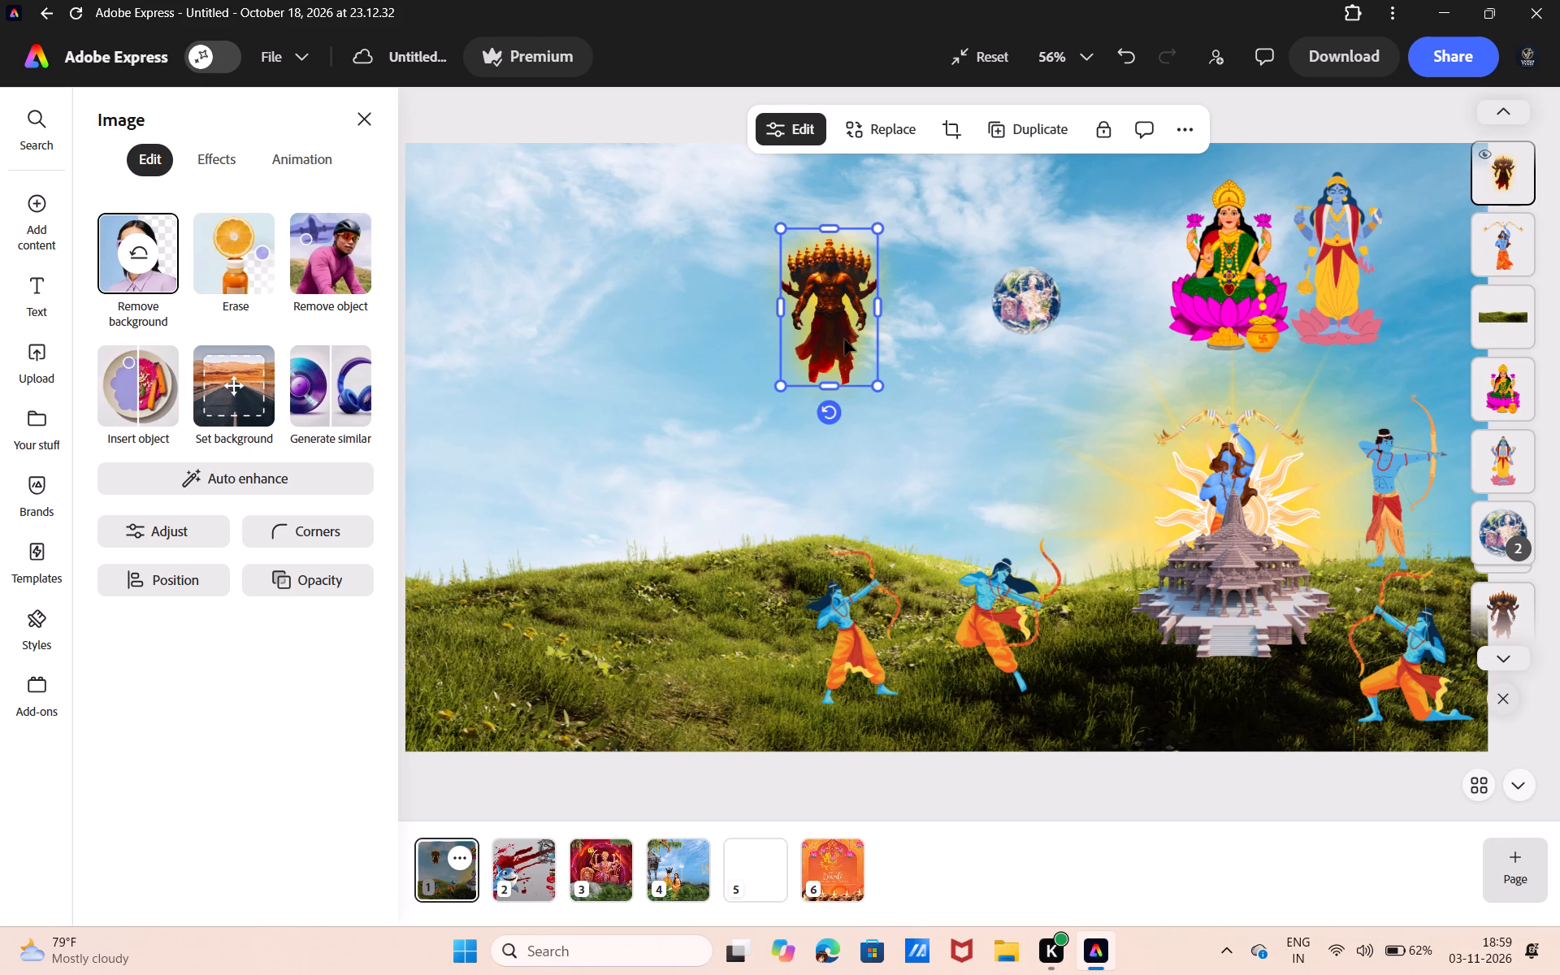
{"action": "left_click_drag", "start_coordinate": [844, 339], "coordinate": [839, 451]}
{"action": "left_click_drag", "start_coordinate": [831, 450], "coordinate": [806, 446]}
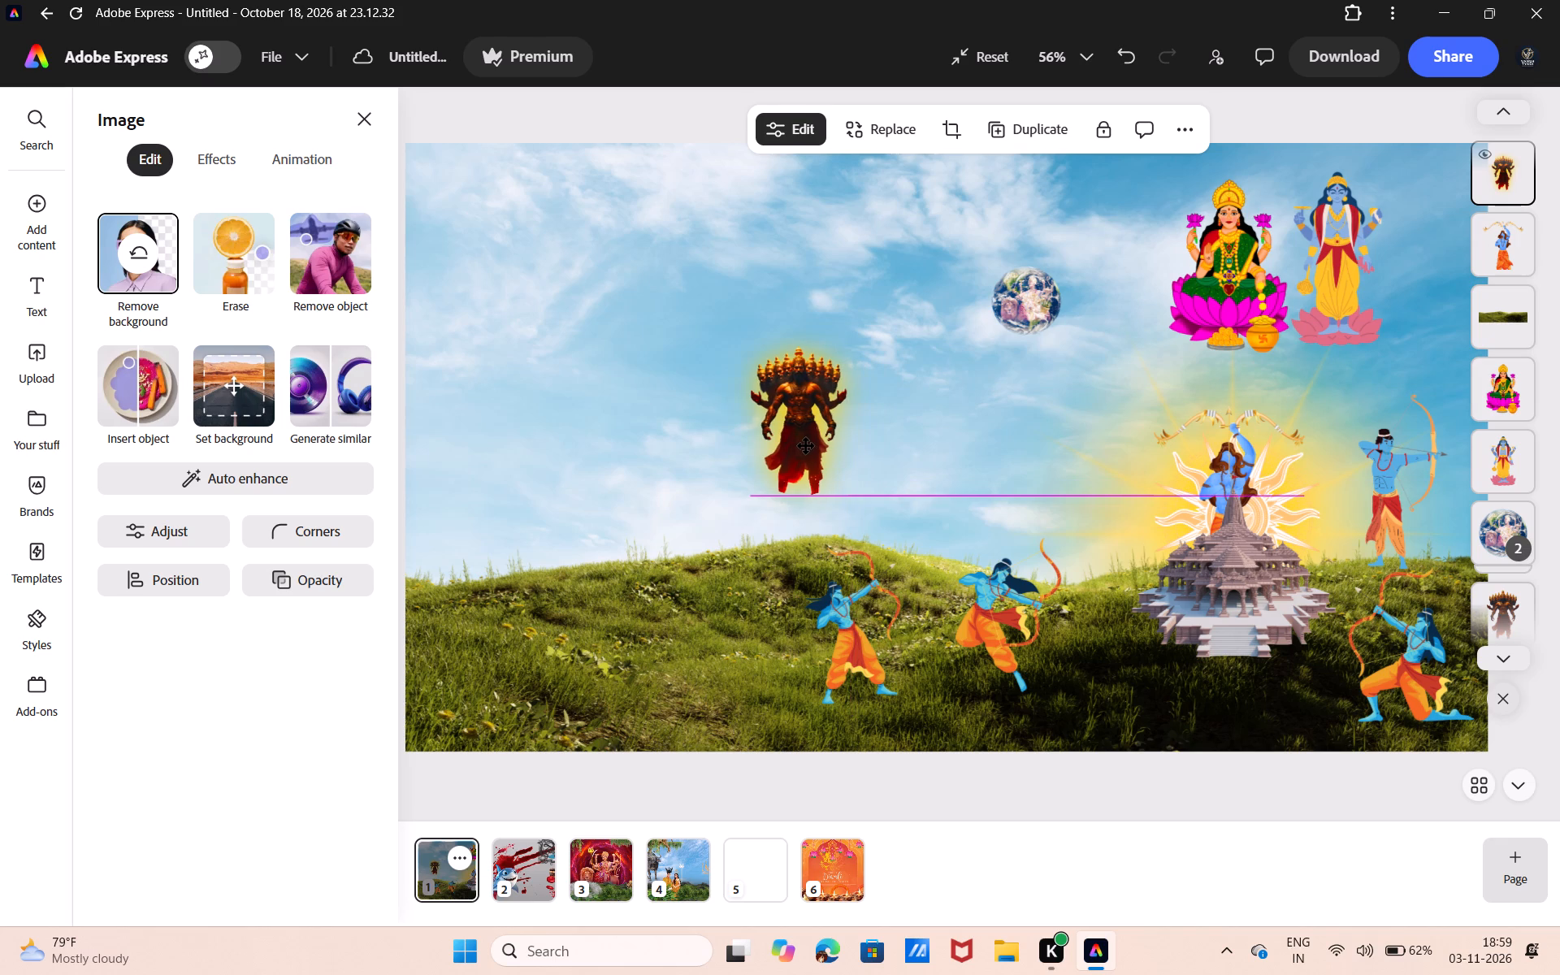
{"action": "left_click_drag", "start_coordinate": [806, 446], "coordinate": [801, 444]}
Move the standing archer below the ten-headed figure to the far left edge of the hill.
{"action": "left_click", "coordinate": [836, 642]}
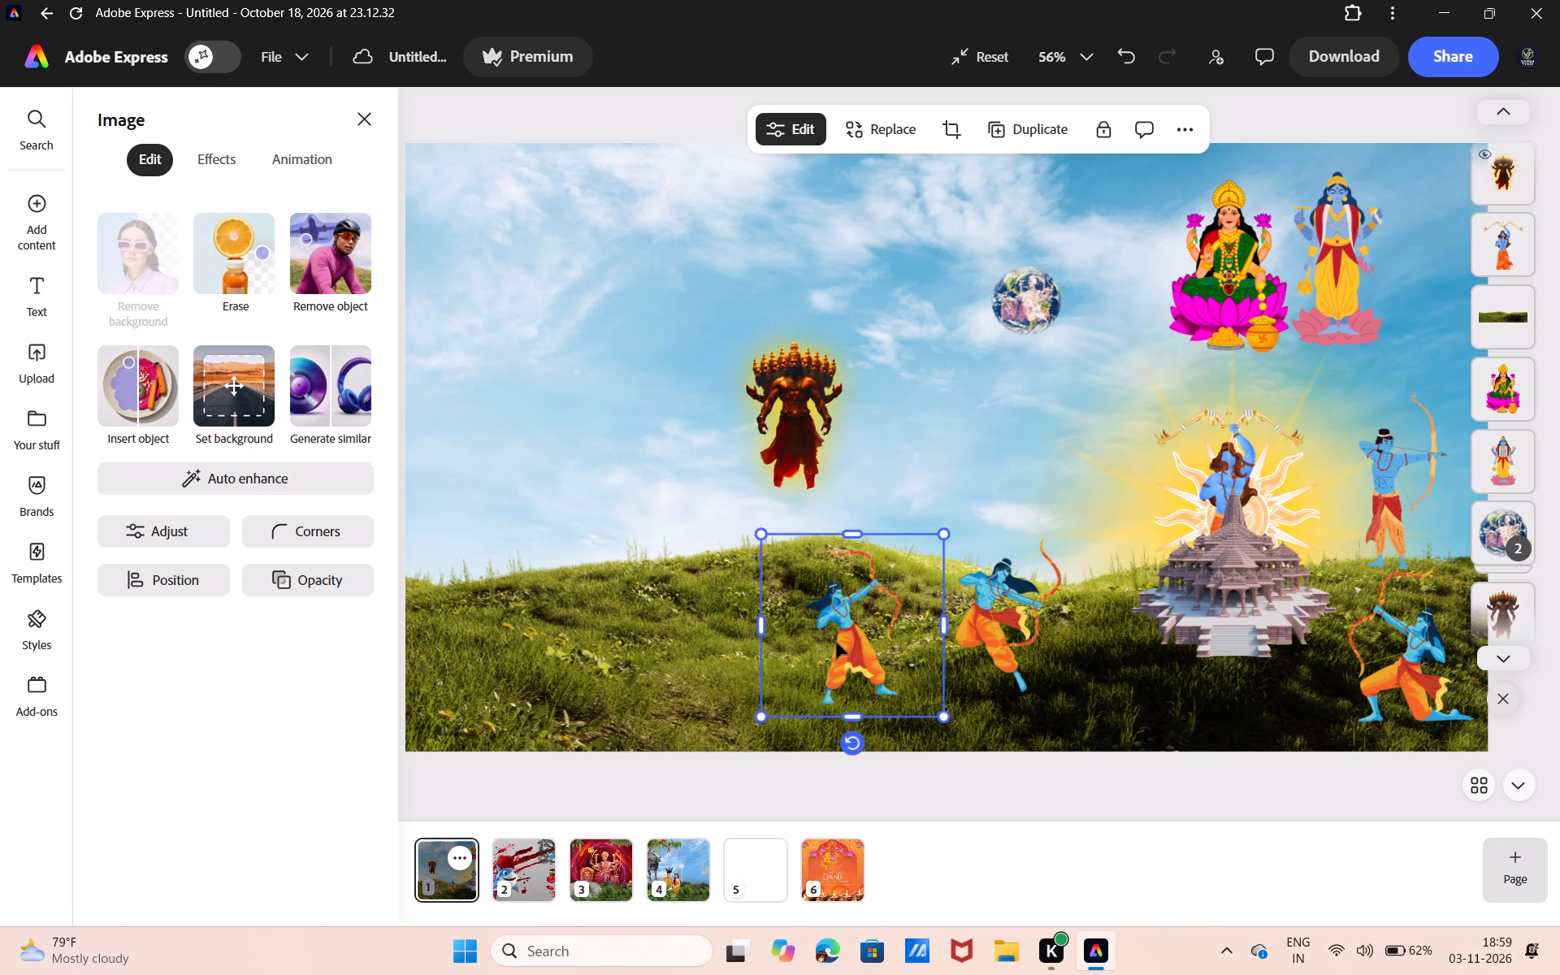
{"action": "left_click_drag", "start_coordinate": [836, 642], "coordinate": [521, 557]}
Move the lunging archer with the yellow sash up into the sky at the page's upper left, above the standing archer.
{"action": "left_click", "coordinate": [966, 646]}
{"action": "left_click_drag", "start_coordinate": [966, 646], "coordinate": [792, 566]}
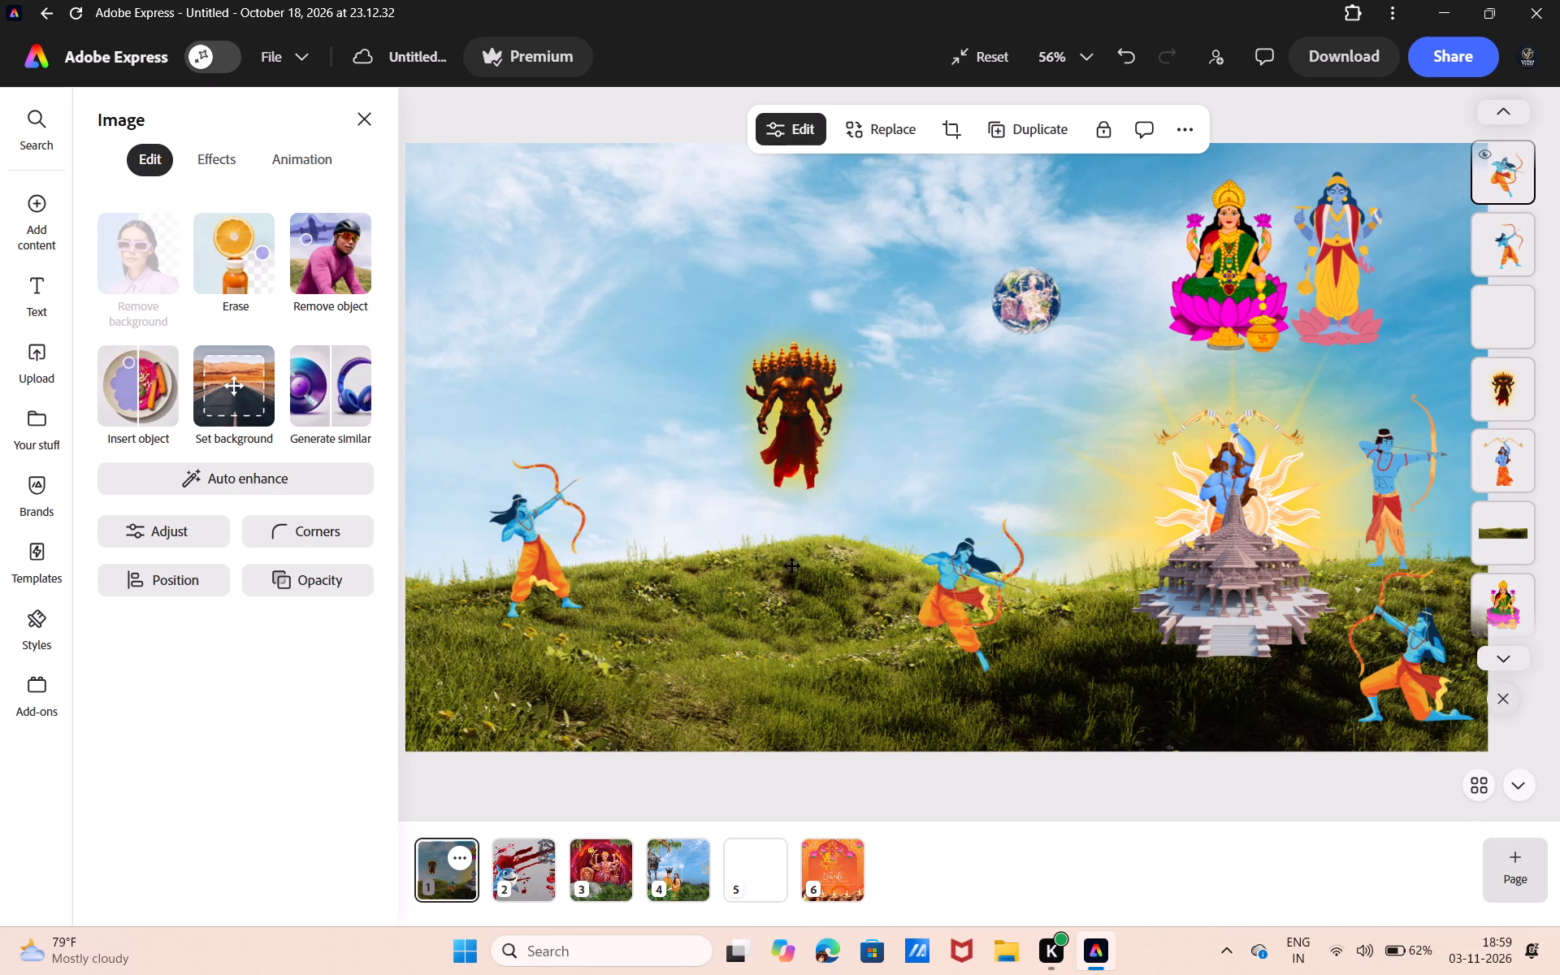
{"action": "left_click_drag", "start_coordinate": [792, 566], "coordinate": [571, 293]}
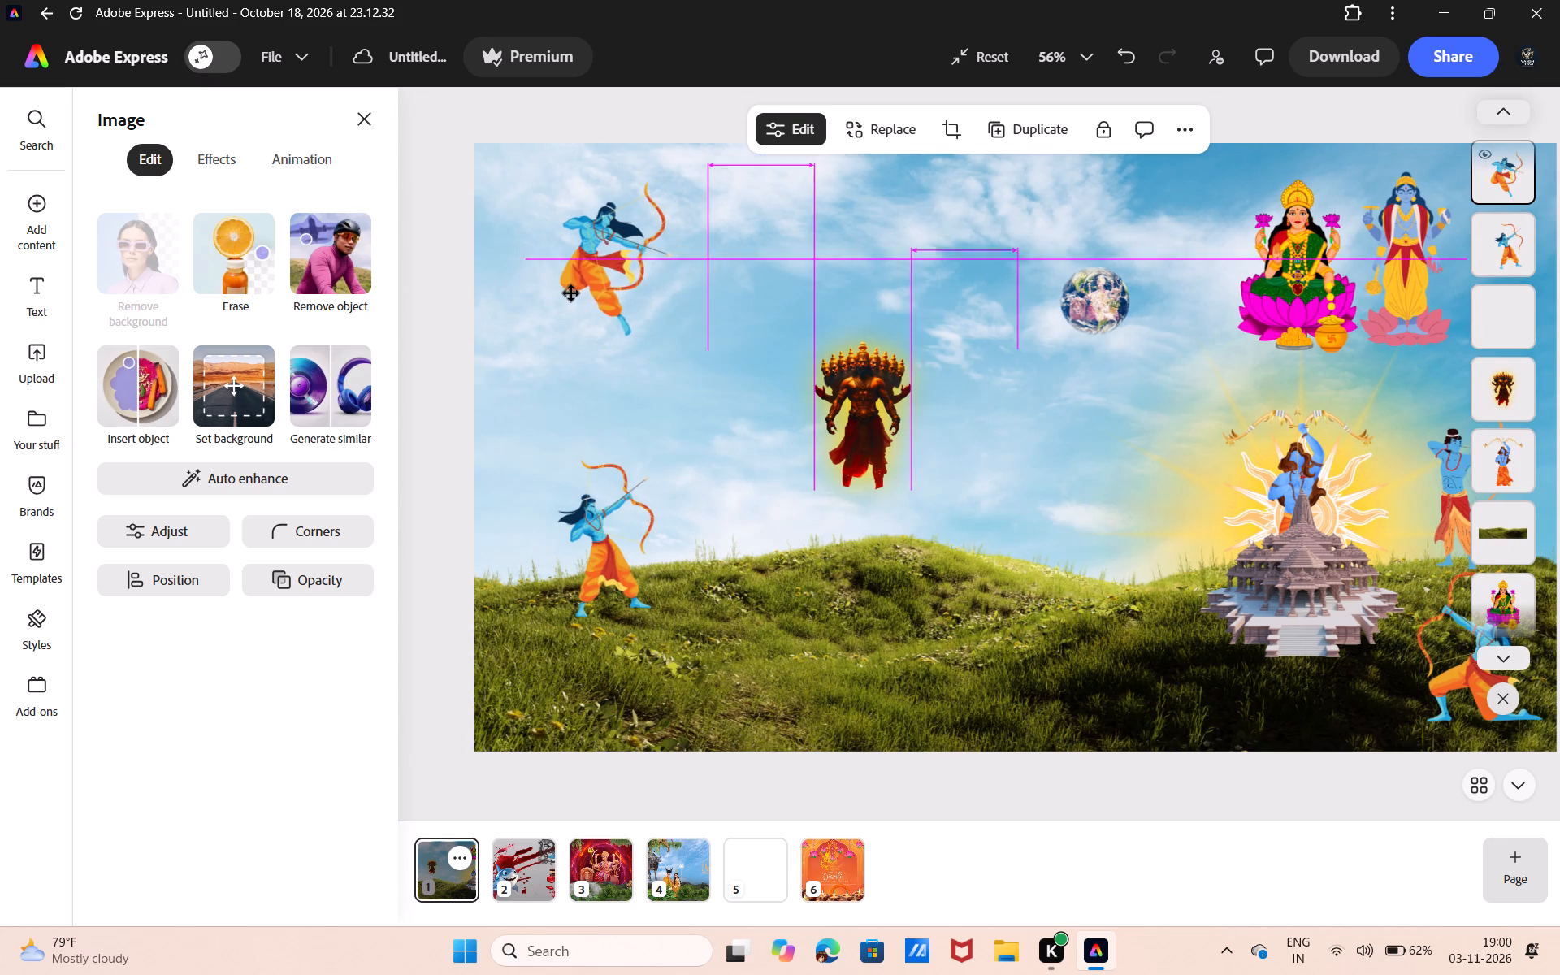
{"action": "left_click_drag", "start_coordinate": [571, 293], "coordinate": [569, 297]}
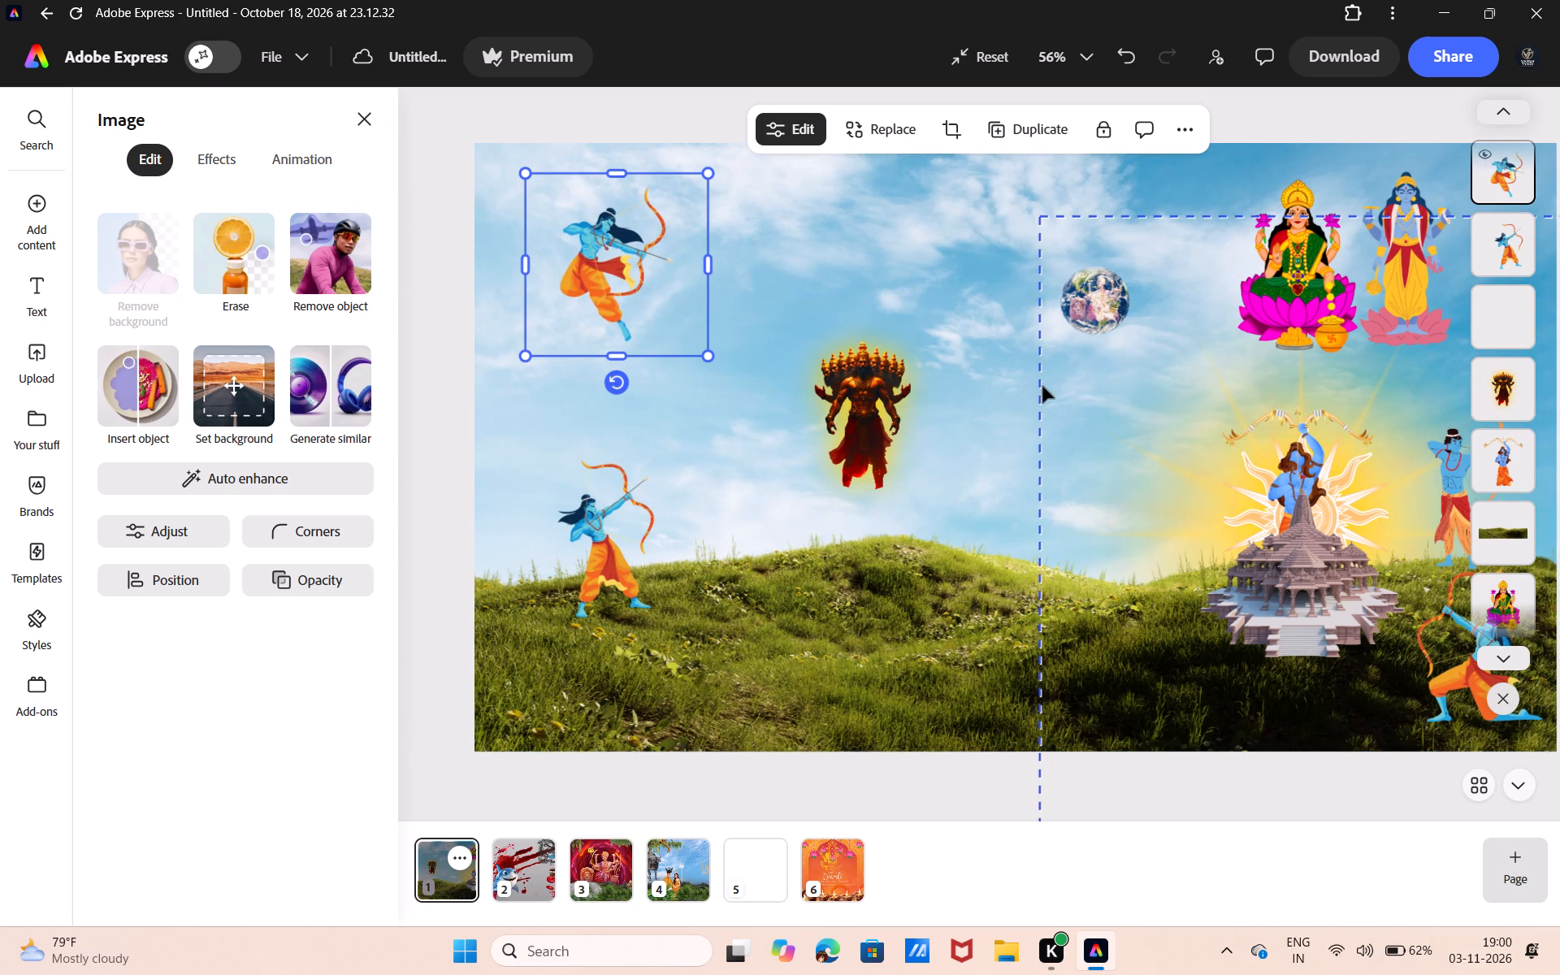
{"action": "scroll", "coordinate": [967, 398], "scroll_direction": "left", "scroll_amount": 1}
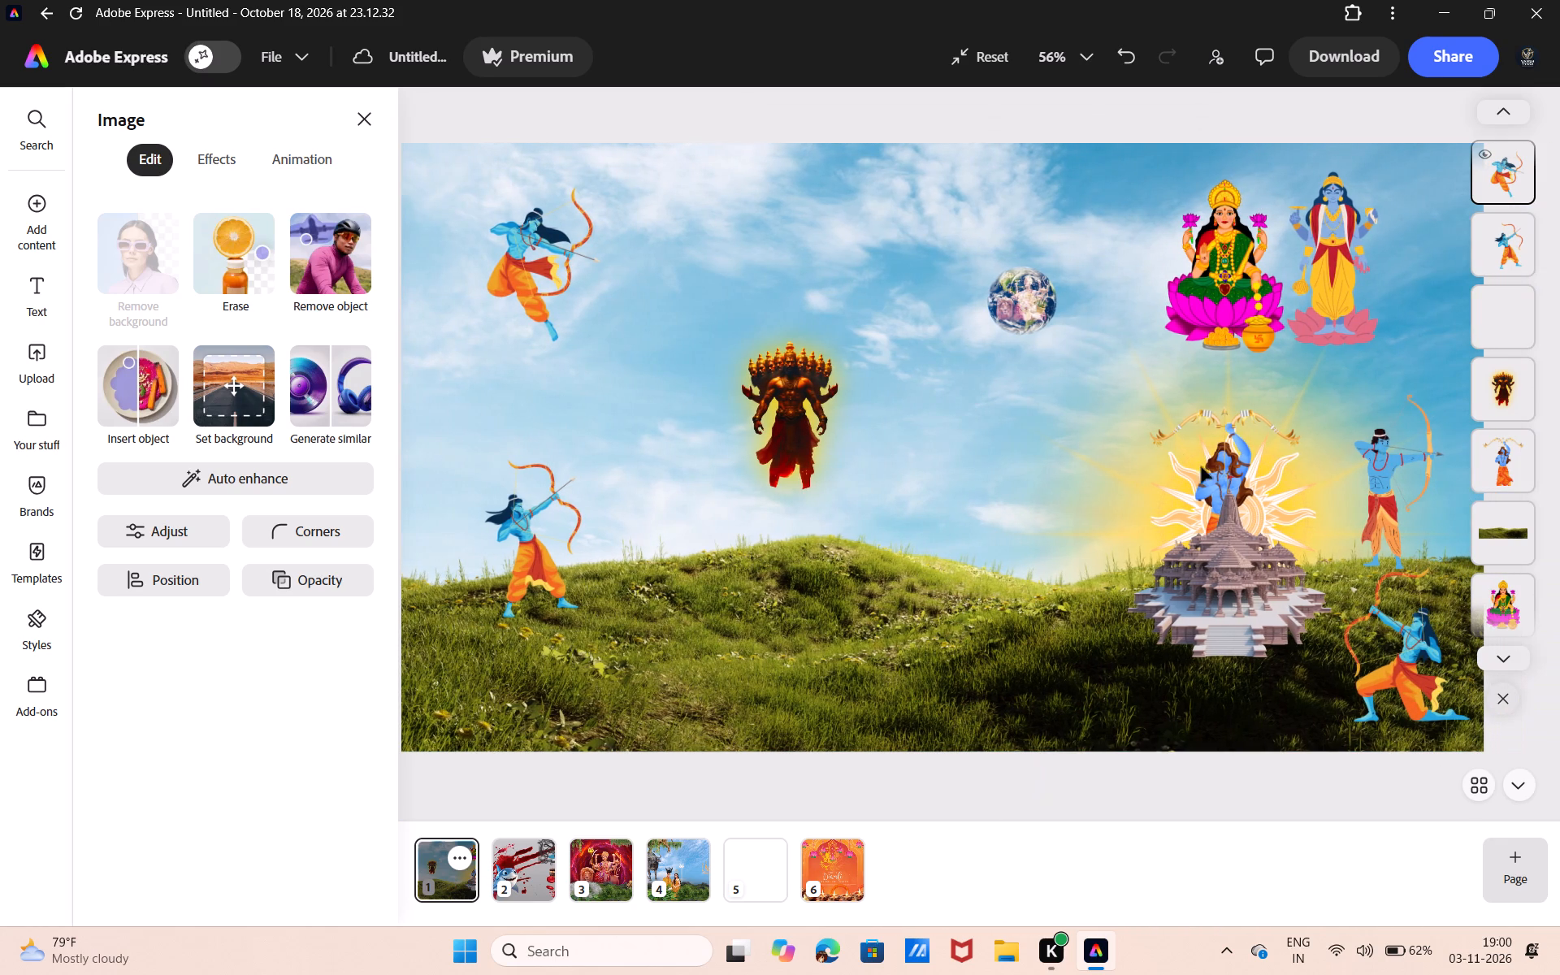
Move the lunging archer from the lower right of the hill onto the crest, between the ten-headed figure and the temple.
{"action": "left_click", "coordinate": [1384, 613]}
{"action": "left_click_drag", "start_coordinate": [1384, 613], "coordinate": [993, 496]}
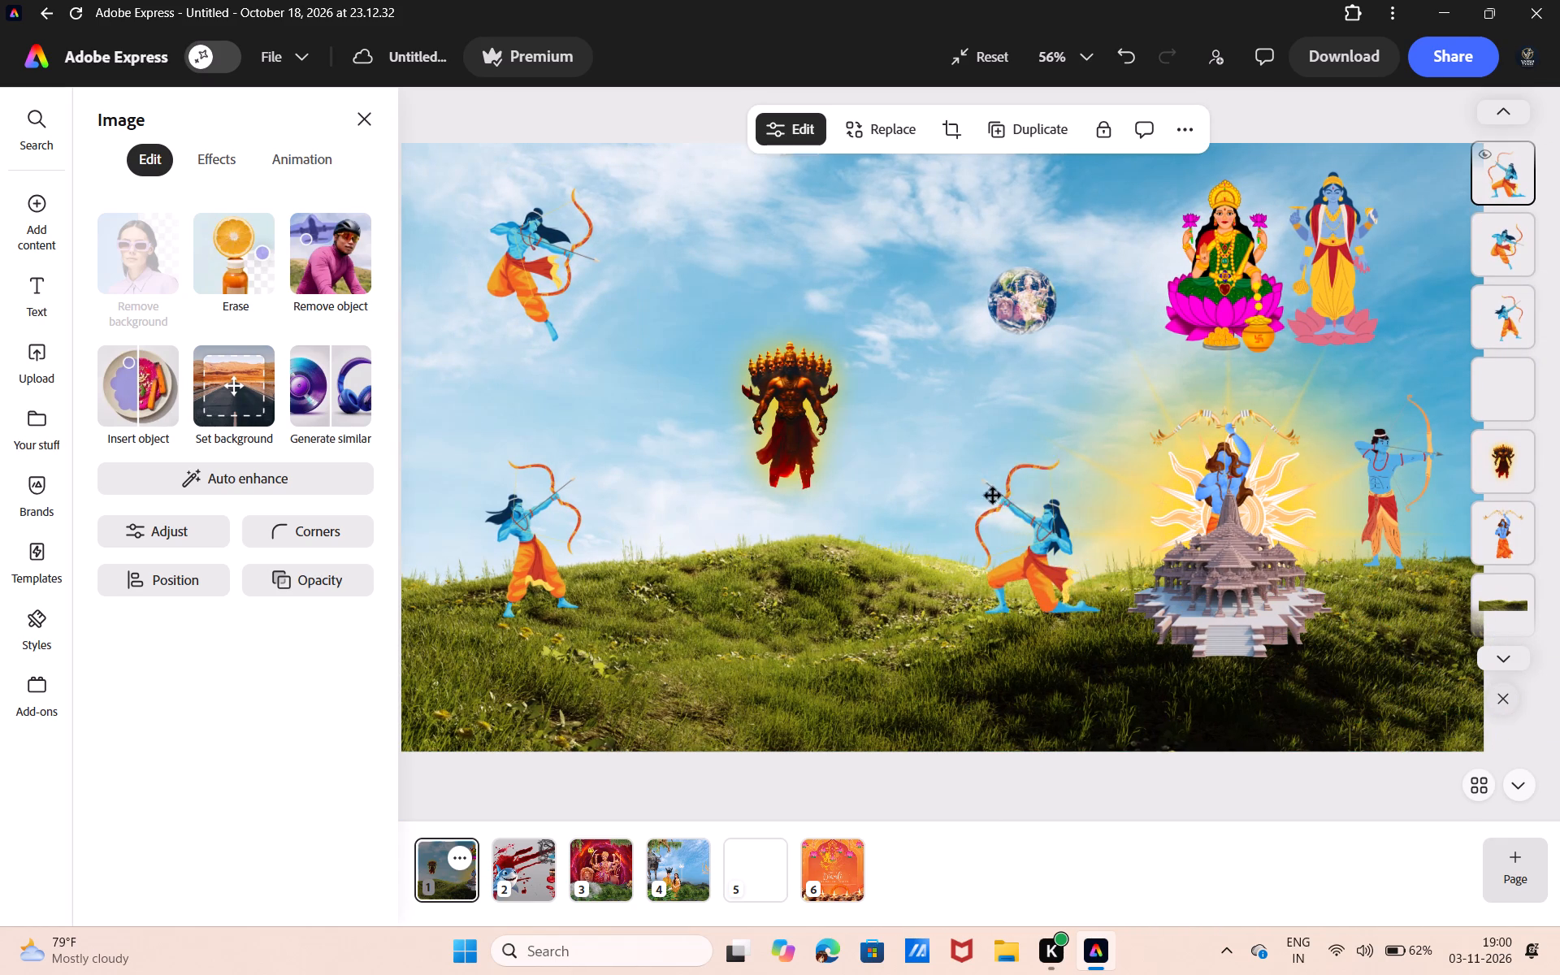
{"action": "left_click_drag", "start_coordinate": [993, 496], "coordinate": [1001, 489]}
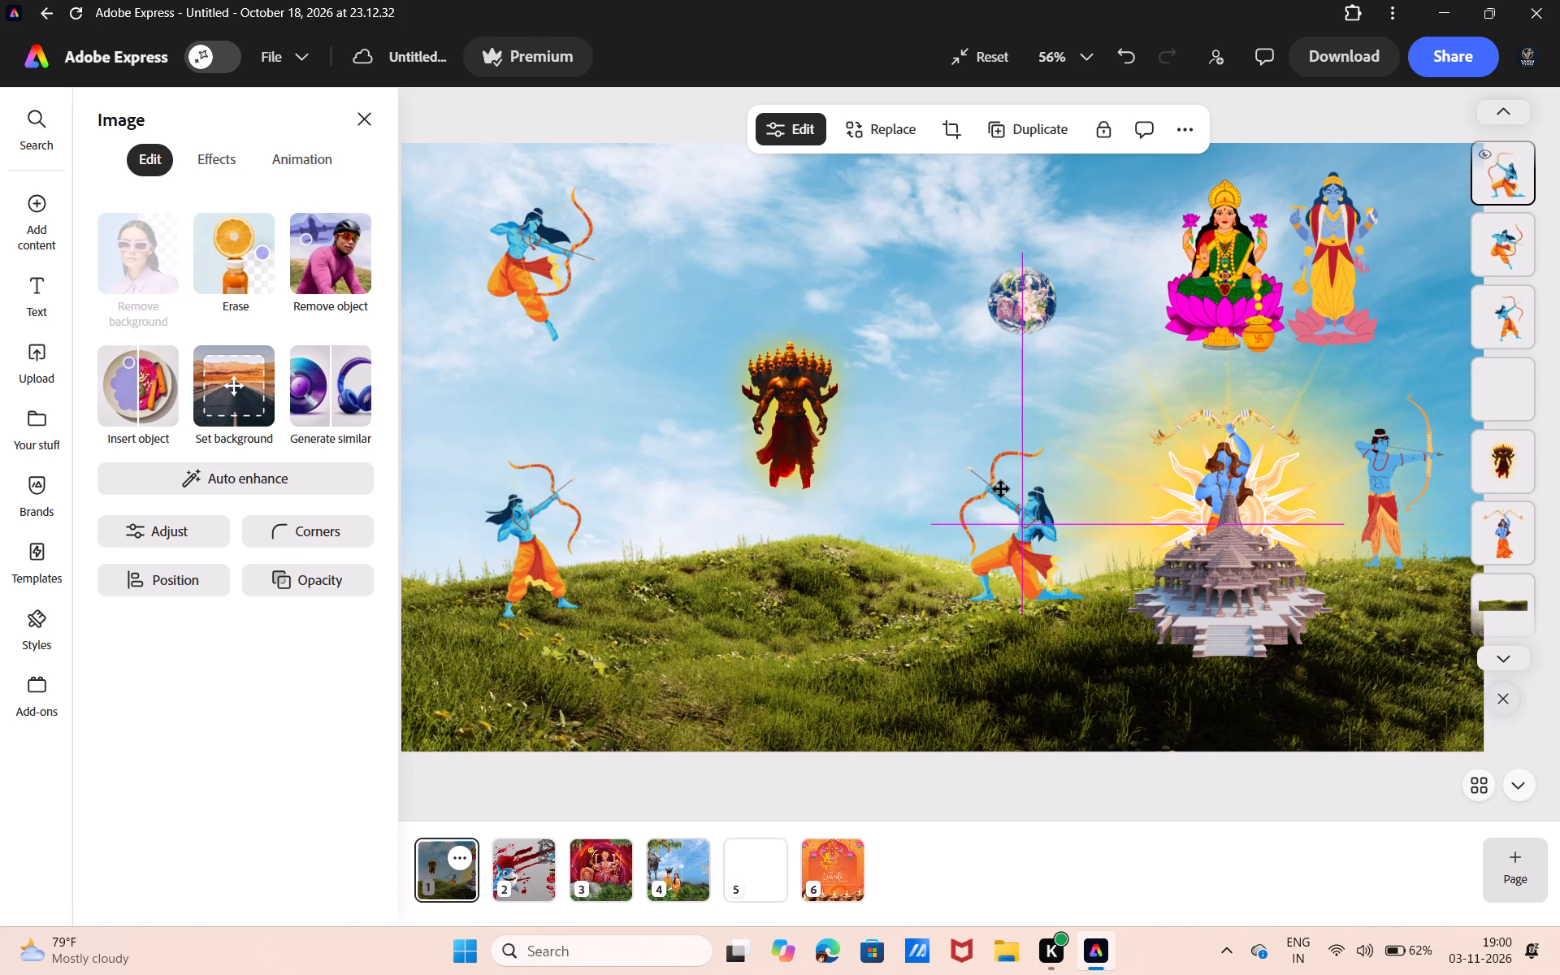
{"action": "left_click_drag", "start_coordinate": [1001, 489], "coordinate": [1005, 489]}
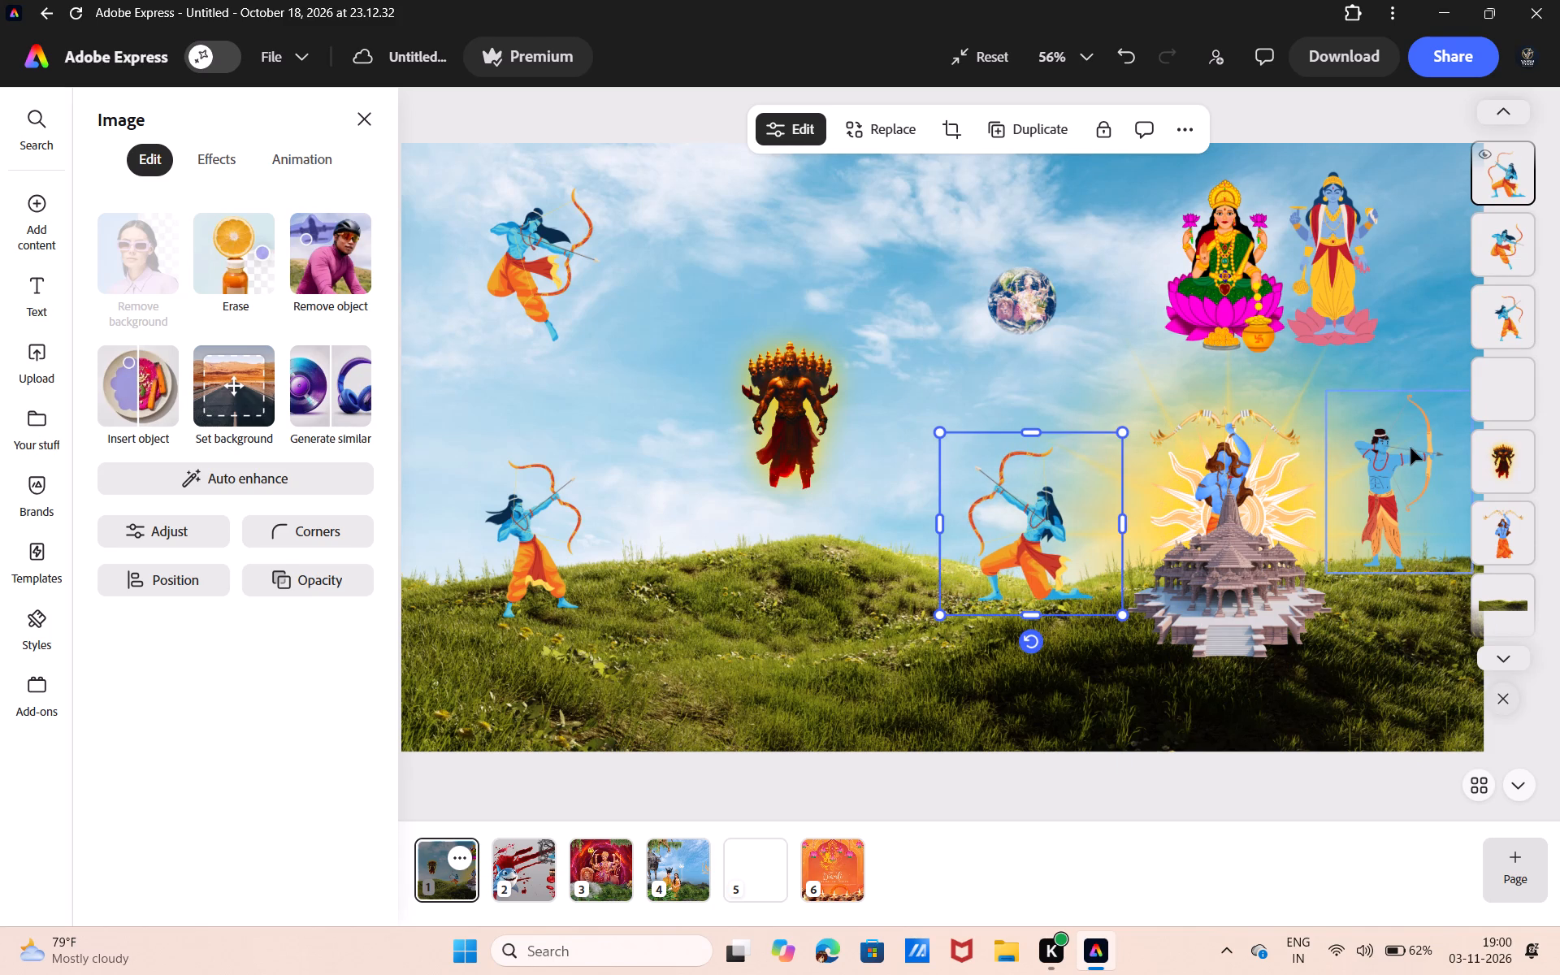
Flip the standing archer beside the temple horizontally and move him into the sky, just above the lunging archer on the crest.
{"action": "left_click", "coordinate": [1410, 448]}
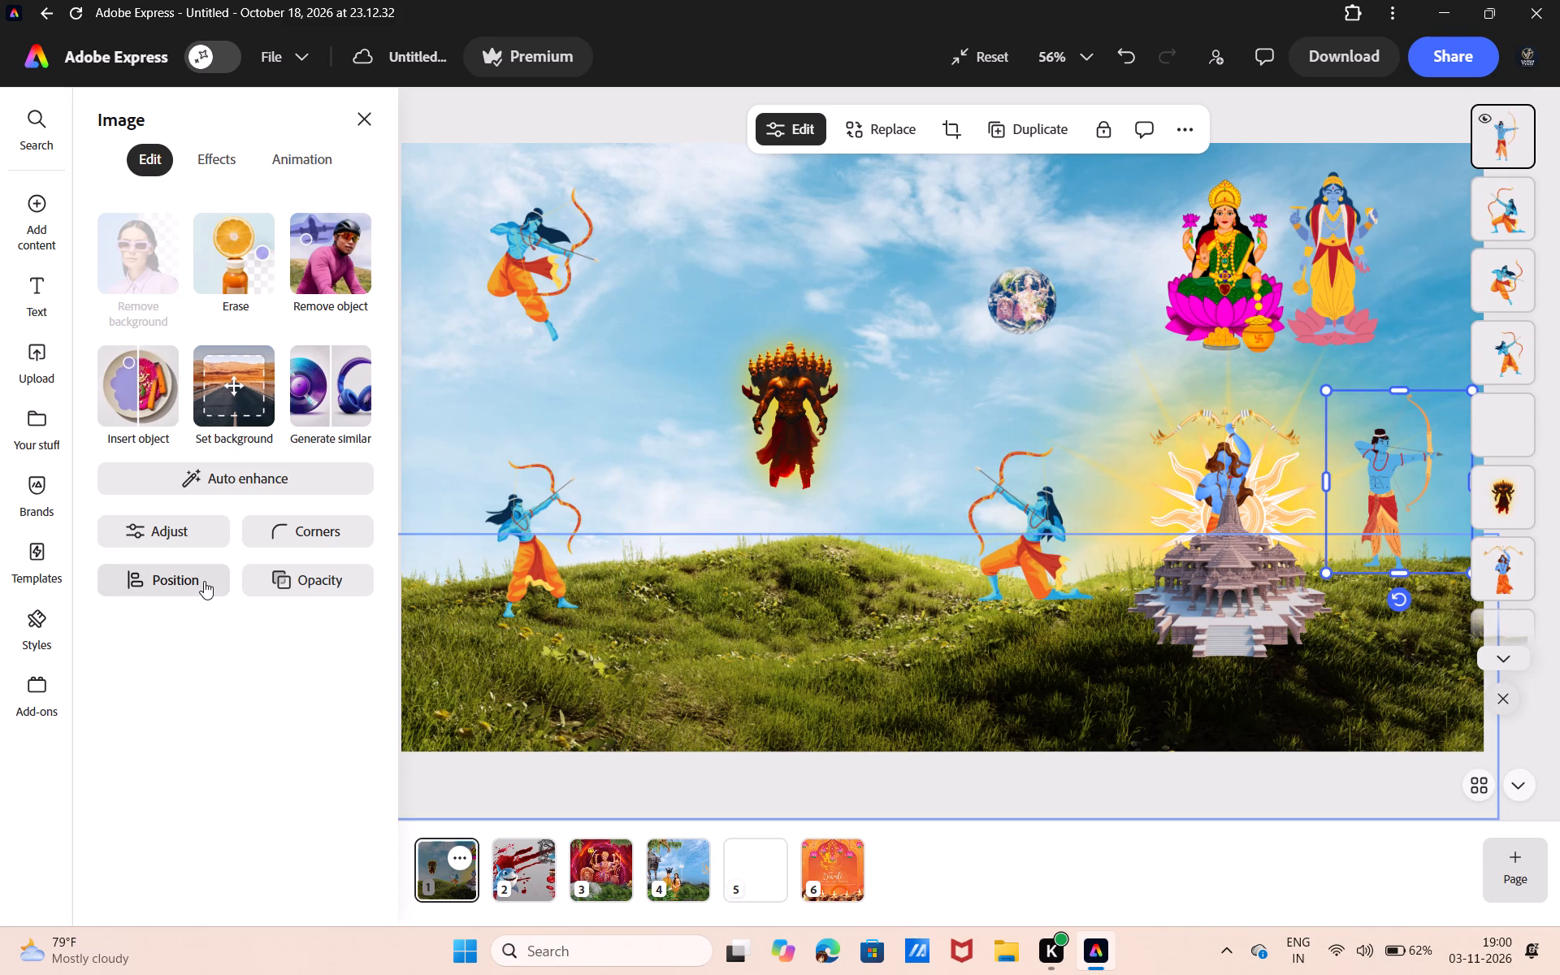
{"action": "left_click", "coordinate": [204, 581]}
{"action": "left_click", "coordinate": [154, 821]}
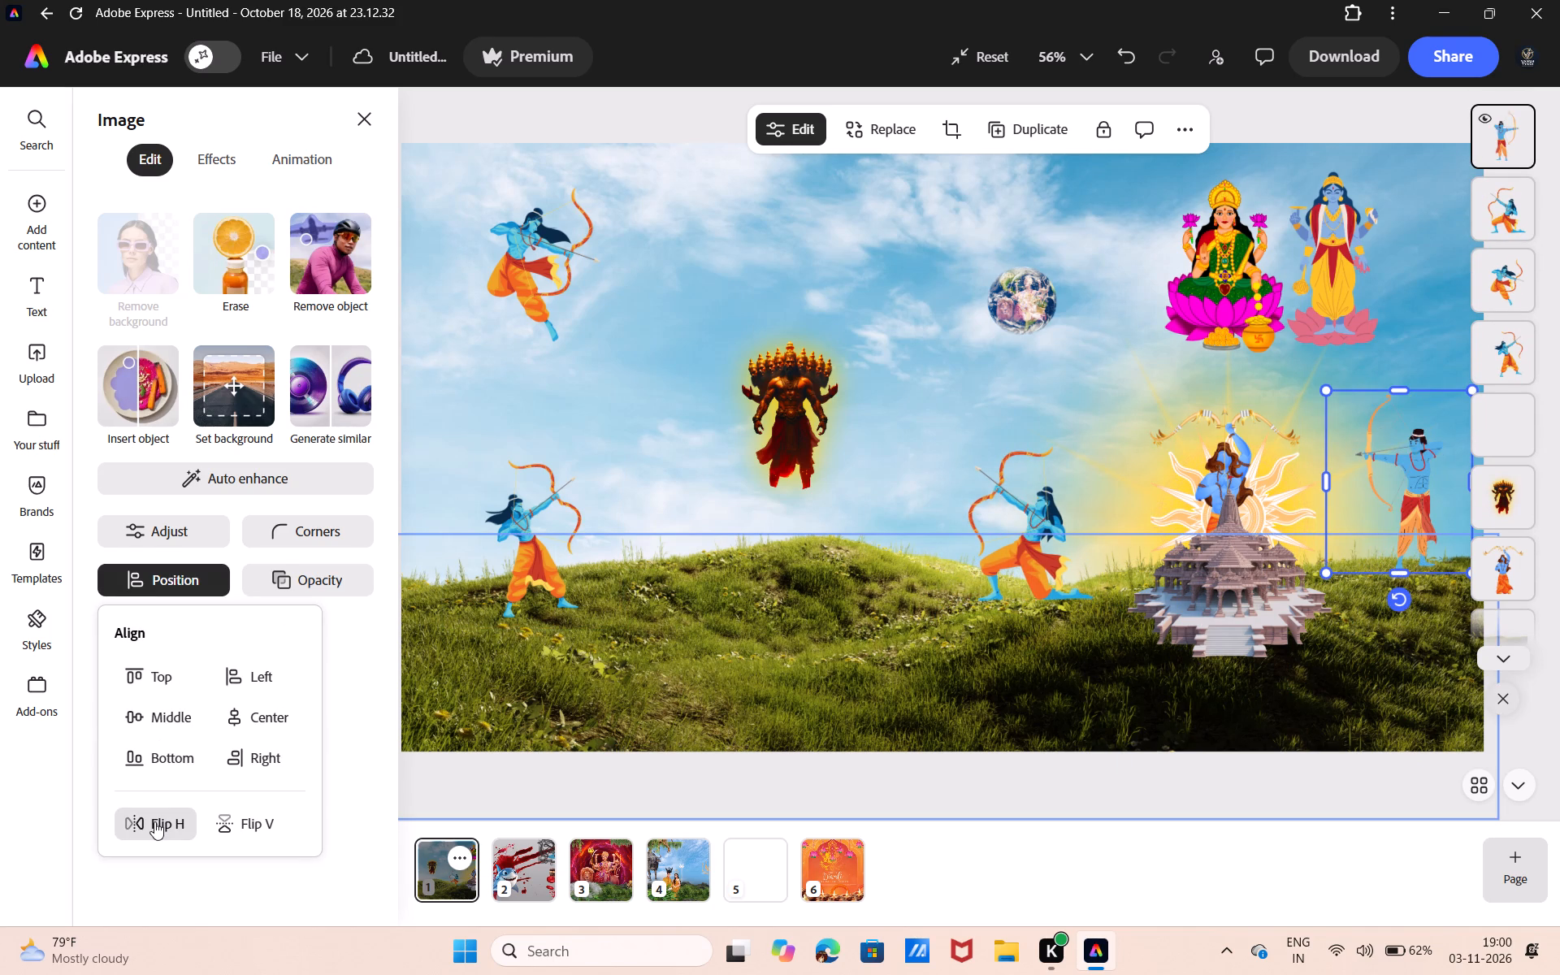
{"action": "left_click_drag", "start_coordinate": [1459, 439], "coordinate": [1378, 442]}
{"action": "left_click_drag", "start_coordinate": [1378, 442], "coordinate": [978, 403]}
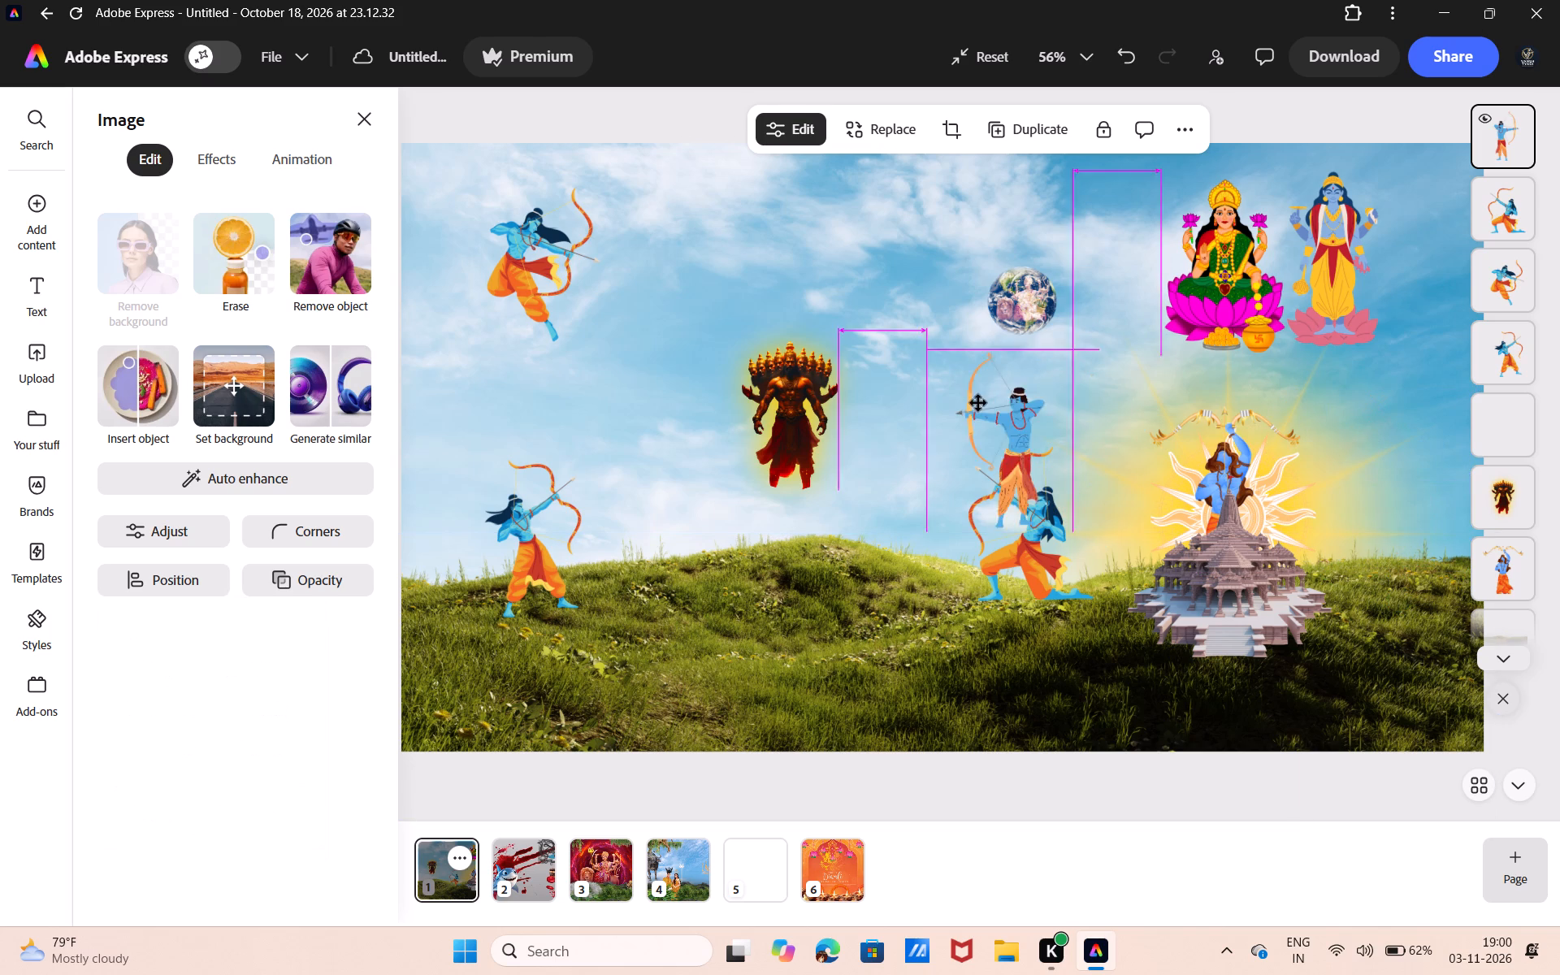
{"action": "left_click_drag", "start_coordinate": [978, 403], "coordinate": [972, 391]}
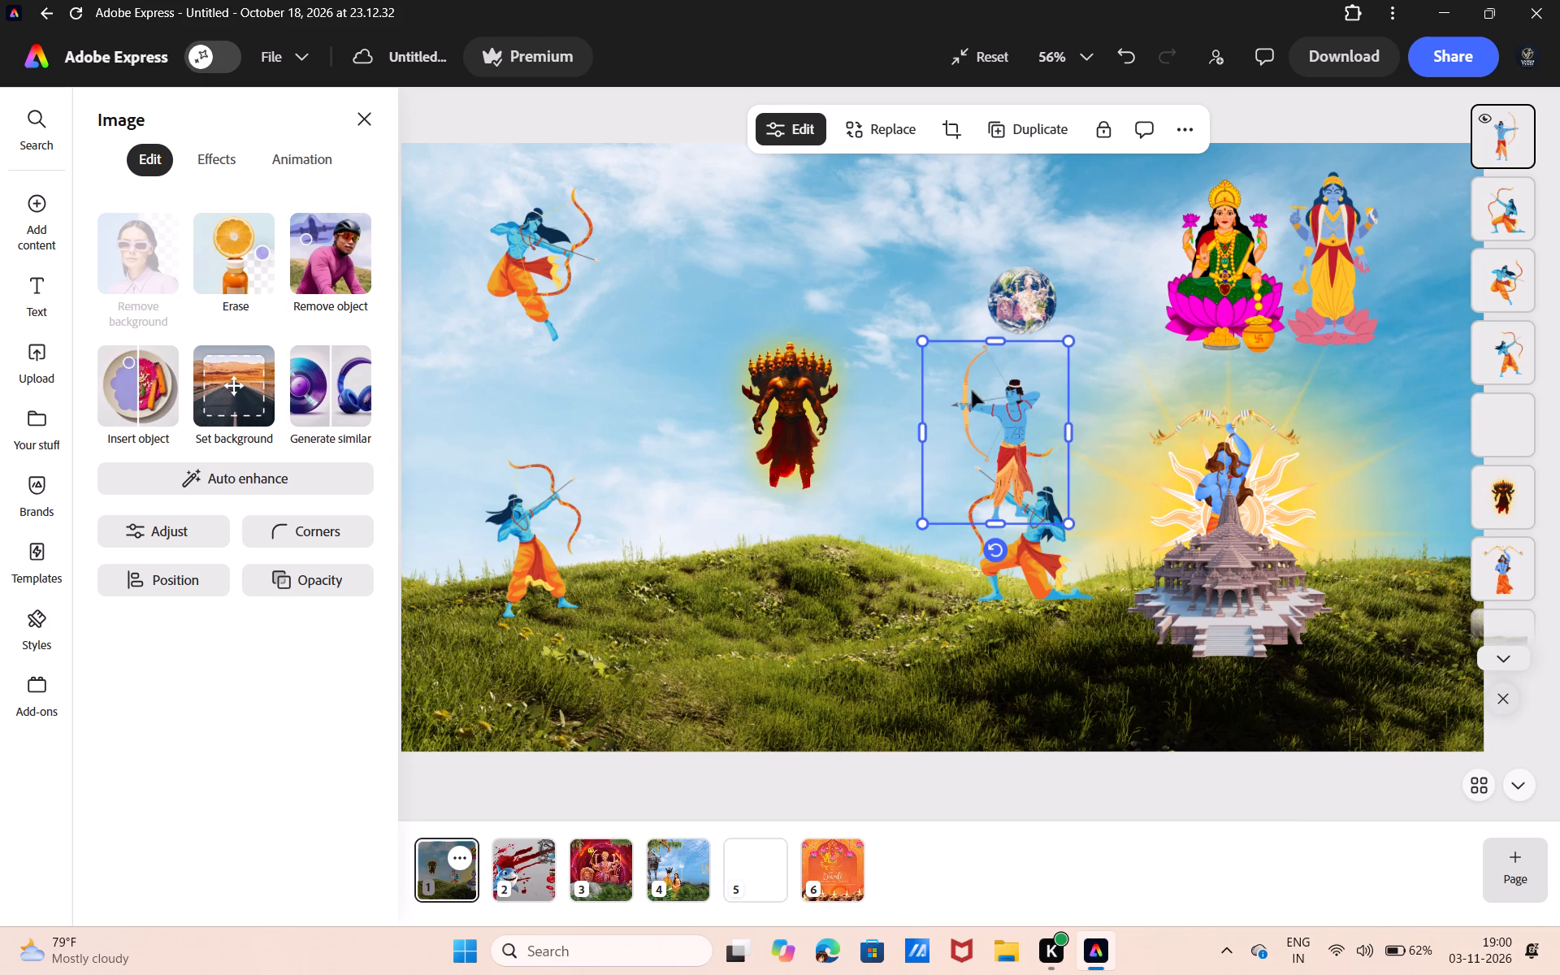
Shift the ten-headed figure slightly left and up, and move the lunging archer left along the crest, clear of the standing archer.
{"action": "left_click", "coordinate": [1033, 544]}
{"action": "left_click_drag", "start_coordinate": [1033, 544], "coordinate": [945, 539]}
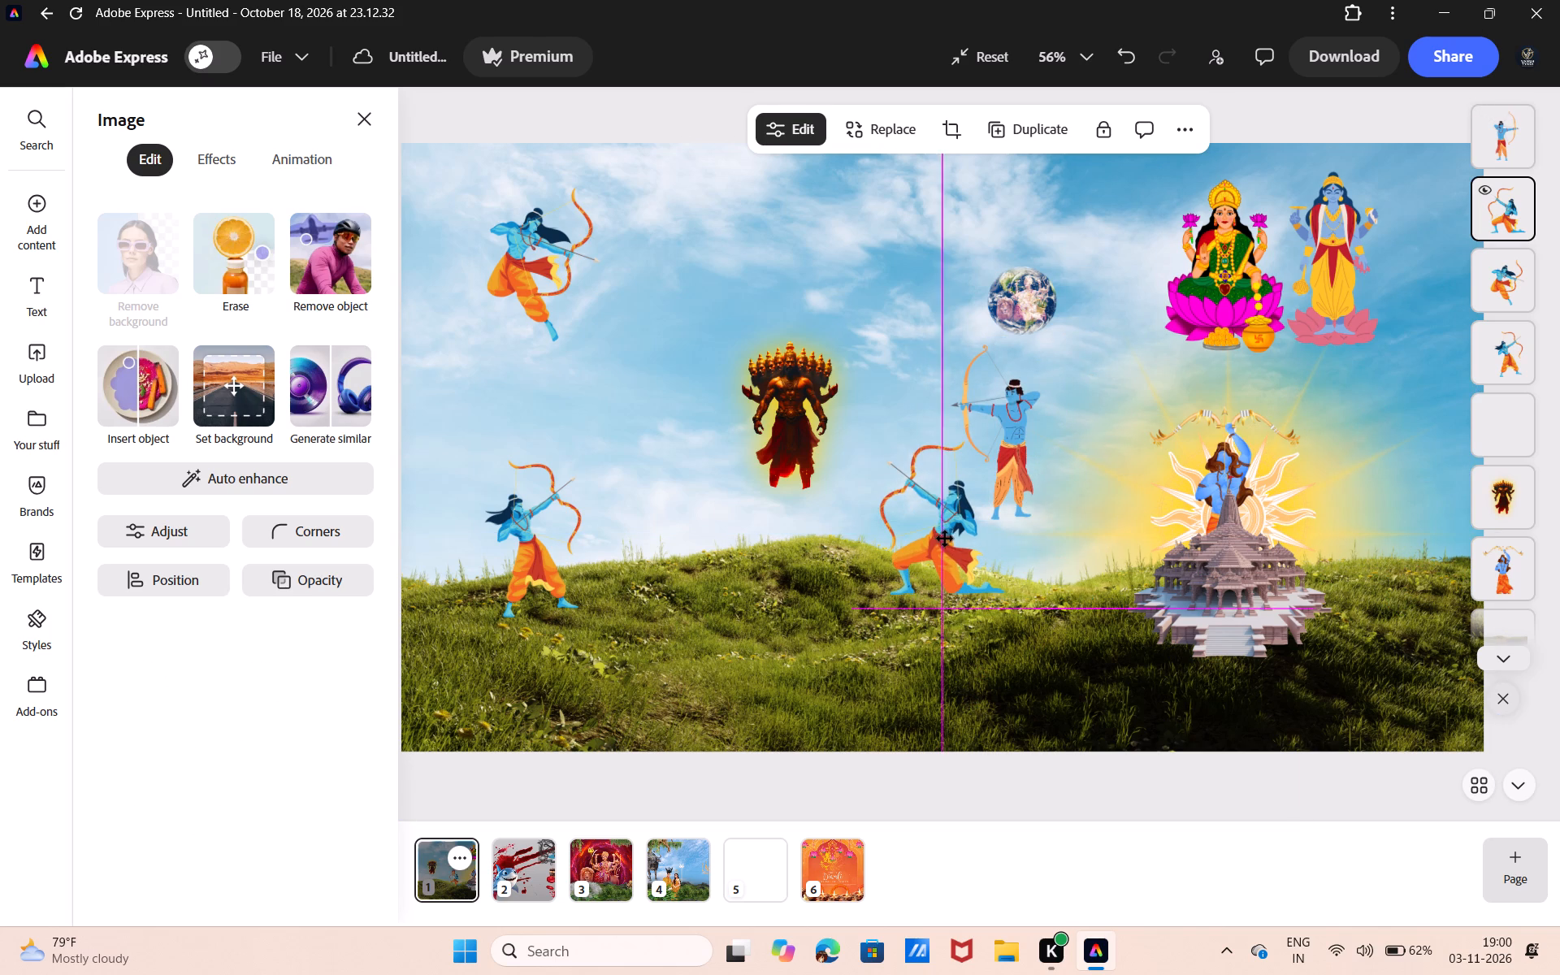
{"action": "left_click_drag", "start_coordinate": [945, 539], "coordinate": [944, 539]}
{"action": "left_click", "coordinate": [812, 458]}
{"action": "left_click_drag", "start_coordinate": [812, 458], "coordinate": [750, 445]}
{"action": "left_click", "coordinate": [955, 534]}
{"action": "left_click_drag", "start_coordinate": [955, 534], "coordinate": [911, 532]}
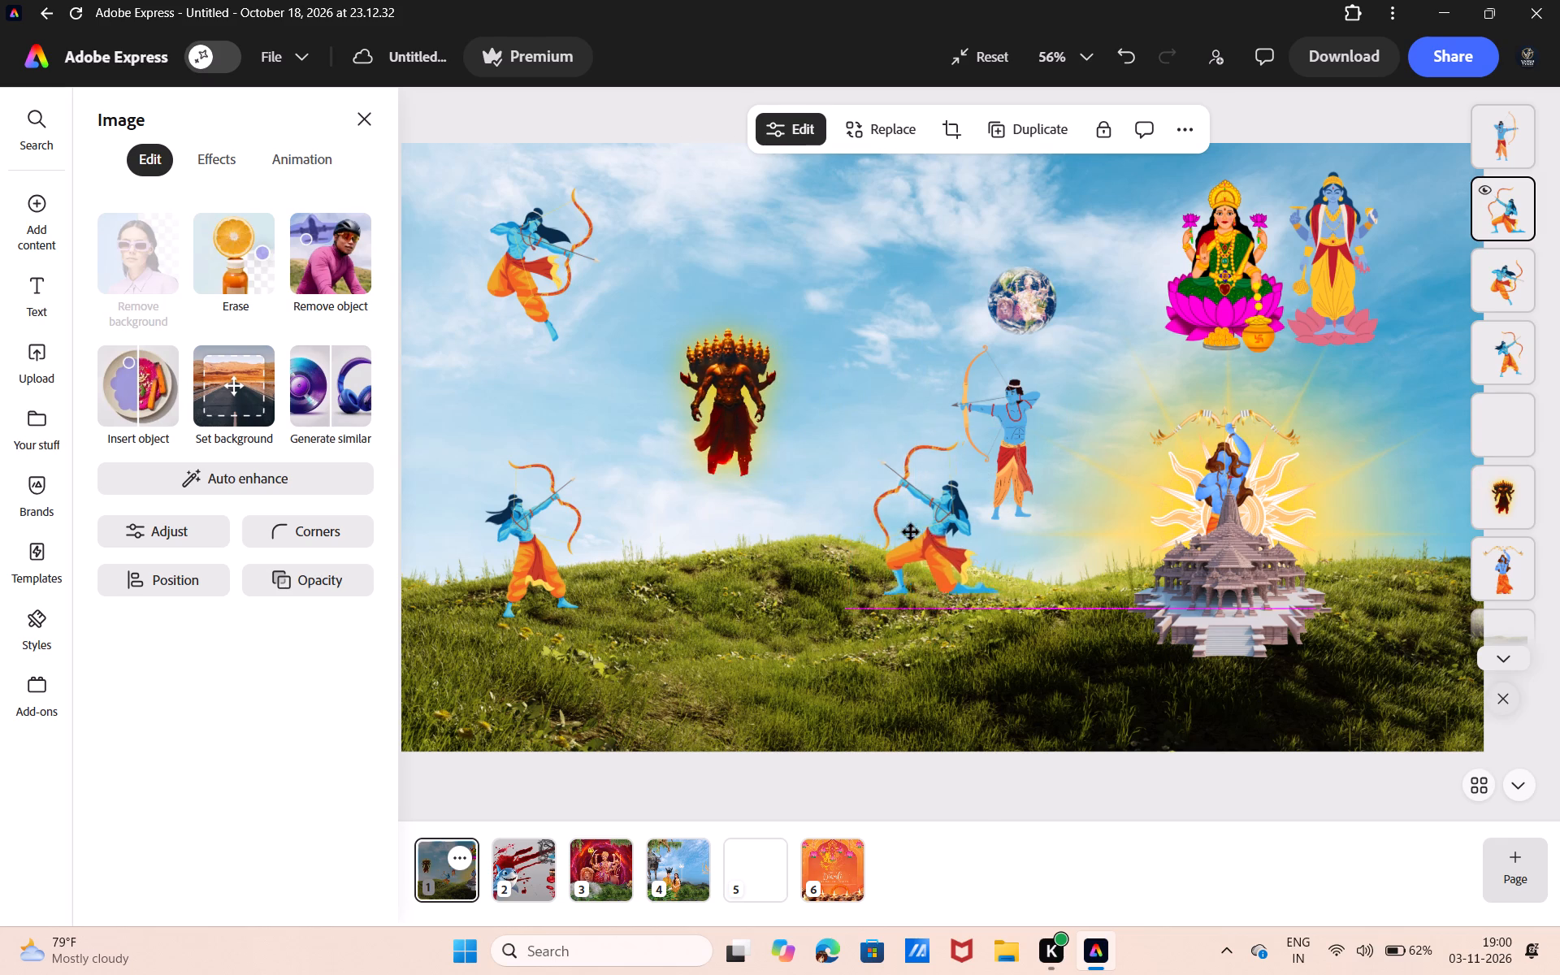
{"action": "left_click_drag", "start_coordinate": [911, 532], "coordinate": [916, 522]}
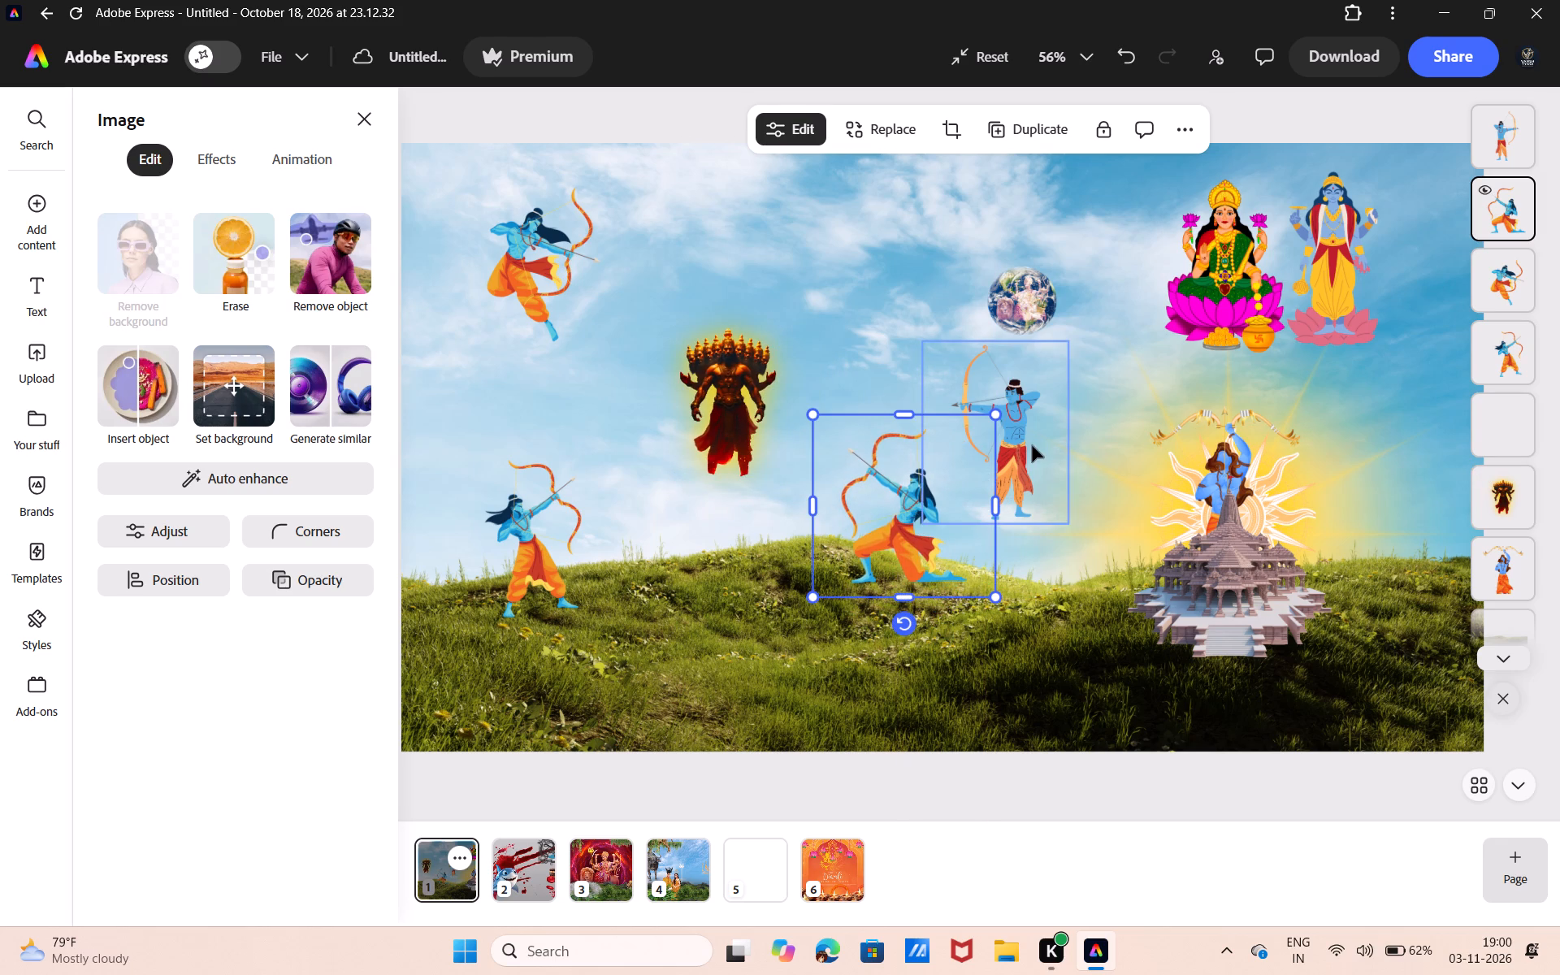
Raise the flipped standing archer in the sky and move the globe group up so it sits above him.
{"action": "left_click_drag", "start_coordinate": [1032, 445], "coordinate": [1025, 391]}
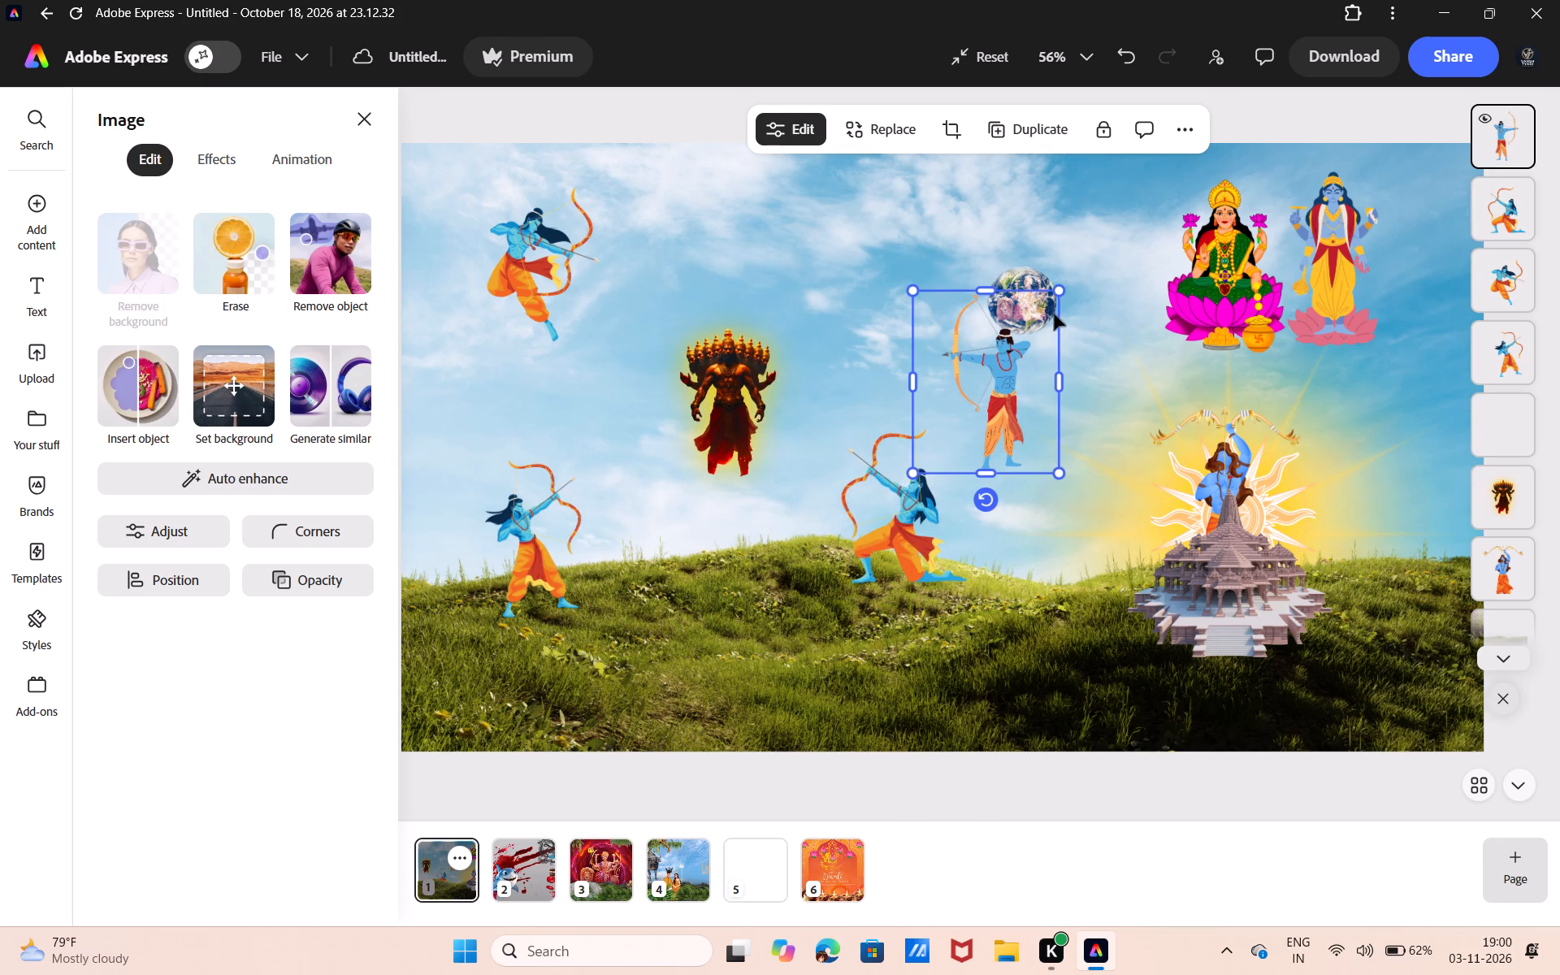
{"action": "left_click", "coordinate": [1038, 247]}
{"action": "left_click_drag", "start_coordinate": [1038, 247], "coordinate": [1063, 174]}
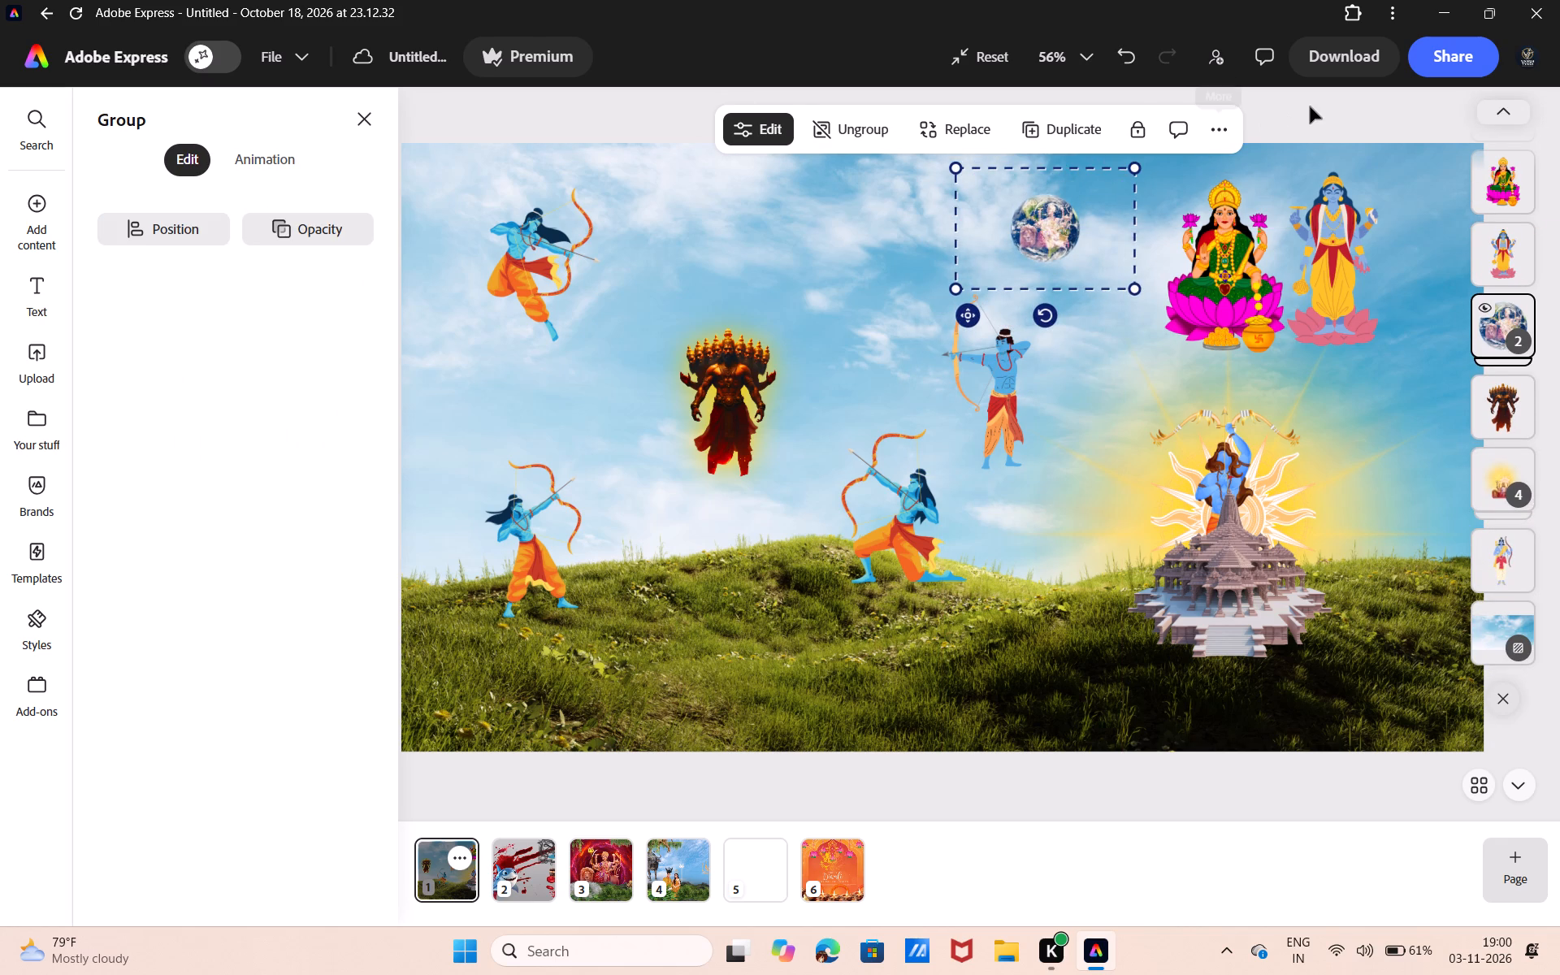
{"action": "left_click", "coordinate": [1310, 106]}
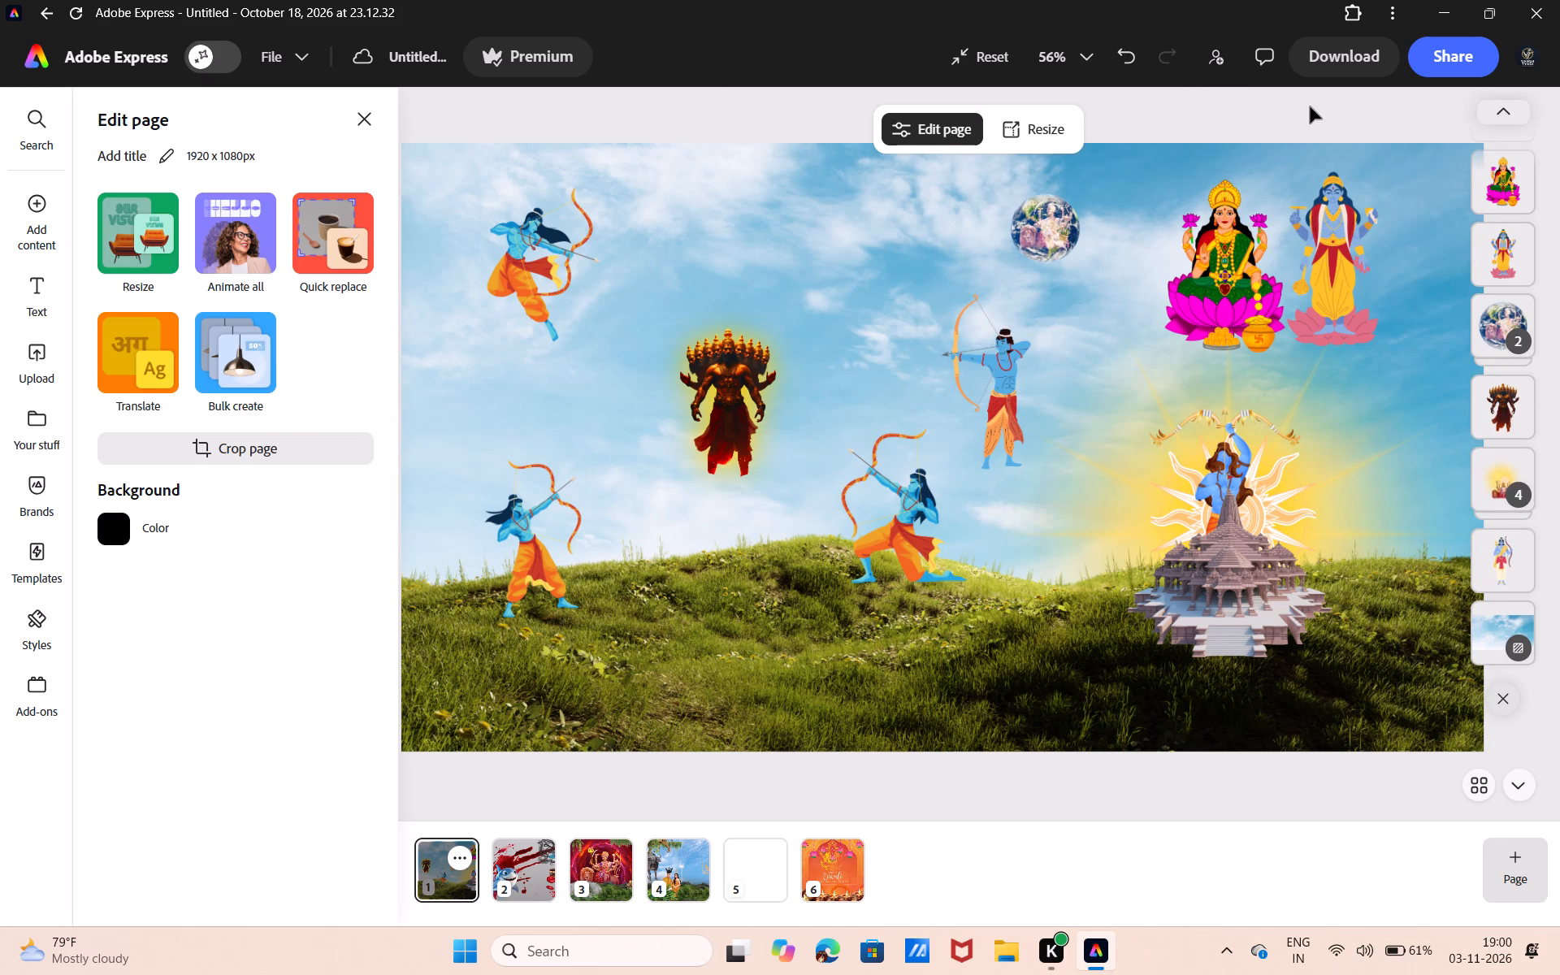
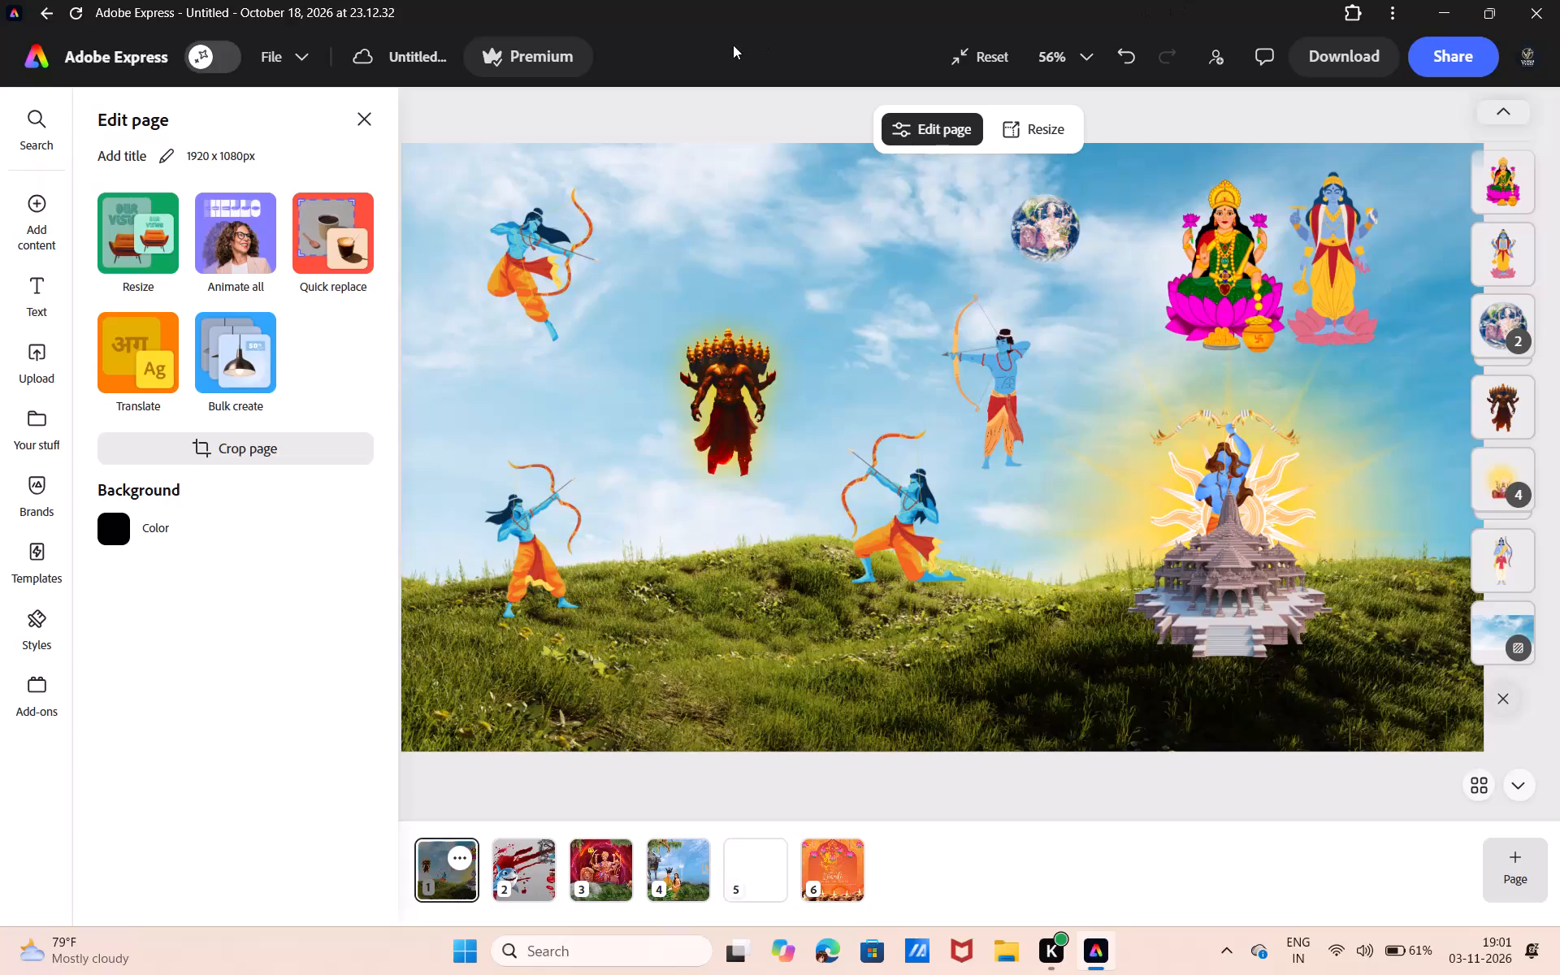
Search the design assets for "light" in place of the previous "lord ram" search.
{"action": "left_click", "coordinate": [53, 193]}
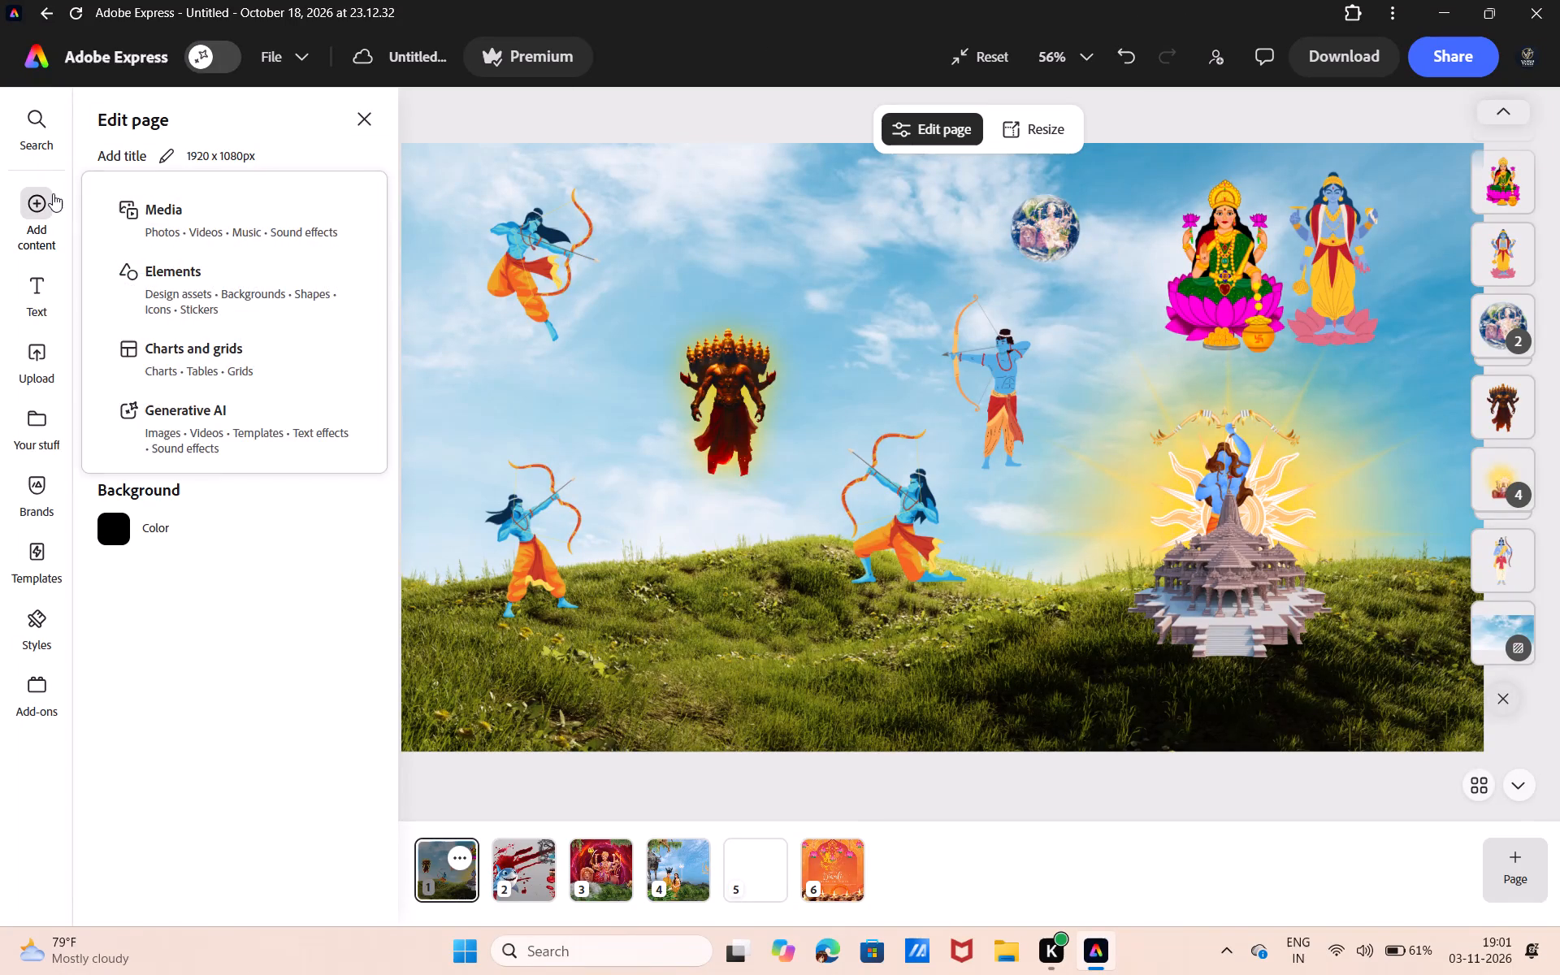
{"action": "left_click", "coordinate": [157, 259]}
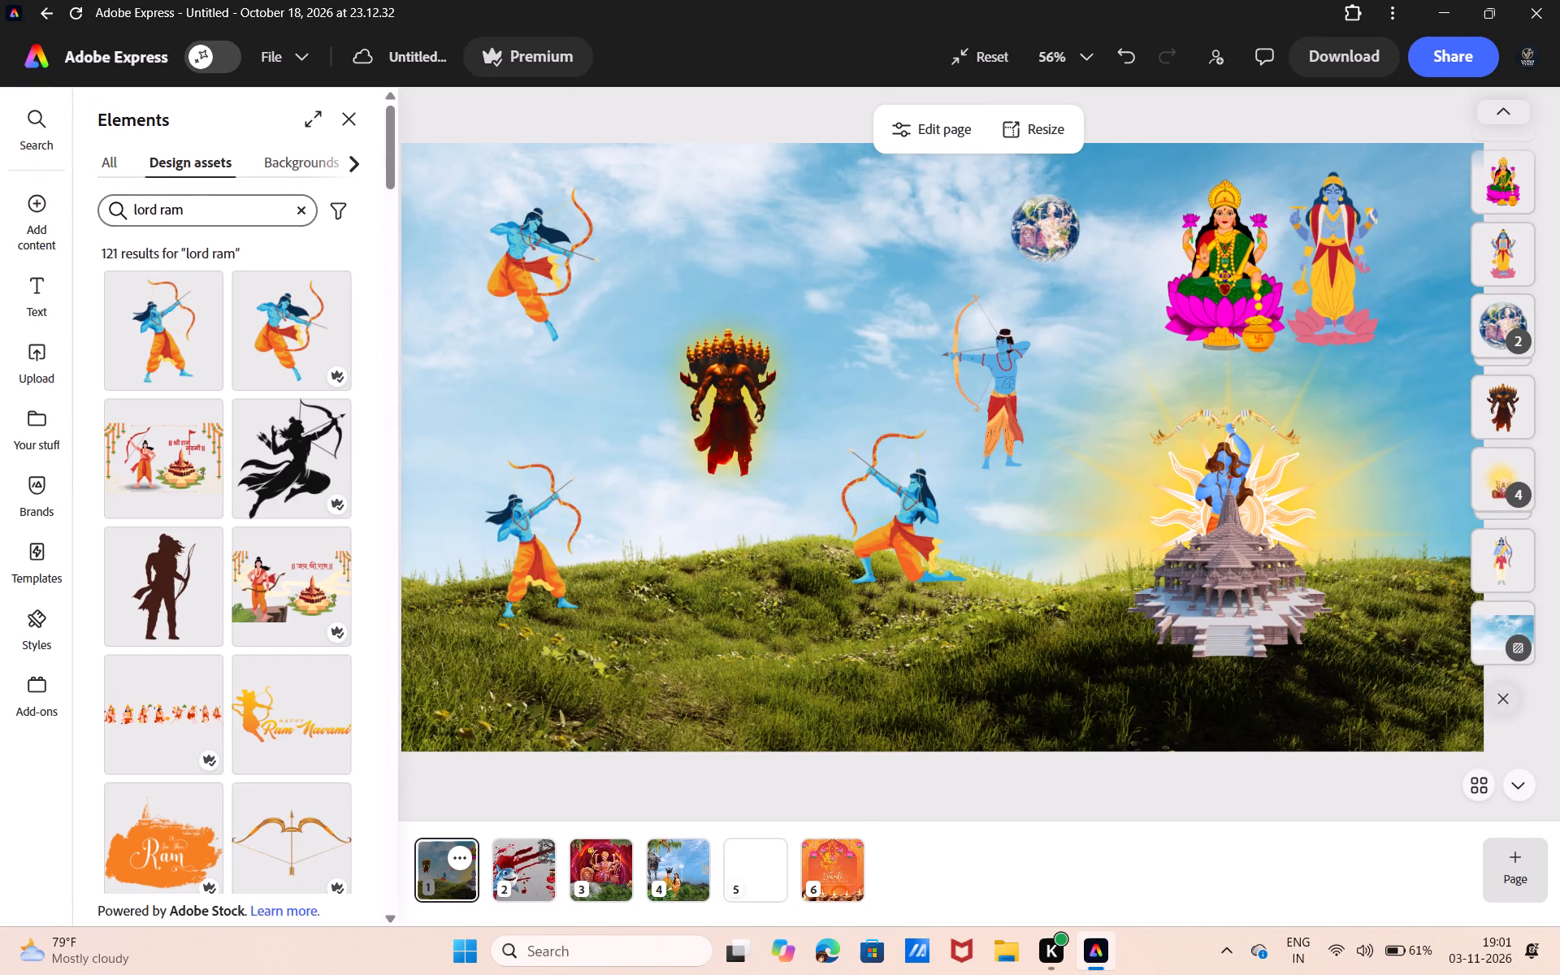
{"action": "left_click", "coordinate": [271, 212]}
{"action": "key", "text": "BackSpace"}
{"action": "key", "text": "BackSpace"}
{"action": "key", "text": "BackSpace"}
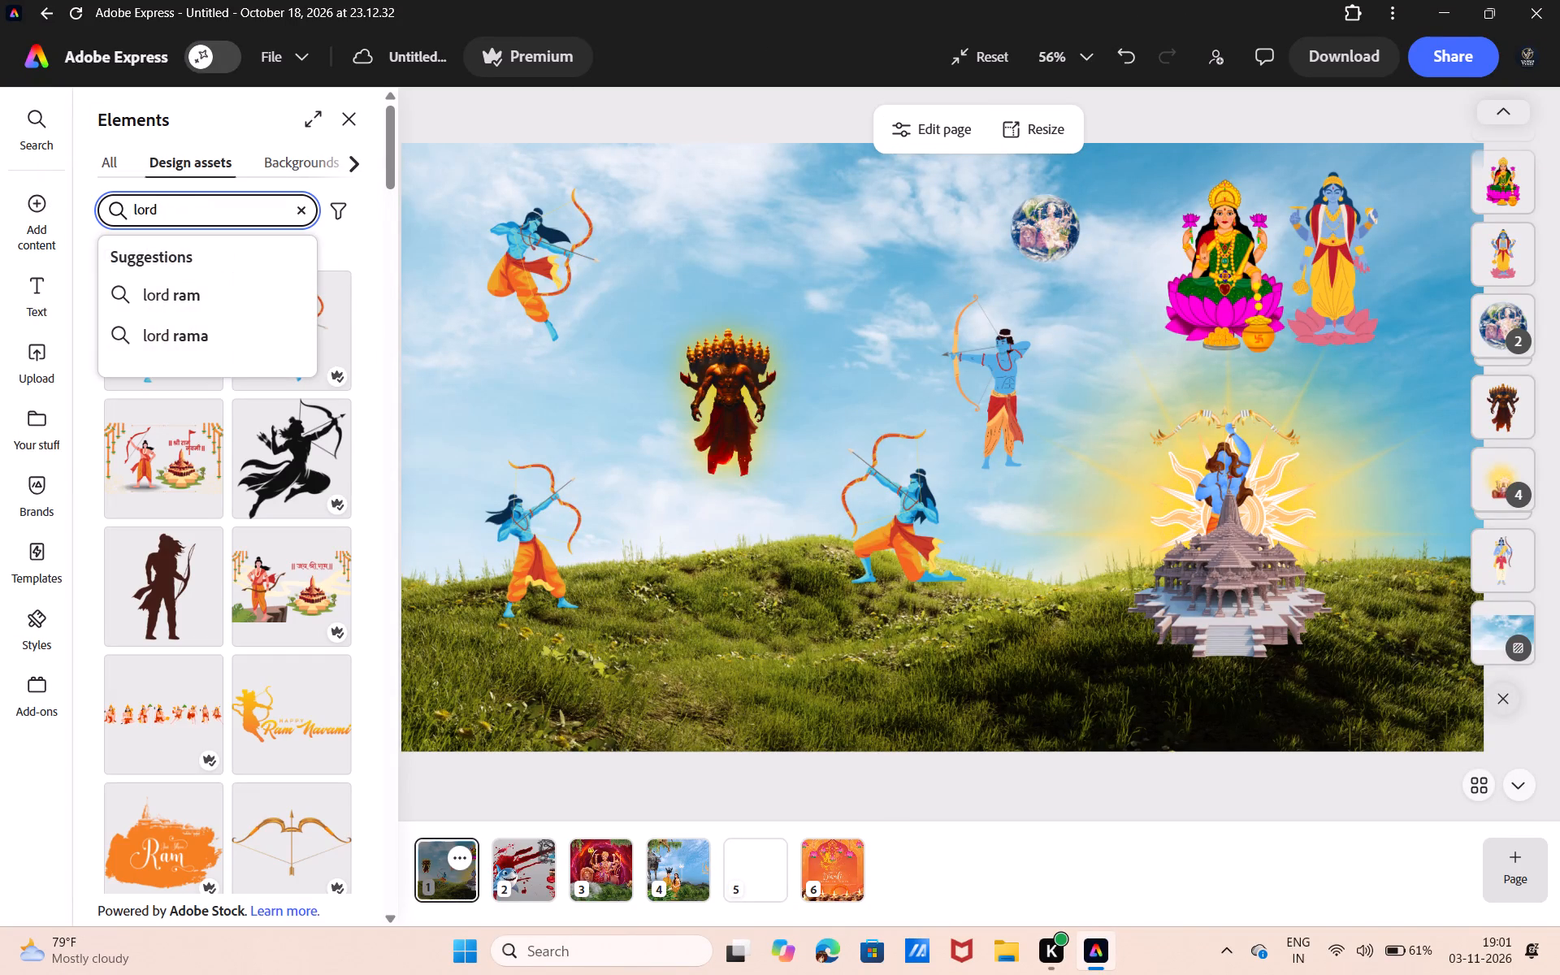
{"action": "key", "text": "BackSpace"}
{"action": "key", "text": "BackSpace"}
{"action": "key", "text": "BackSpace"}
{"action": "key", "text": "BackSpace"}
{"action": "key", "text": "BackSpace"}
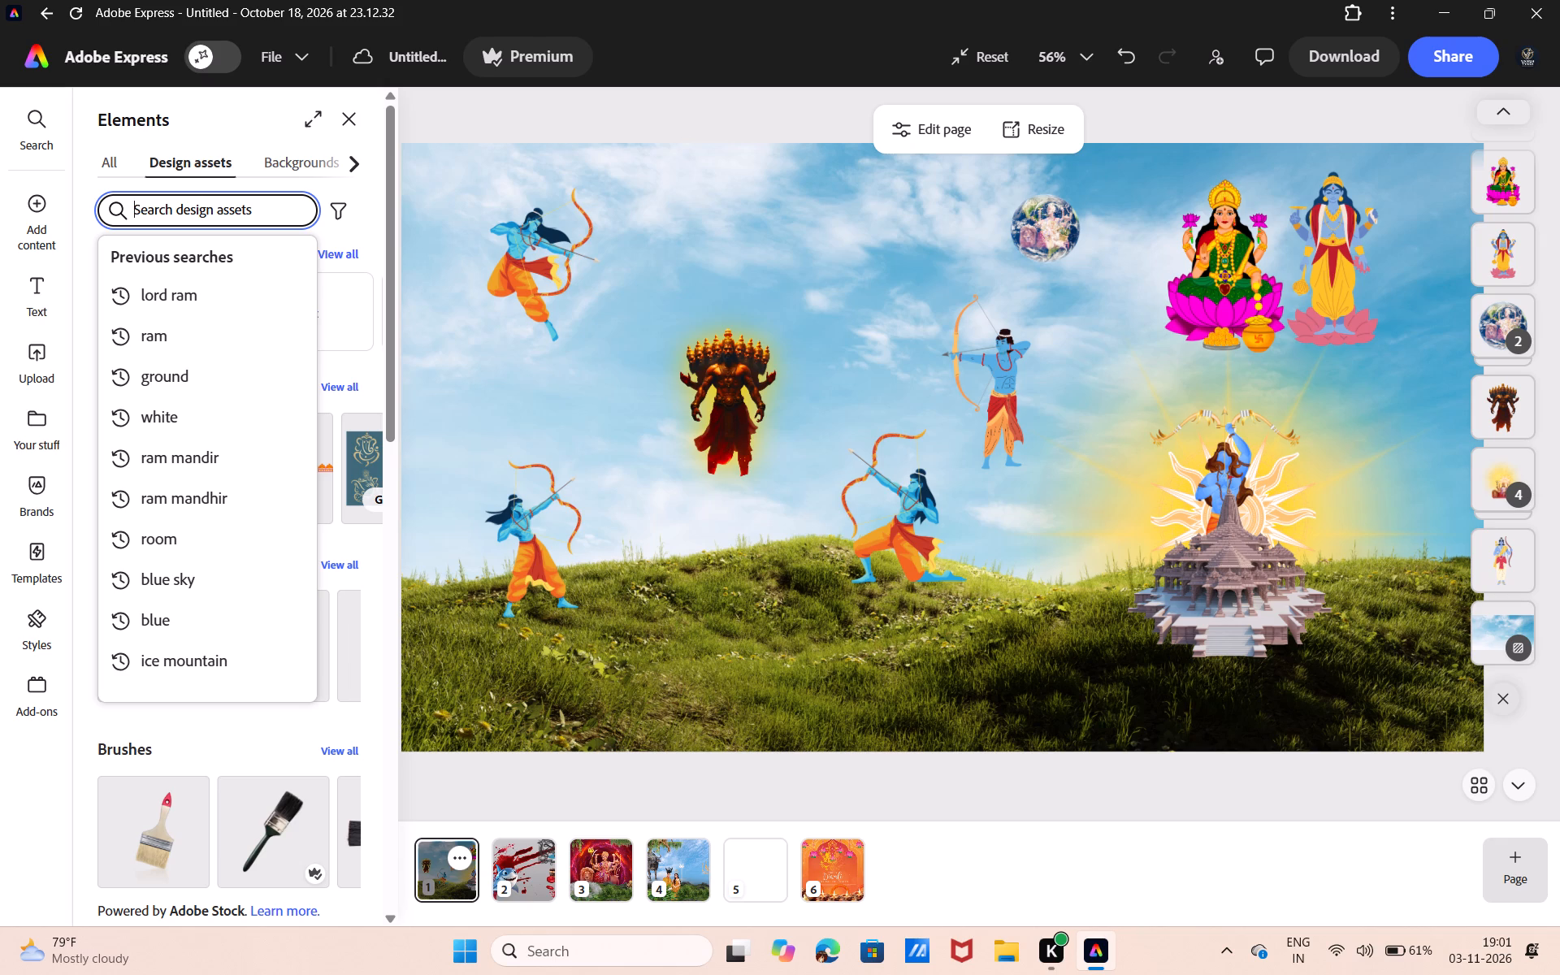
{"action": "type", "text": "light"}
{"action": "key", "text": "Return"}
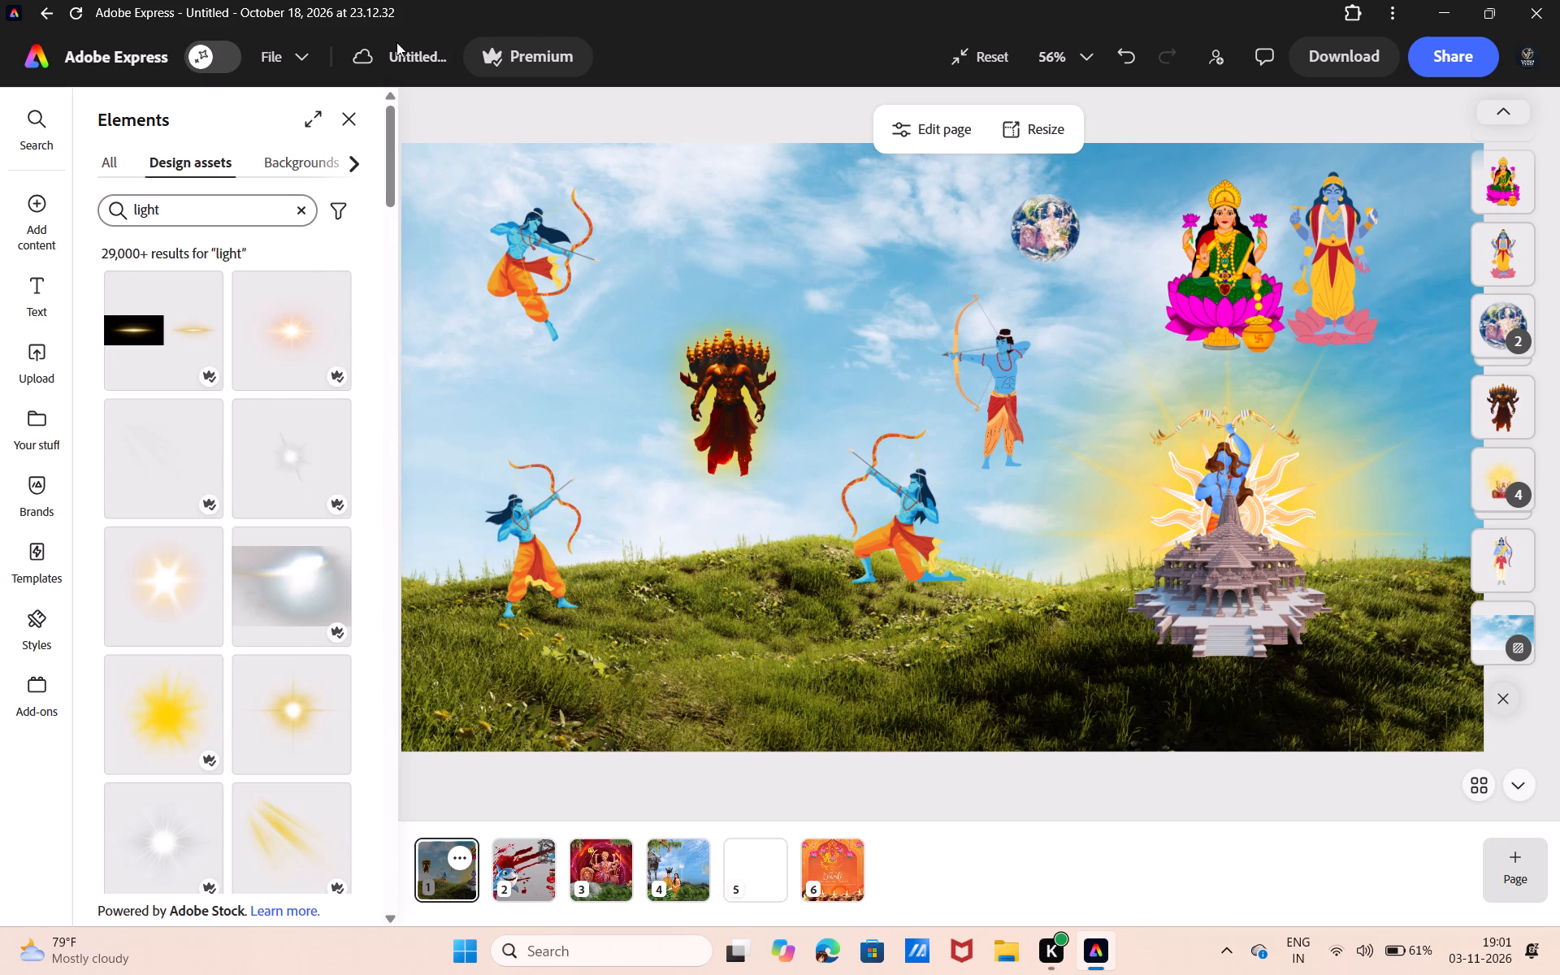
Add the soft round pink glow from the light assets to the page.
{"action": "scroll", "coordinate": [200, 597], "scroll_direction": "down", "scroll_amount": 4}
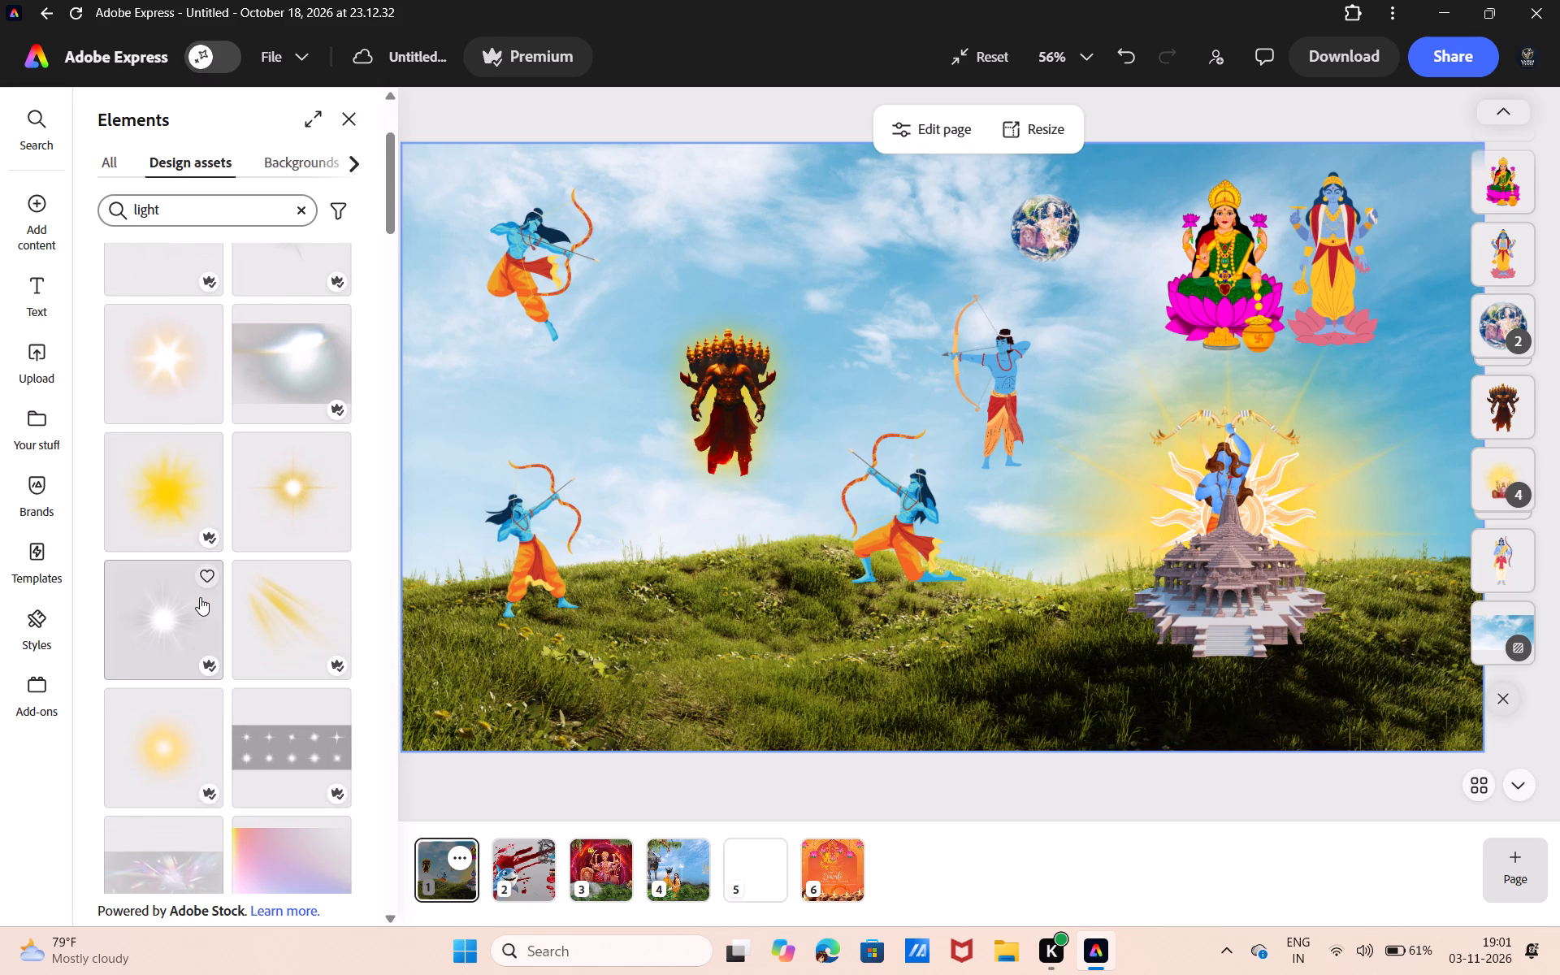
{"action": "scroll", "coordinate": [200, 597], "scroll_direction": "down", "scroll_amount": 4}
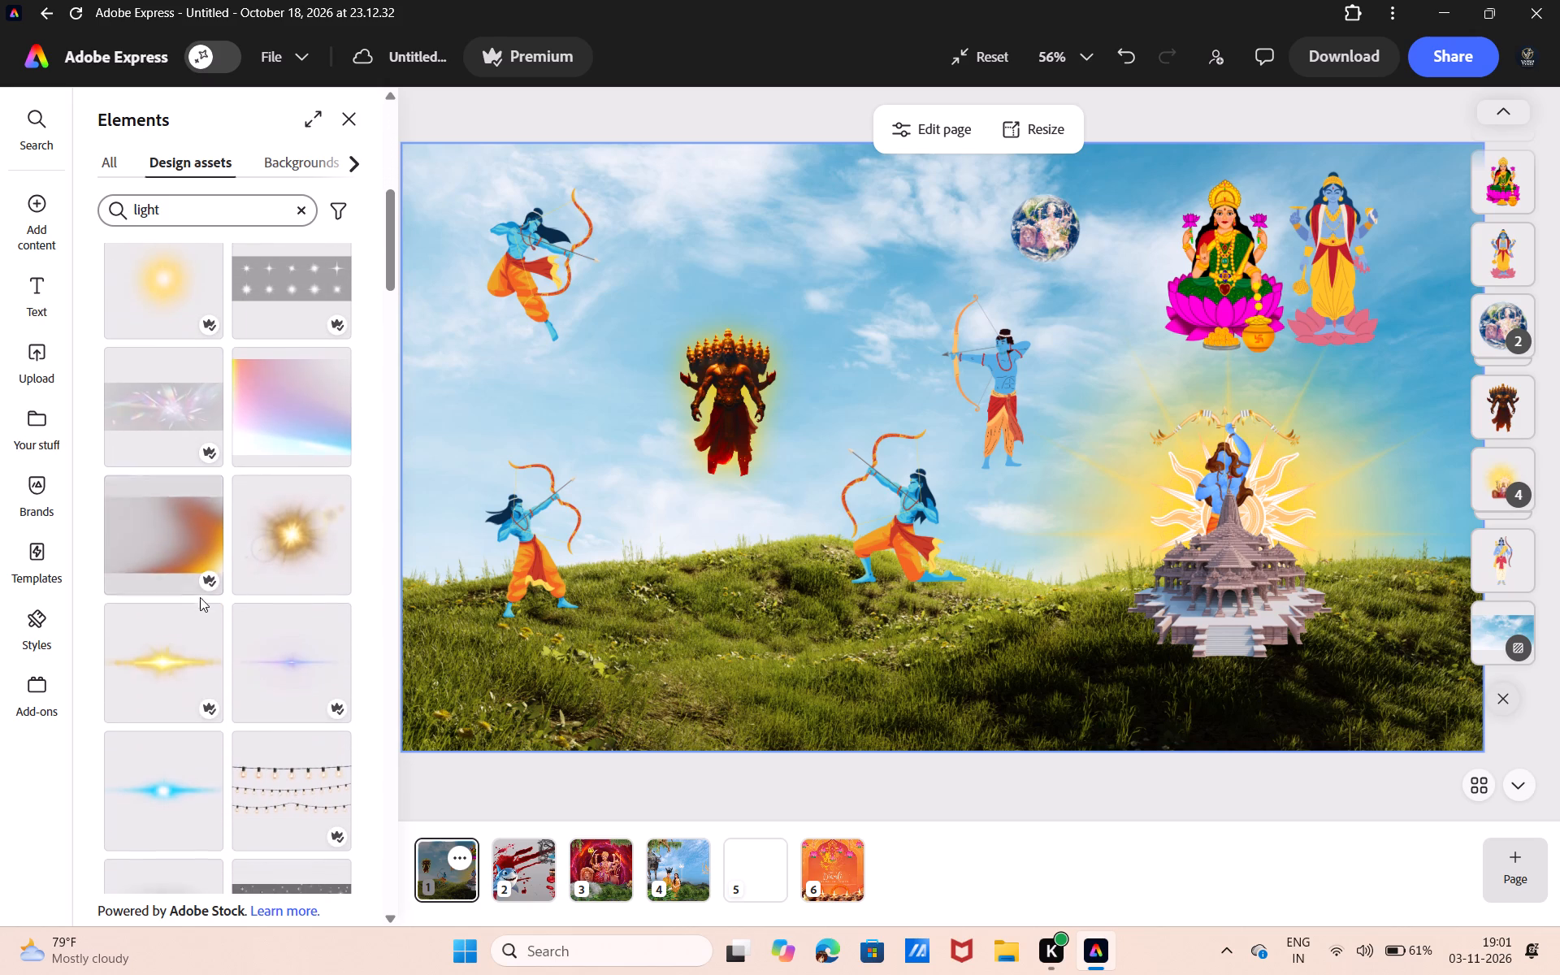
{"action": "scroll", "coordinate": [200, 597], "scroll_direction": "down", "scroll_amount": 2}
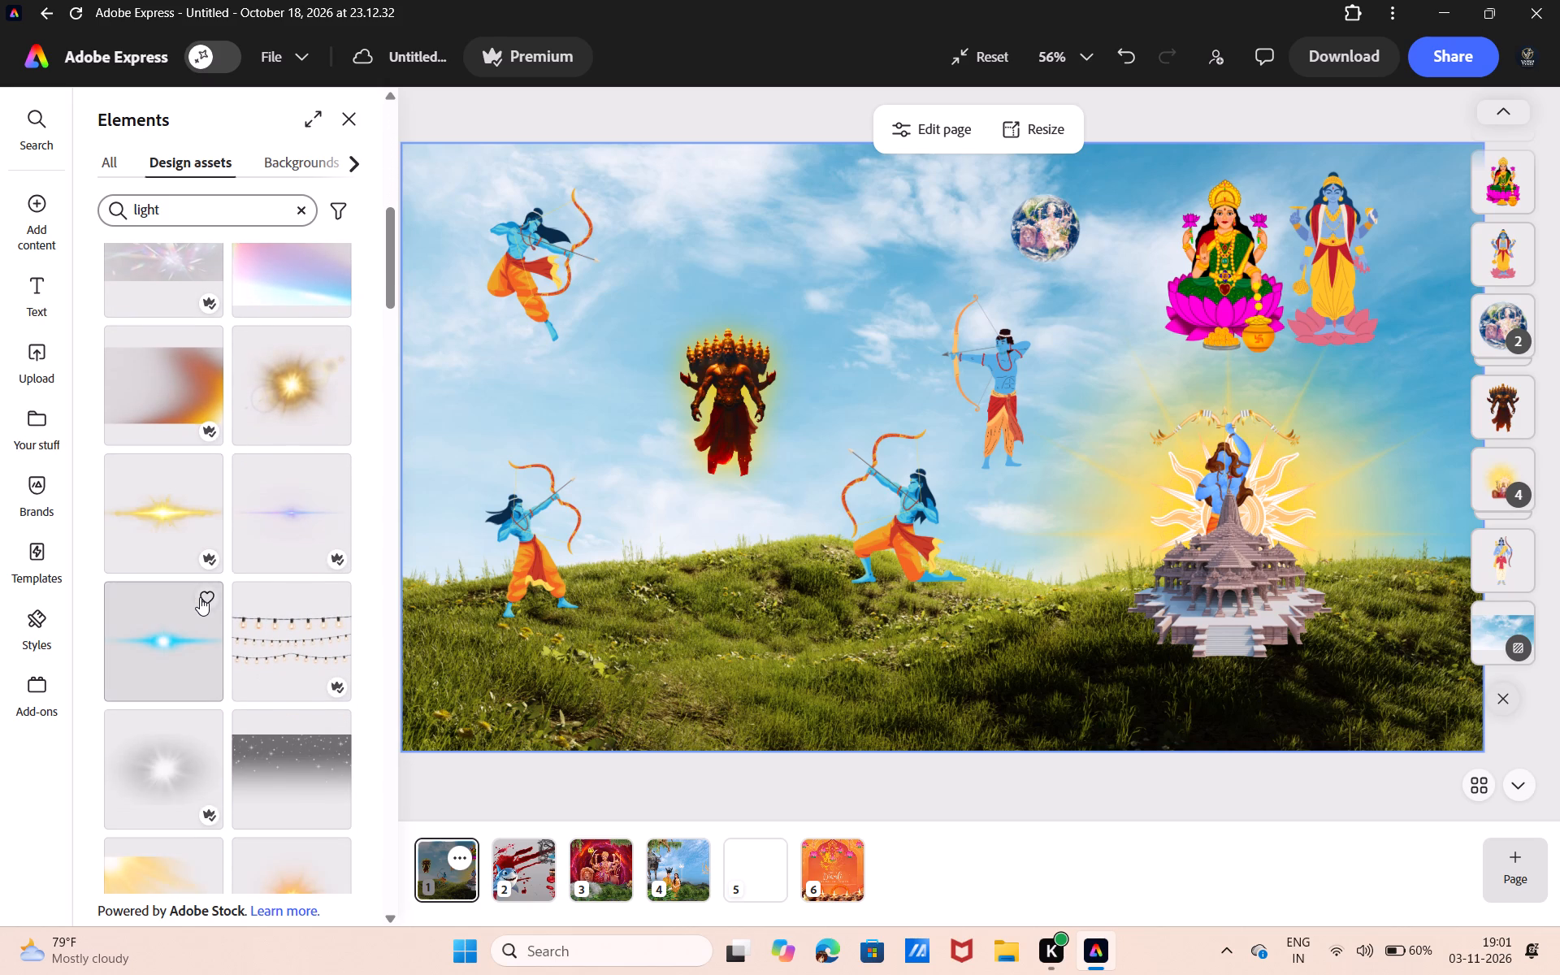
{"action": "scroll", "coordinate": [200, 597], "scroll_direction": "down", "scroll_amount": 3}
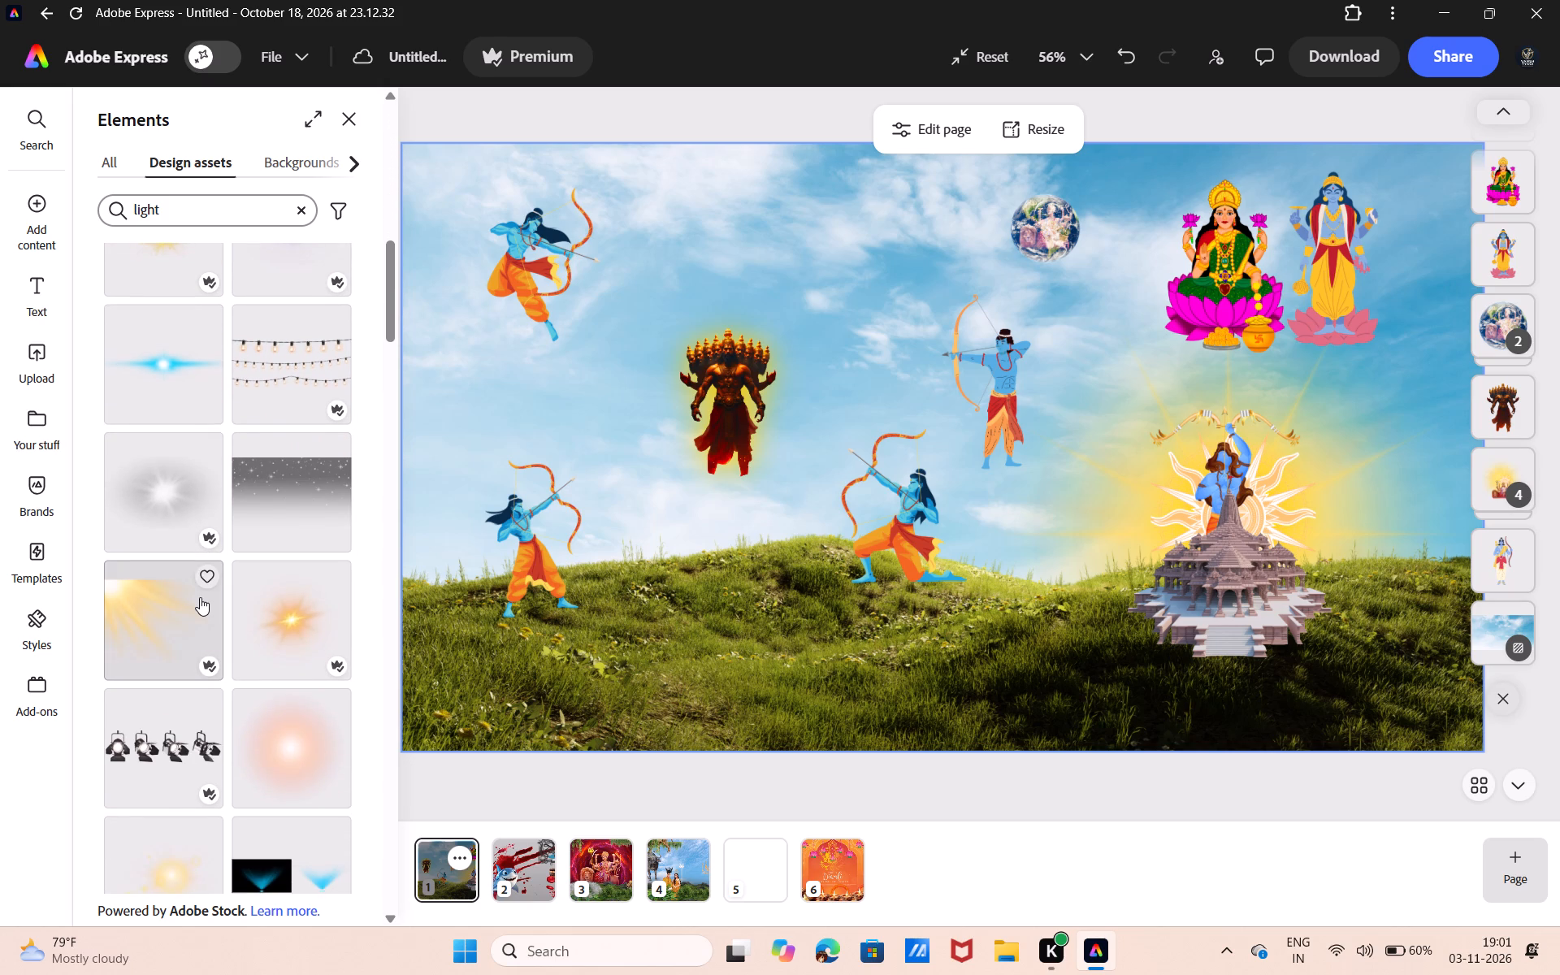
{"action": "left_click", "coordinate": [281, 738]}
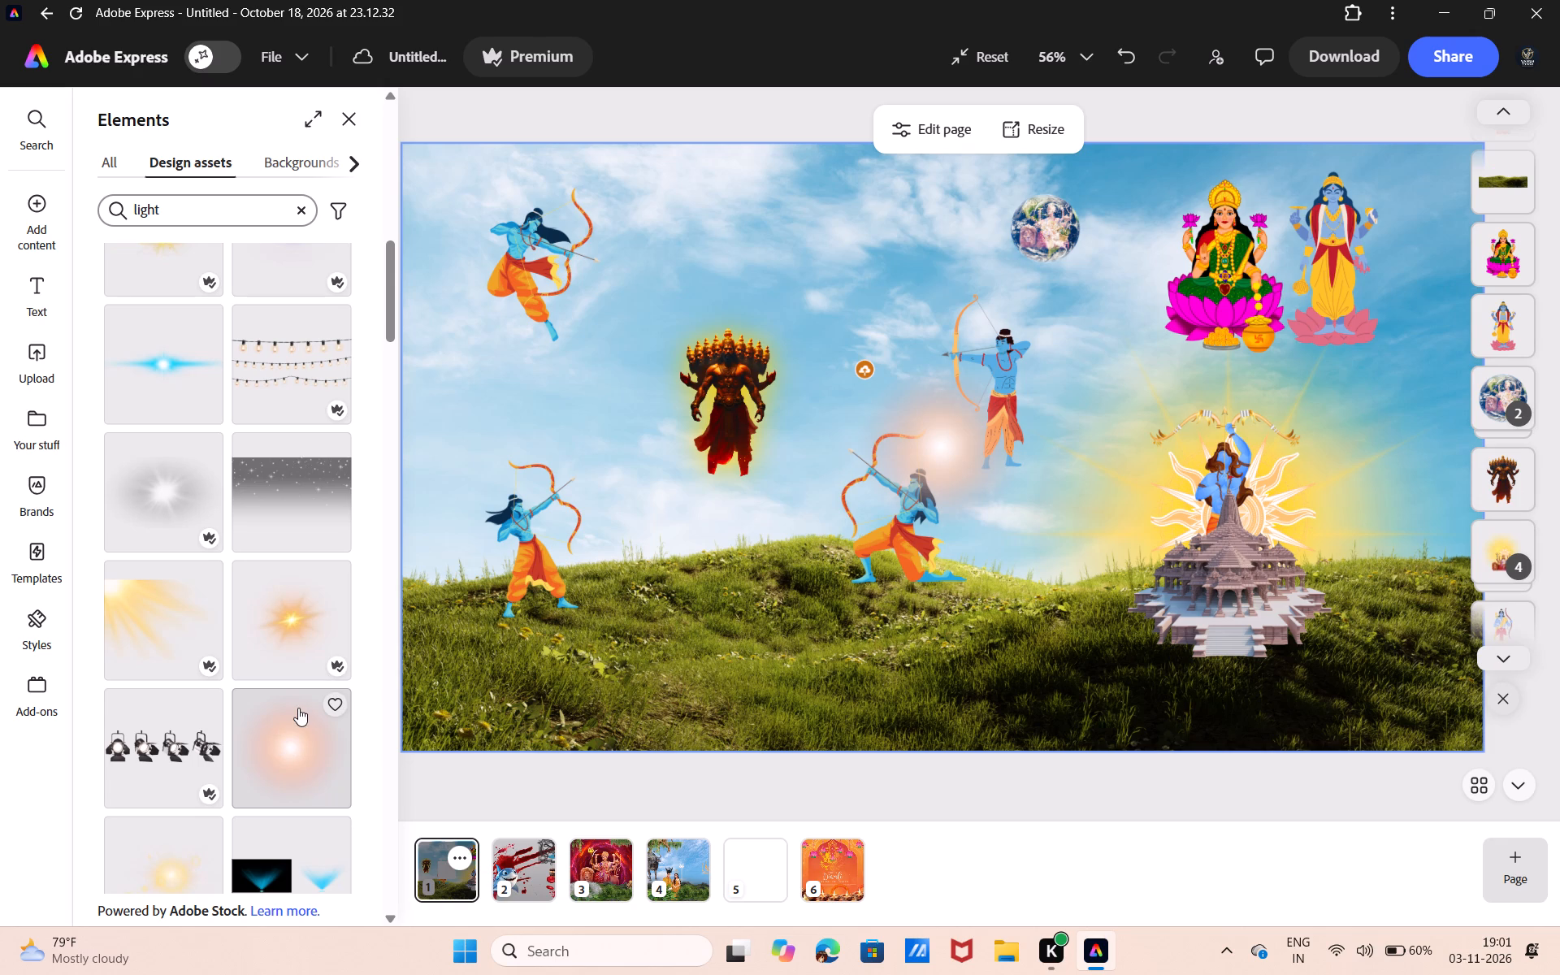
Find the round yellow glow with a bright centre further down the light assets and add it to the page.
{"action": "scroll", "coordinate": [299, 706], "scroll_direction": "down", "scroll_amount": 4}
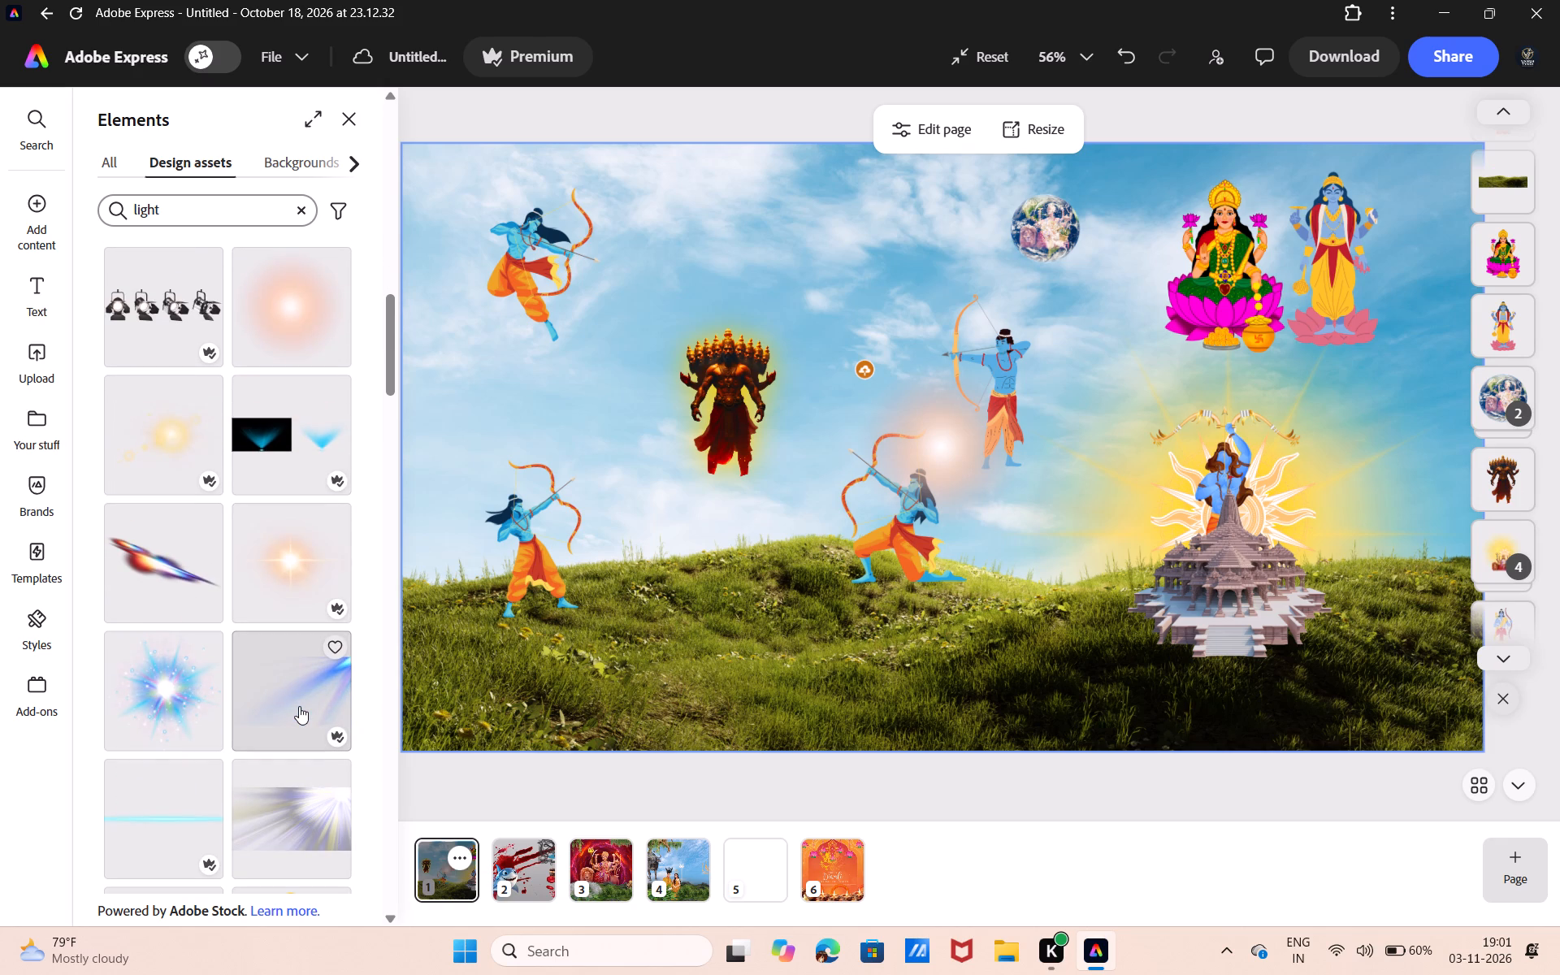
{"action": "scroll", "coordinate": [299, 706], "scroll_direction": "down", "scroll_amount": 3}
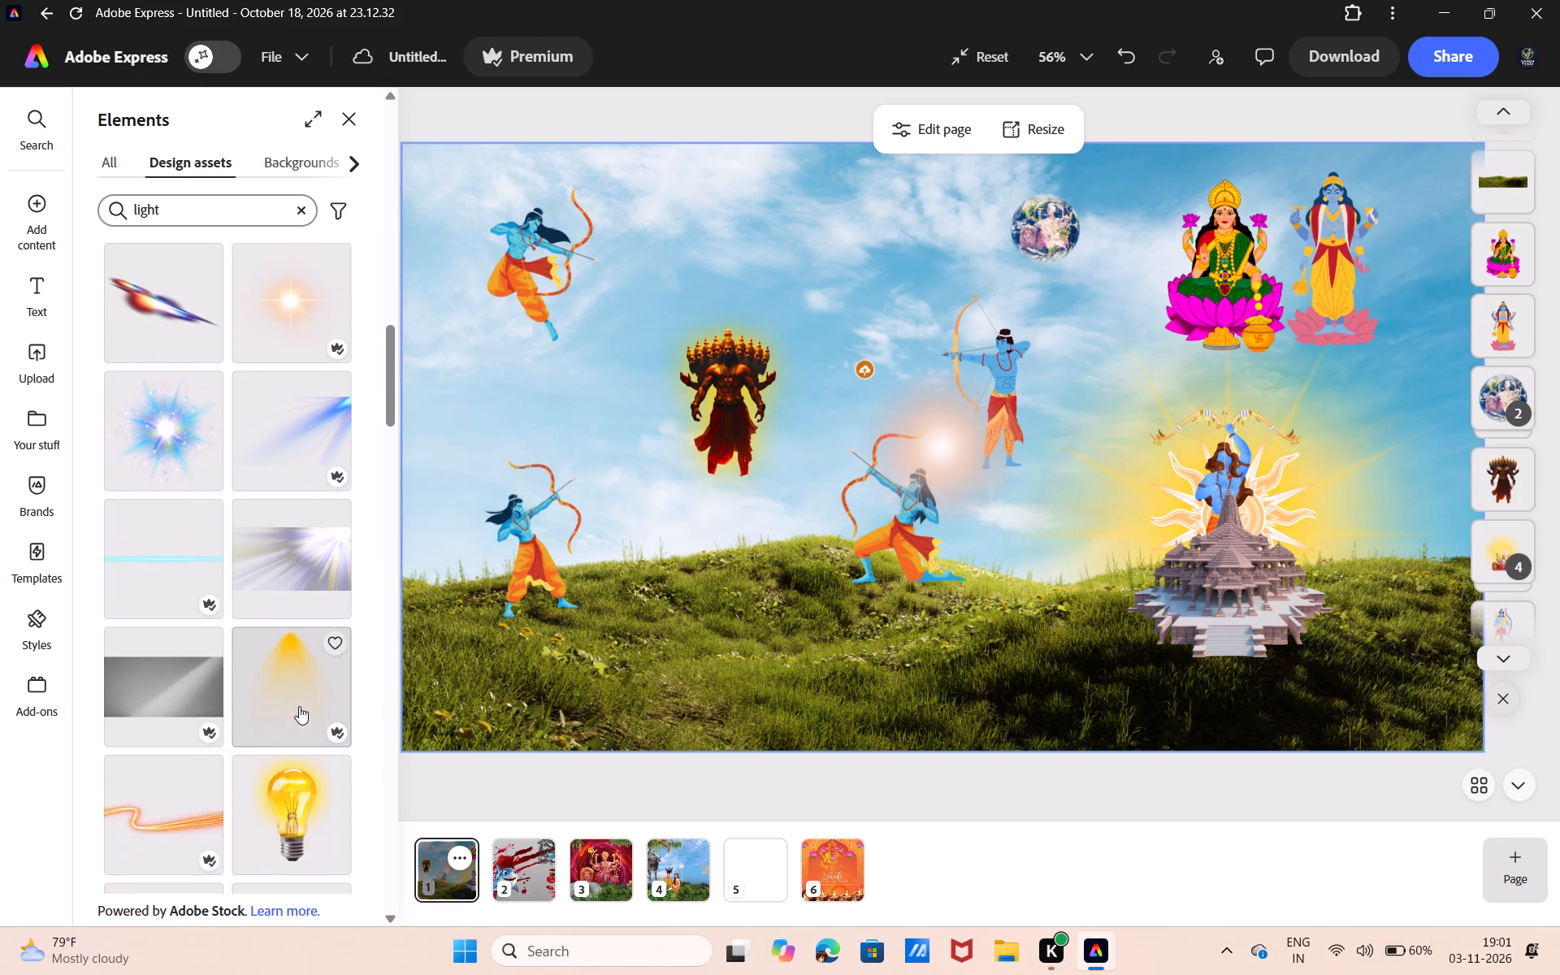
{"action": "scroll", "coordinate": [299, 706], "scroll_direction": "down", "scroll_amount": 3}
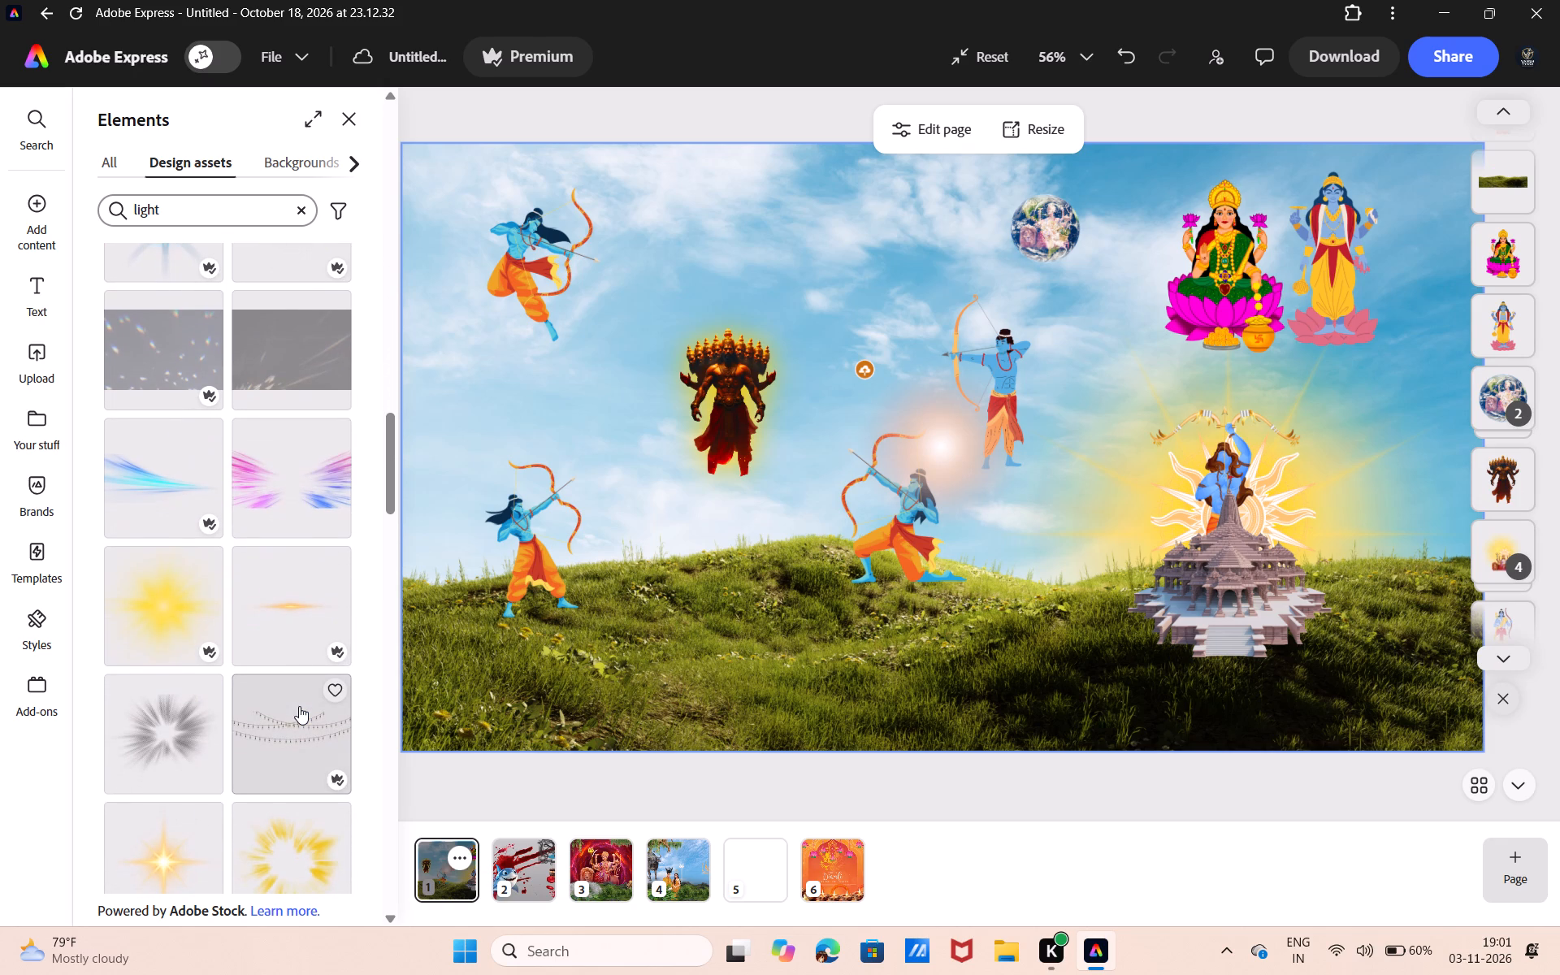
{"action": "scroll", "coordinate": [299, 706], "scroll_direction": "down", "scroll_amount": 2}
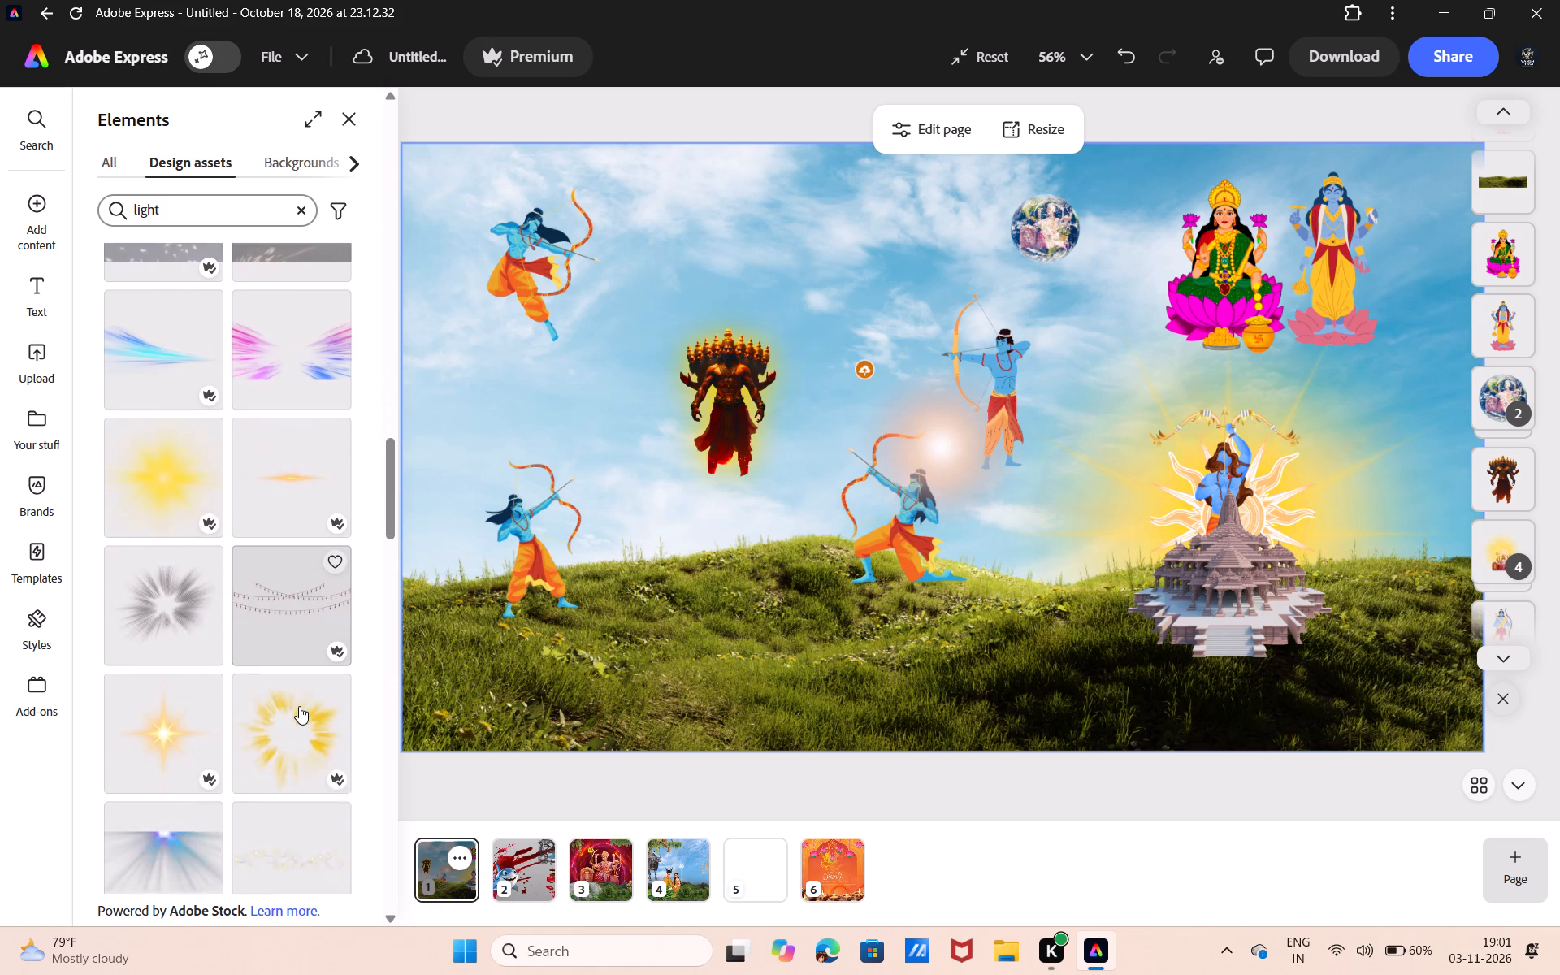
{"action": "scroll", "coordinate": [299, 706], "scroll_direction": "down", "scroll_amount": 5}
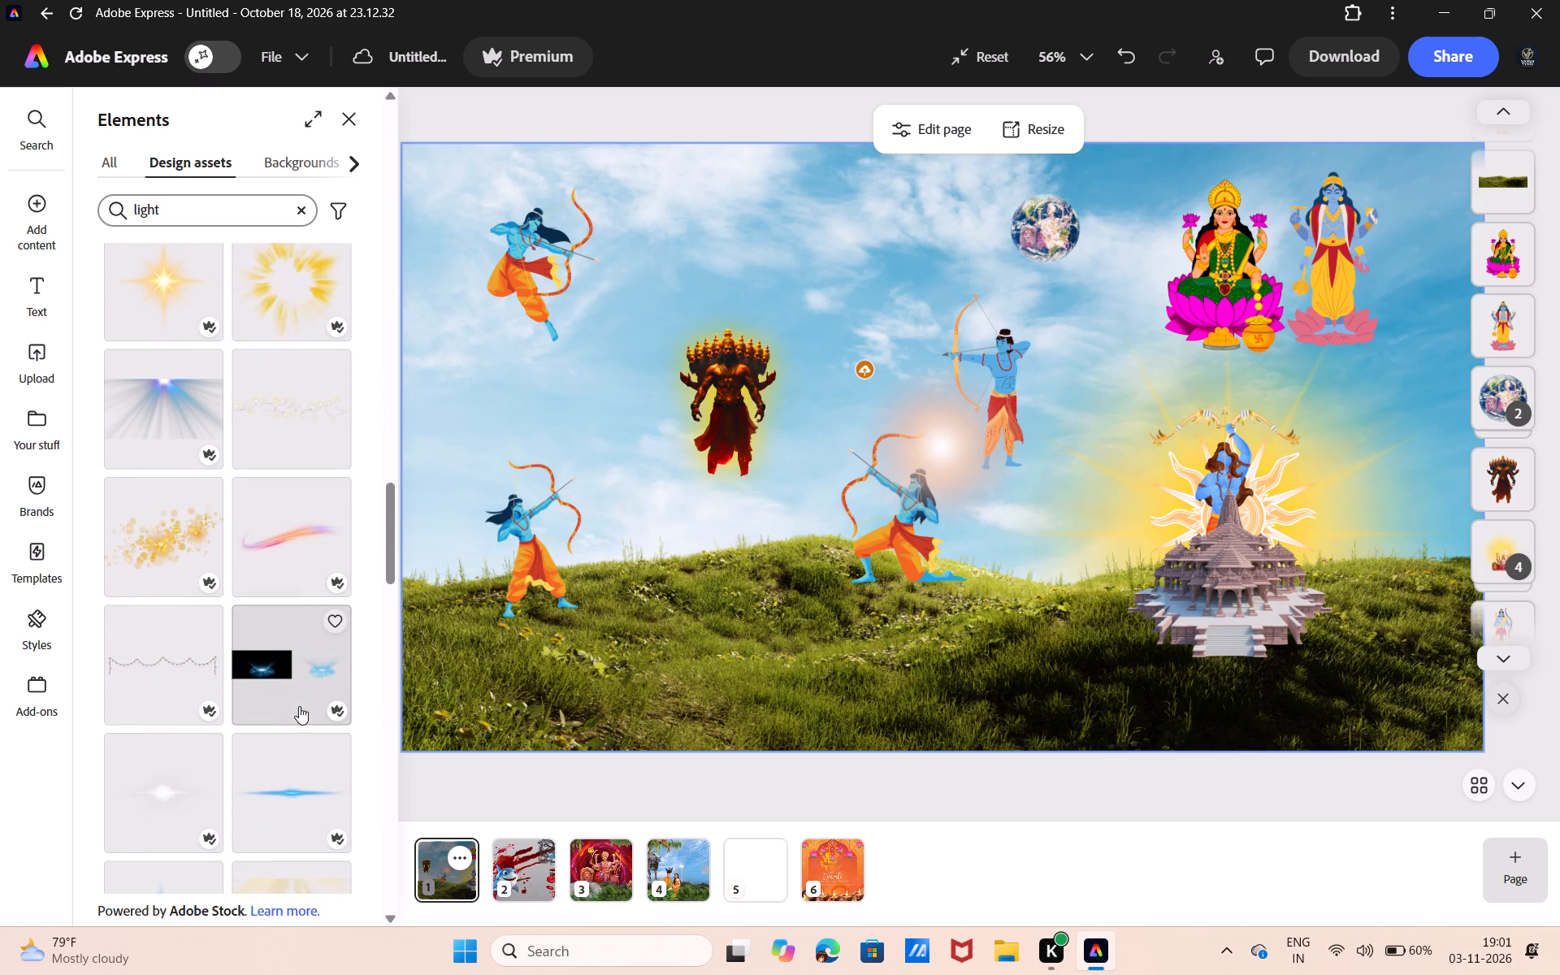
{"action": "scroll", "coordinate": [299, 706], "scroll_direction": "down", "scroll_amount": 1}
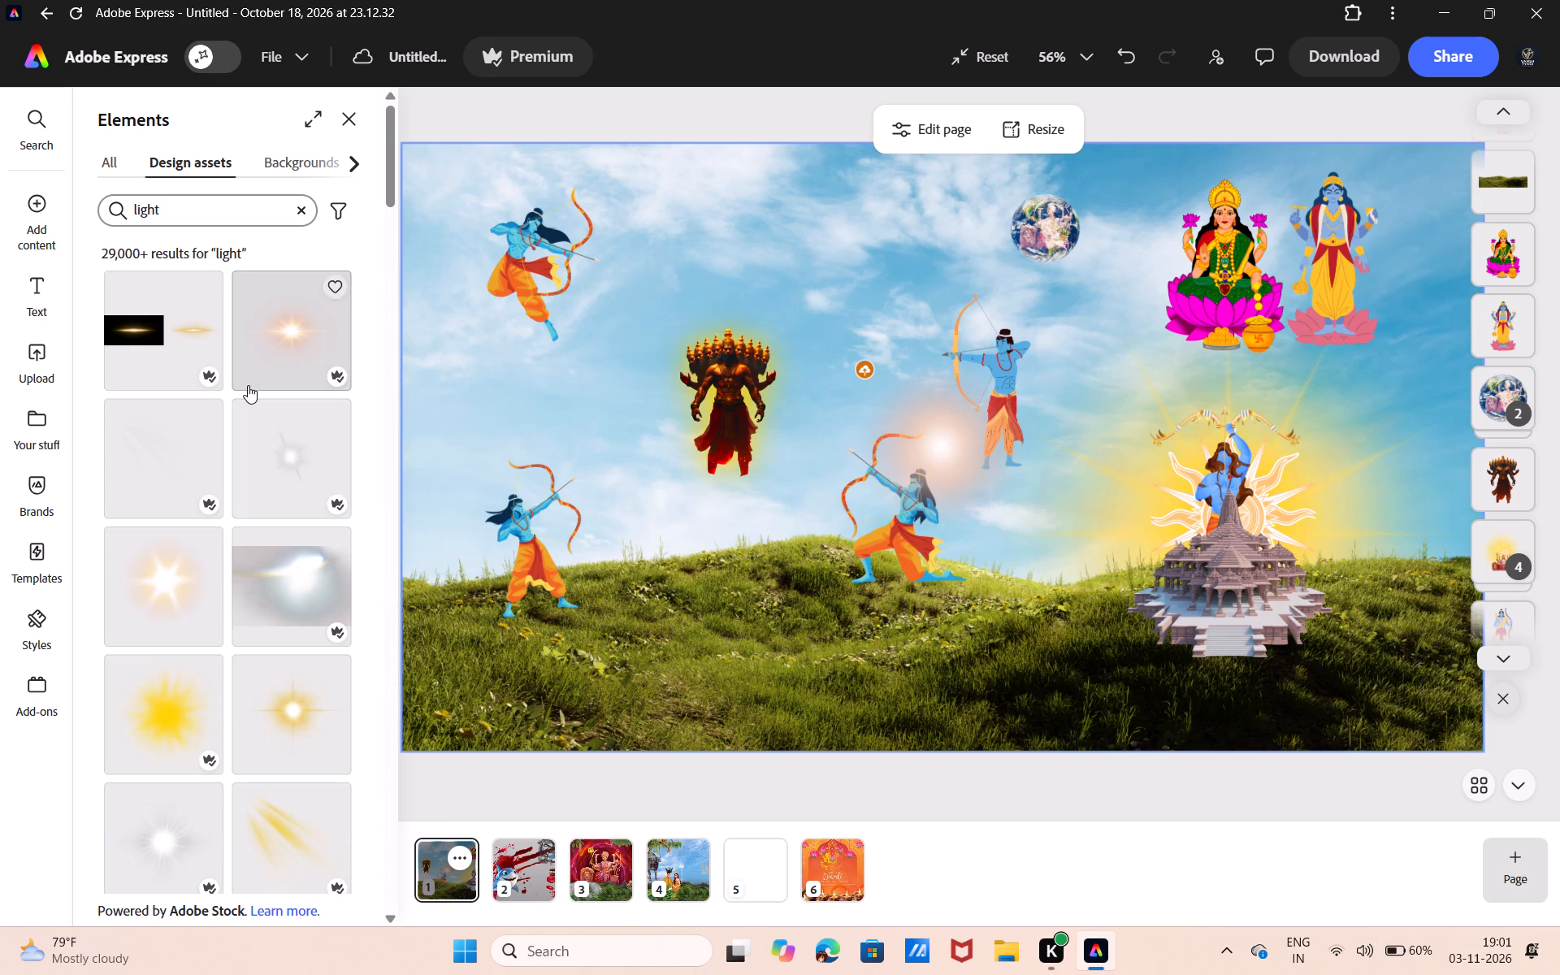
{"action": "scroll", "coordinate": [241, 561], "scroll_direction": "down", "scroll_amount": 6}
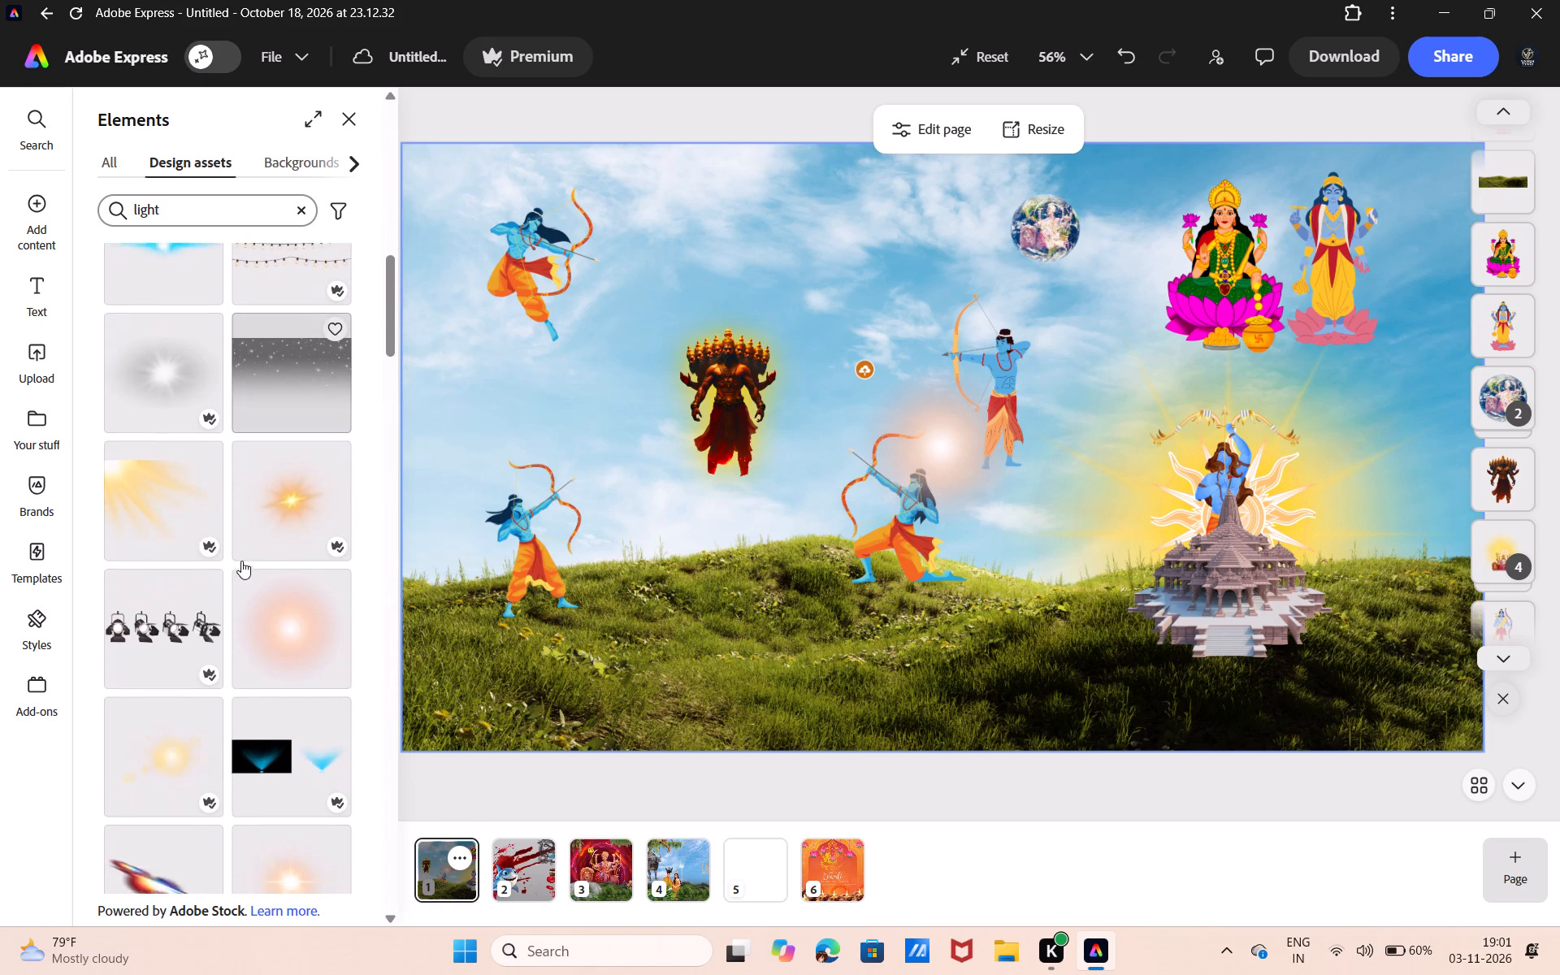
{"action": "scroll", "coordinate": [241, 561], "scroll_direction": "down", "scroll_amount": 5}
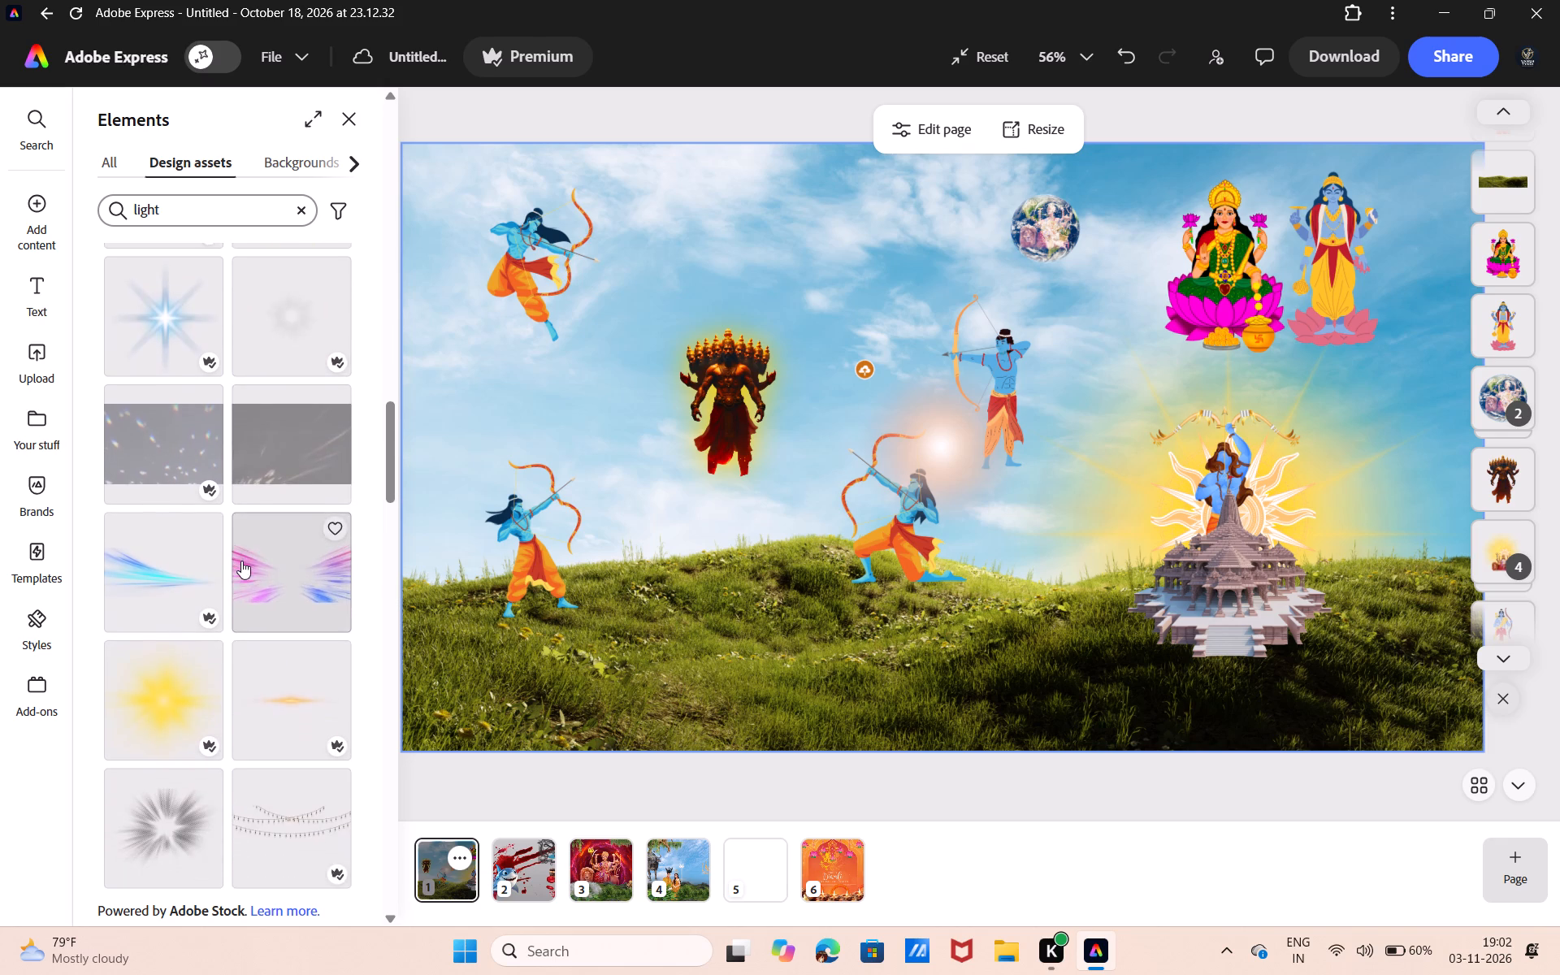
{"action": "scroll", "coordinate": [241, 561], "scroll_direction": "down", "scroll_amount": 6}
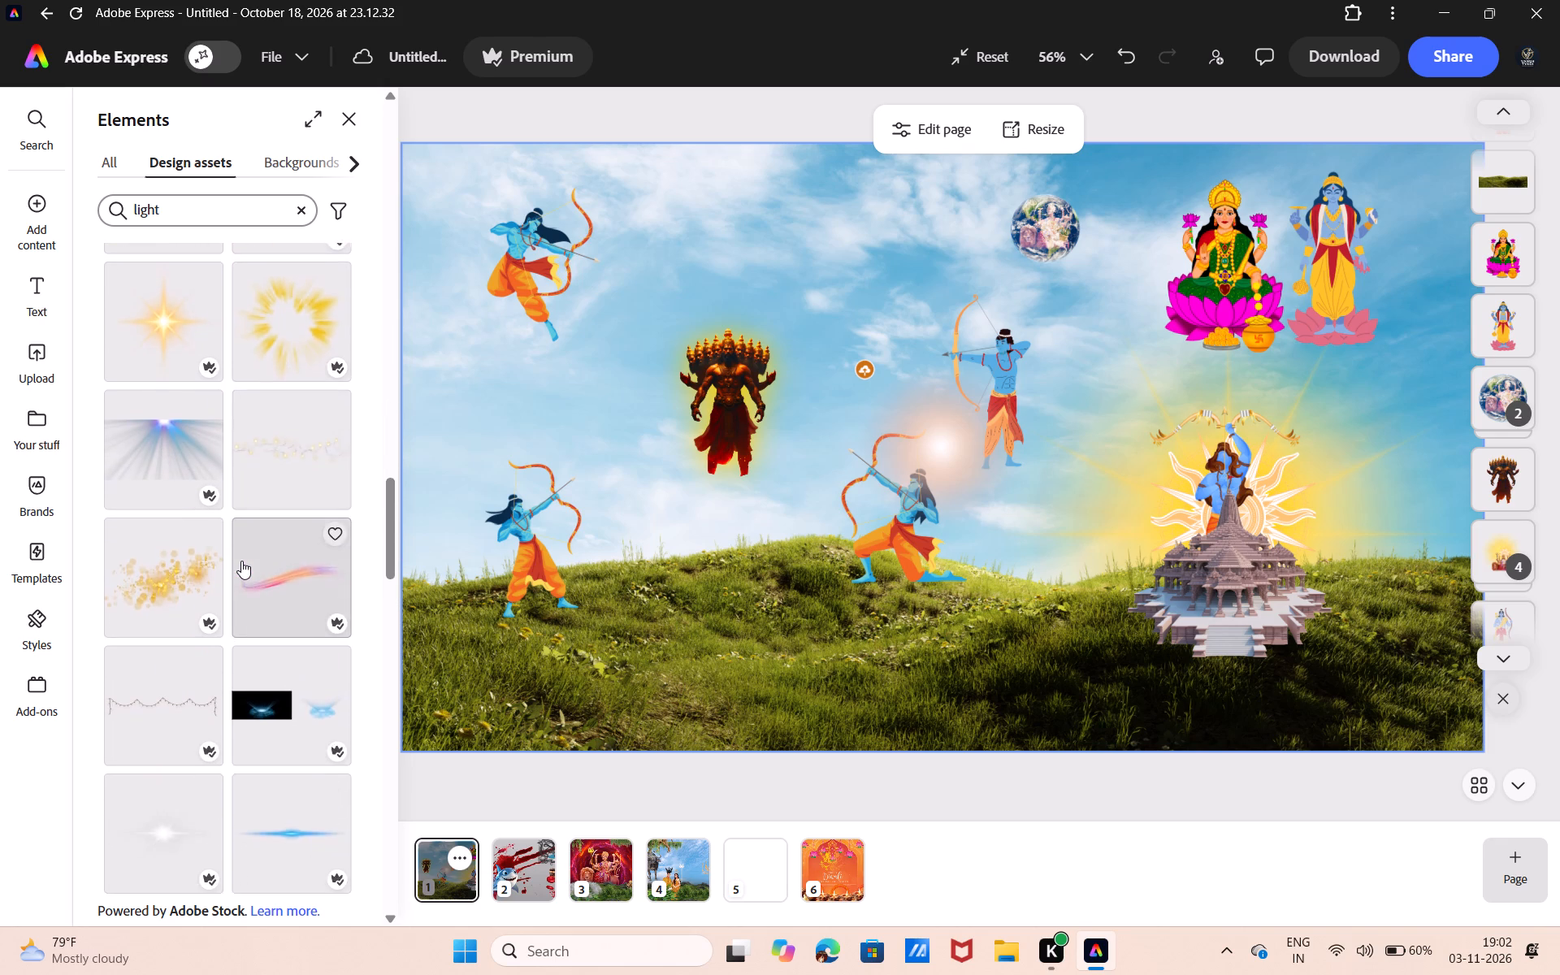
{"action": "scroll", "coordinate": [241, 561], "scroll_direction": "down", "scroll_amount": 2}
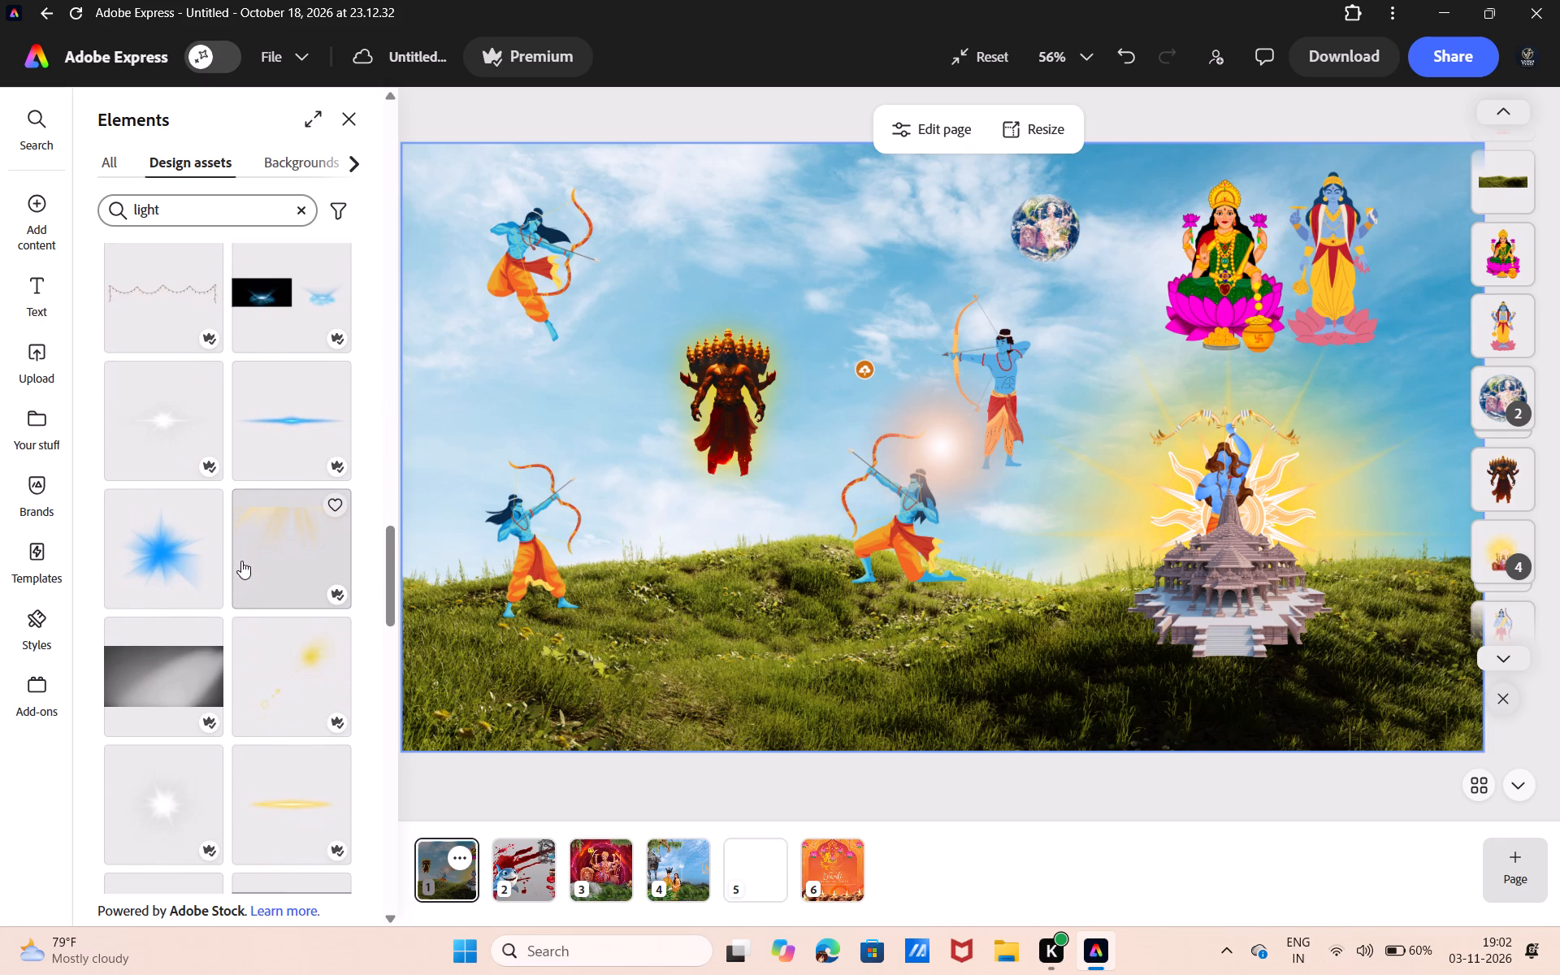
{"action": "scroll", "coordinate": [241, 561], "scroll_direction": "down", "scroll_amount": 3}
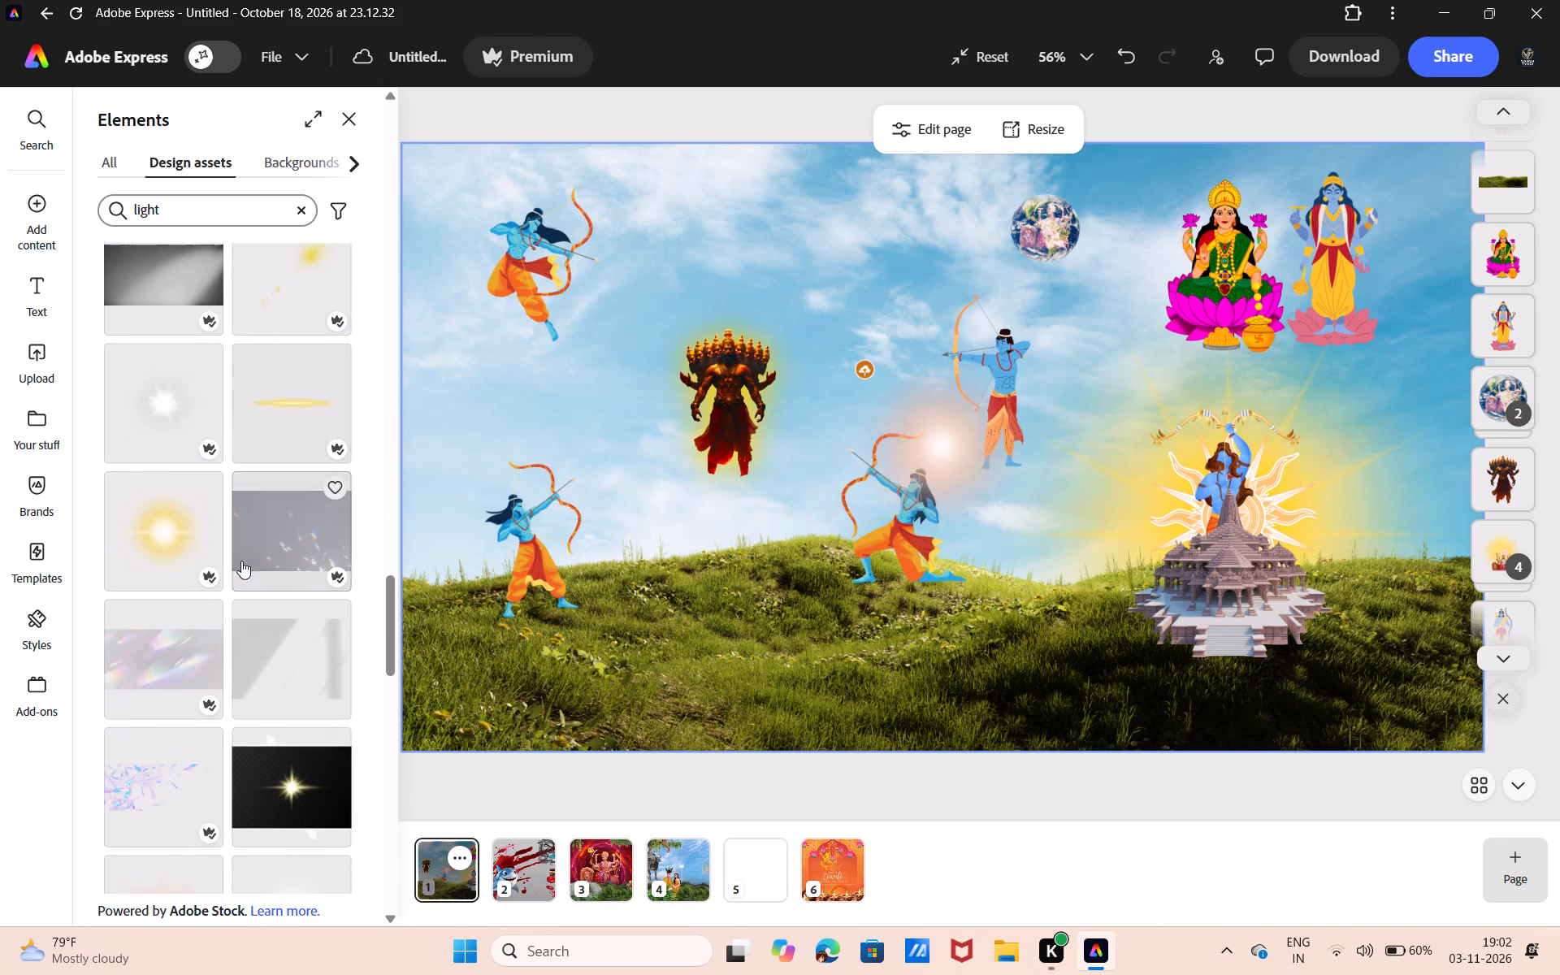
{"action": "scroll", "coordinate": [241, 561], "scroll_direction": "down", "scroll_amount": 3}
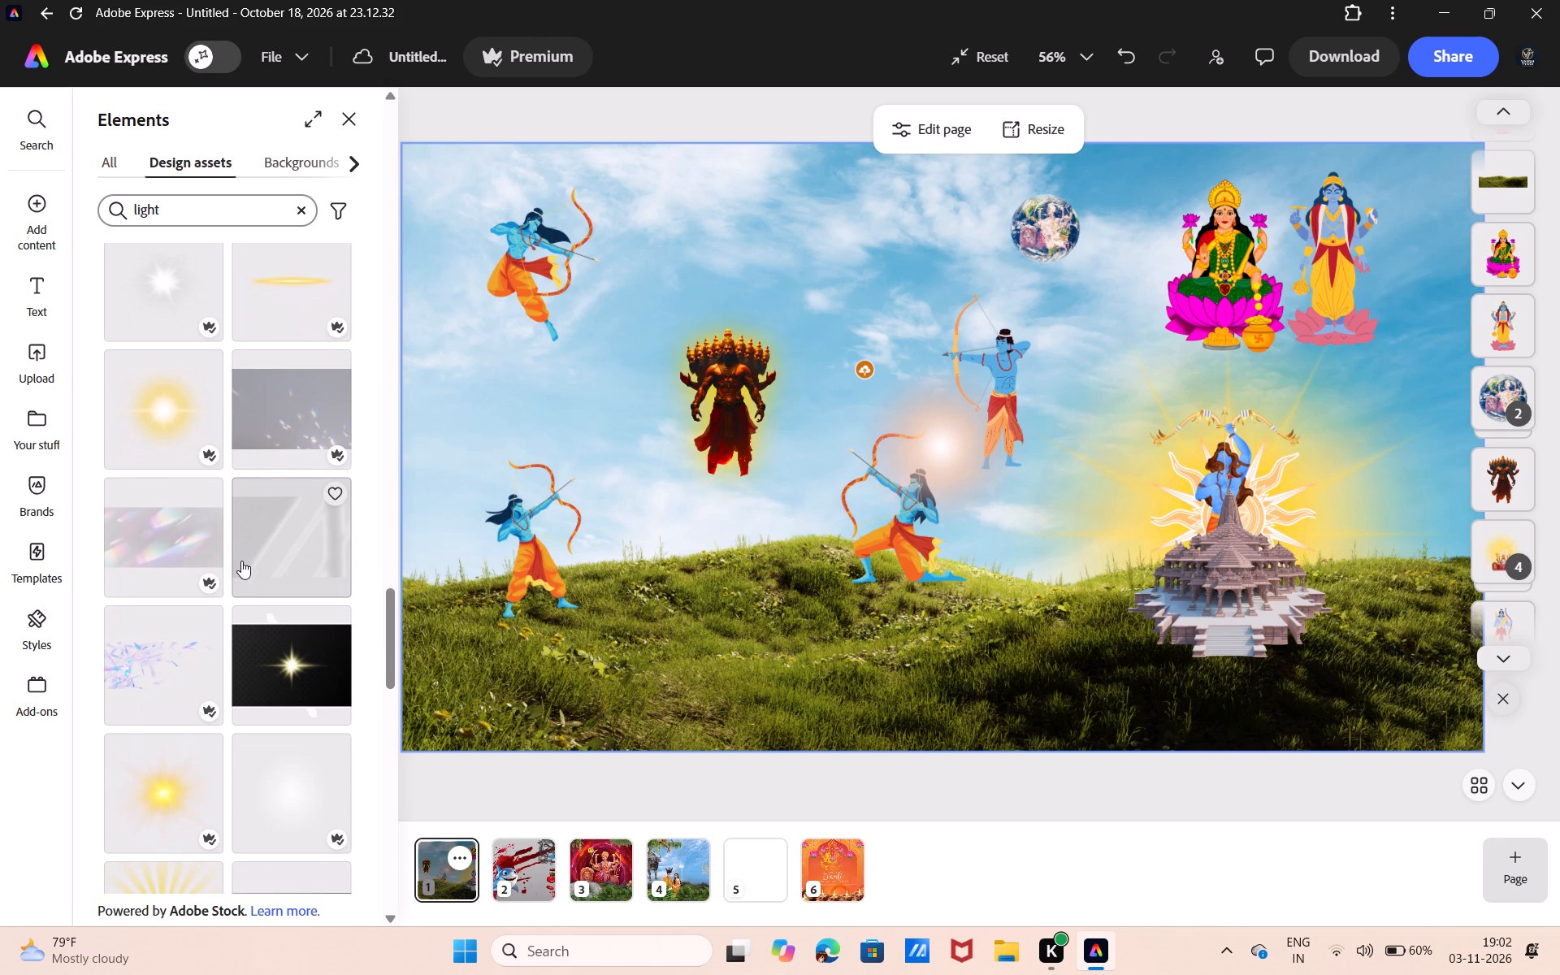
{"action": "left_click", "coordinate": [158, 405]}
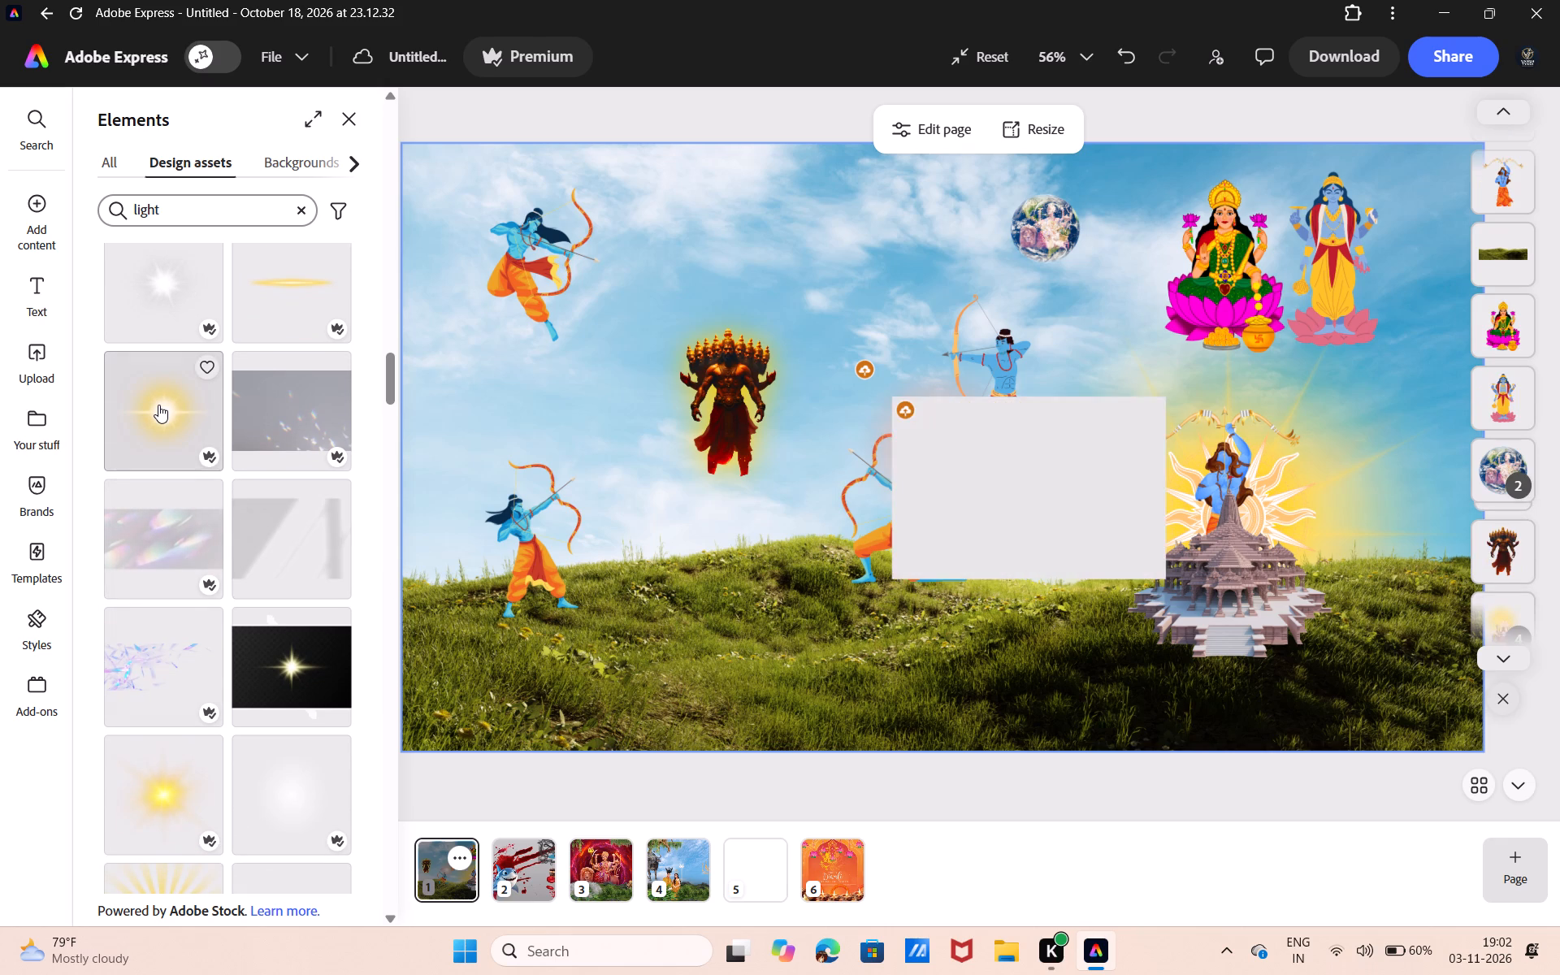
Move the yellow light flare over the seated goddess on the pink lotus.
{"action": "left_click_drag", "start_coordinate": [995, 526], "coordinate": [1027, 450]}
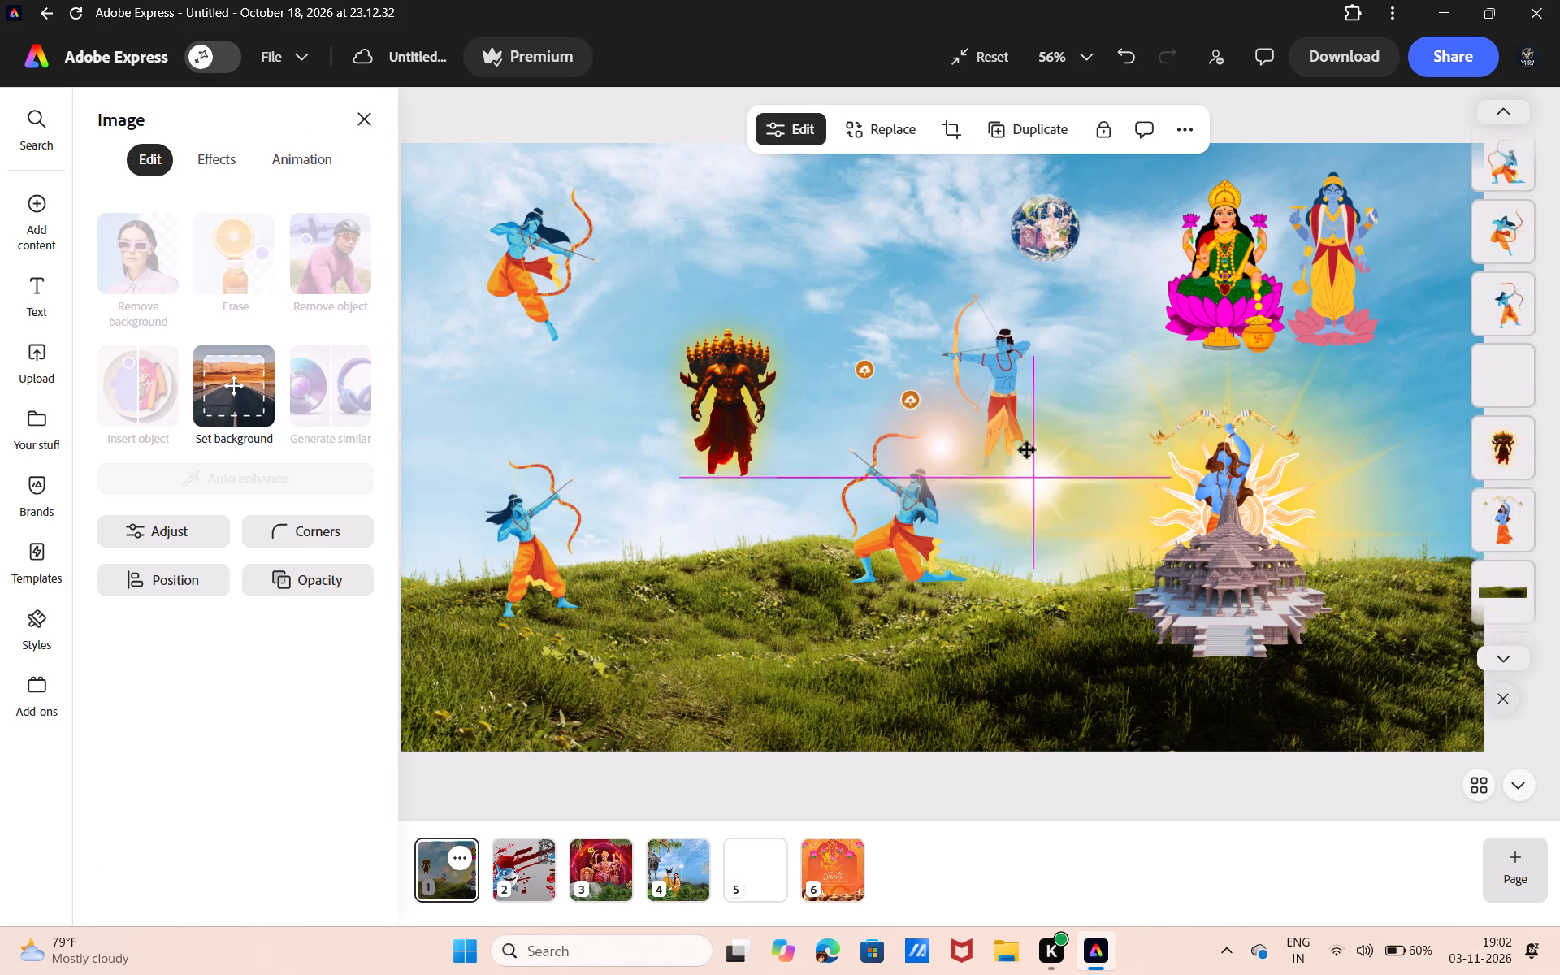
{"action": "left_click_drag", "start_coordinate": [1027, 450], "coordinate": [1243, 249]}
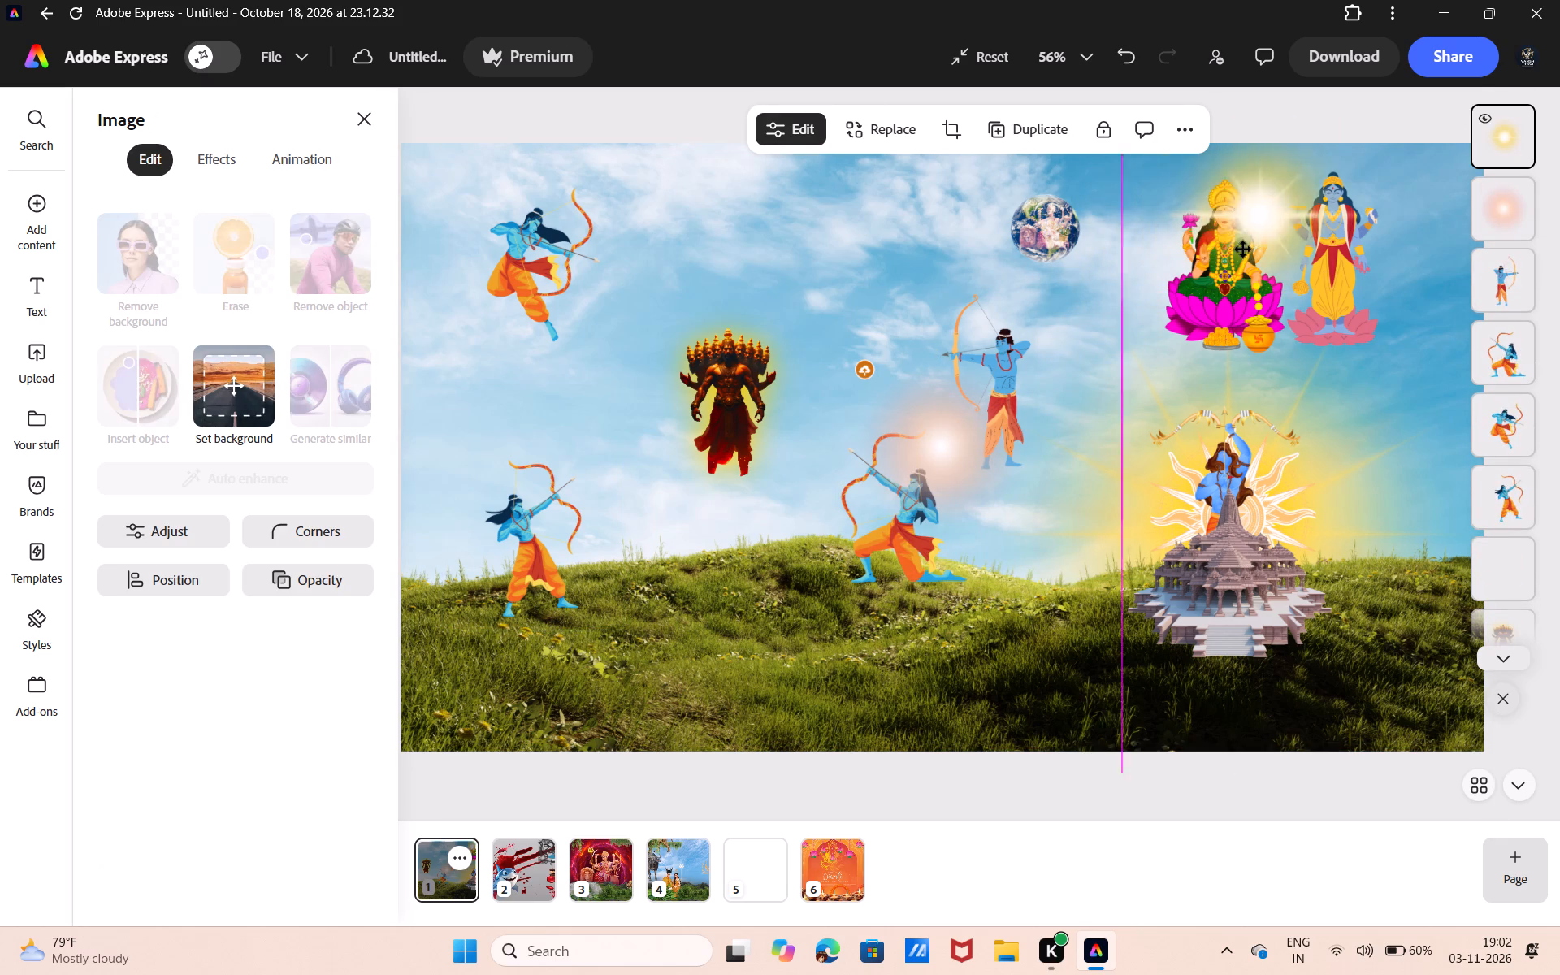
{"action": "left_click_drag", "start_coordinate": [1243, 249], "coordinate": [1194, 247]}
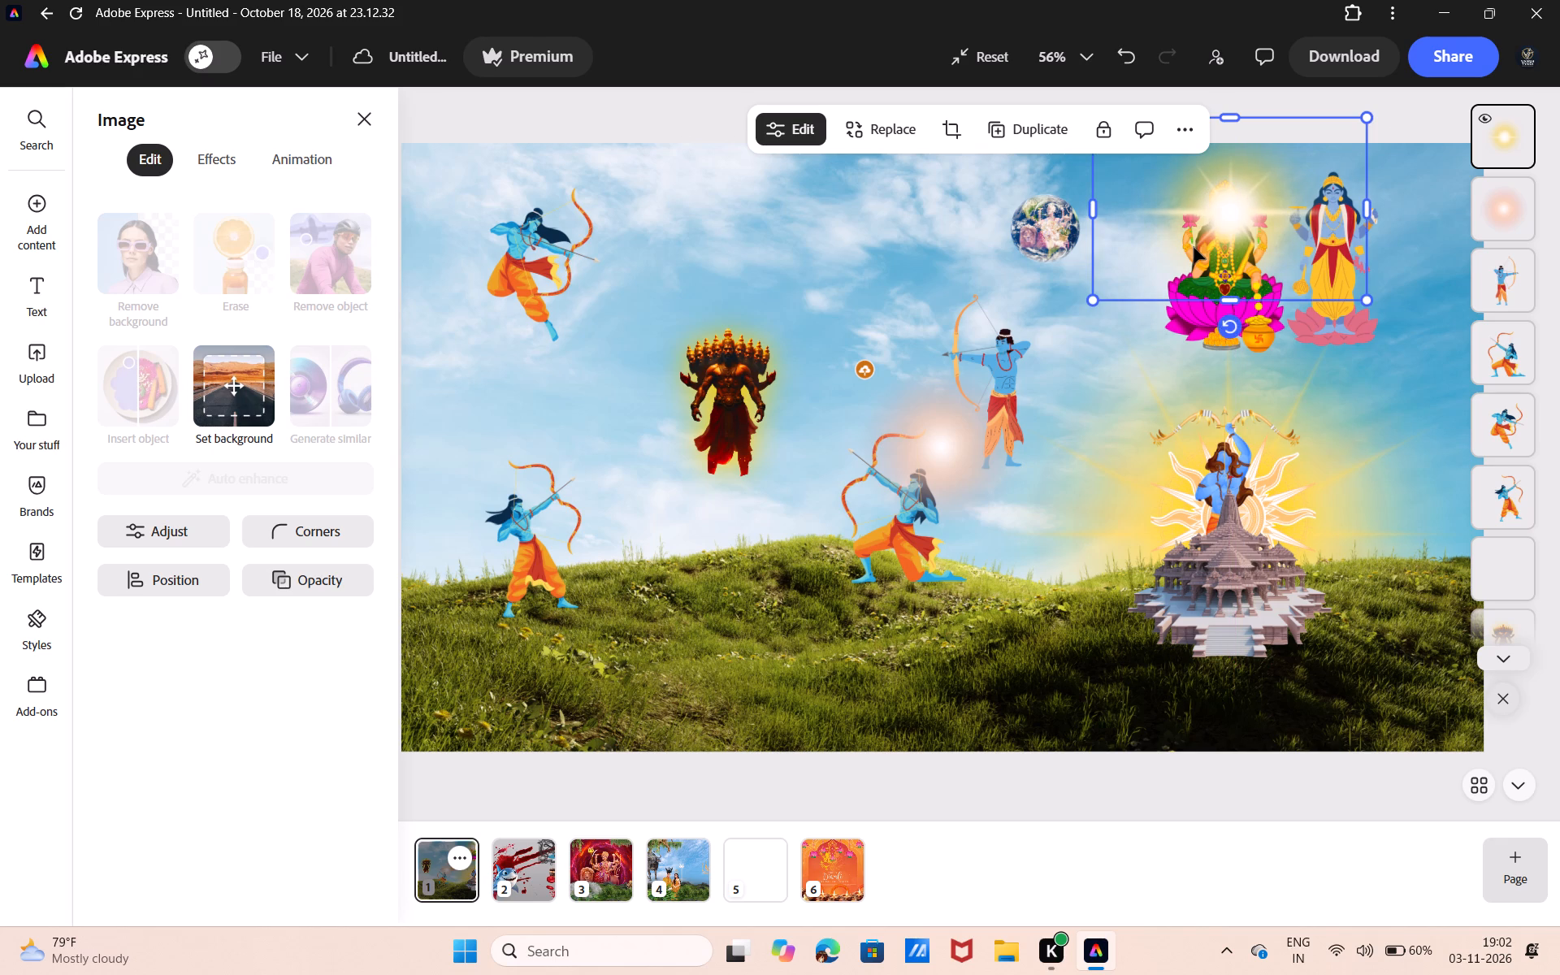
Move the soft pink glow from beside the archers onto the blue figure rising behind the temple.
{"action": "left_click", "coordinate": [957, 416]}
{"action": "left_click_drag", "start_coordinate": [957, 416], "coordinate": [1350, 169]}
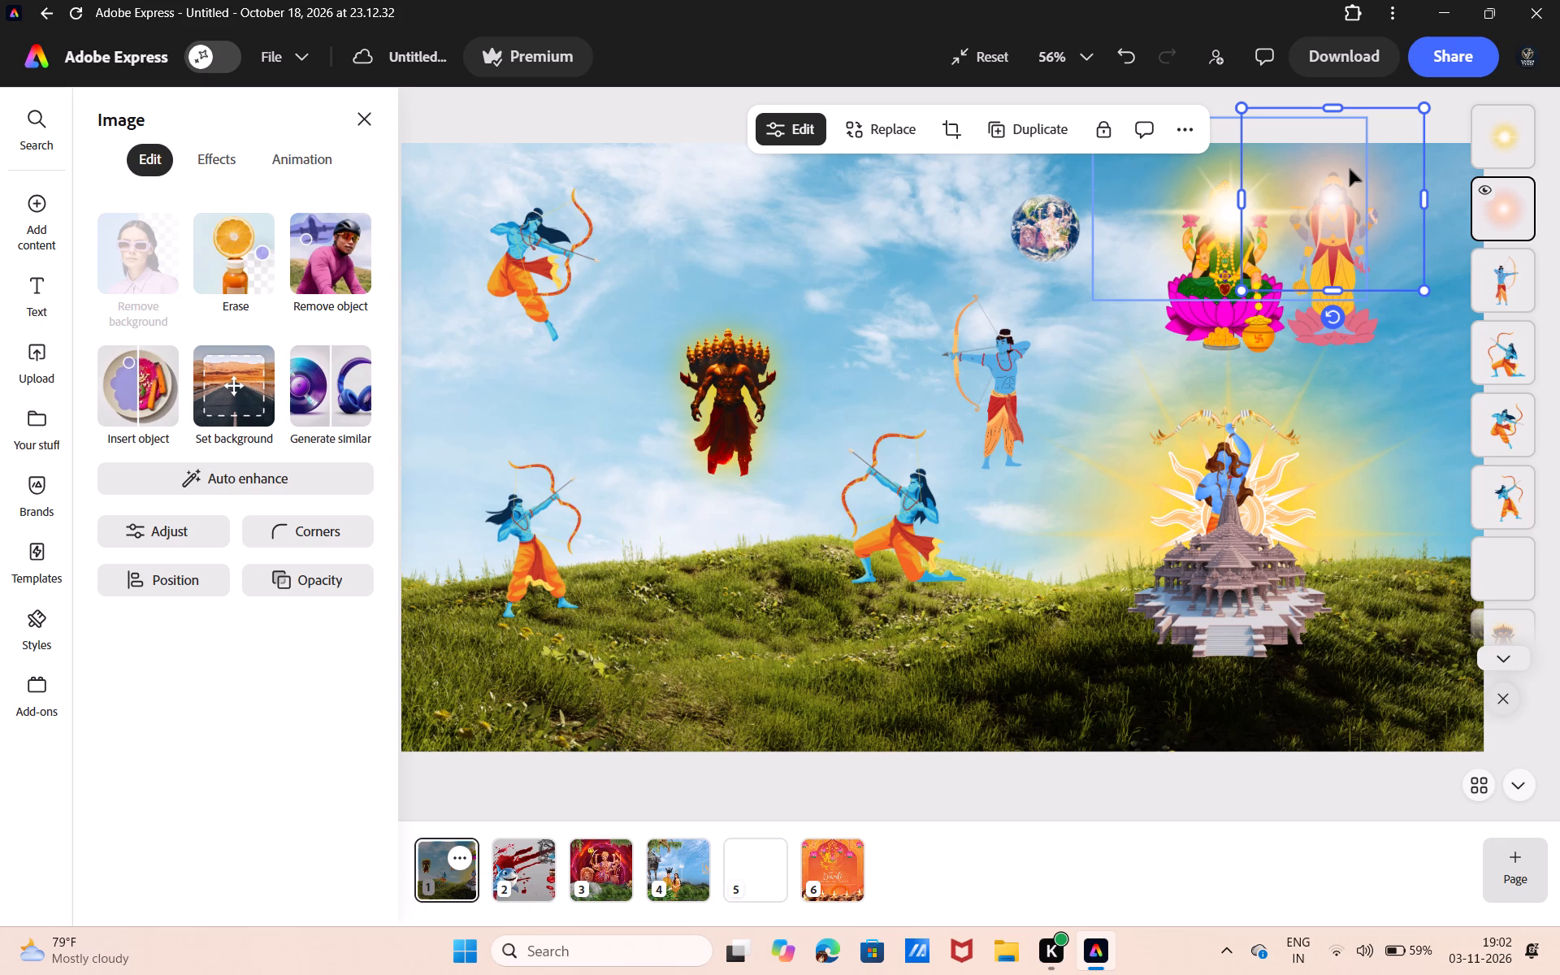
{"action": "left_click_drag", "start_coordinate": [1350, 169], "coordinate": [1279, 338]}
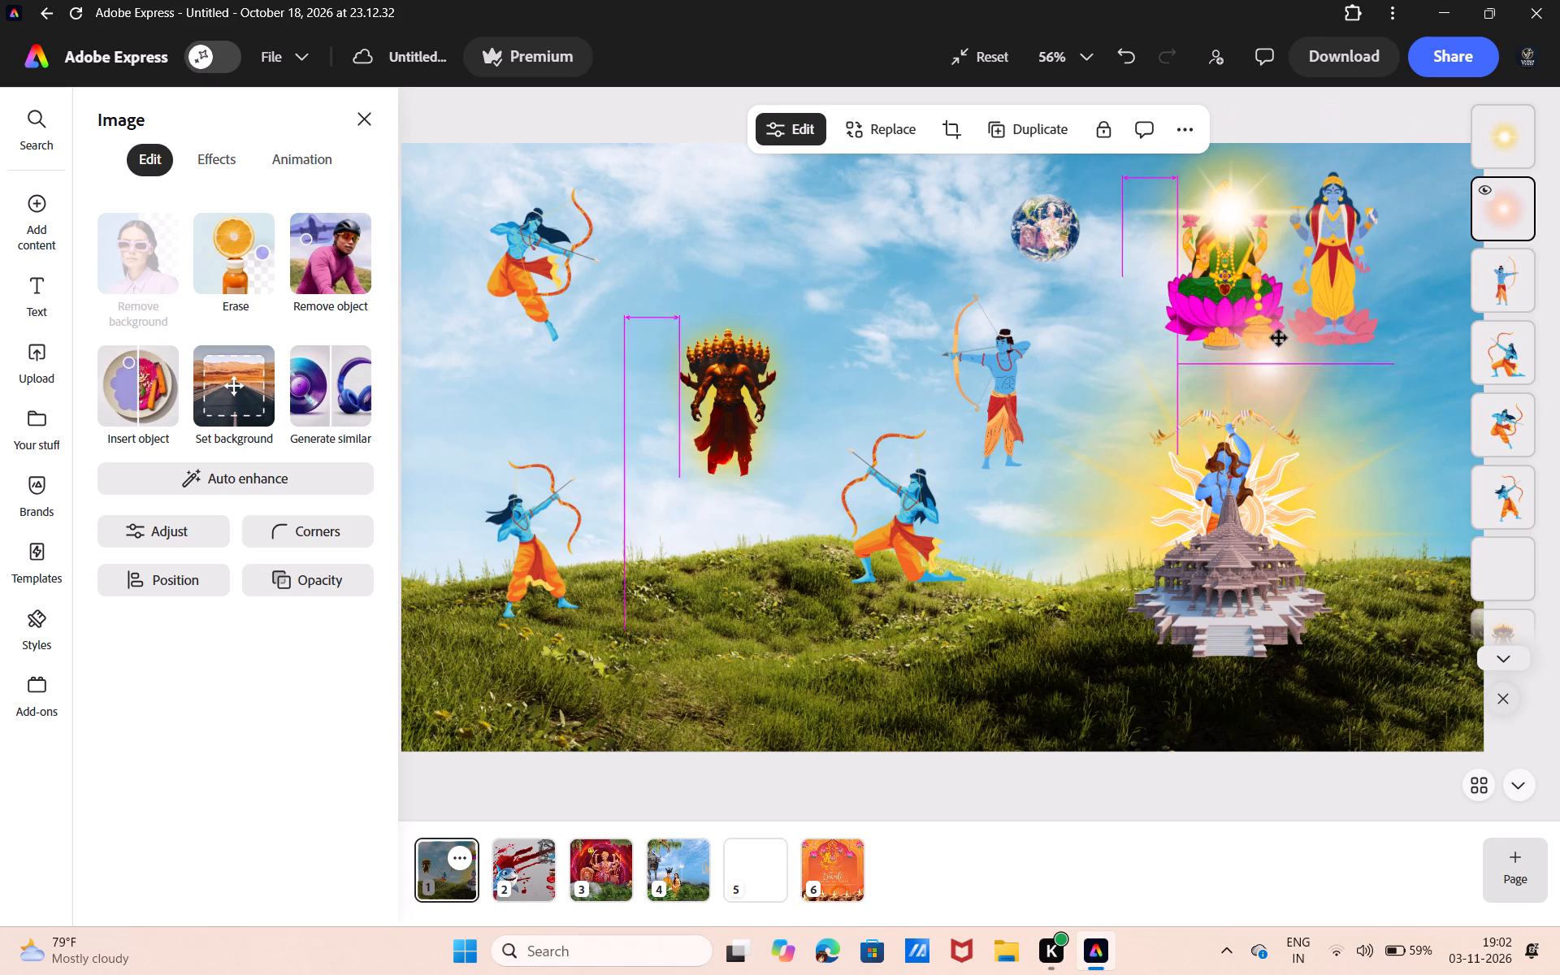
{"action": "left_click_drag", "start_coordinate": [1279, 338], "coordinate": [1241, 425]}
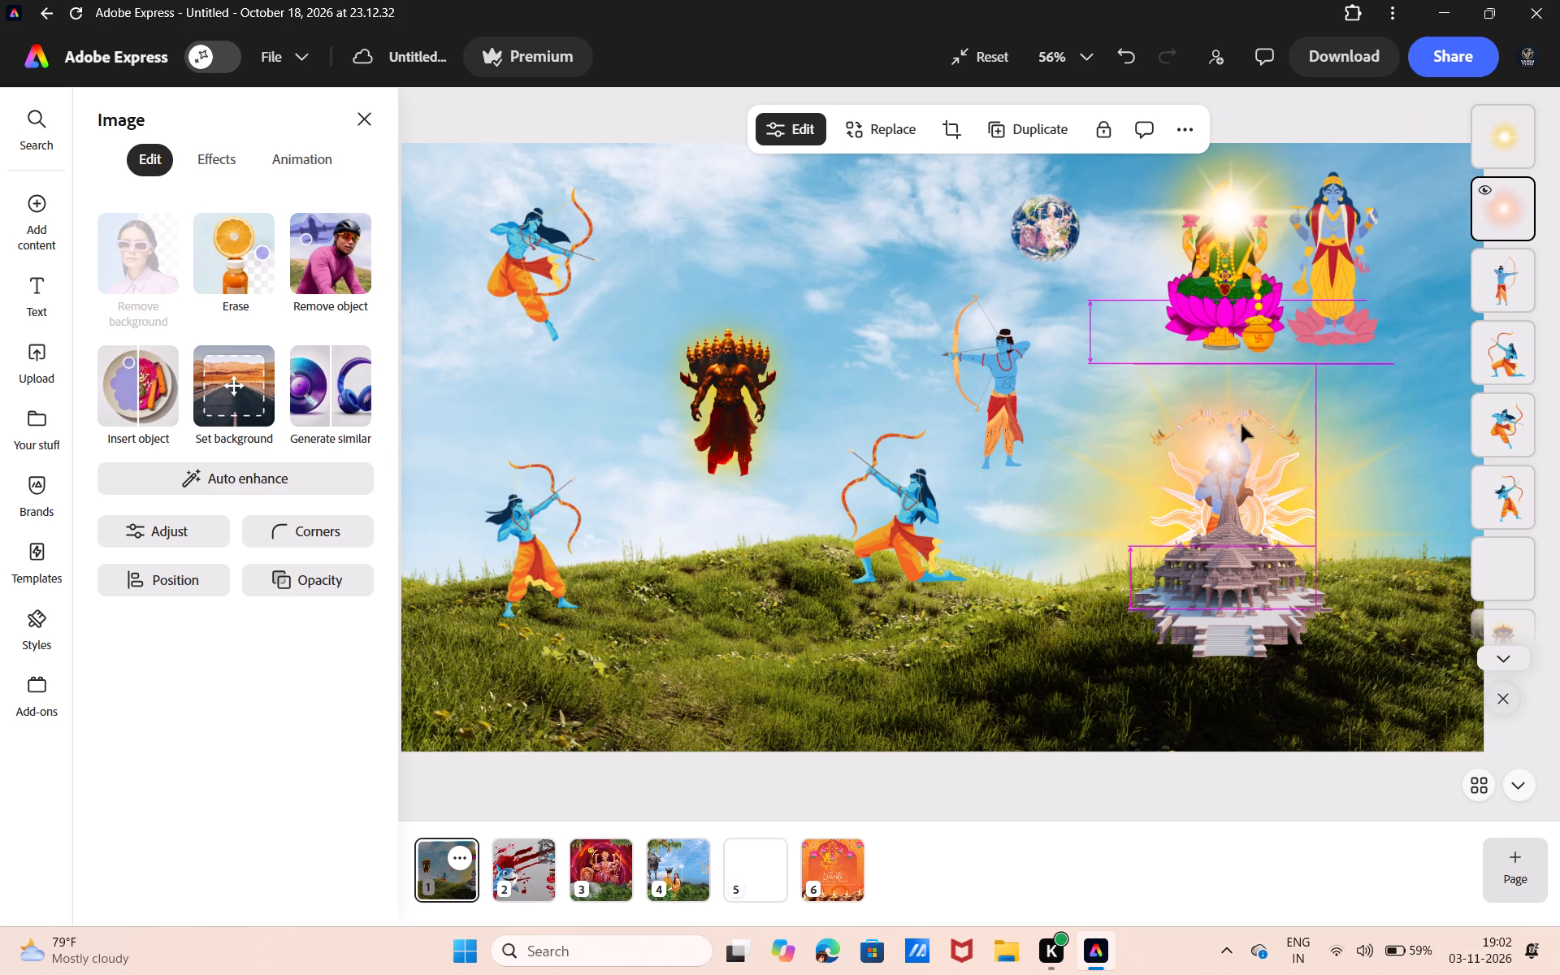
Move the yellow light flare from the seated goddess down to the foot of the temple steps and deselect it.
{"action": "left_click", "coordinate": [1250, 260]}
{"action": "left_click_drag", "start_coordinate": [1250, 260], "coordinate": [1247, 321]}
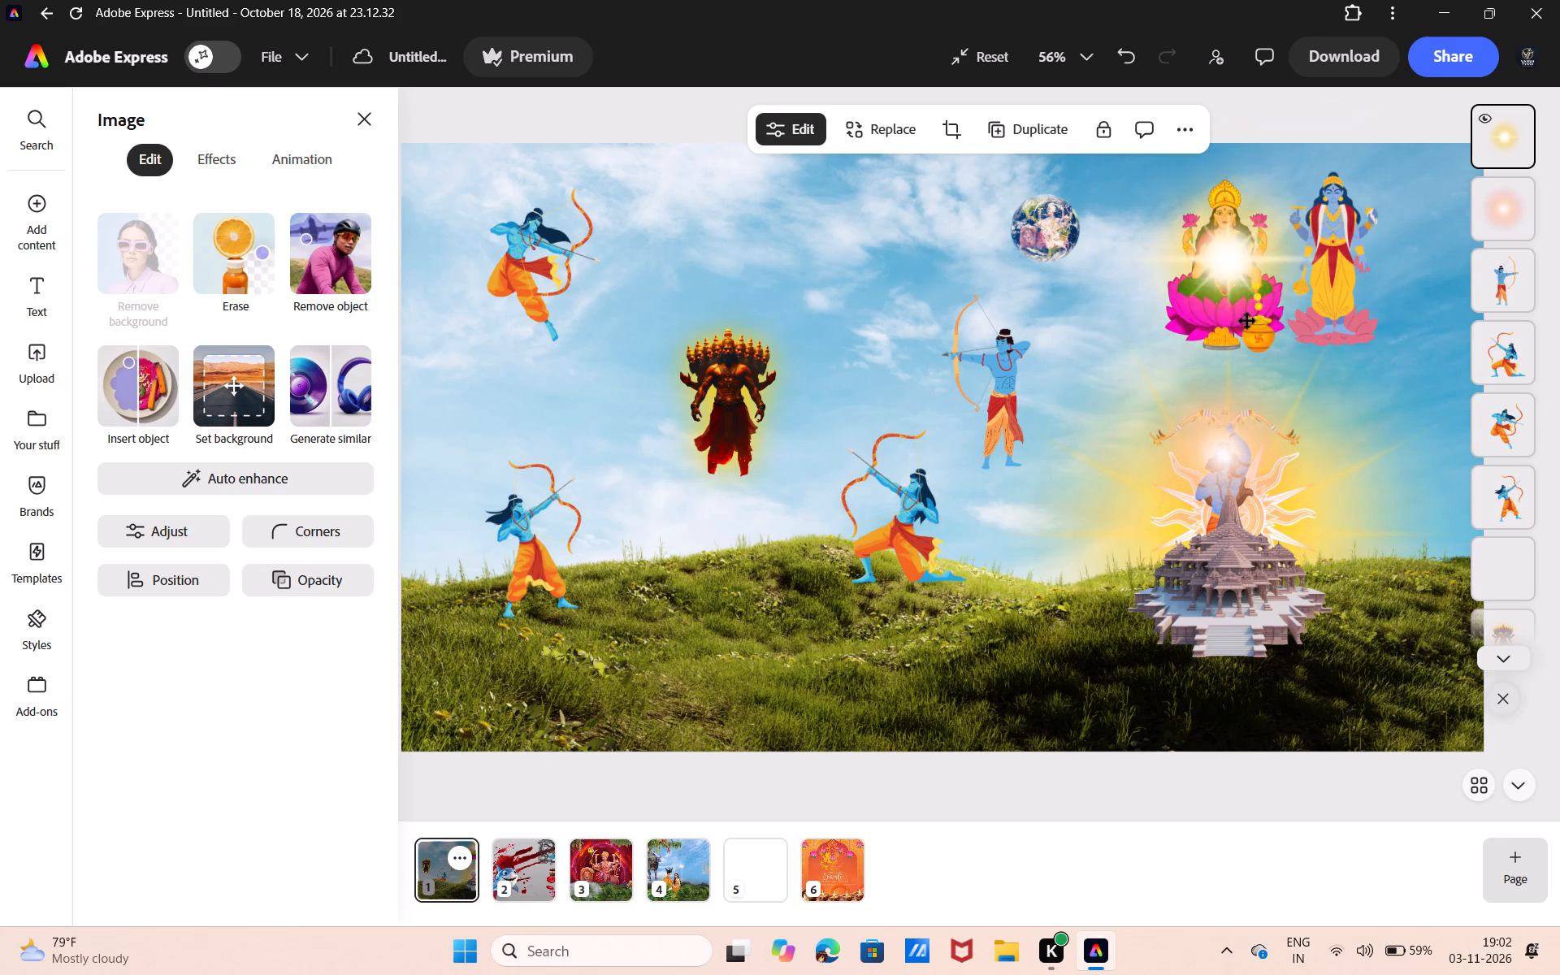
{"action": "left_click_drag", "start_coordinate": [1247, 321], "coordinate": [1244, 641]}
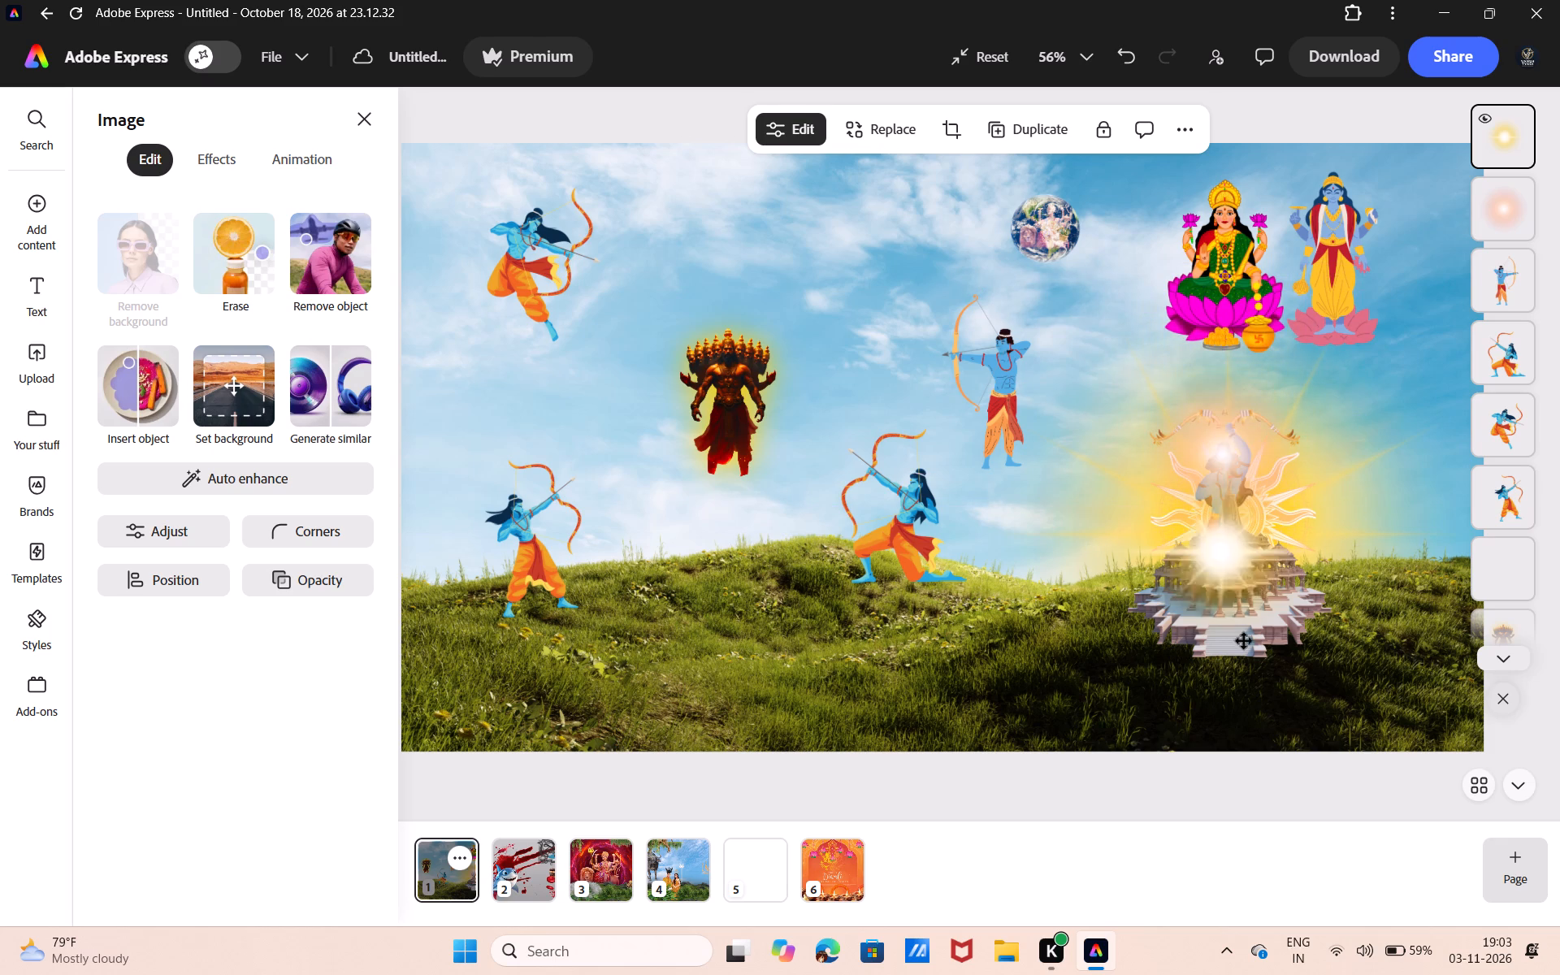
{"action": "left_click_drag", "start_coordinate": [1244, 641], "coordinate": [1249, 701]}
{"action": "left_click", "coordinate": [1026, 706]}
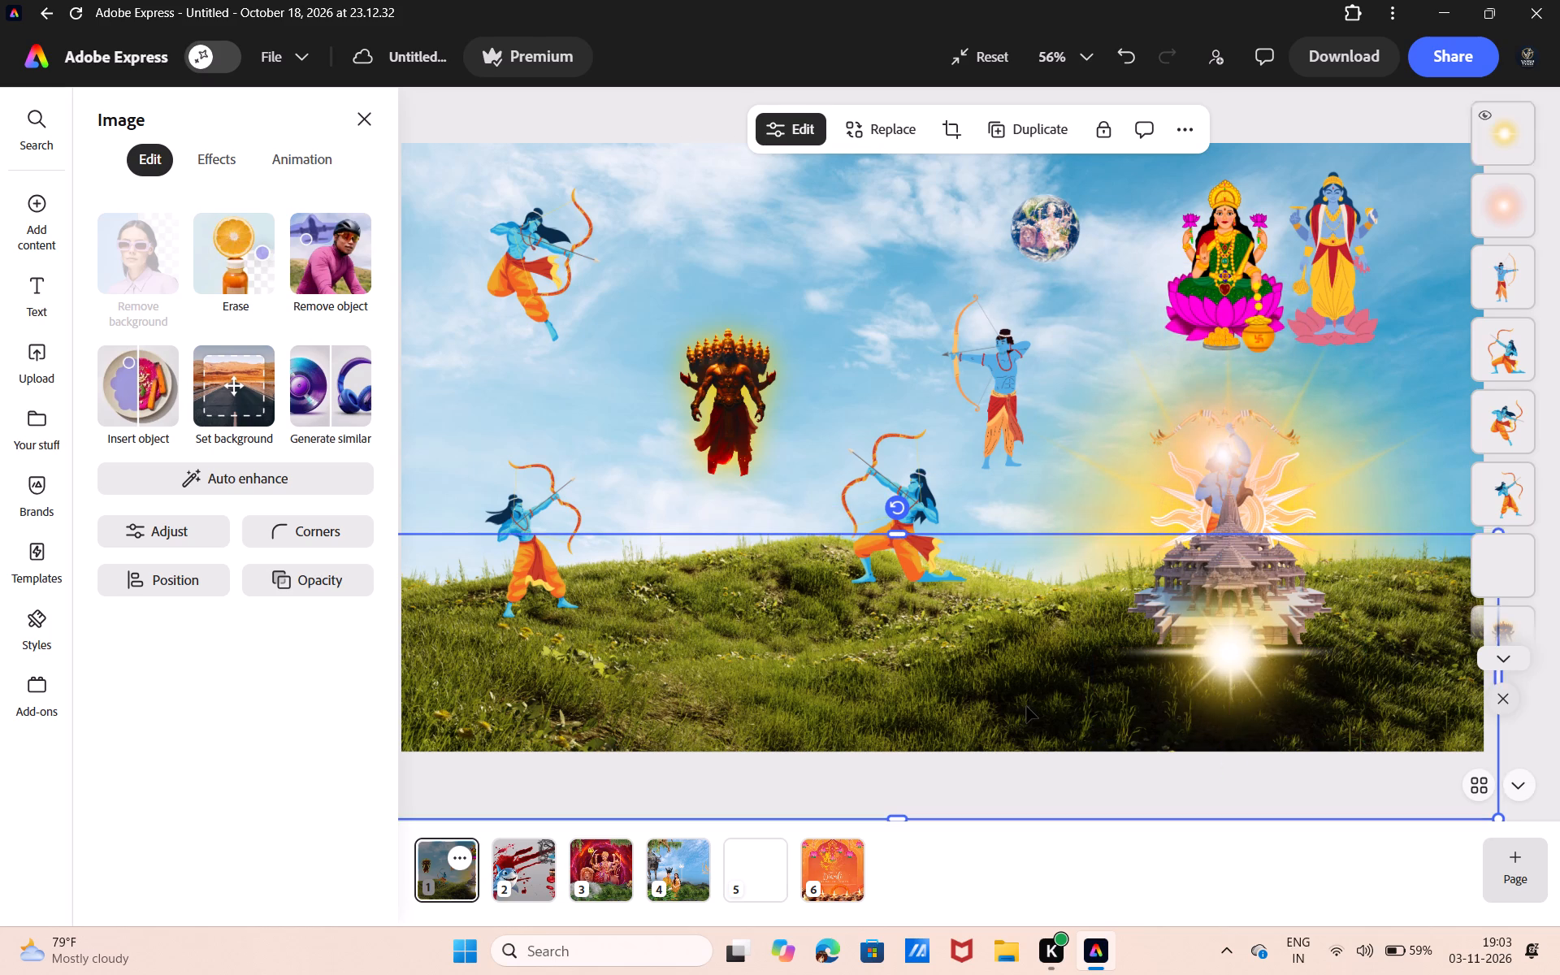
{"action": "left_click", "coordinate": [1008, 829]}
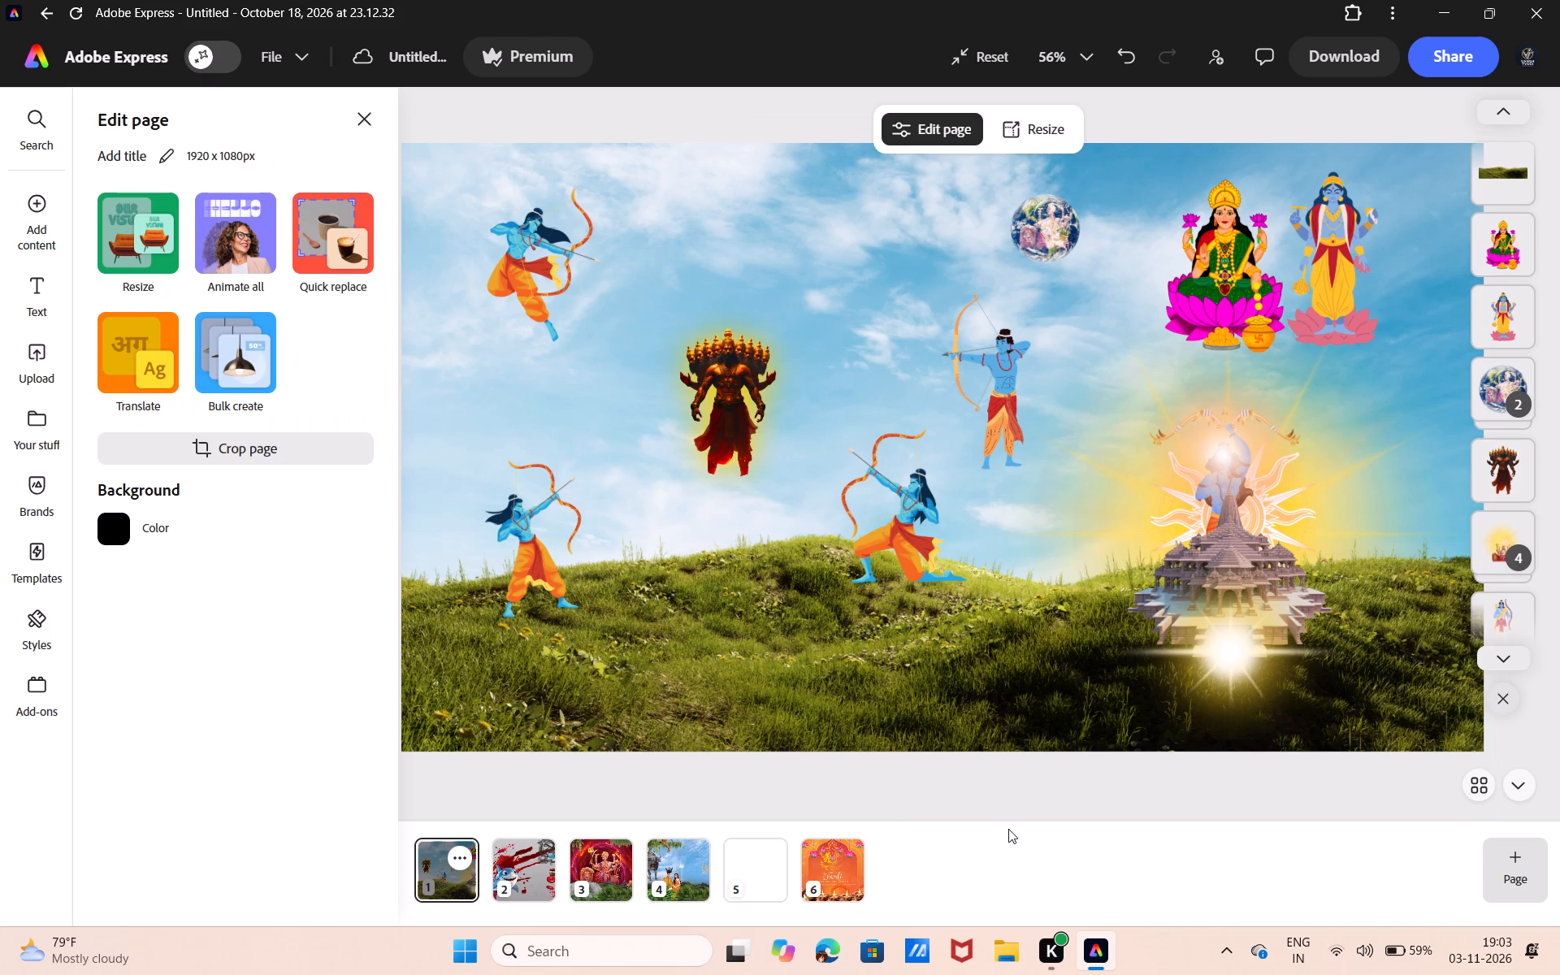
Move the soft pink glow from the blue figure behind the temple onto the kneeling archer on the grassy hill.
{"action": "left_click", "coordinate": [1250, 435]}
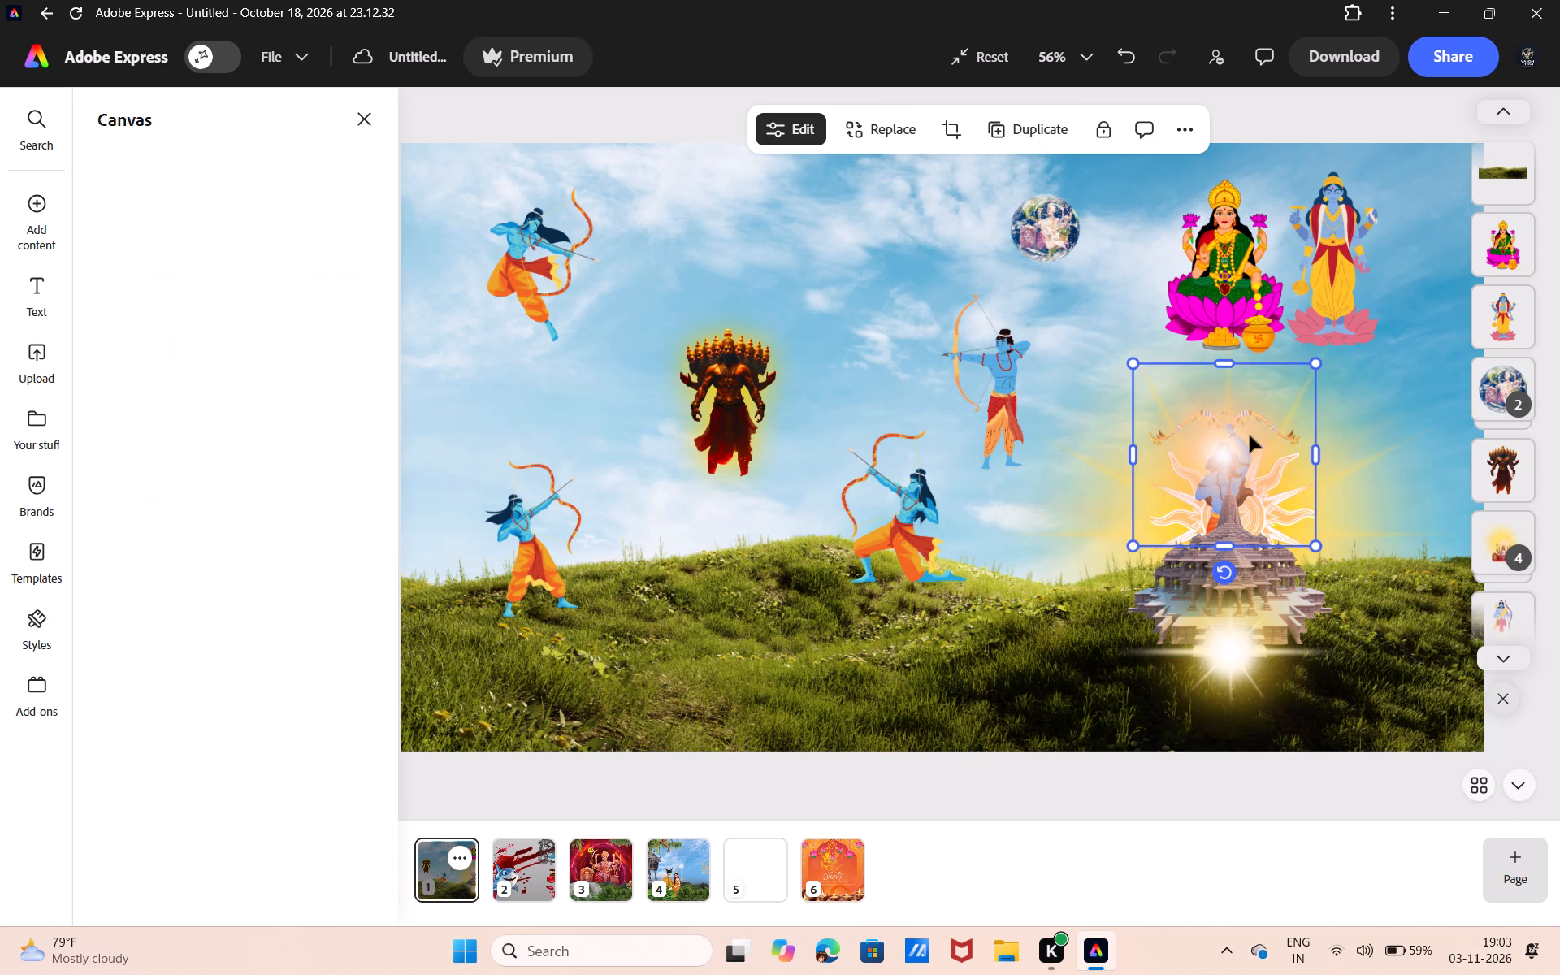
{"action": "left_click_drag", "start_coordinate": [1250, 435], "coordinate": [1266, 407]}
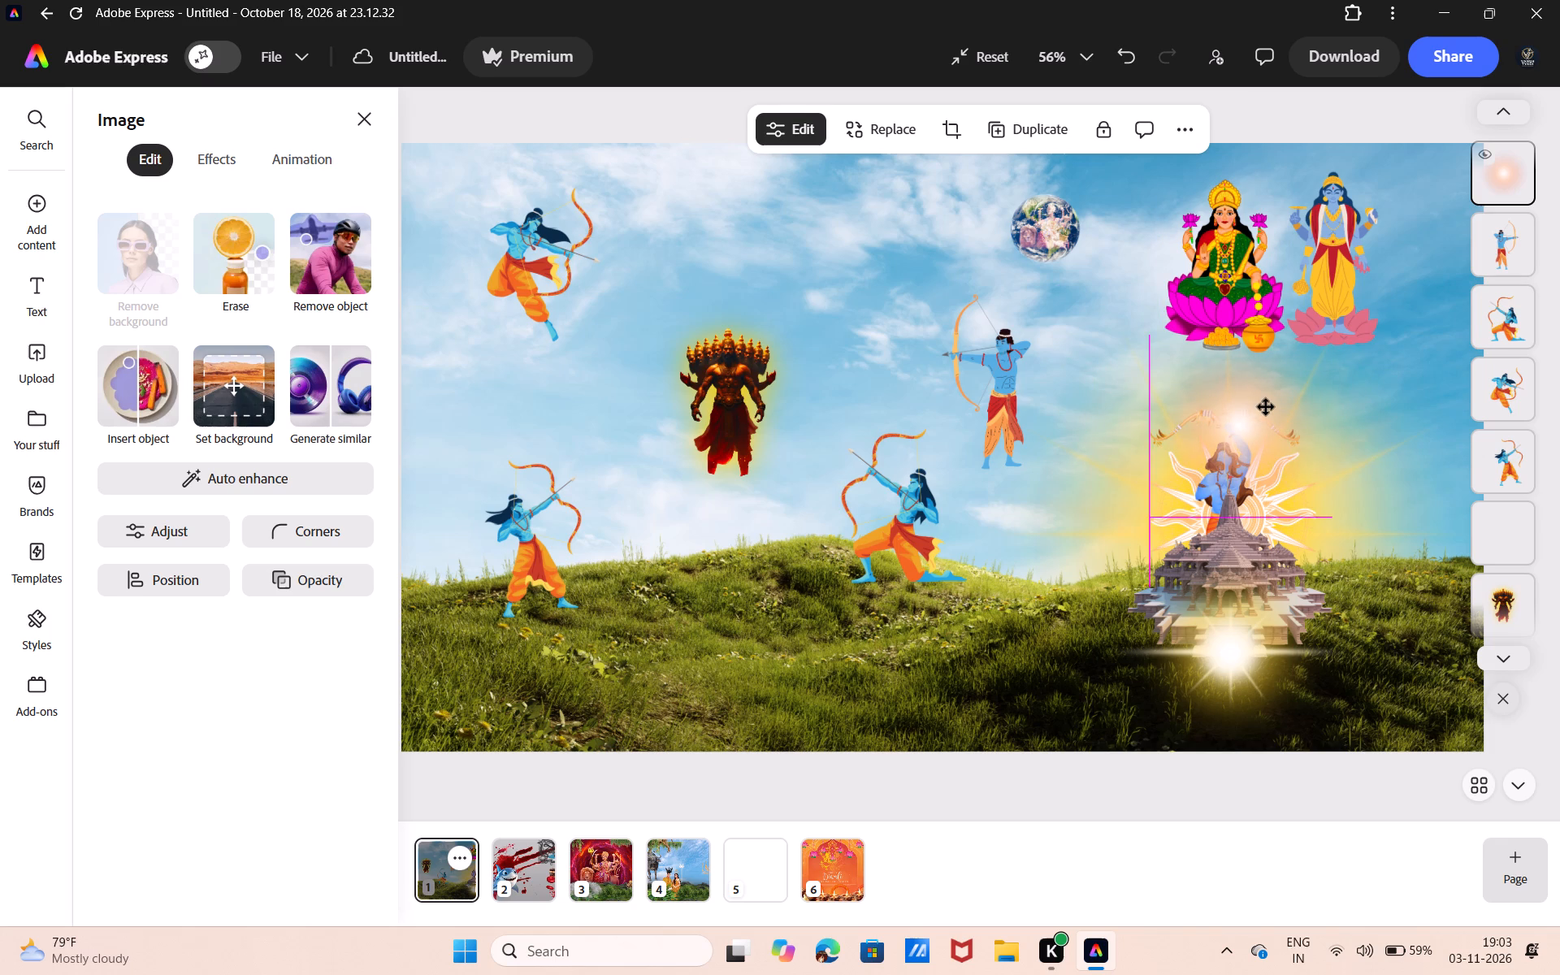
{"action": "left_click_drag", "start_coordinate": [1266, 407], "coordinate": [934, 477]}
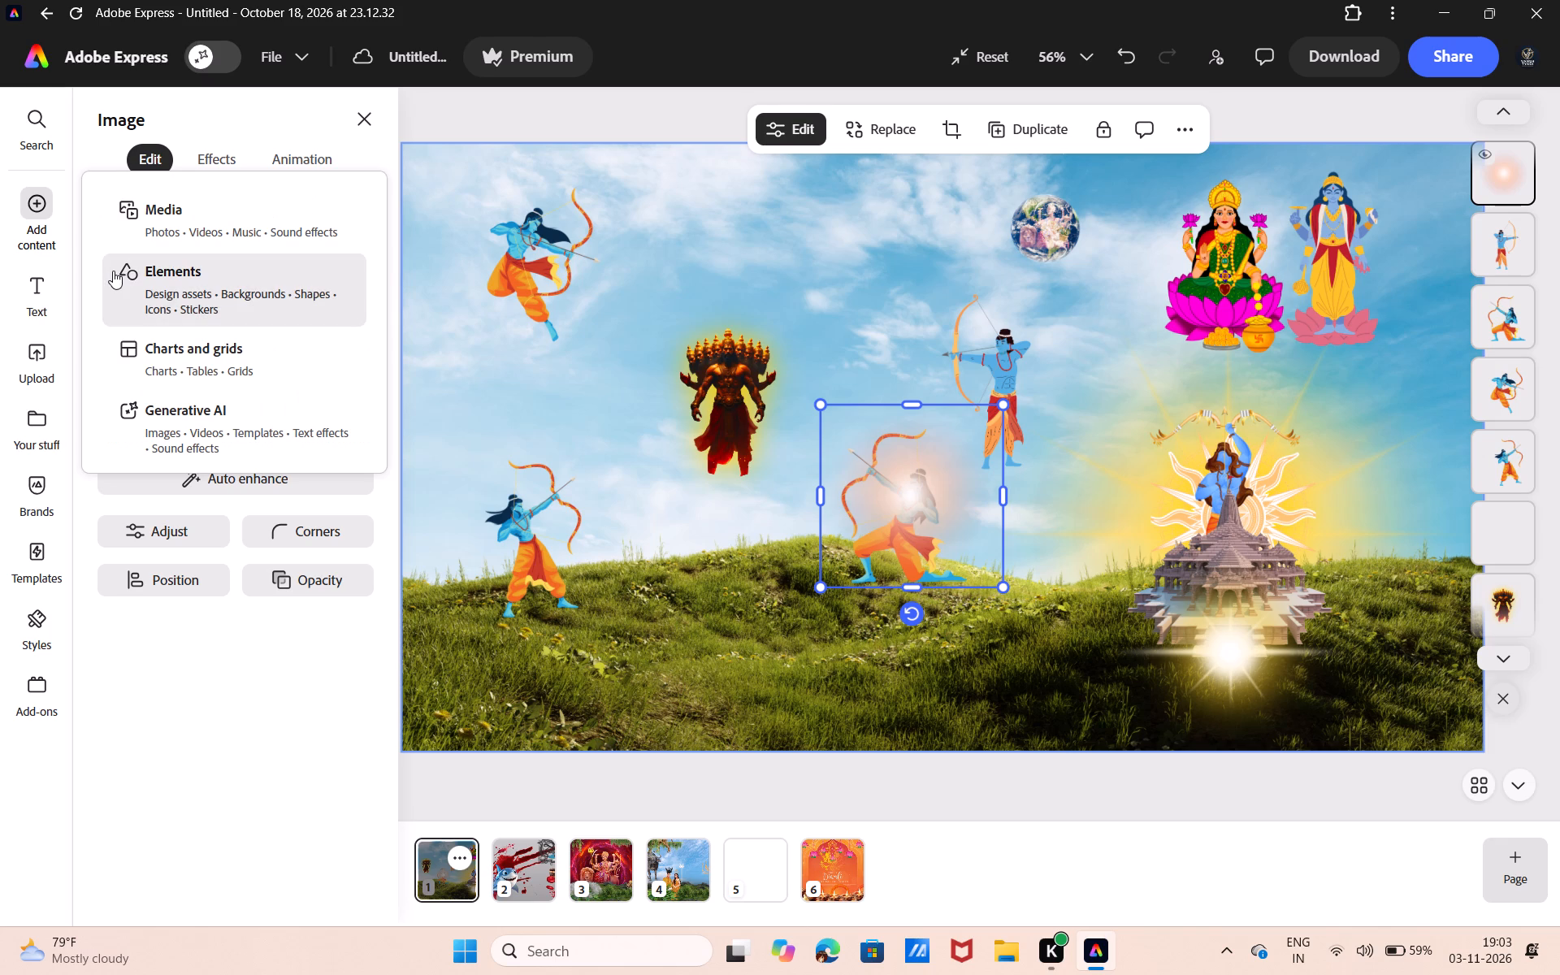
Find the glowing blue light asset with a black square further down the light design assets and add it to the page.
{"action": "left_click", "coordinate": [113, 271]}
{"action": "scroll", "coordinate": [162, 509], "scroll_direction": "down", "scroll_amount": 4}
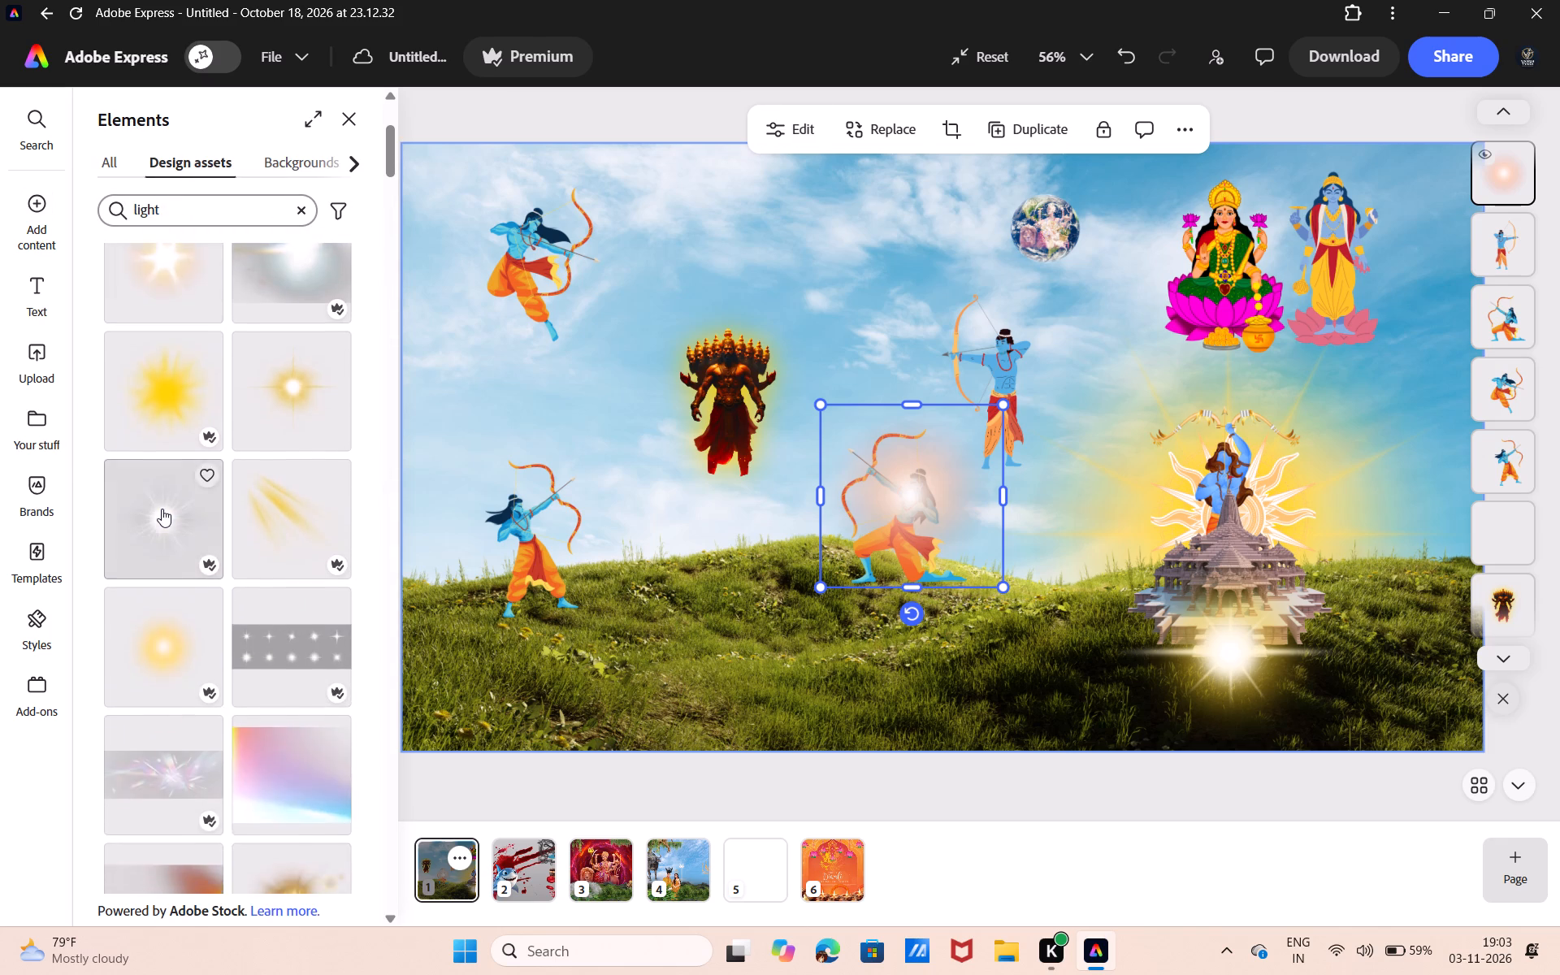
{"action": "scroll", "coordinate": [162, 509], "scroll_direction": "down", "scroll_amount": 10}
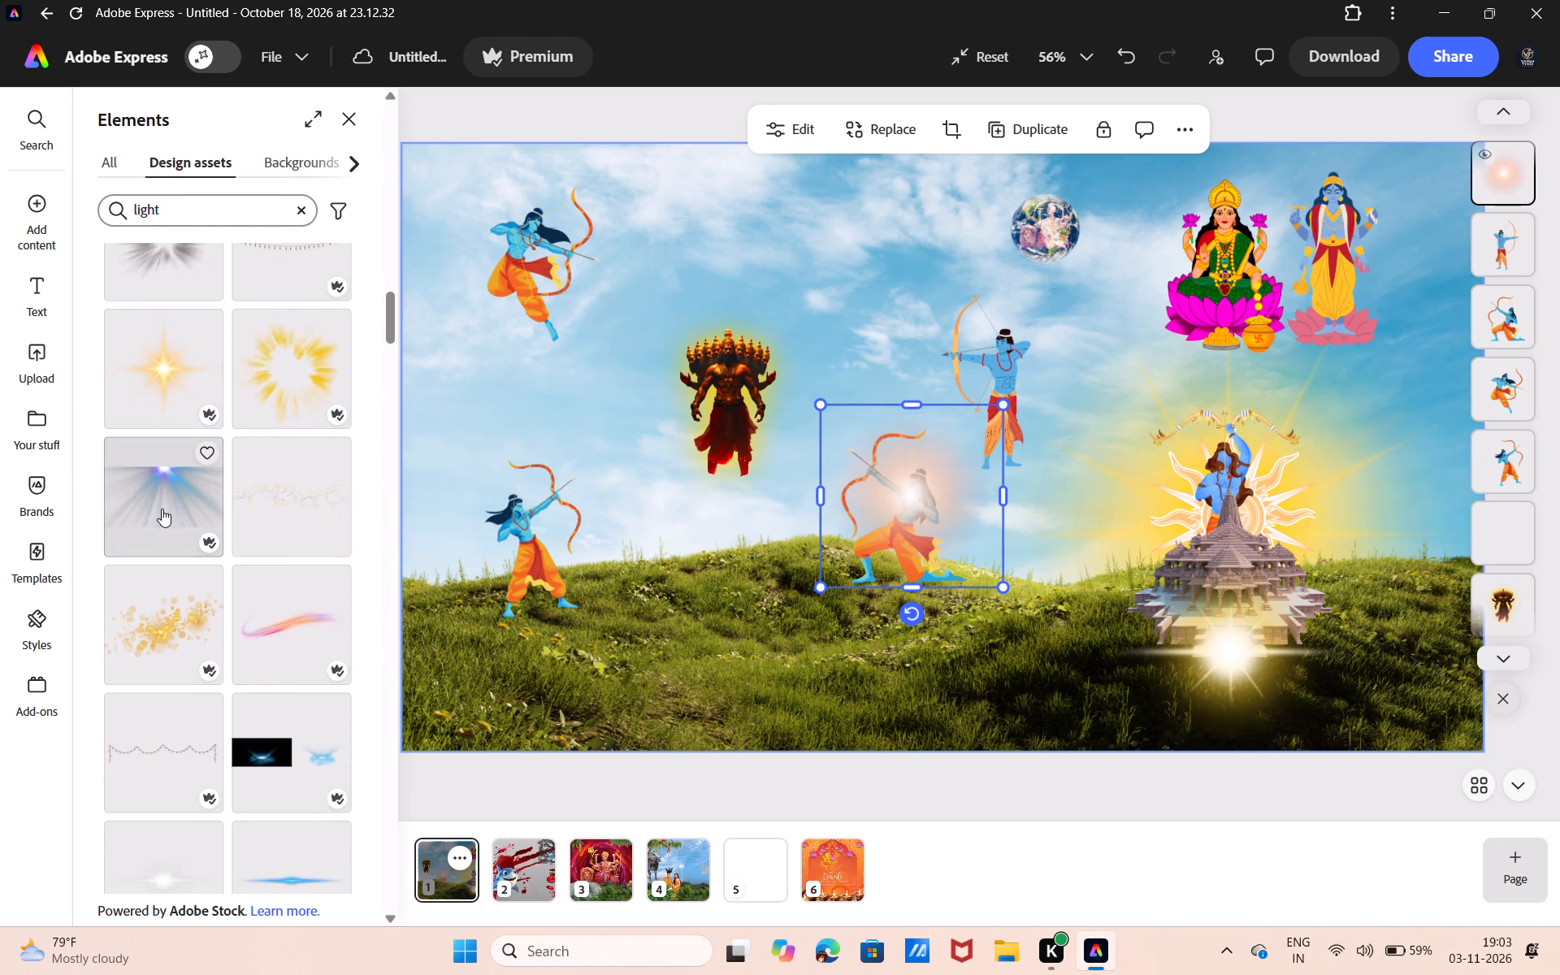
{"action": "scroll", "coordinate": [162, 509], "scroll_direction": "down", "scroll_amount": 4}
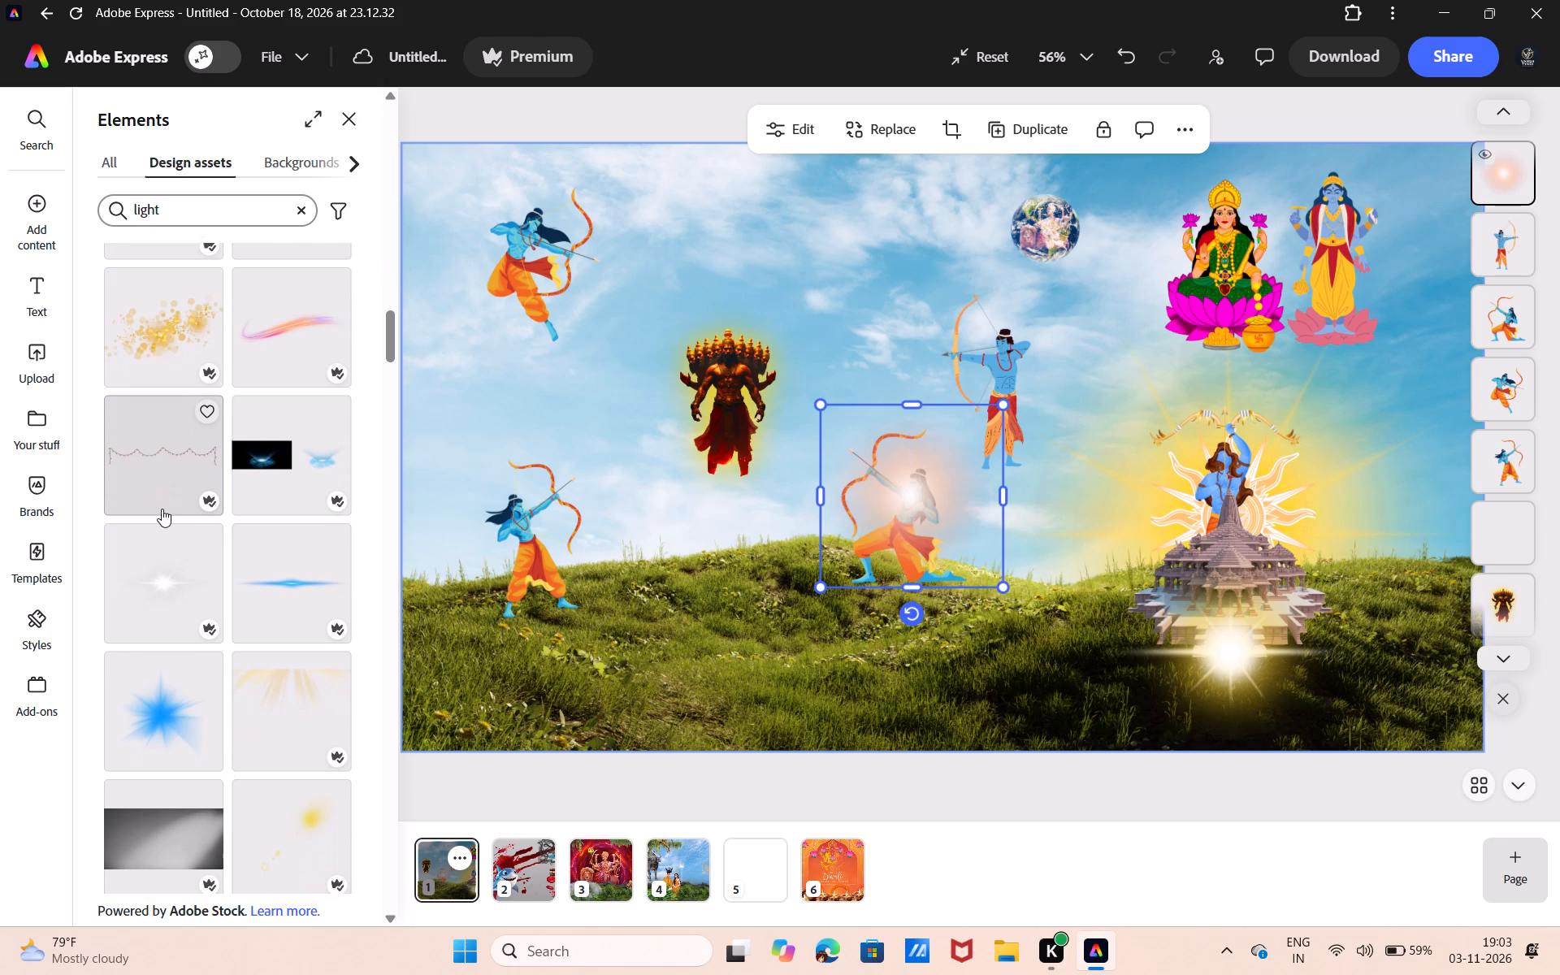
{"action": "scroll", "coordinate": [162, 509], "scroll_direction": "down", "scroll_amount": 5}
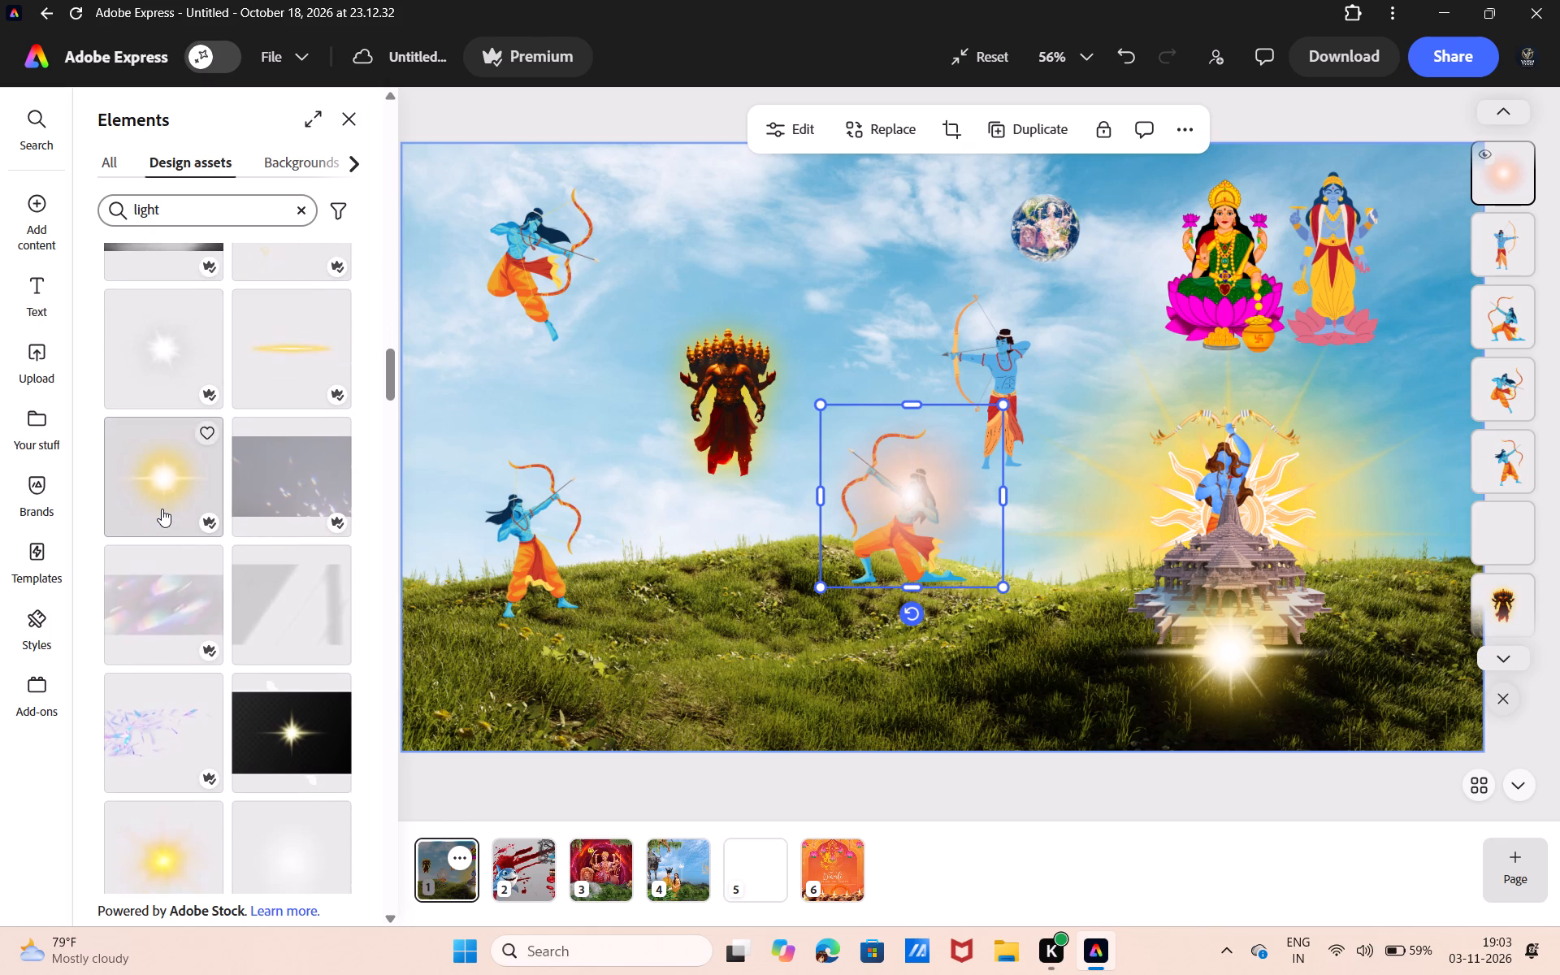
{"action": "scroll", "coordinate": [162, 509], "scroll_direction": "down", "scroll_amount": 3}
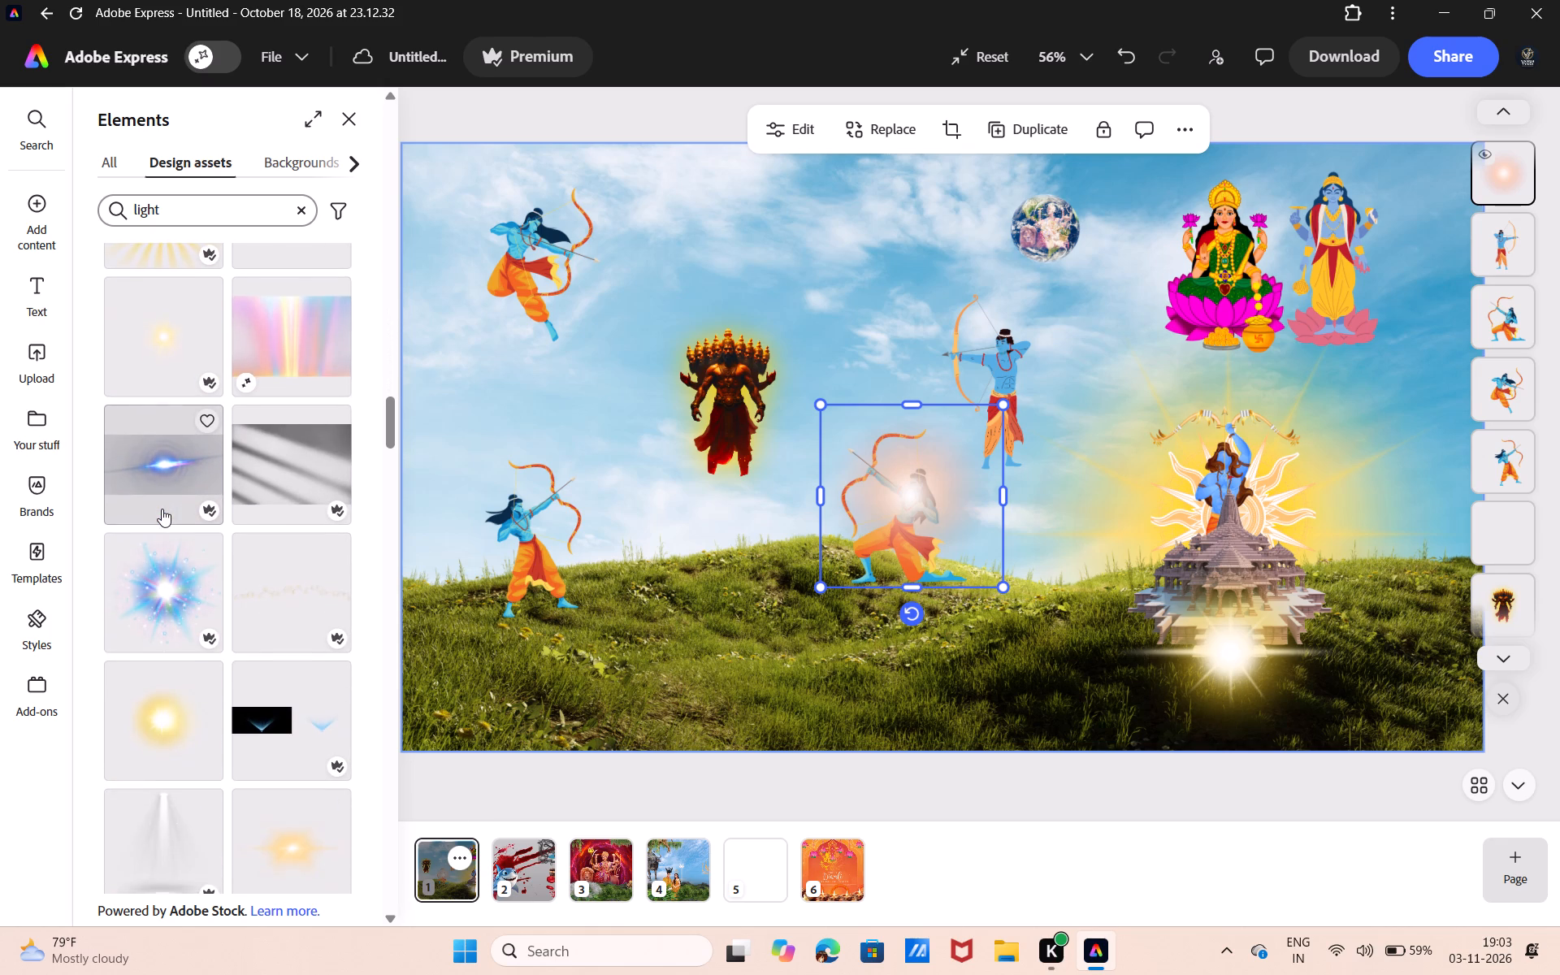
{"action": "scroll", "coordinate": [162, 509], "scroll_direction": "down", "scroll_amount": 2}
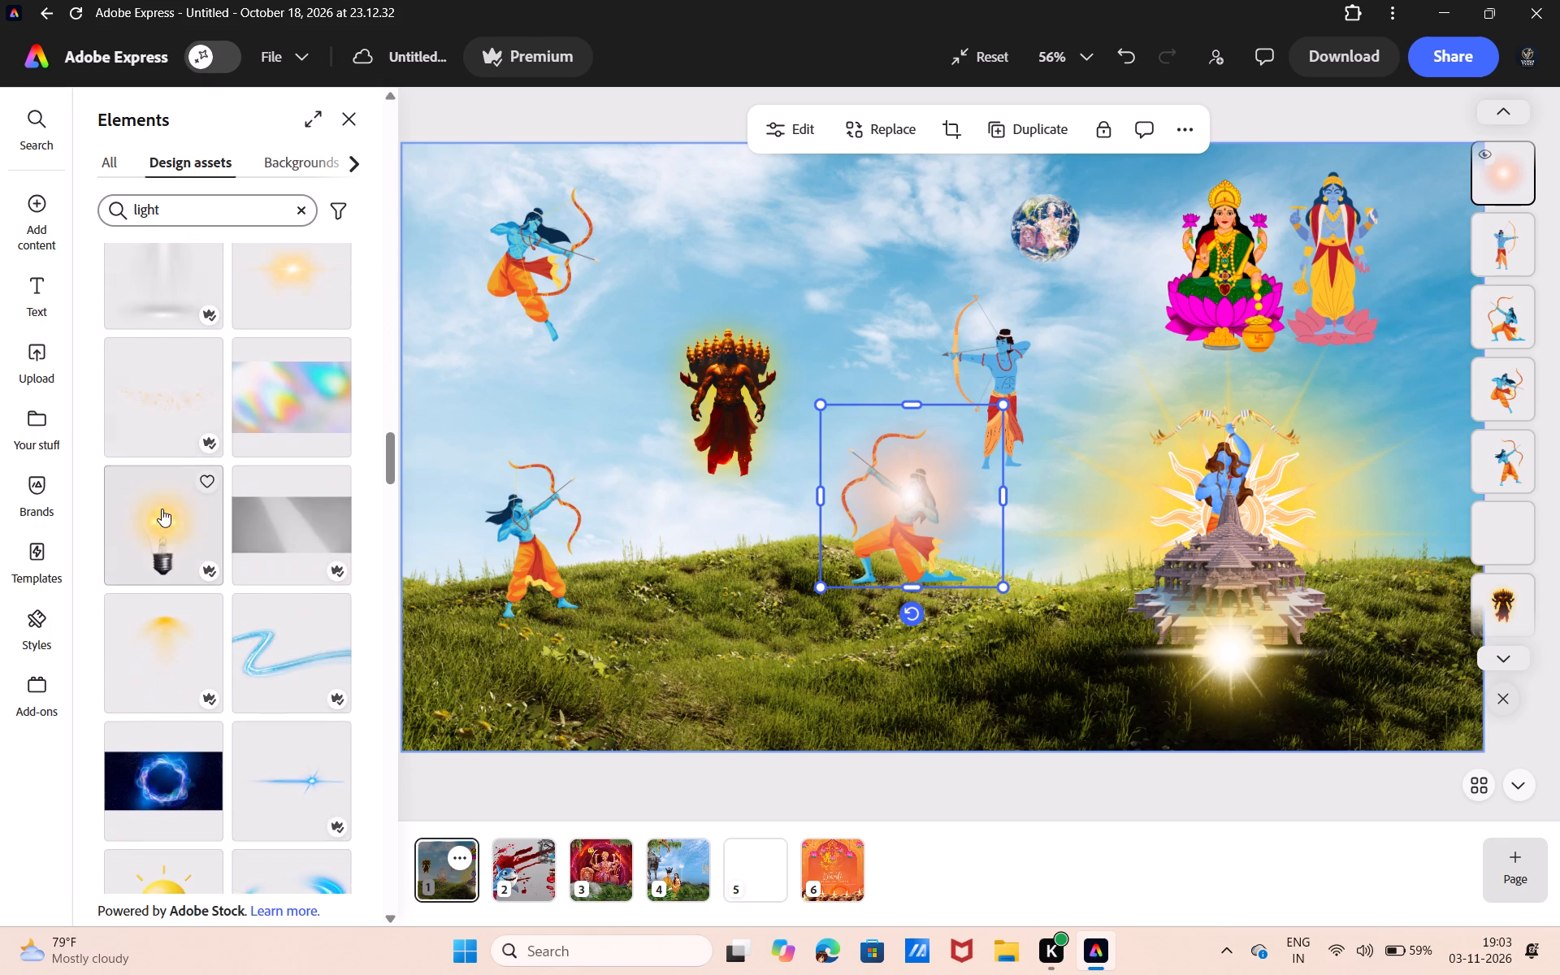
{"action": "scroll", "coordinate": [162, 509], "scroll_direction": "down", "scroll_amount": 6}
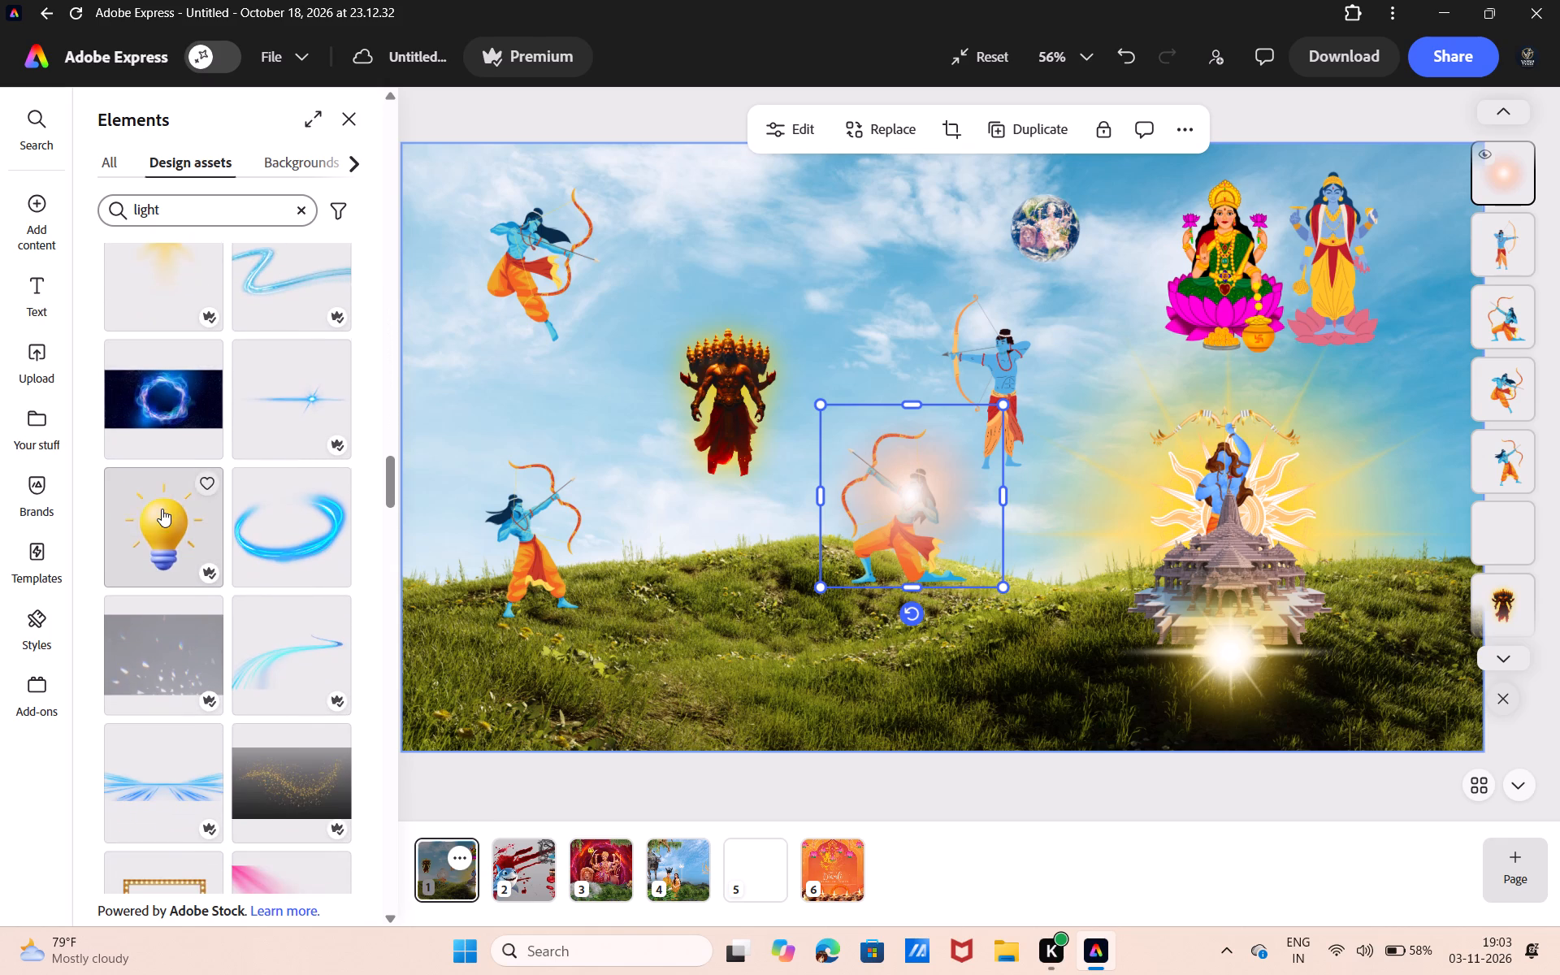
{"action": "scroll", "coordinate": [162, 509], "scroll_direction": "down", "scroll_amount": 5}
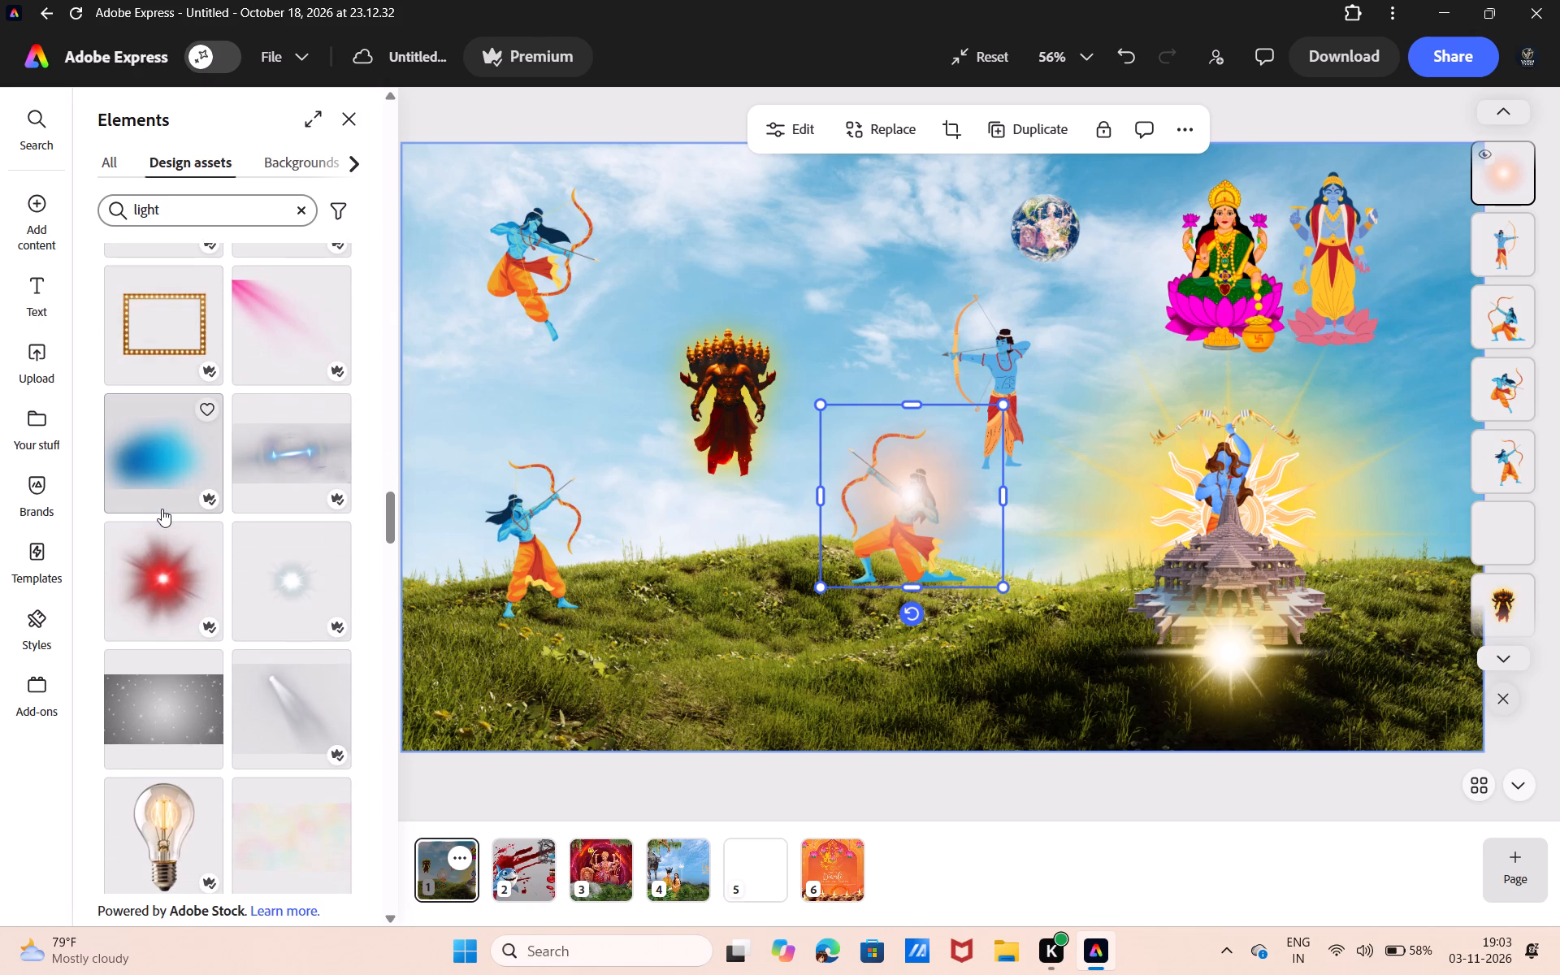
{"action": "scroll", "coordinate": [162, 509], "scroll_direction": "down", "scroll_amount": 5}
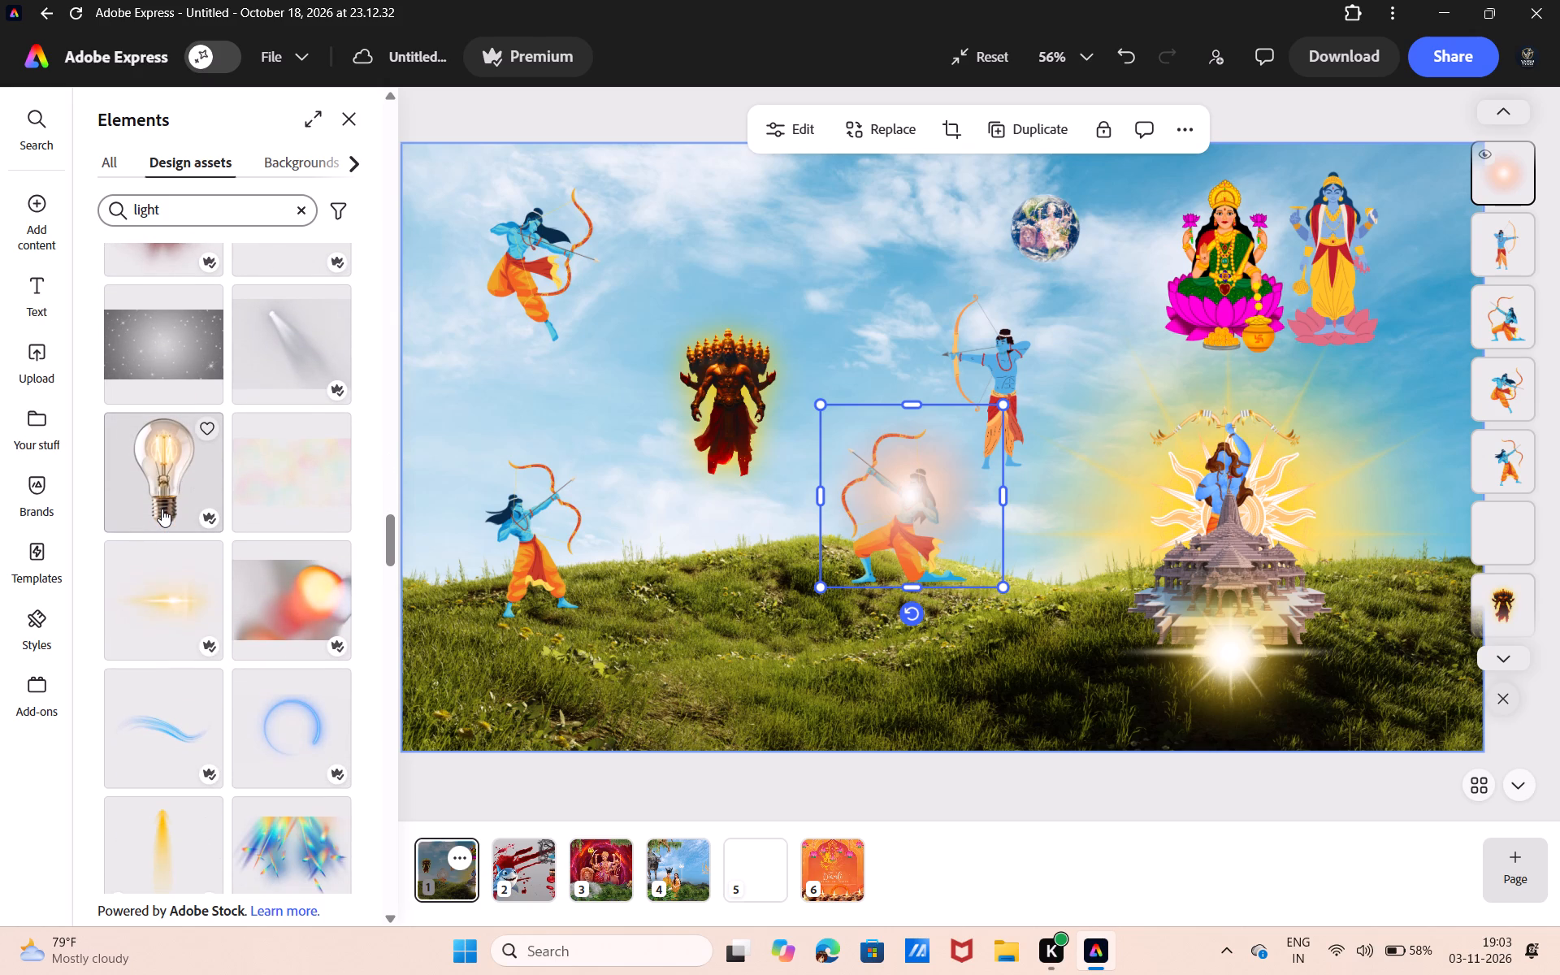
{"action": "scroll", "coordinate": [162, 509], "scroll_direction": "down", "scroll_amount": 3}
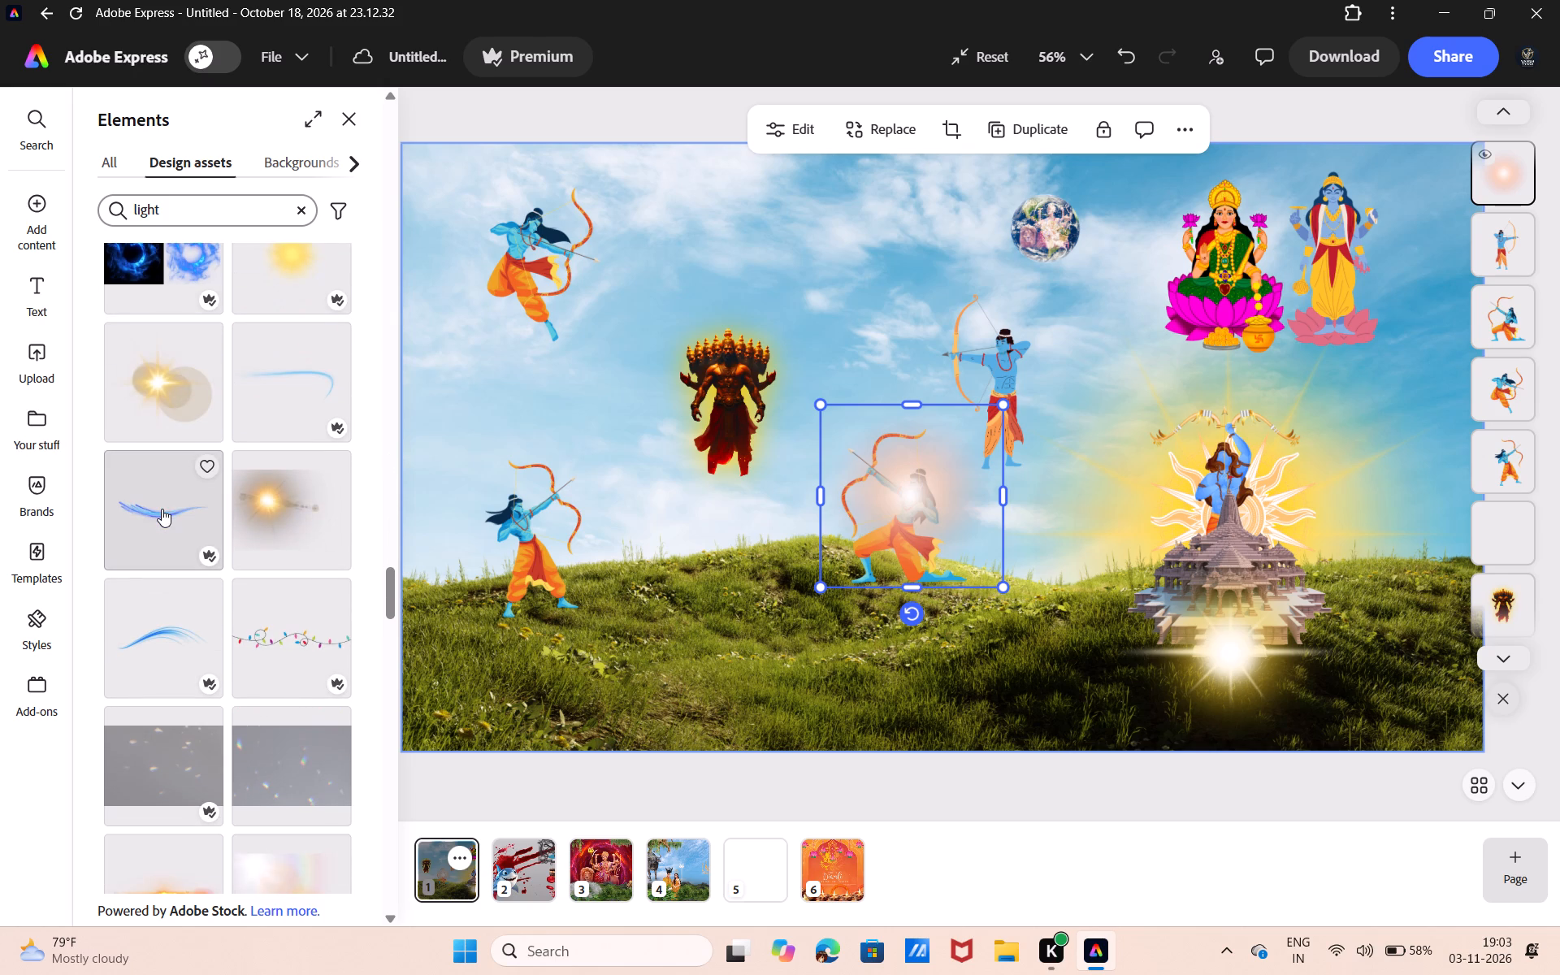
{"action": "scroll", "coordinate": [162, 509], "scroll_direction": "down", "scroll_amount": 6}
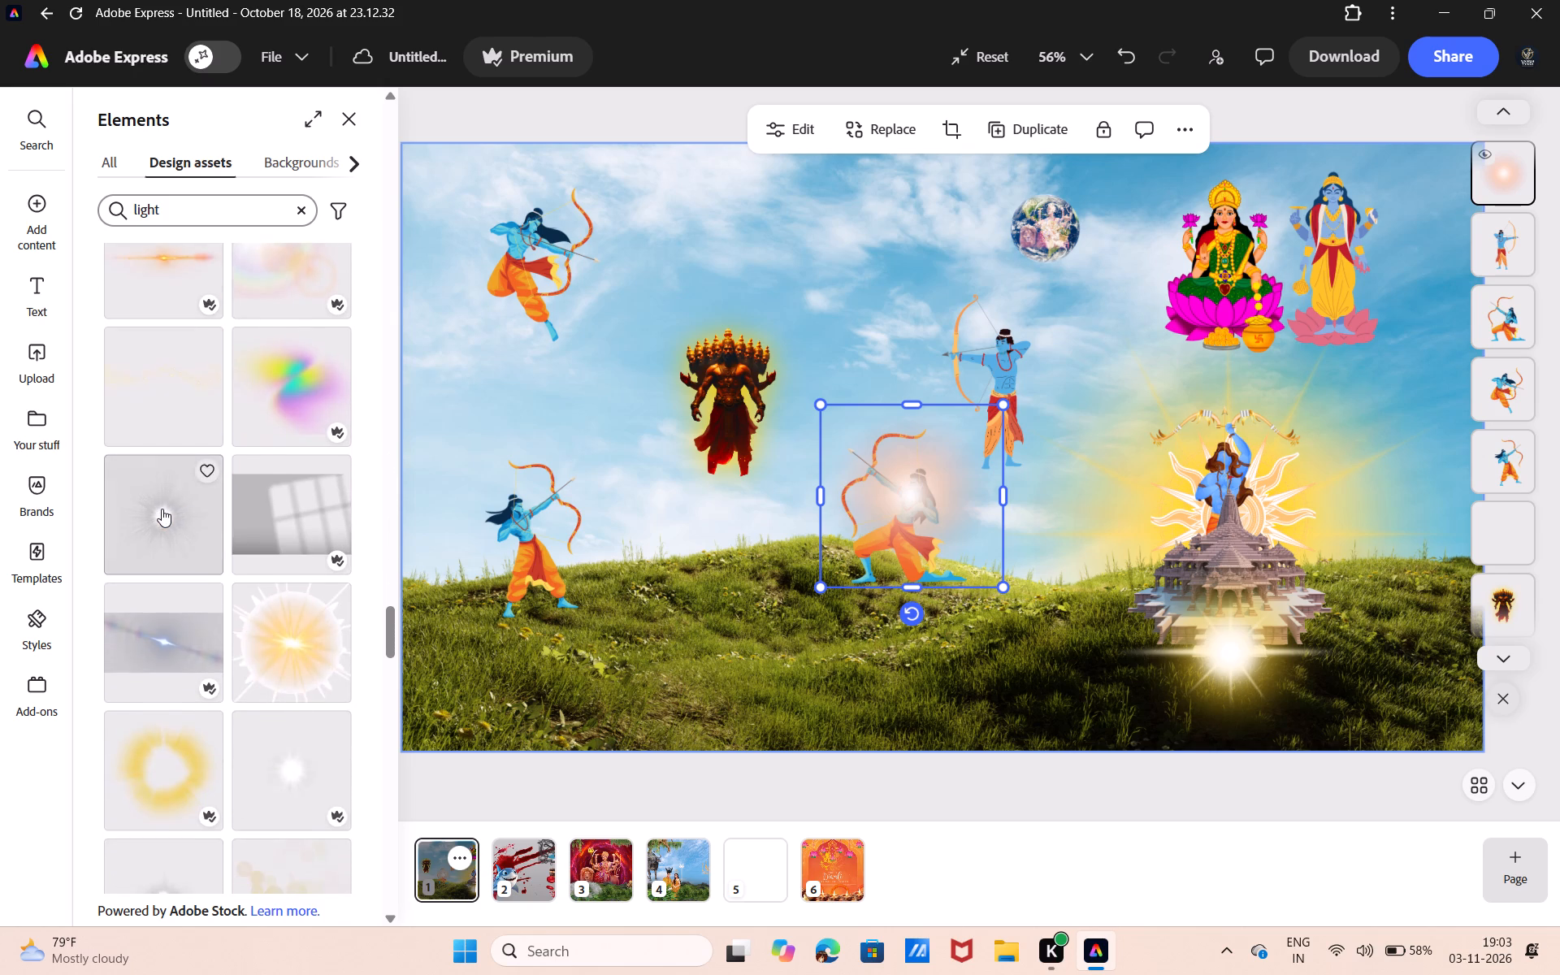
{"action": "scroll", "coordinate": [162, 509], "scroll_direction": "down", "scroll_amount": 2}
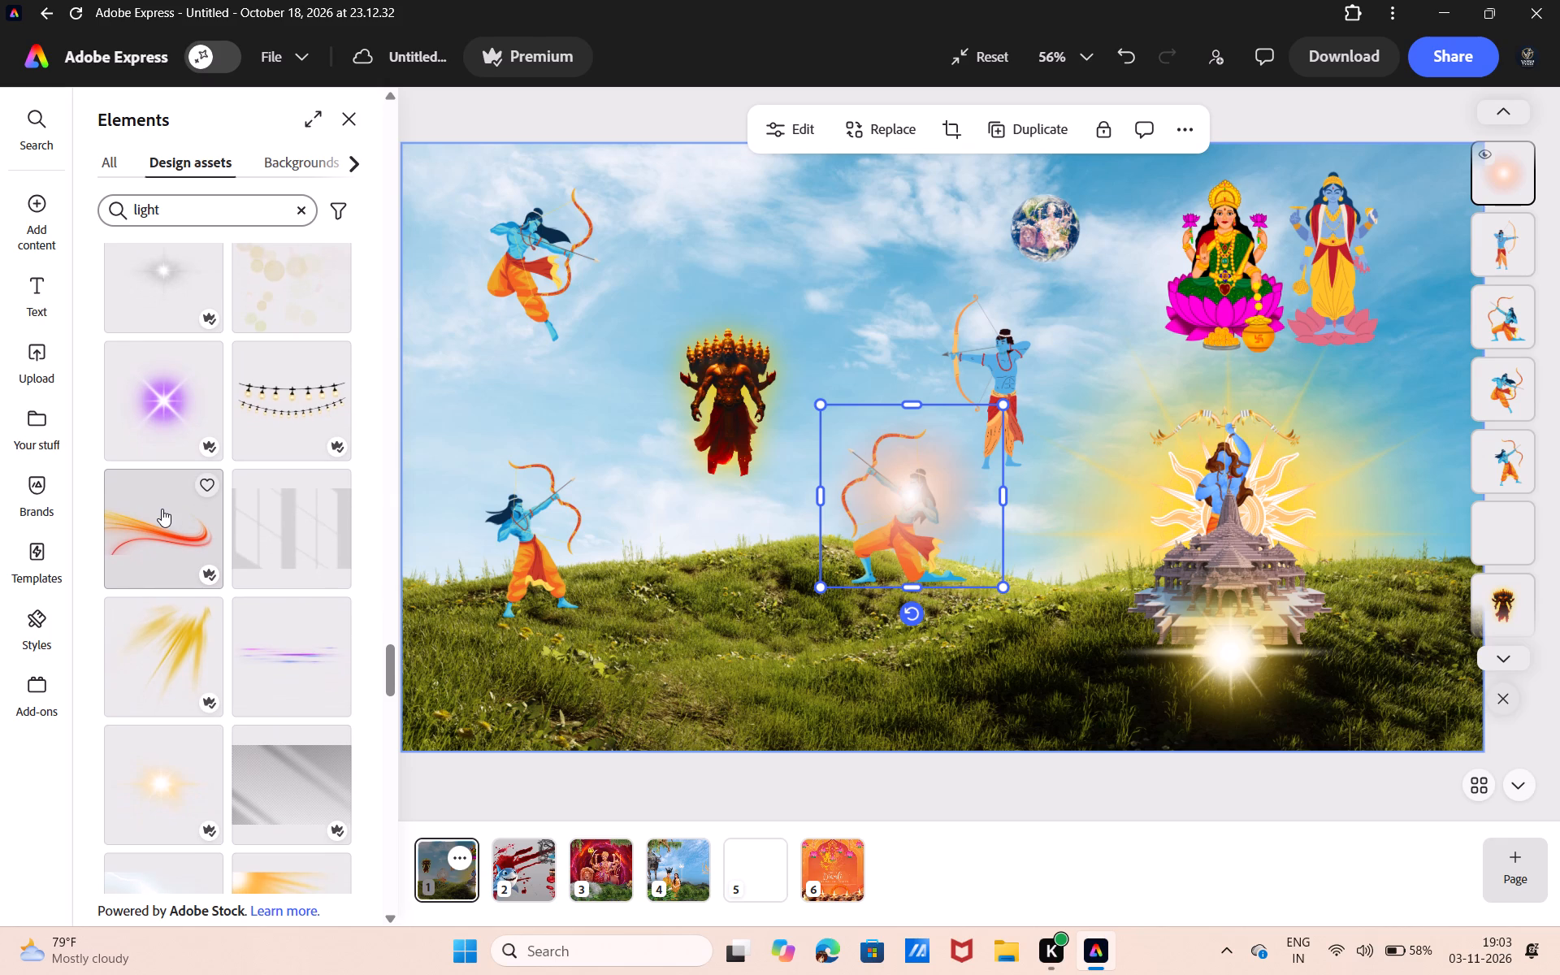
{"action": "scroll", "coordinate": [162, 509], "scroll_direction": "down", "scroll_amount": 7}
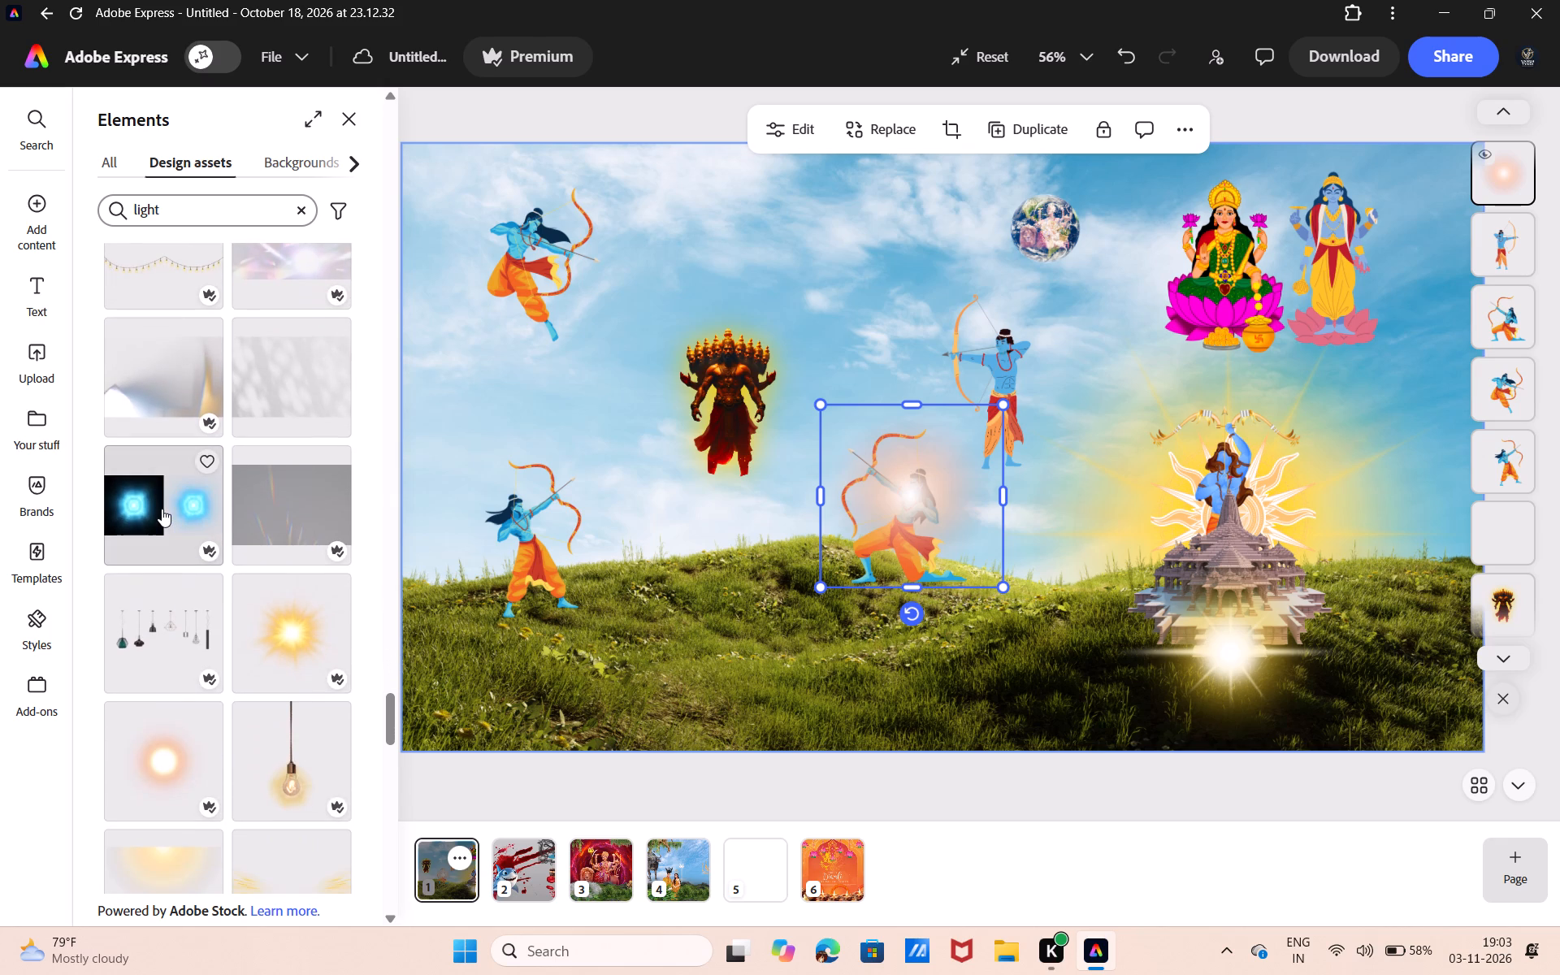
{"action": "scroll", "coordinate": [162, 509], "scroll_direction": "down", "scroll_amount": 1}
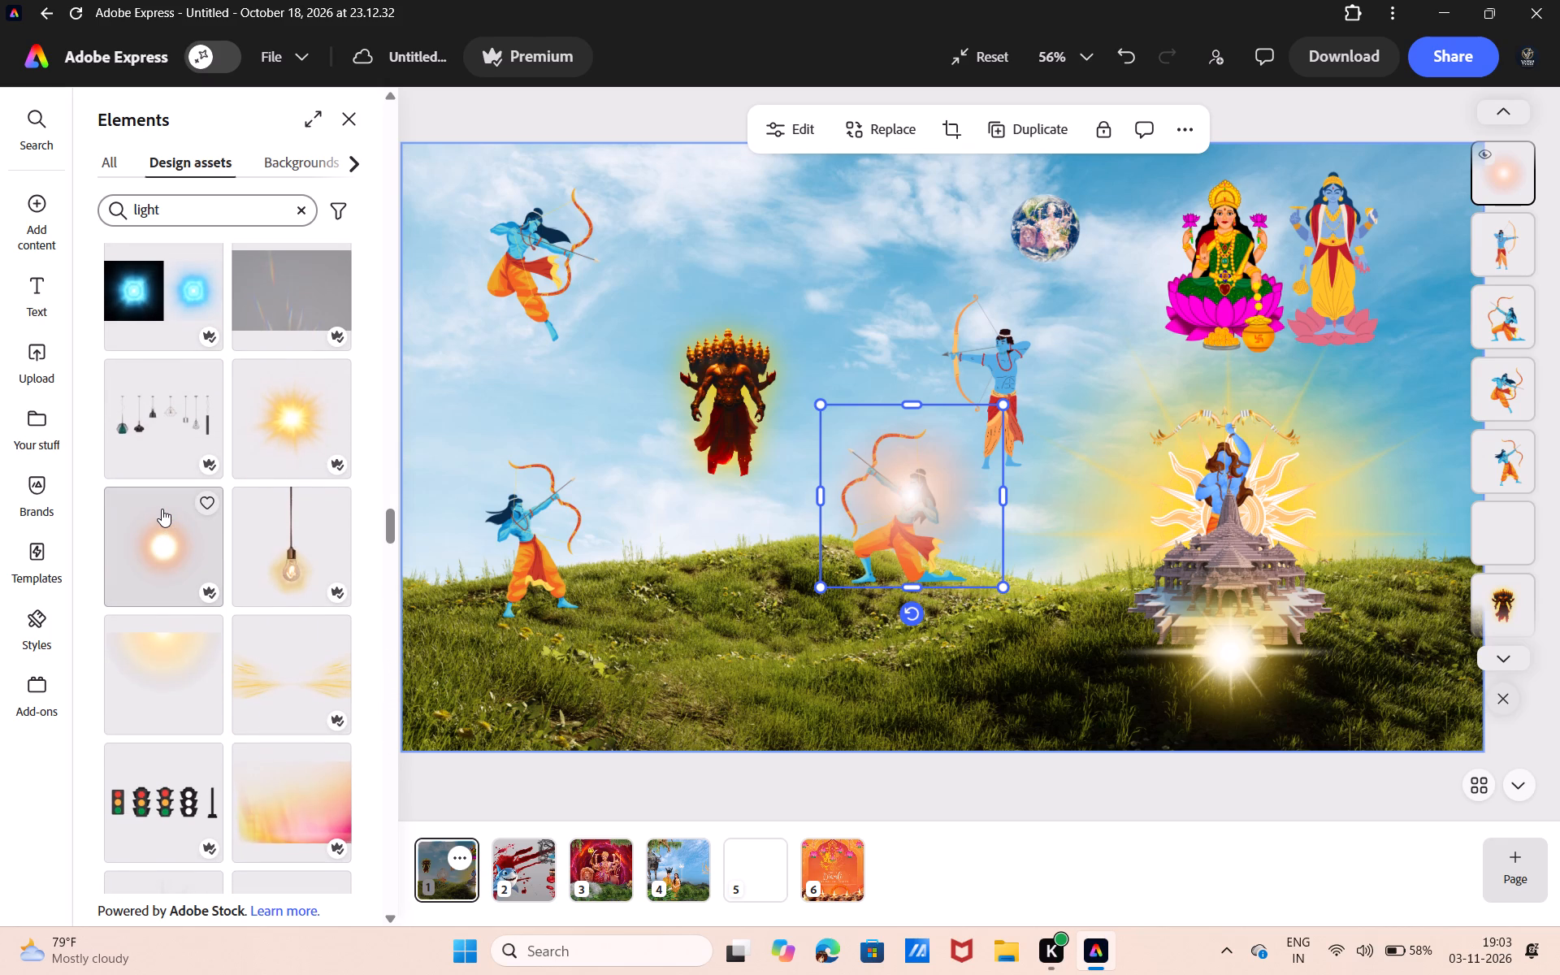
{"action": "scroll", "coordinate": [162, 509], "scroll_direction": "down", "scroll_amount": 2}
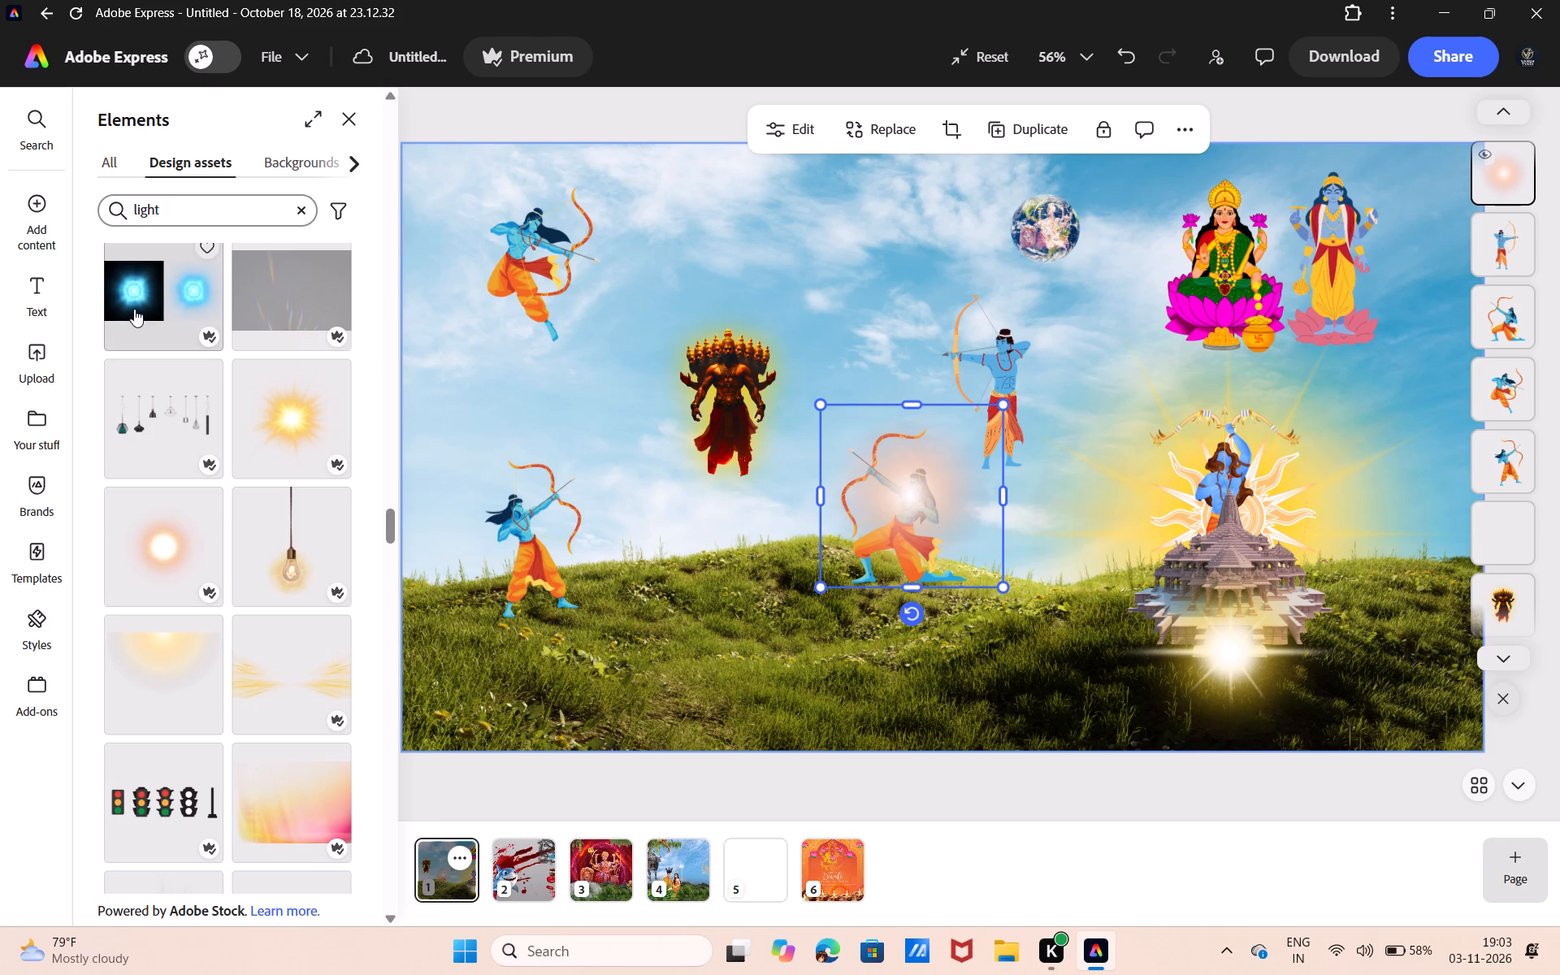
{"action": "left_click", "coordinate": [145, 300]}
Find the thin pink-to-blue light line further down the light assets and add it to the page.
{"action": "scroll", "coordinate": [154, 573], "scroll_direction": "down", "scroll_amount": 3}
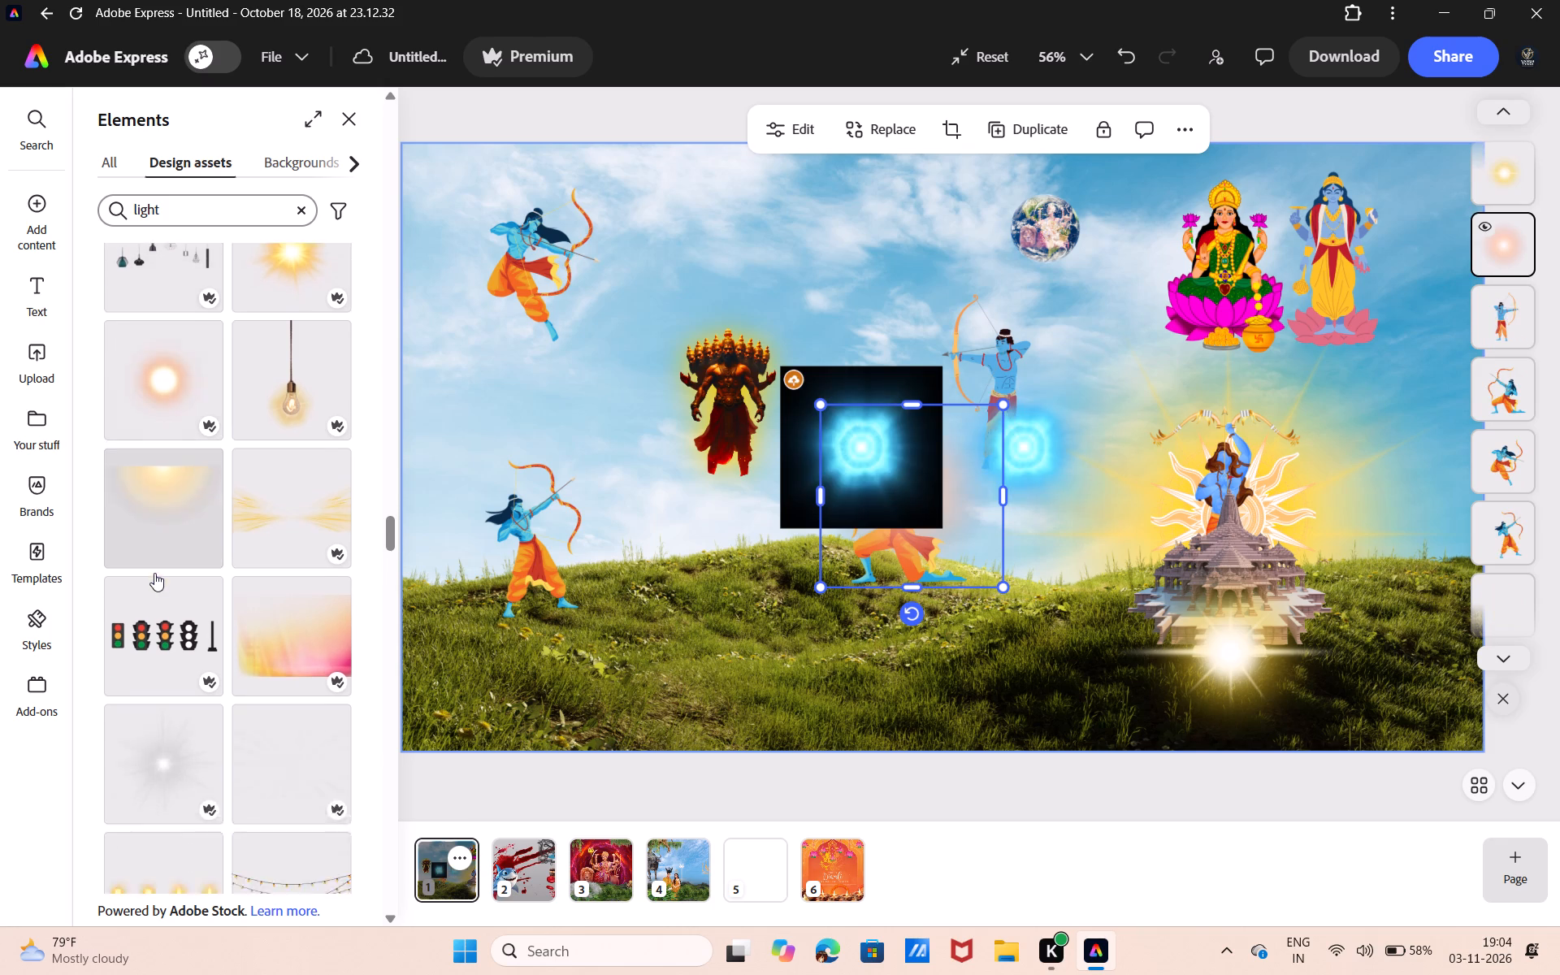
{"action": "scroll", "coordinate": [154, 573], "scroll_direction": "down", "scroll_amount": 5}
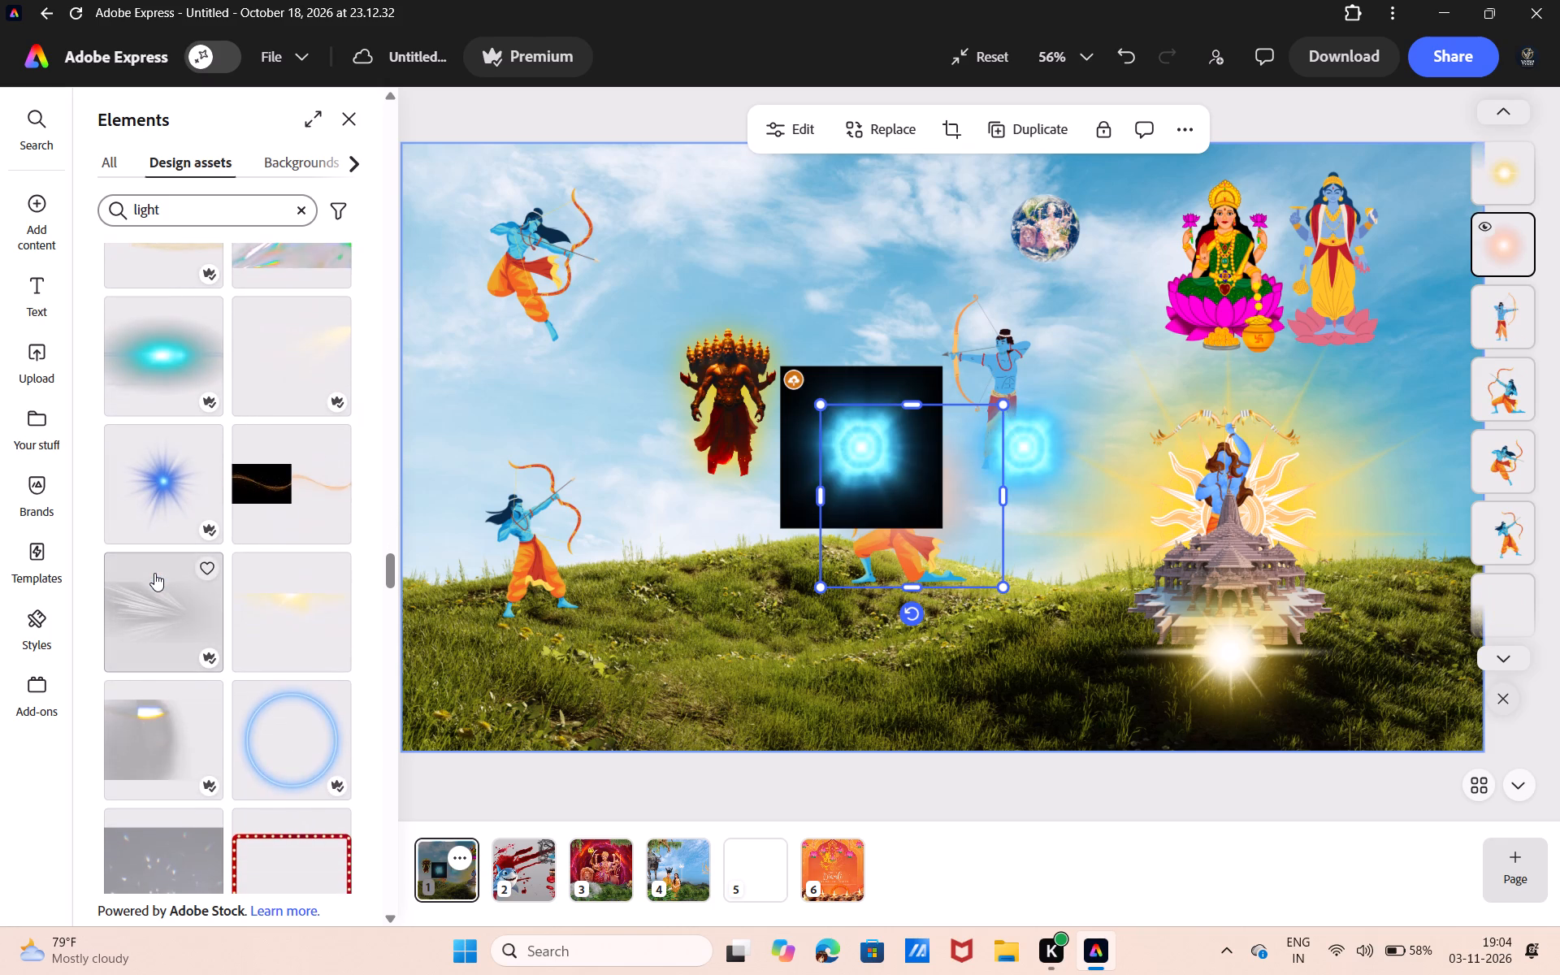
{"action": "scroll", "coordinate": [154, 573], "scroll_direction": "down", "scroll_amount": 5}
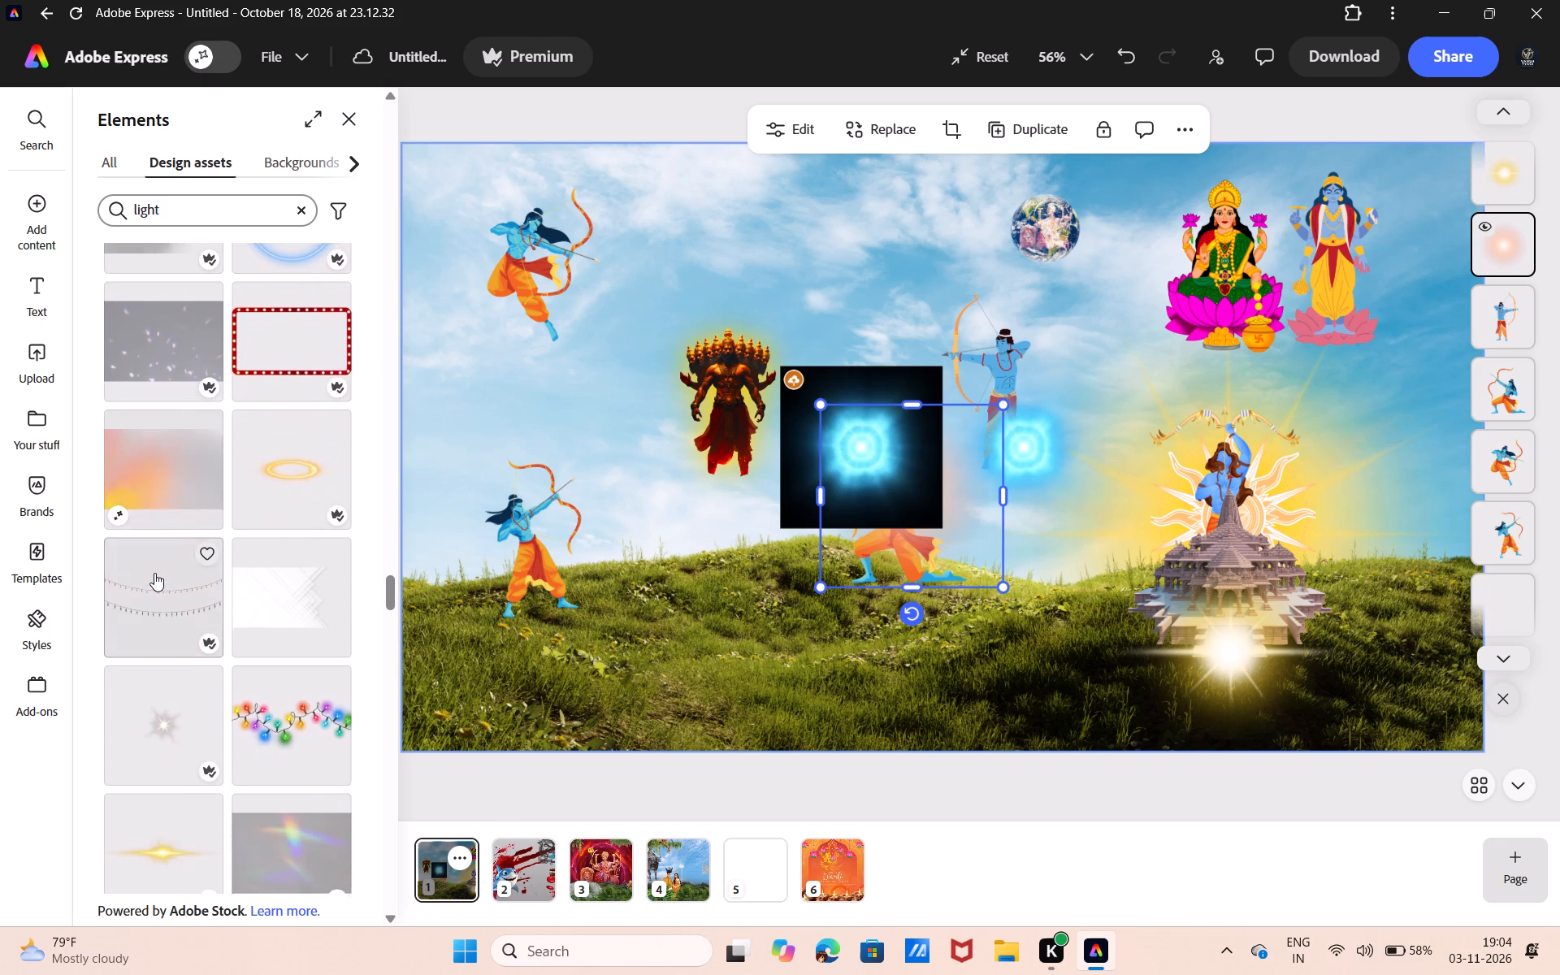
{"action": "scroll", "coordinate": [154, 573], "scroll_direction": "down", "scroll_amount": 13}
{"action": "left_click", "coordinate": [241, 693]}
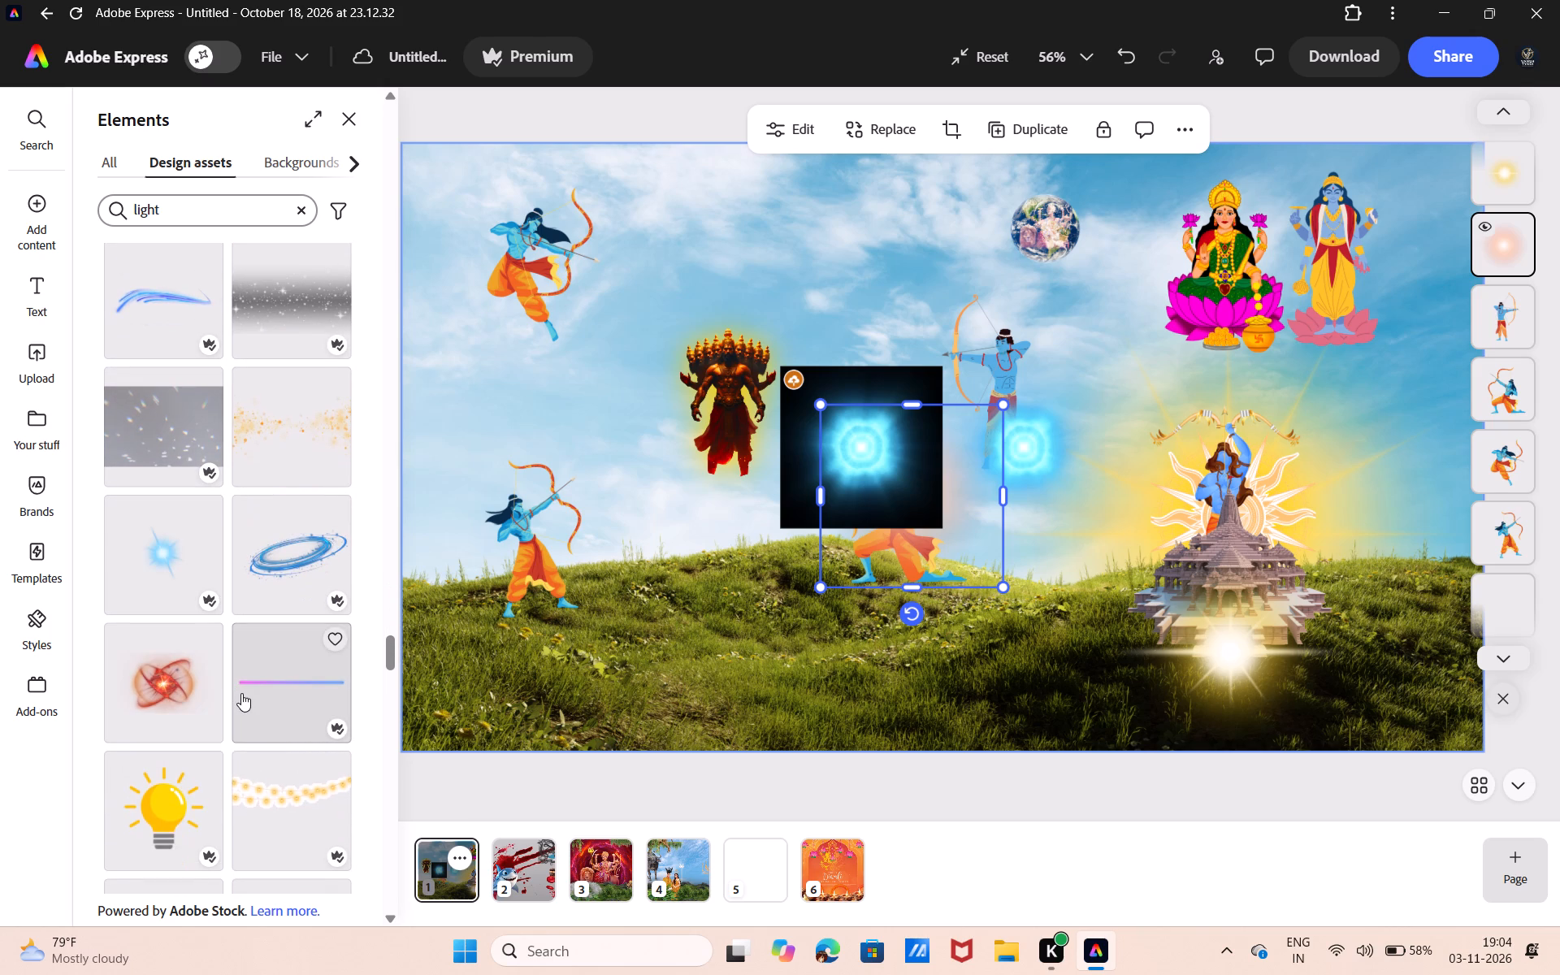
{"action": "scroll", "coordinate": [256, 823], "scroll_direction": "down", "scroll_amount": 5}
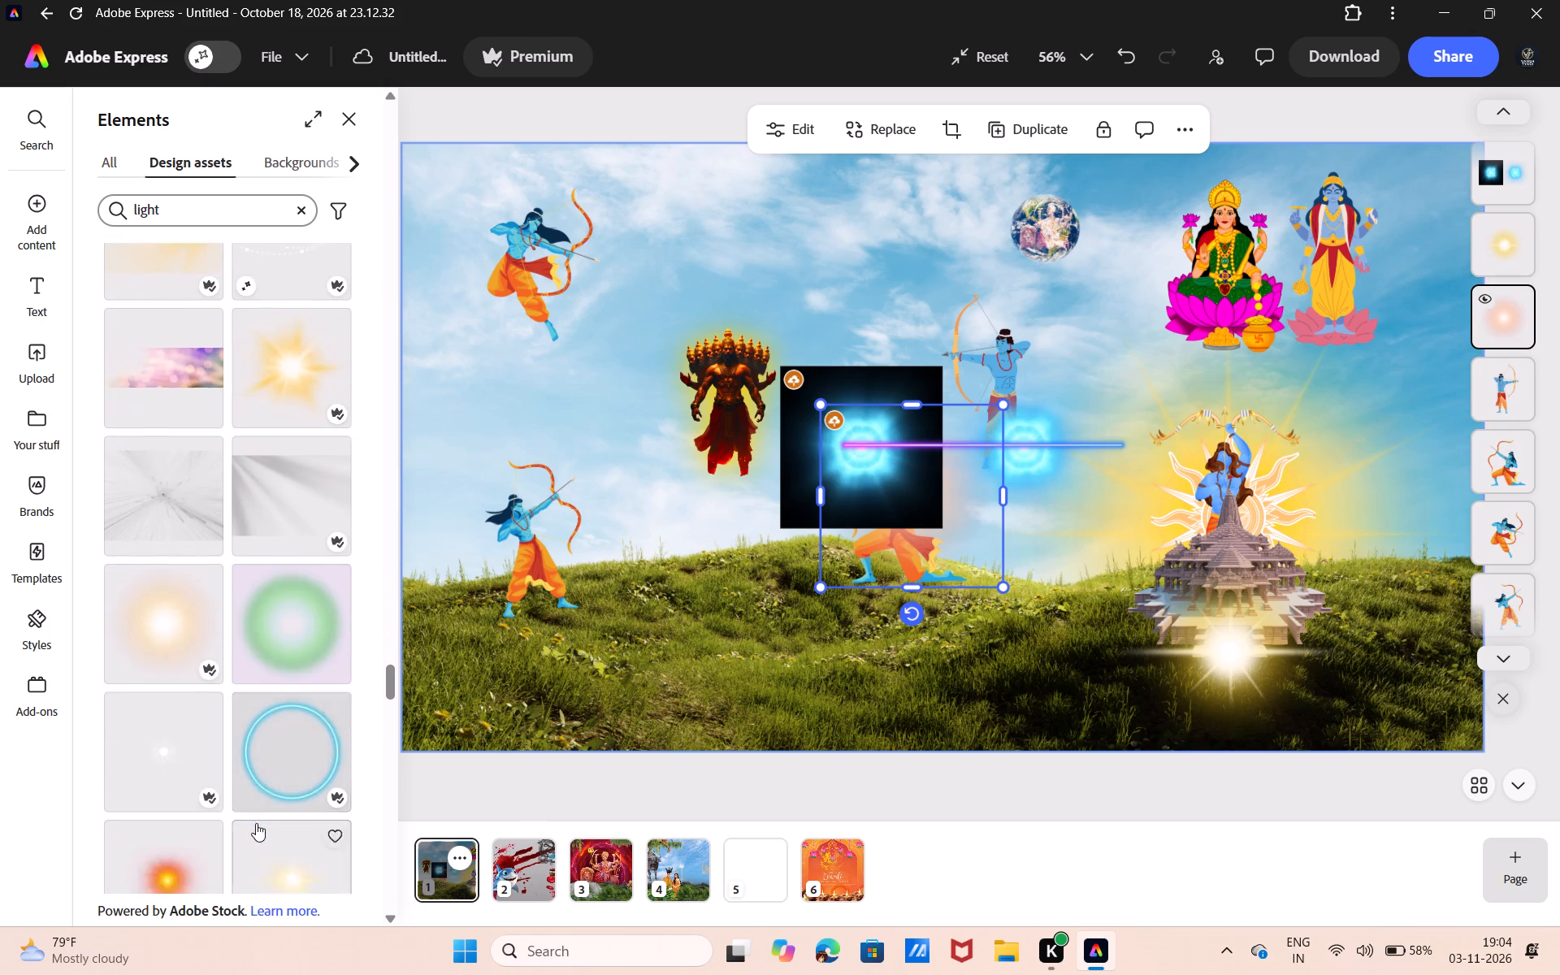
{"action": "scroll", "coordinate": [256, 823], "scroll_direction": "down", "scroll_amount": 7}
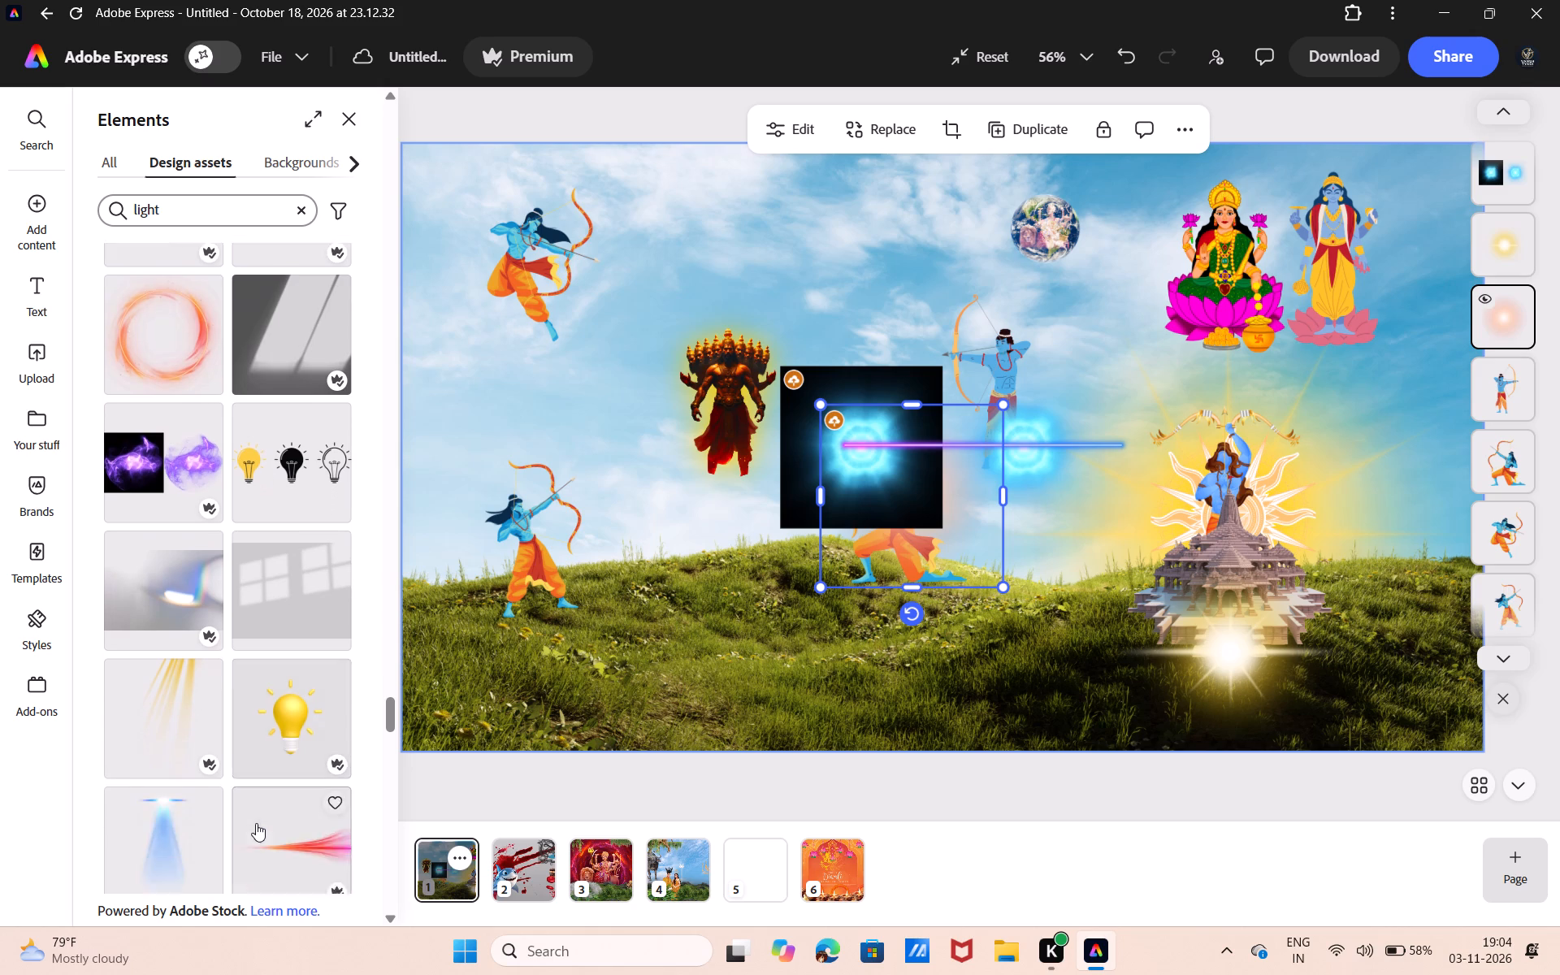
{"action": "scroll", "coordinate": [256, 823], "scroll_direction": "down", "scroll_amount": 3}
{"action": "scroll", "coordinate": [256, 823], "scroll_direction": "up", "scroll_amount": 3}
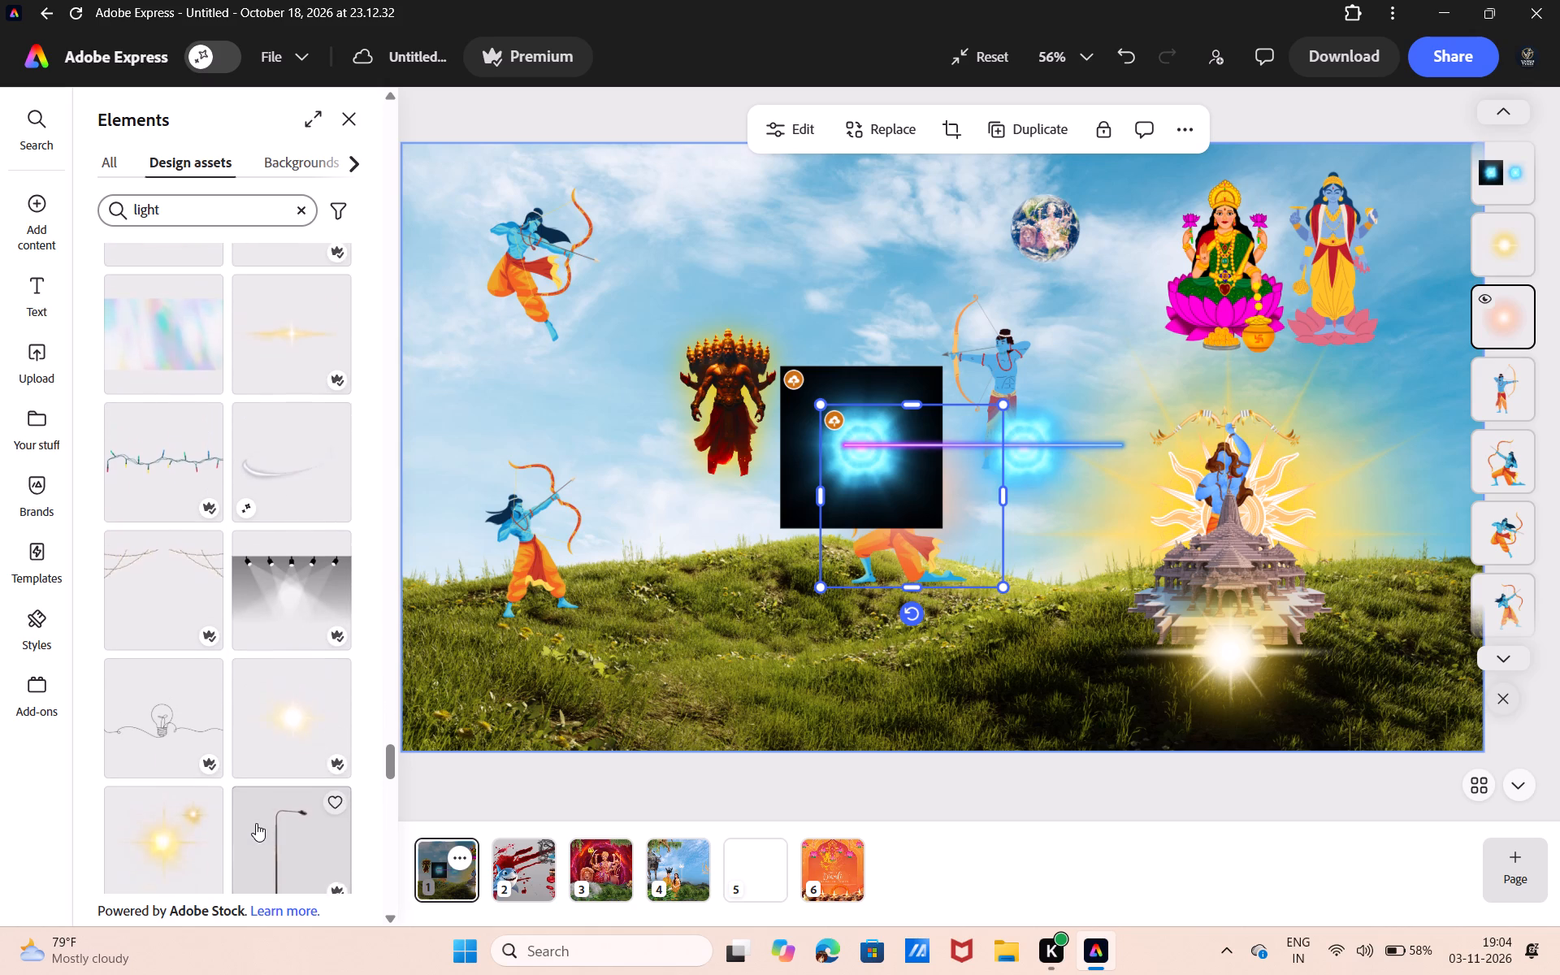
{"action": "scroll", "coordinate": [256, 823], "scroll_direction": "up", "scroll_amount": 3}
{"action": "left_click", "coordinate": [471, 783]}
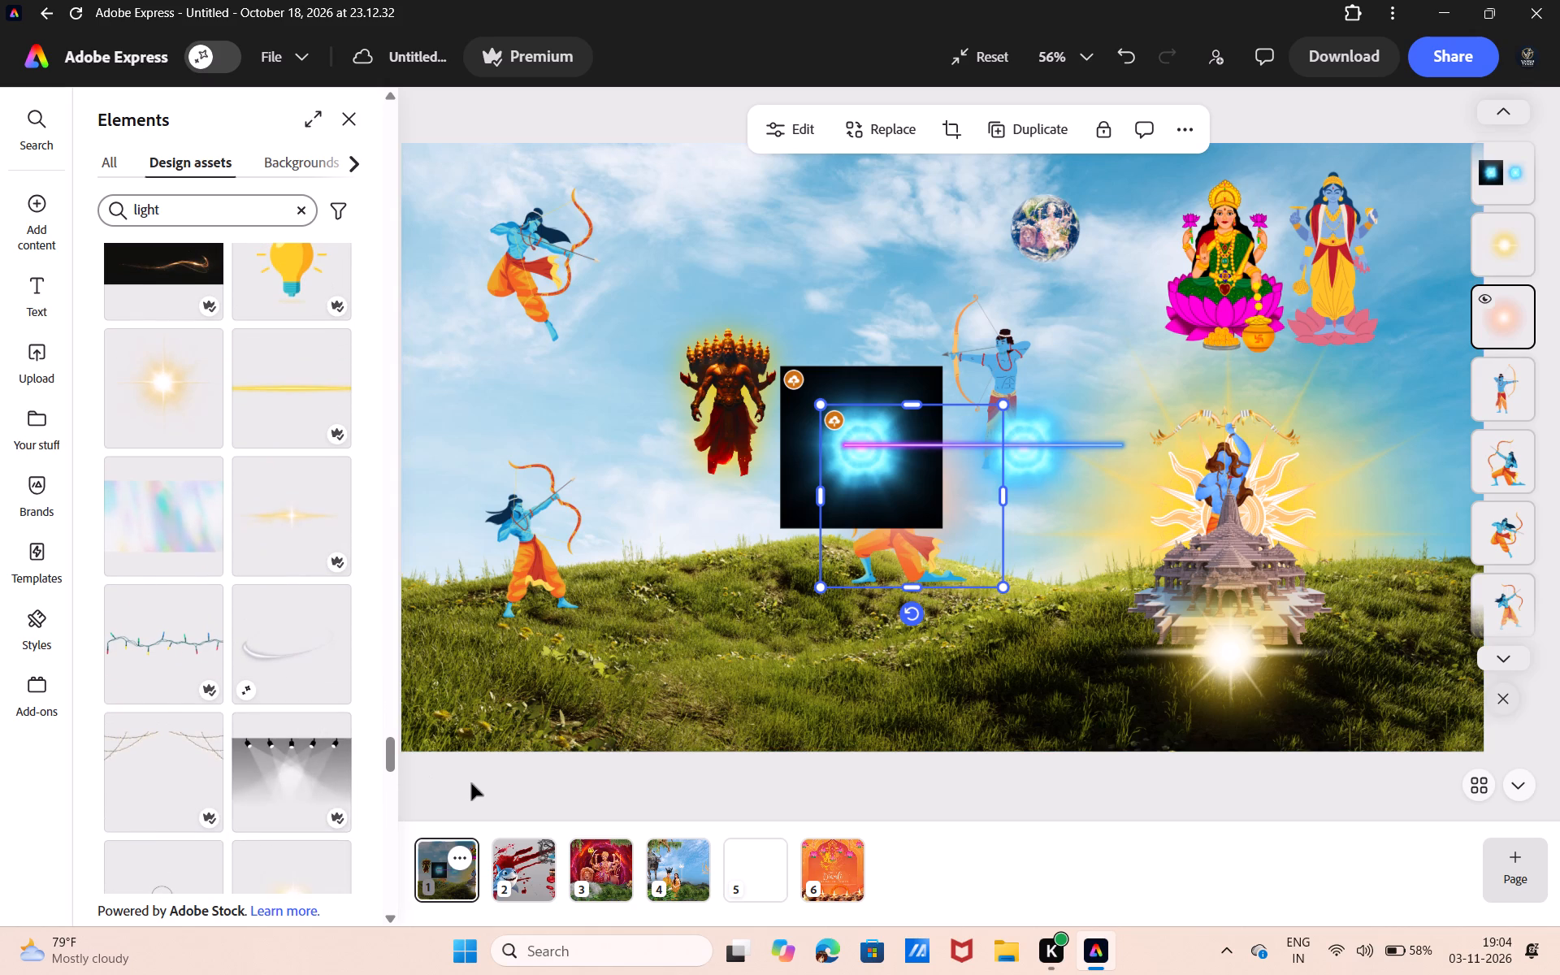
Move the pink-to-blue light line up into the sky above the ten-headed figure.
{"action": "left_click", "coordinate": [1013, 430]}
{"action": "left_click_drag", "start_coordinate": [1005, 439], "coordinate": [861, 262]}
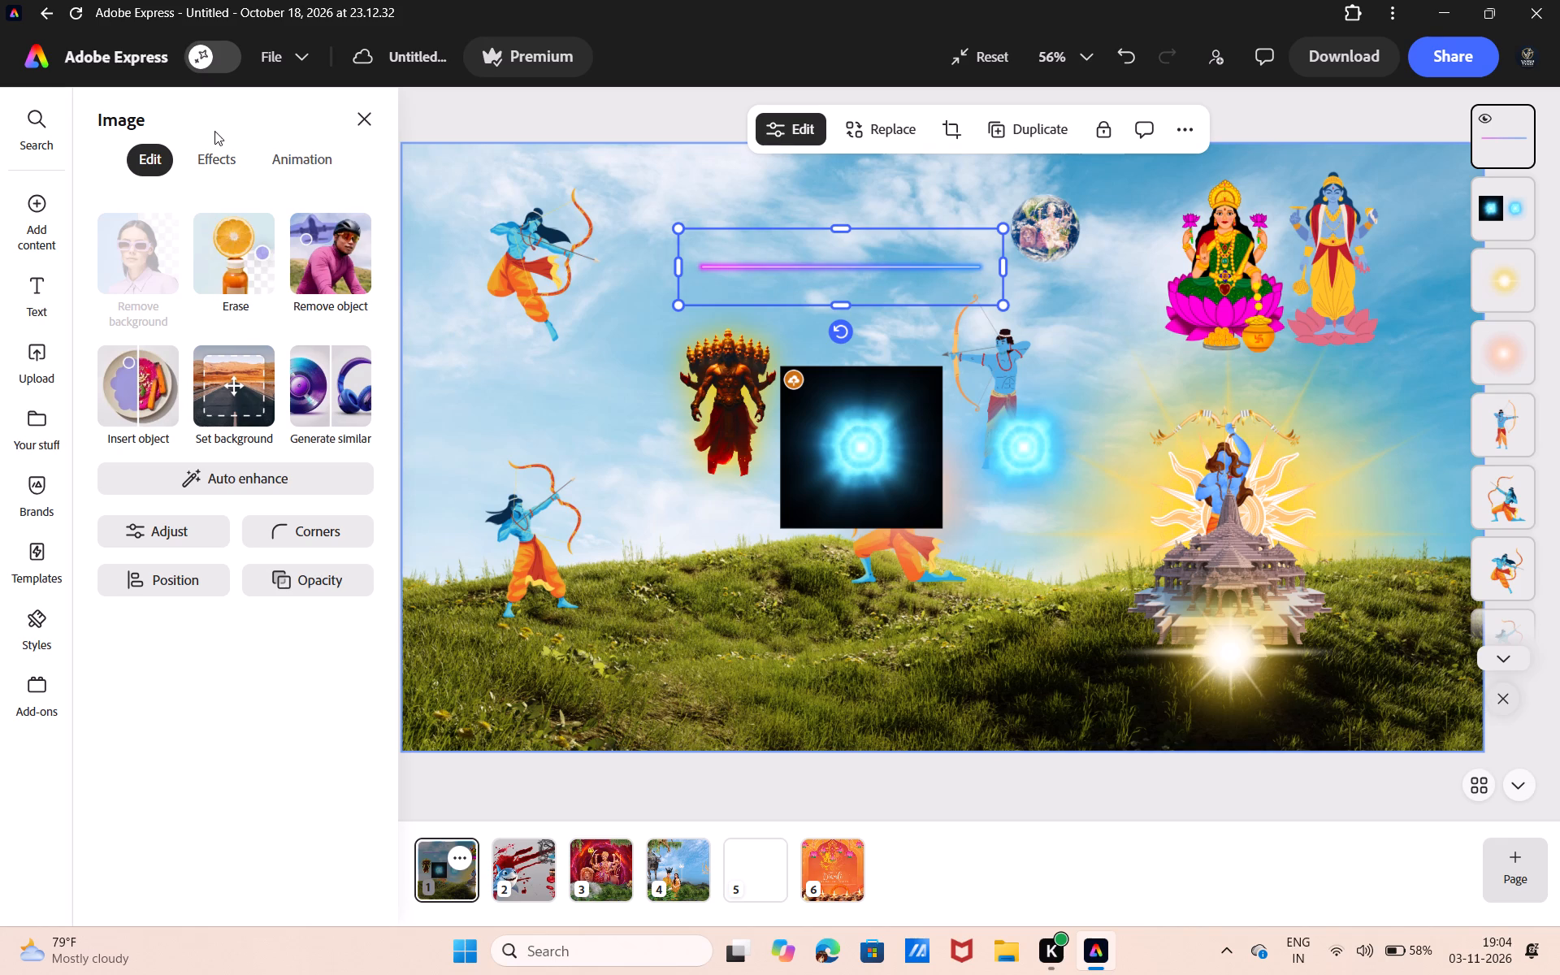
Apply a custom duotone to the light line with golden yellow #FFD000 shadows and bright yellow highlights.
{"action": "left_click", "coordinate": [214, 163]}
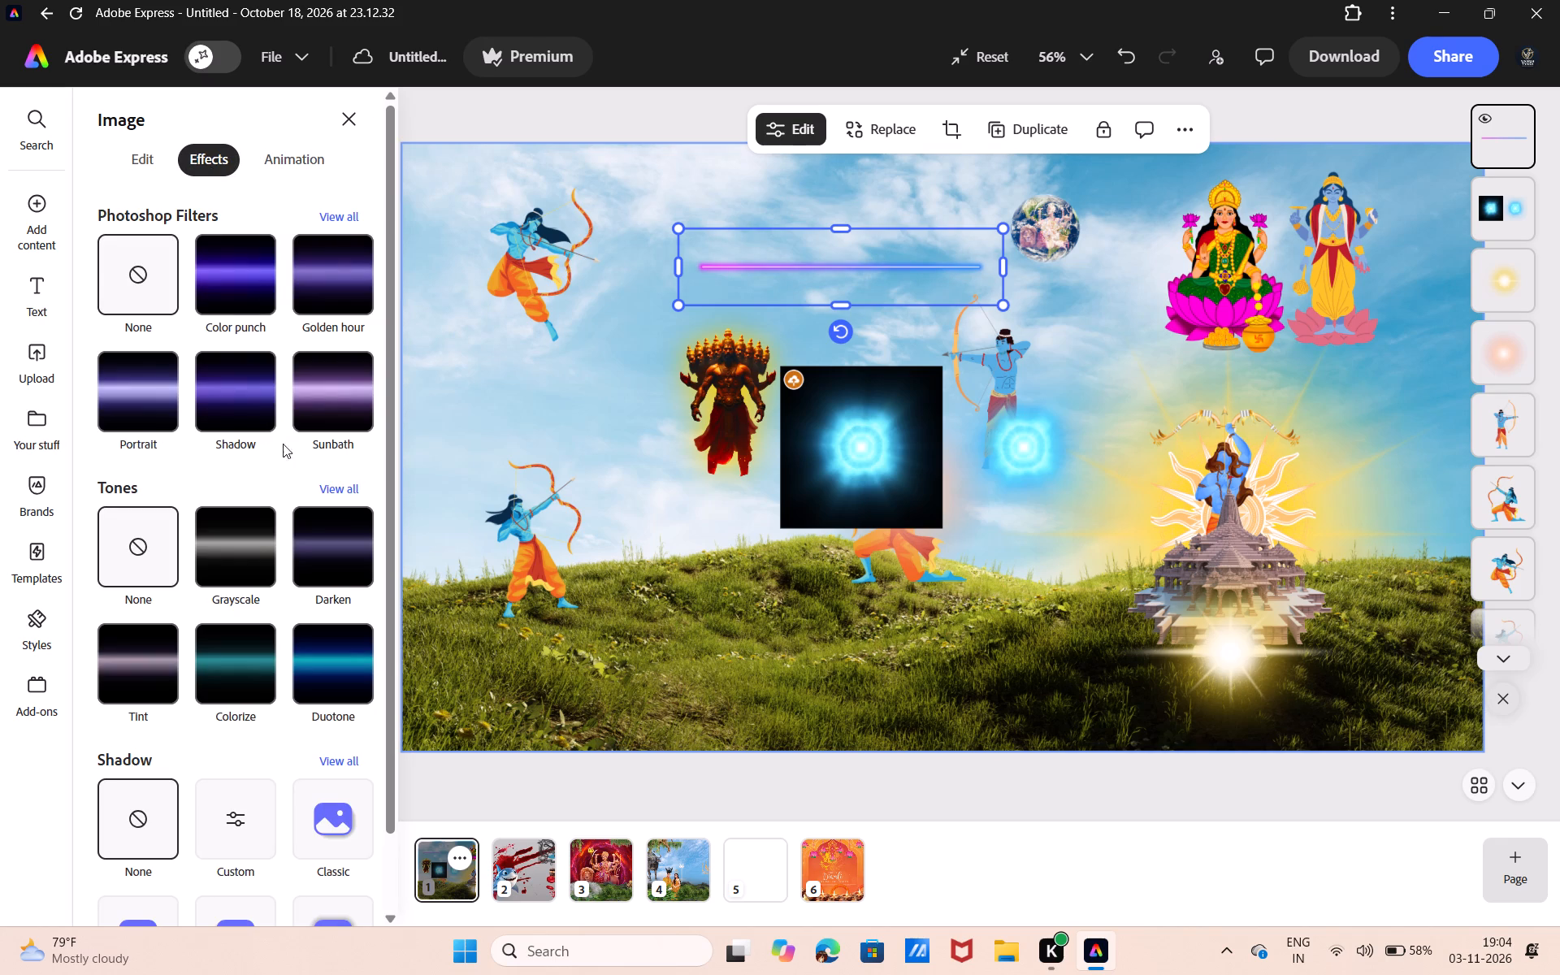
{"action": "left_click", "coordinate": [335, 492]}
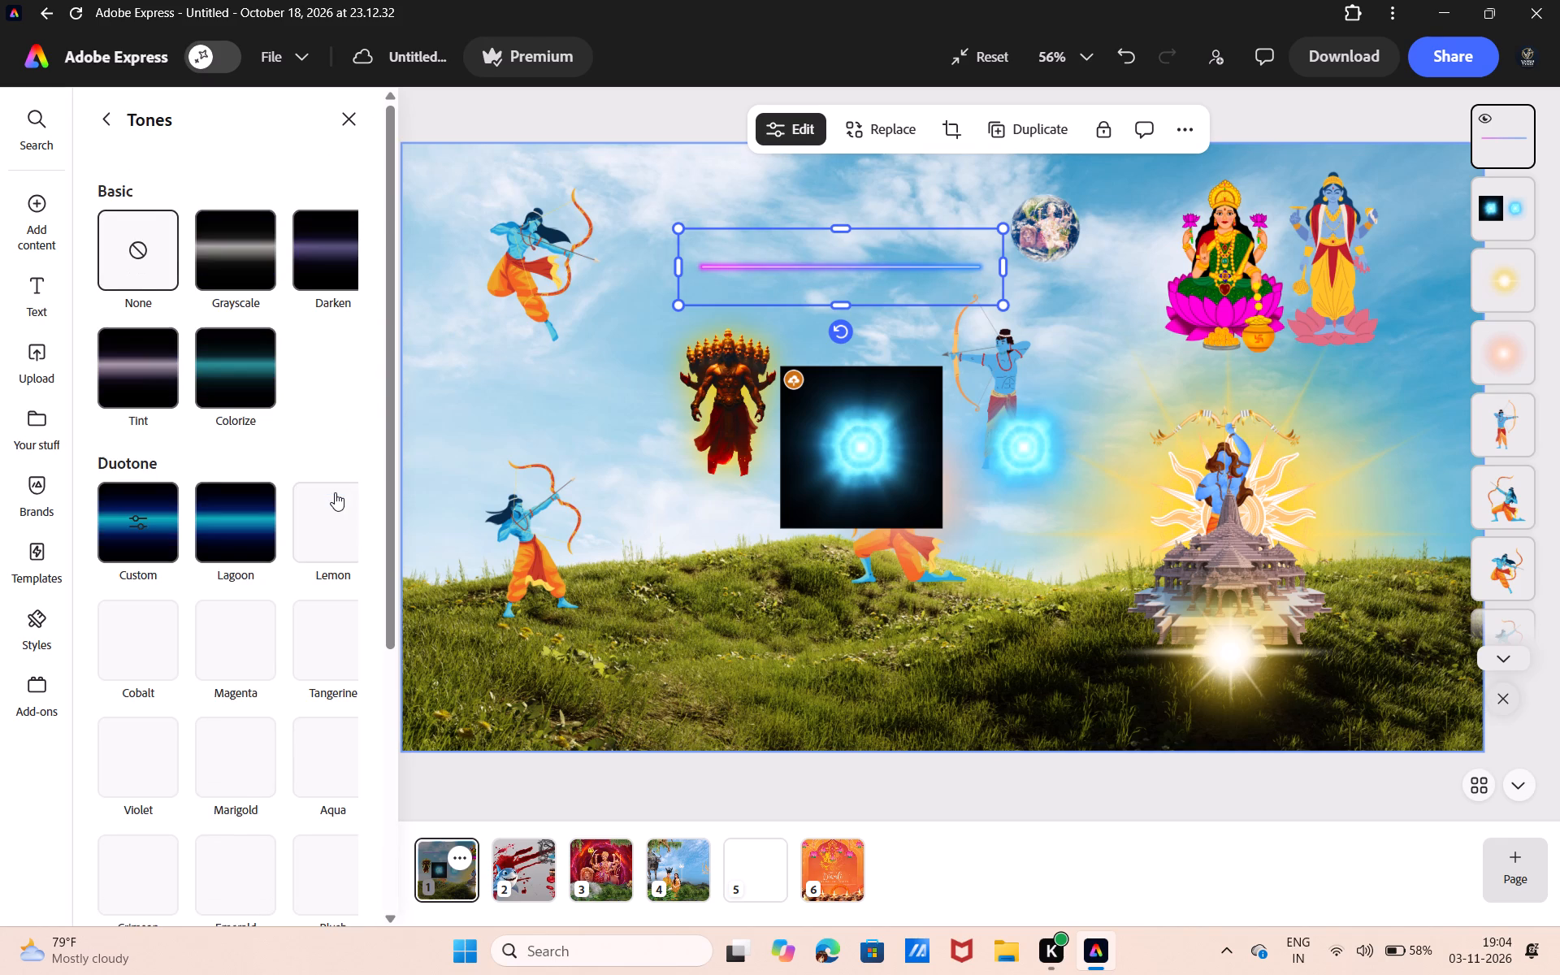
{"action": "left_click", "coordinate": [129, 517]}
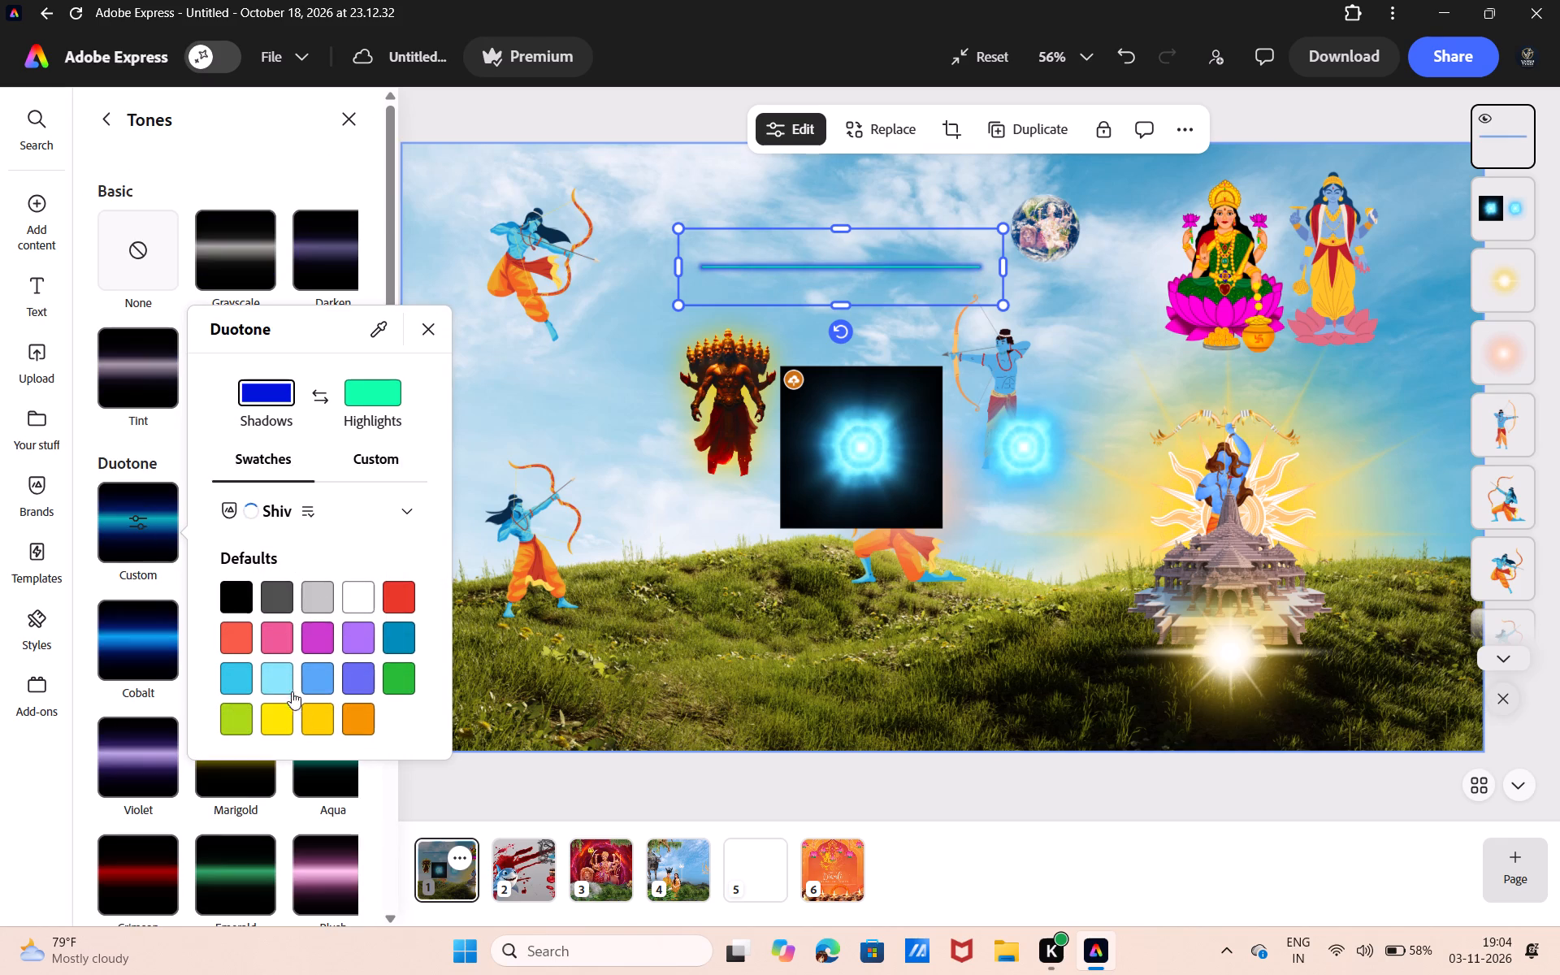
{"action": "left_click", "coordinate": [313, 710]}
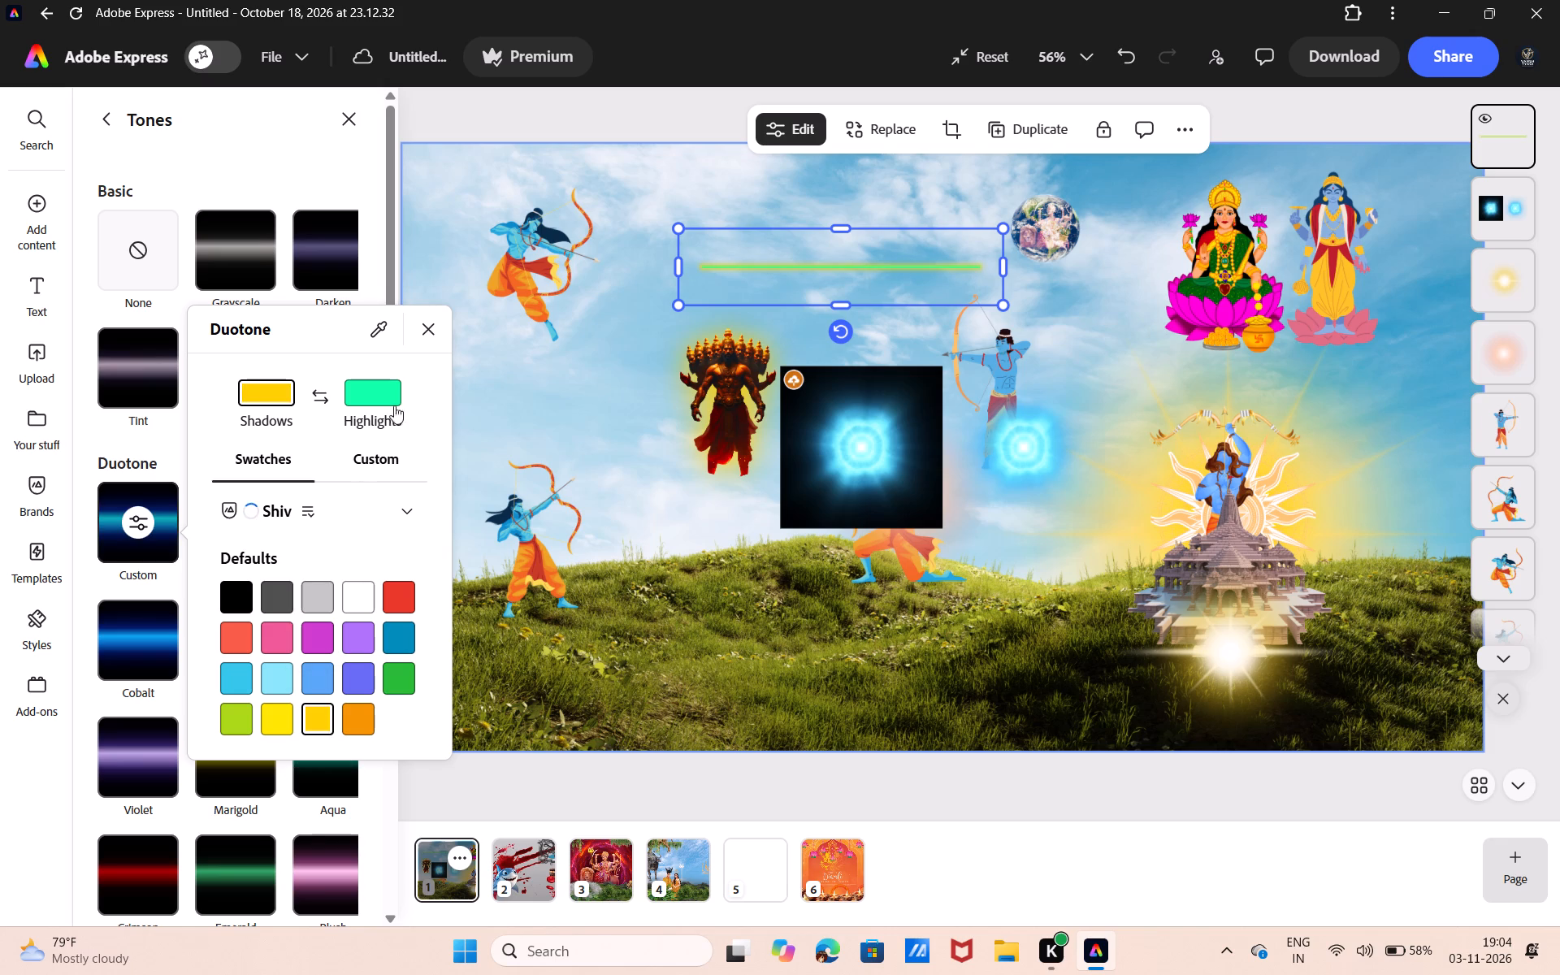
{"action": "left_click", "coordinate": [396, 390]}
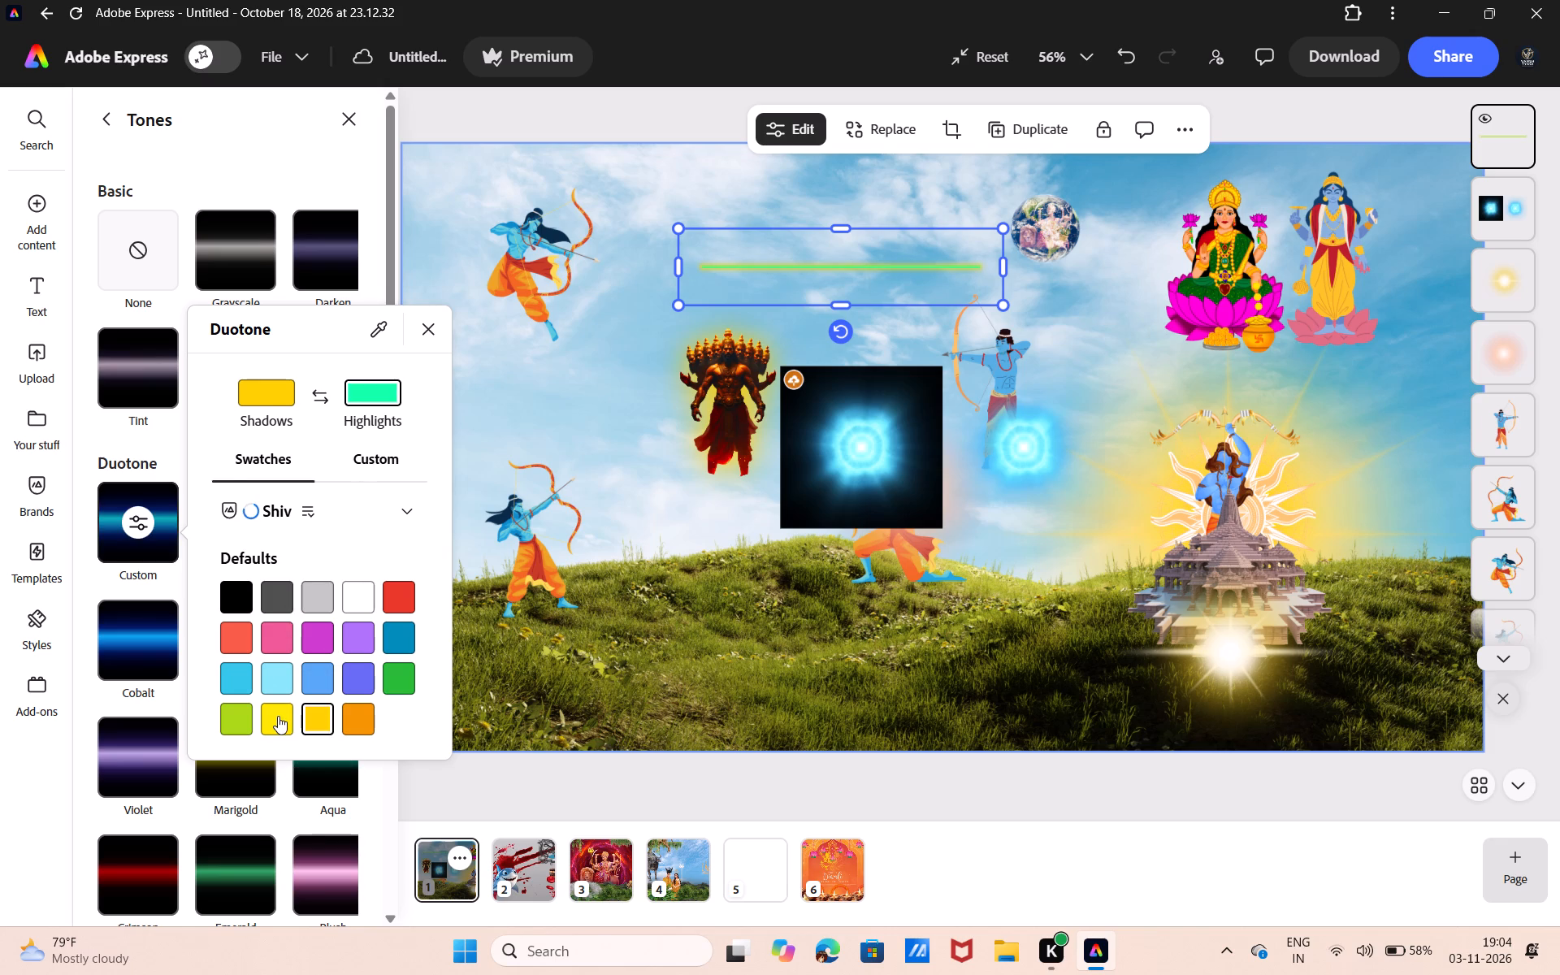
{"action": "left_click", "coordinate": [278, 716]}
{"action": "left_click", "coordinate": [317, 731]}
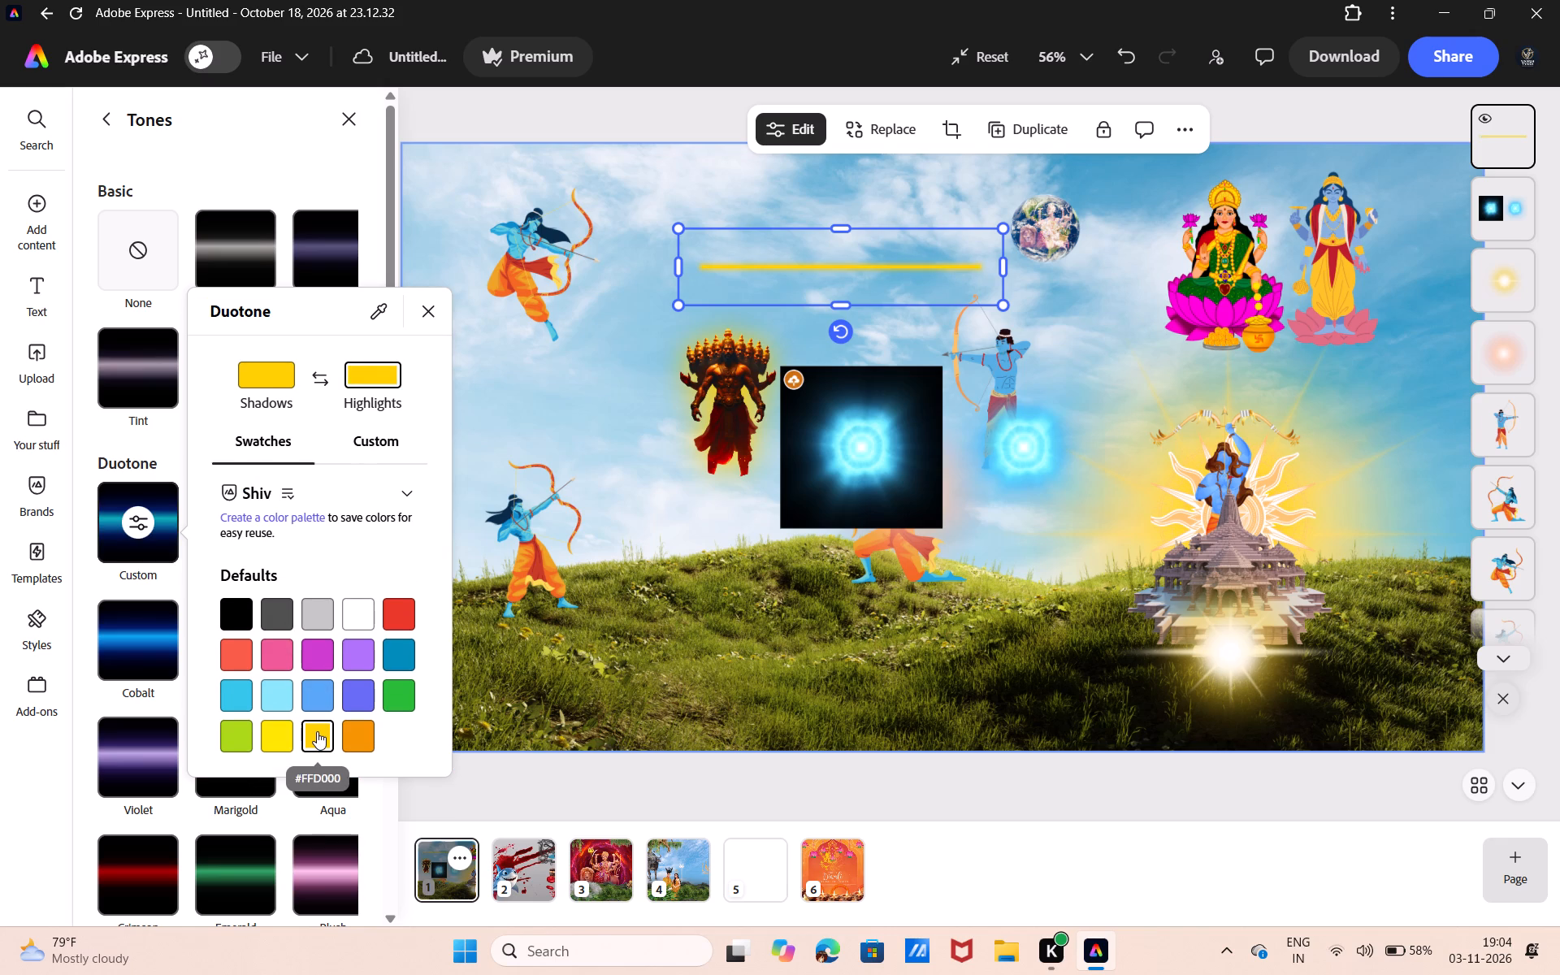
{"action": "left_click", "coordinate": [277, 737]}
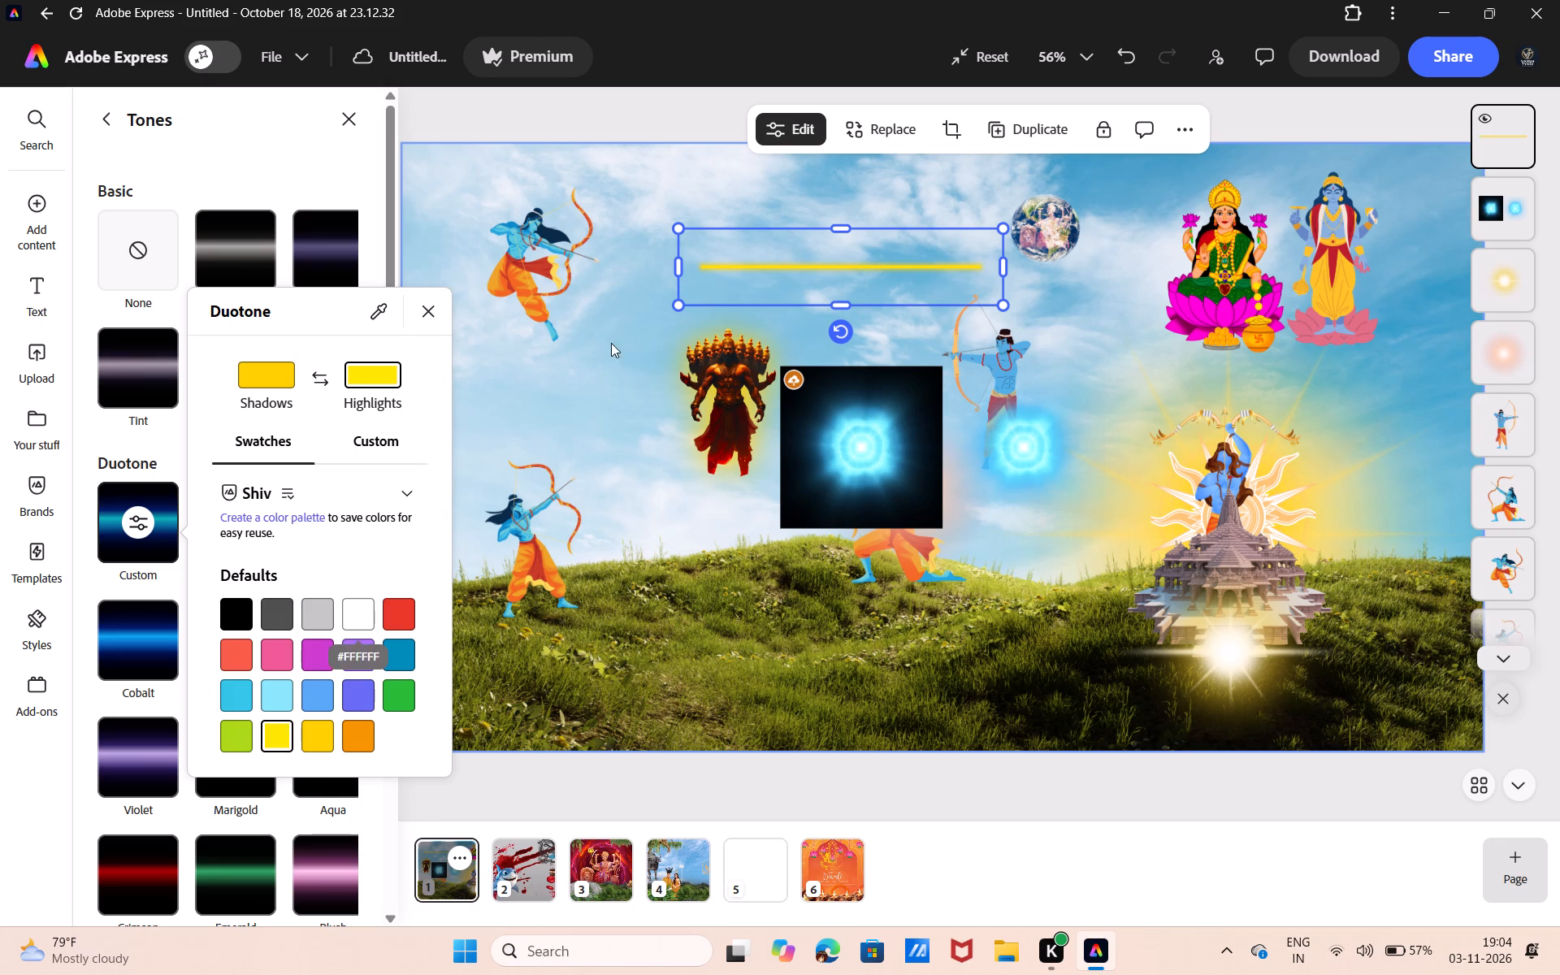
{"action": "left_click", "coordinate": [589, 794]}
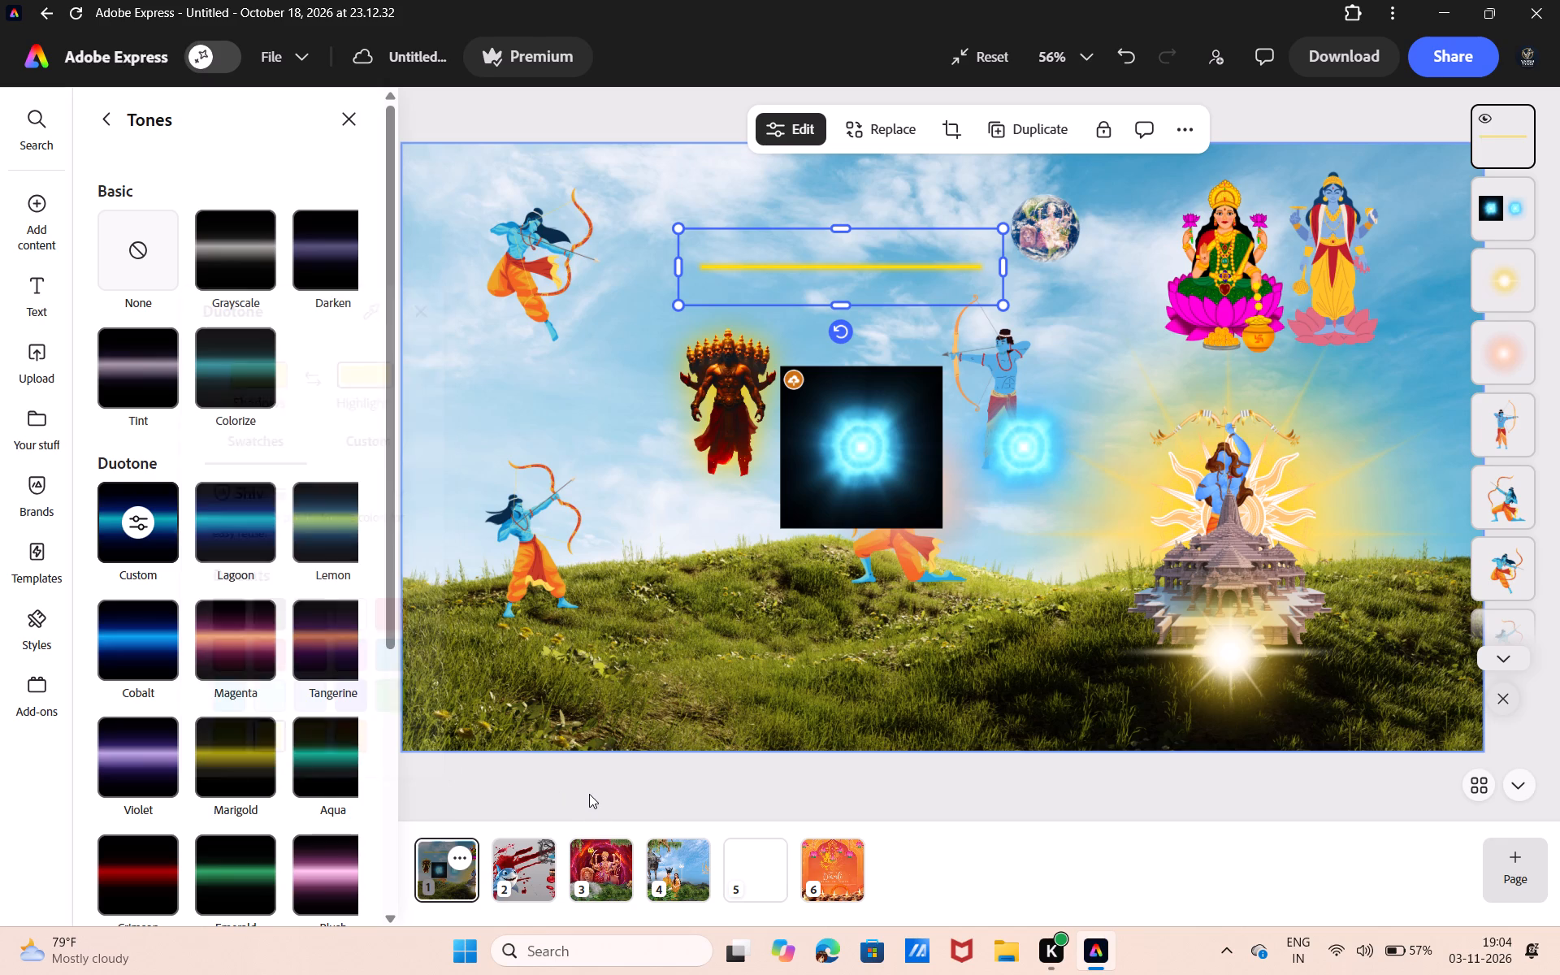
Duplicate the yellow light line and position the copy just above the original in the sky.
{"action": "left_click", "coordinate": [1029, 134]}
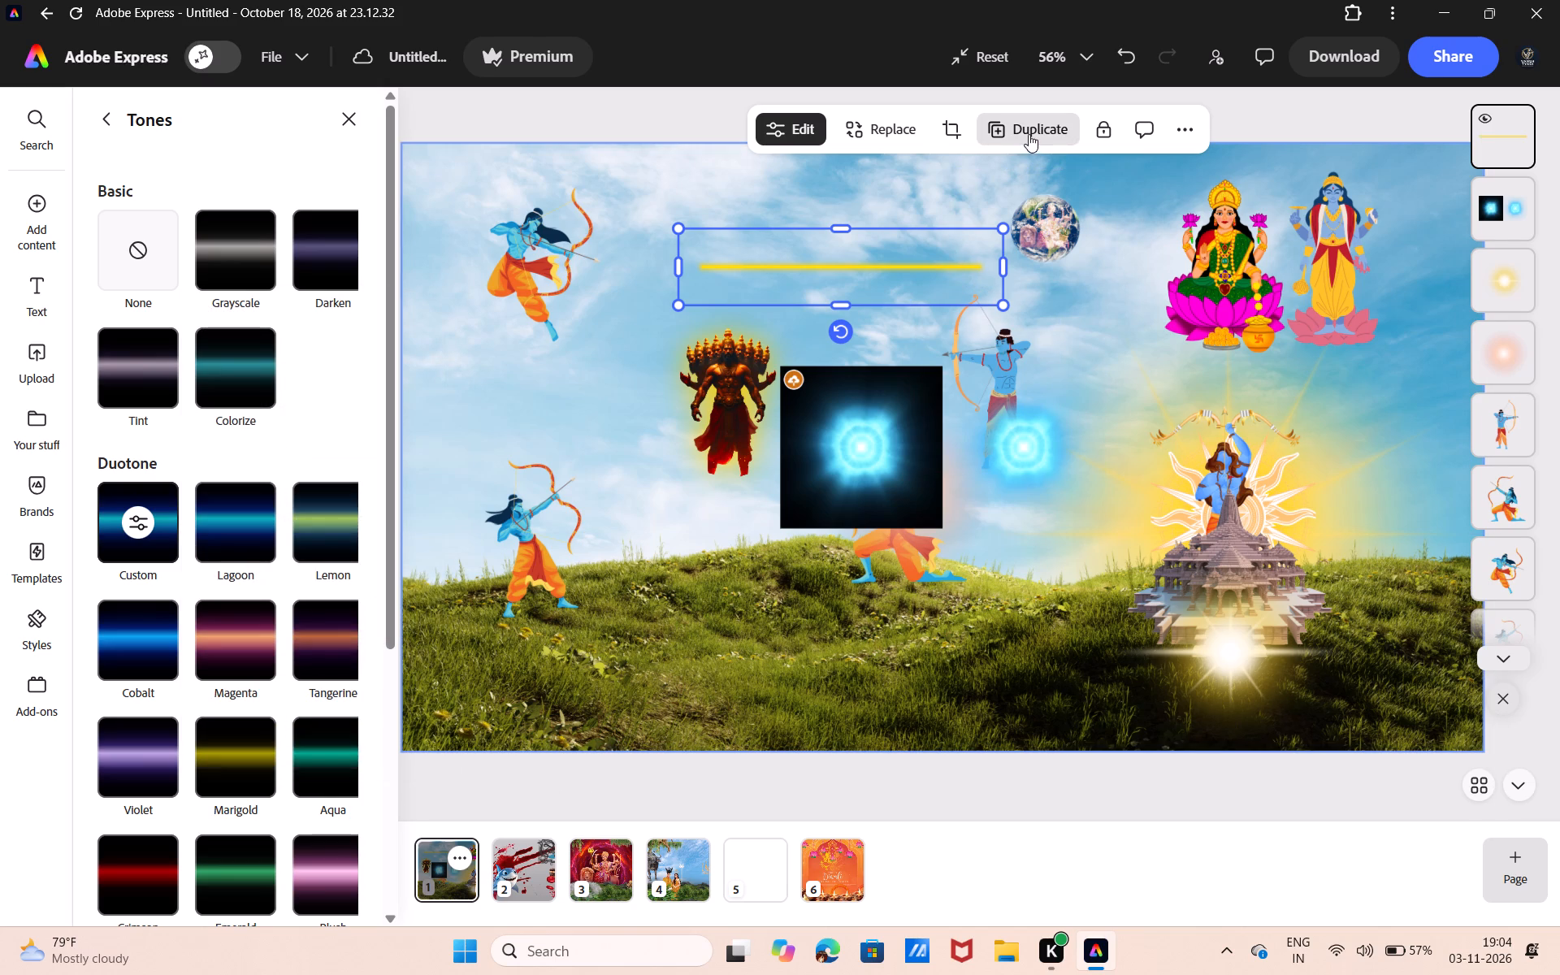
{"action": "left_click_drag", "start_coordinate": [933, 311], "coordinate": [915, 254]}
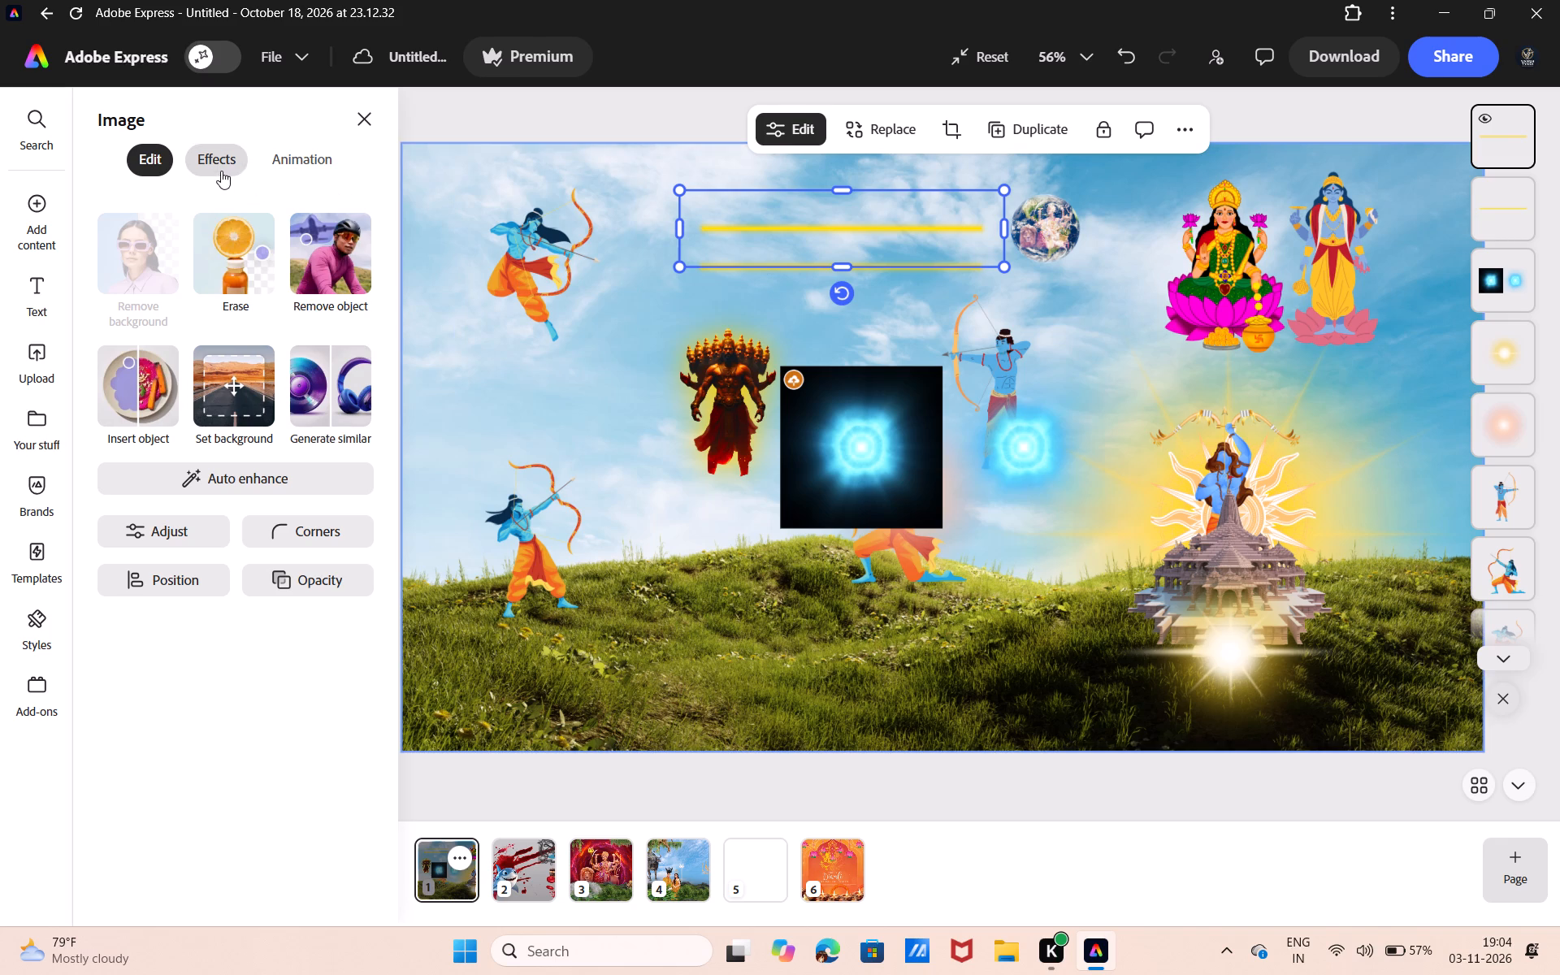
Recolour the upper copy of the light line with a duotone using black for both shadows and highlights.
{"action": "left_click", "coordinate": [221, 171]}
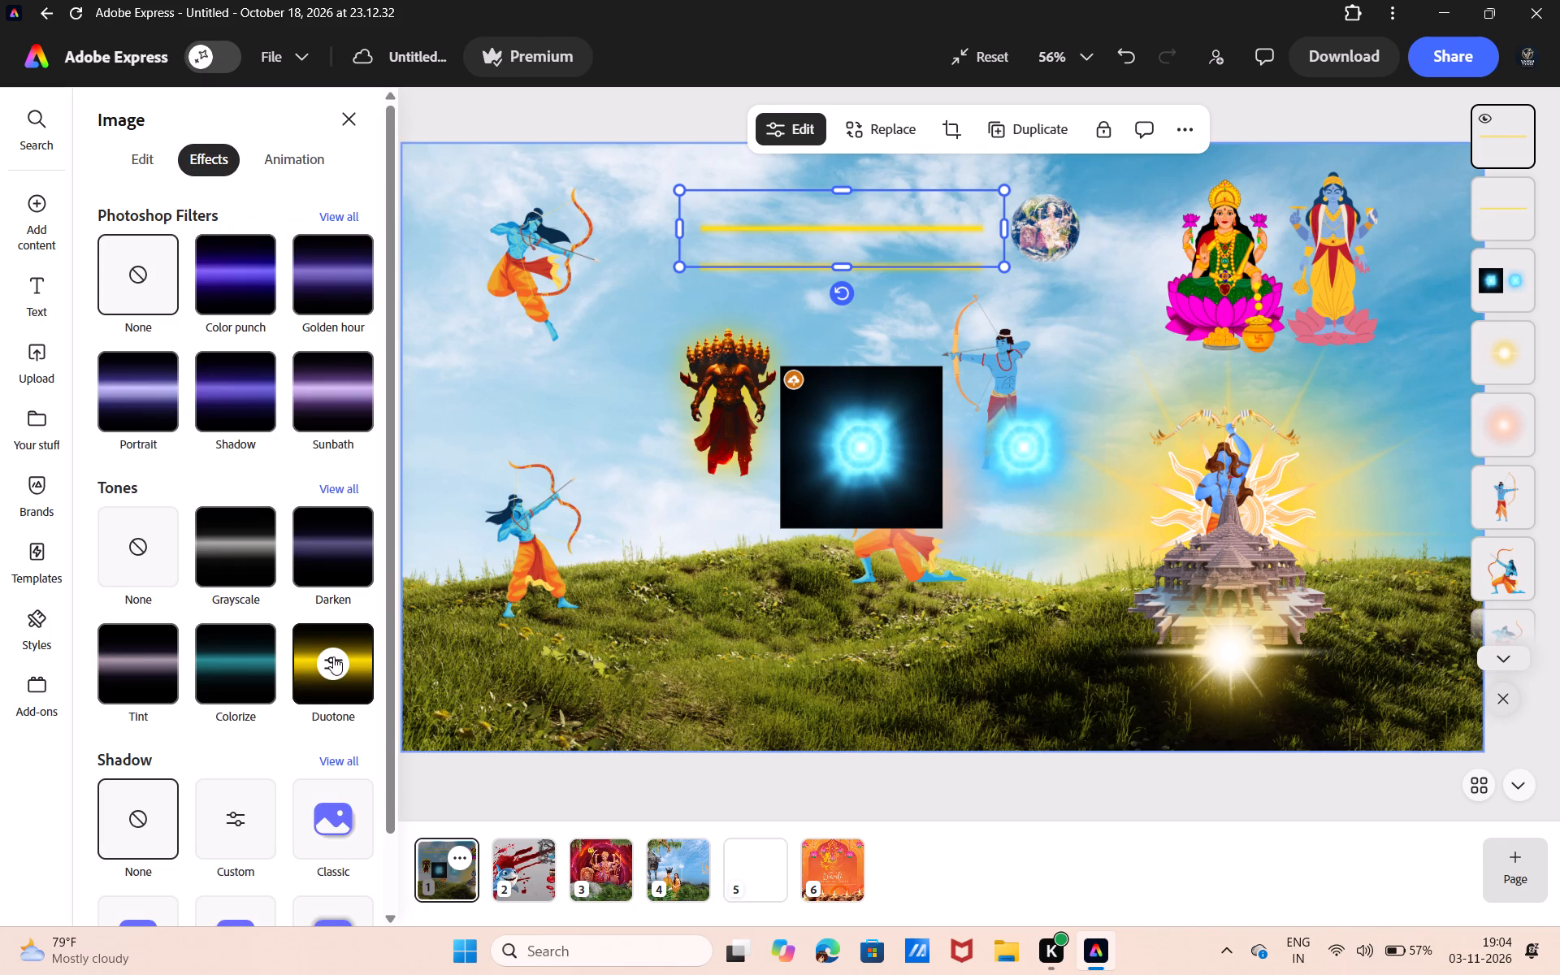
{"action": "left_click", "coordinate": [333, 656]}
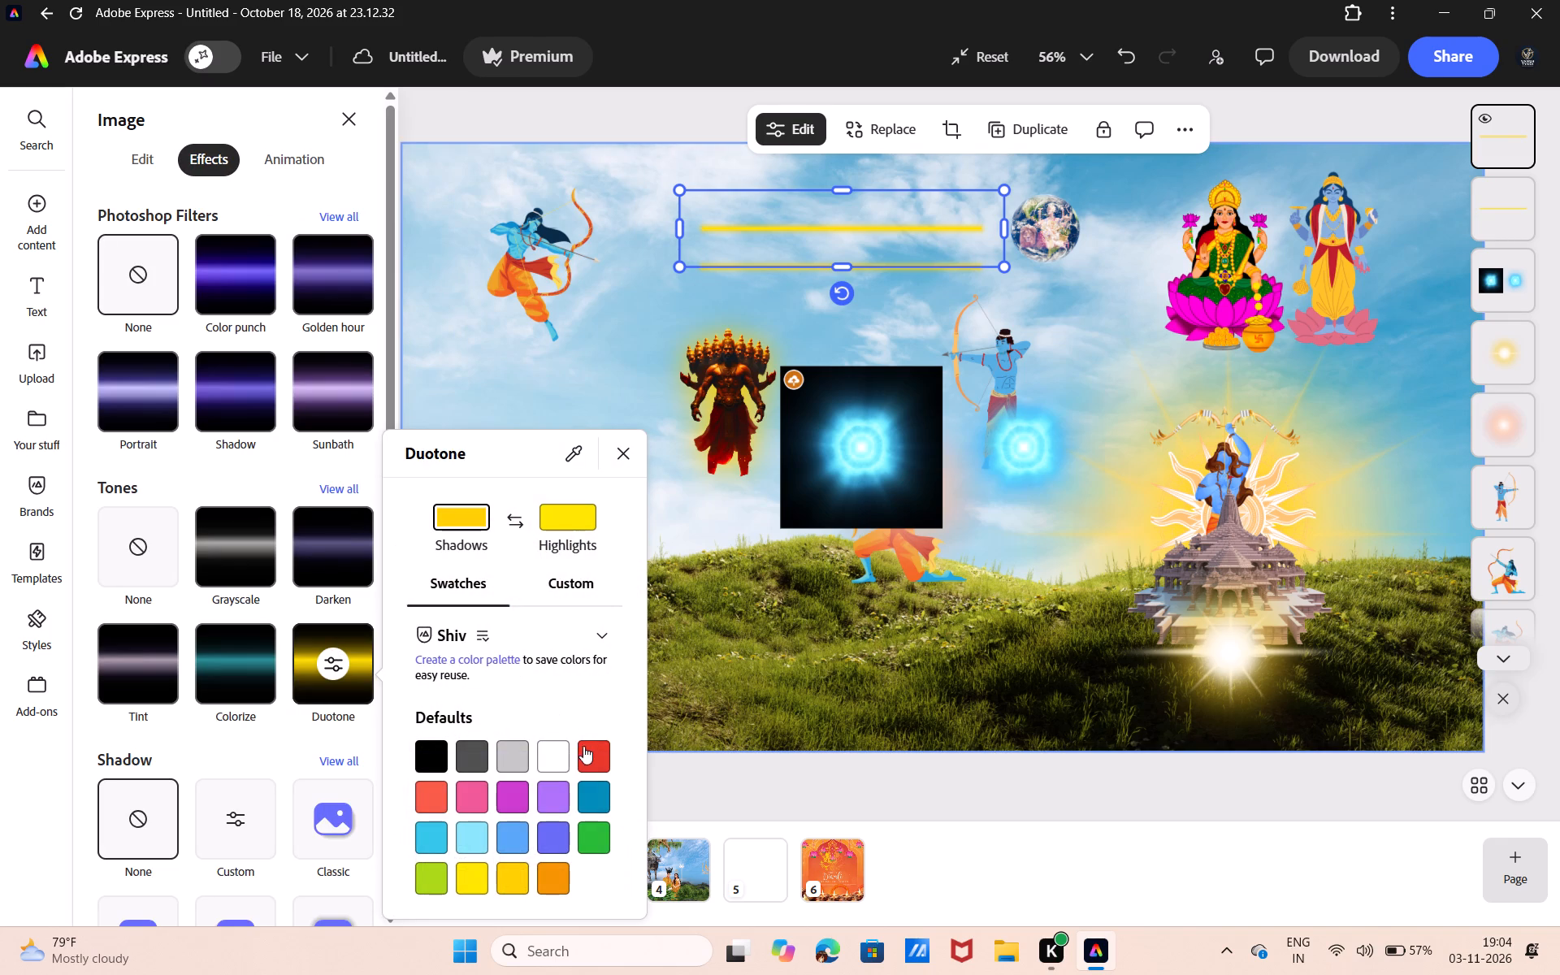
{"action": "left_click", "coordinate": [588, 748]}
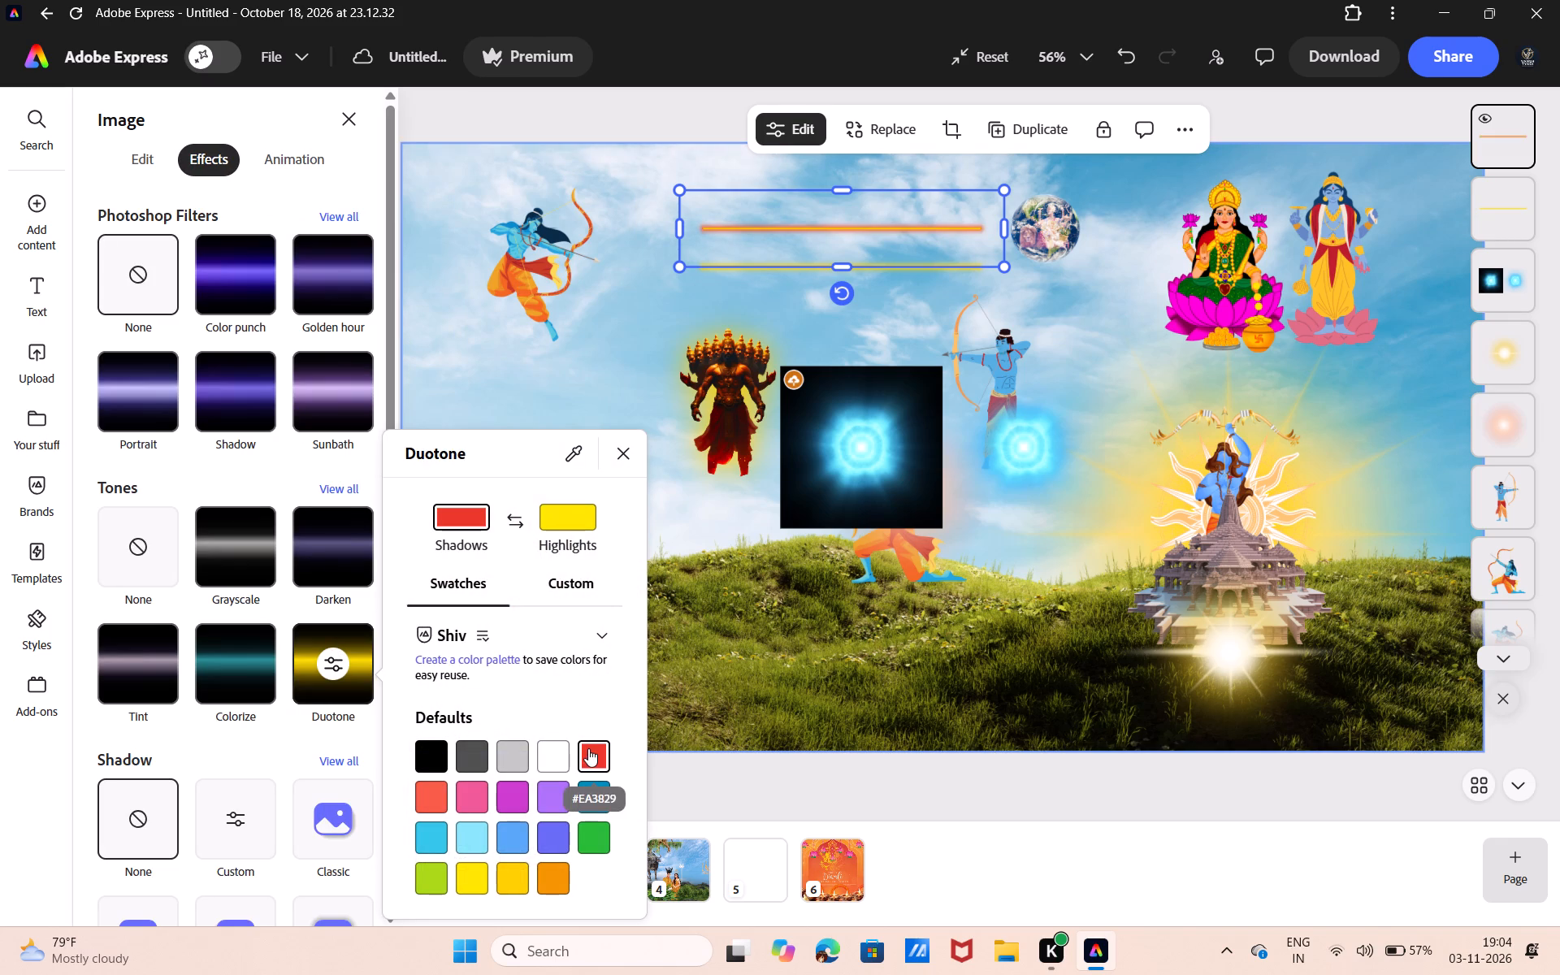
{"action": "left_click", "coordinate": [555, 793]}
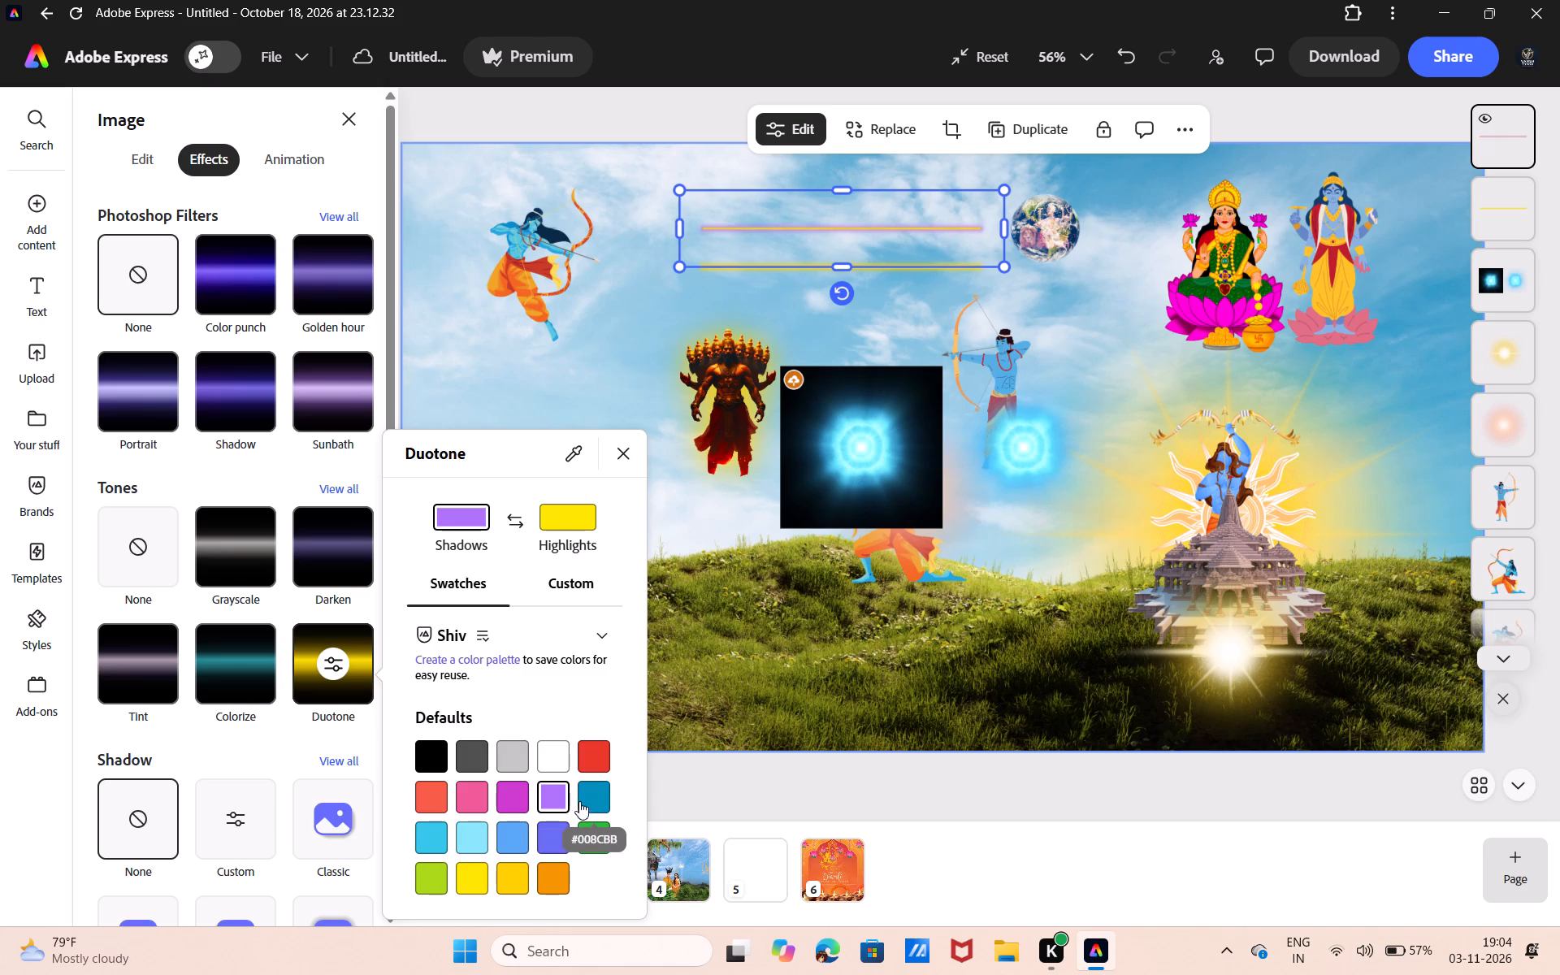
{"action": "left_click", "coordinate": [587, 806]}
{"action": "left_click", "coordinate": [587, 830]}
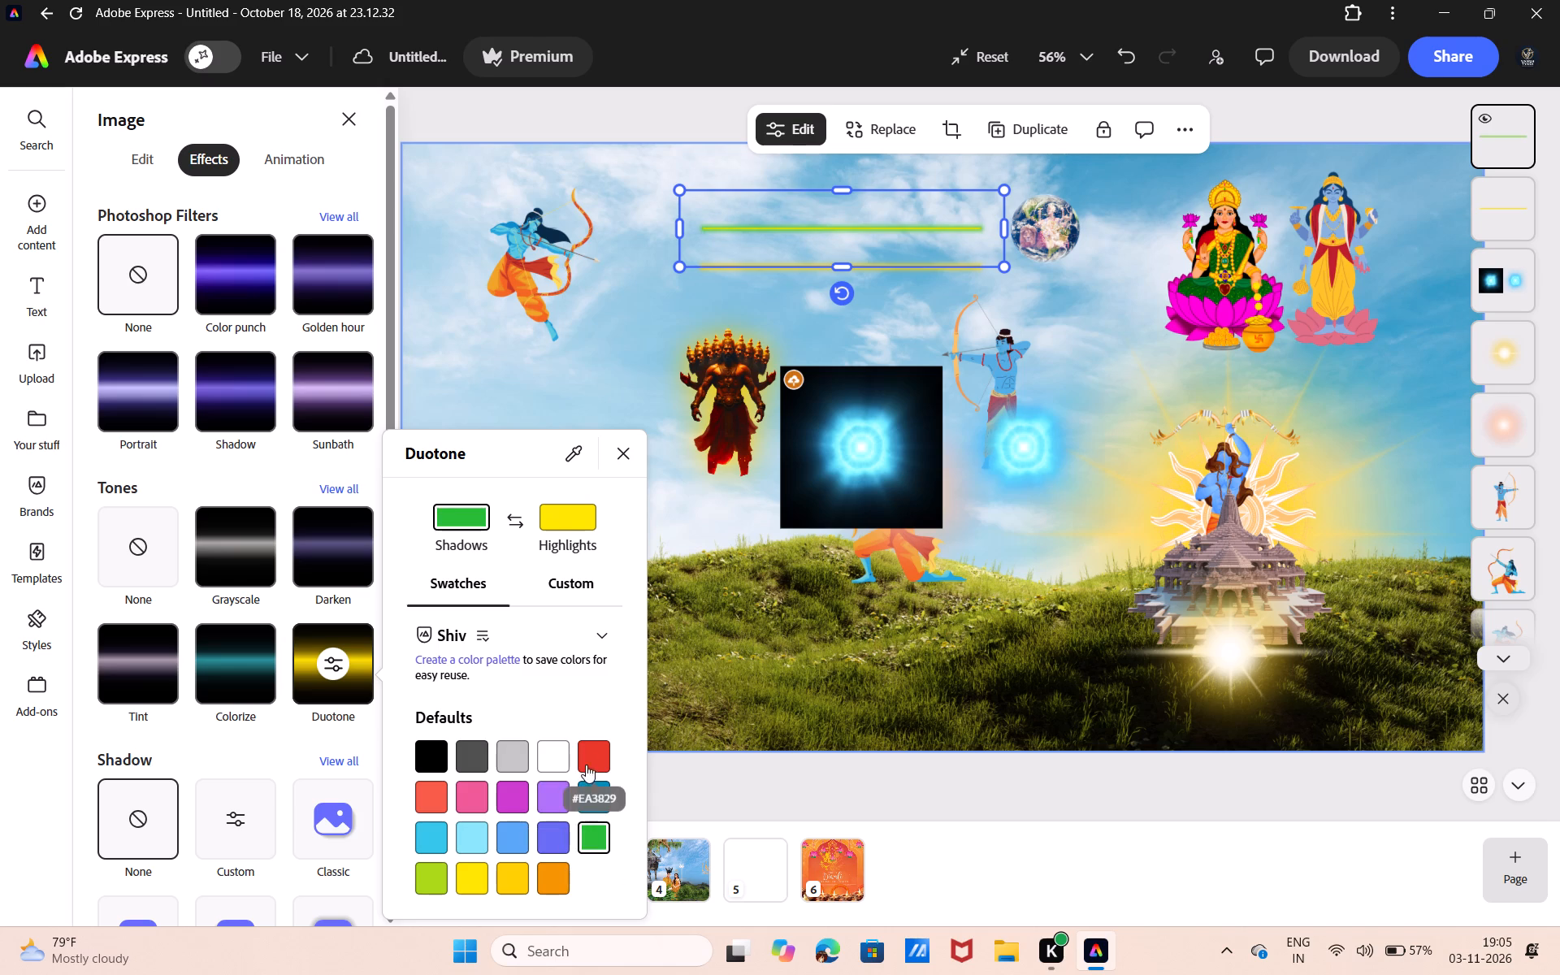
{"action": "left_click", "coordinate": [560, 753]}
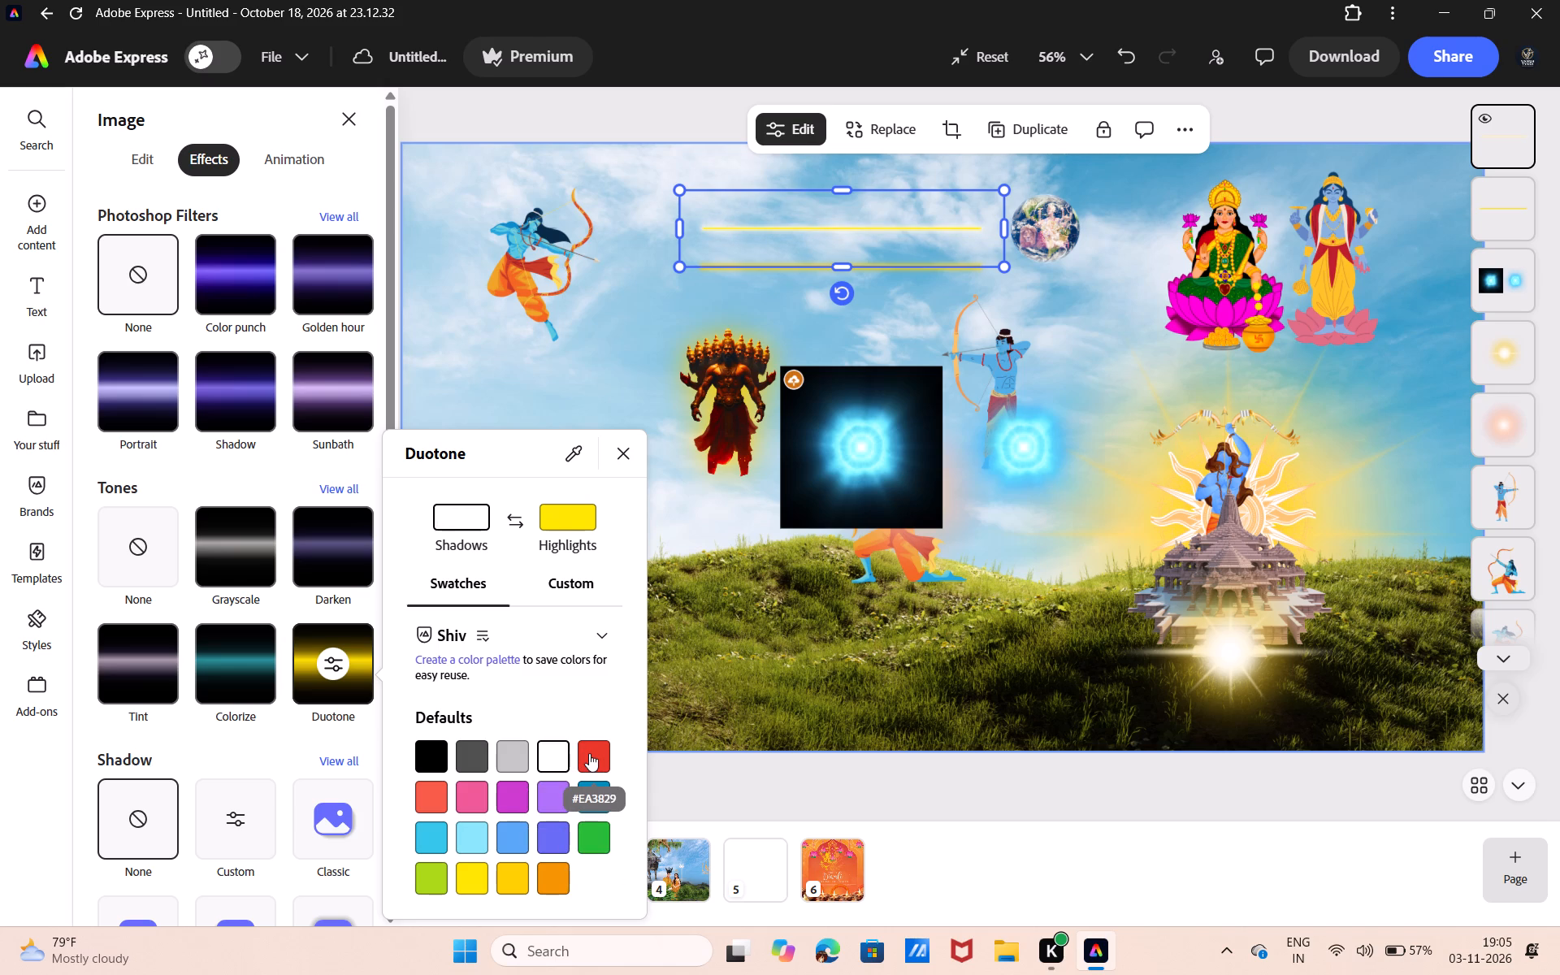
{"action": "left_click", "coordinate": [589, 753]}
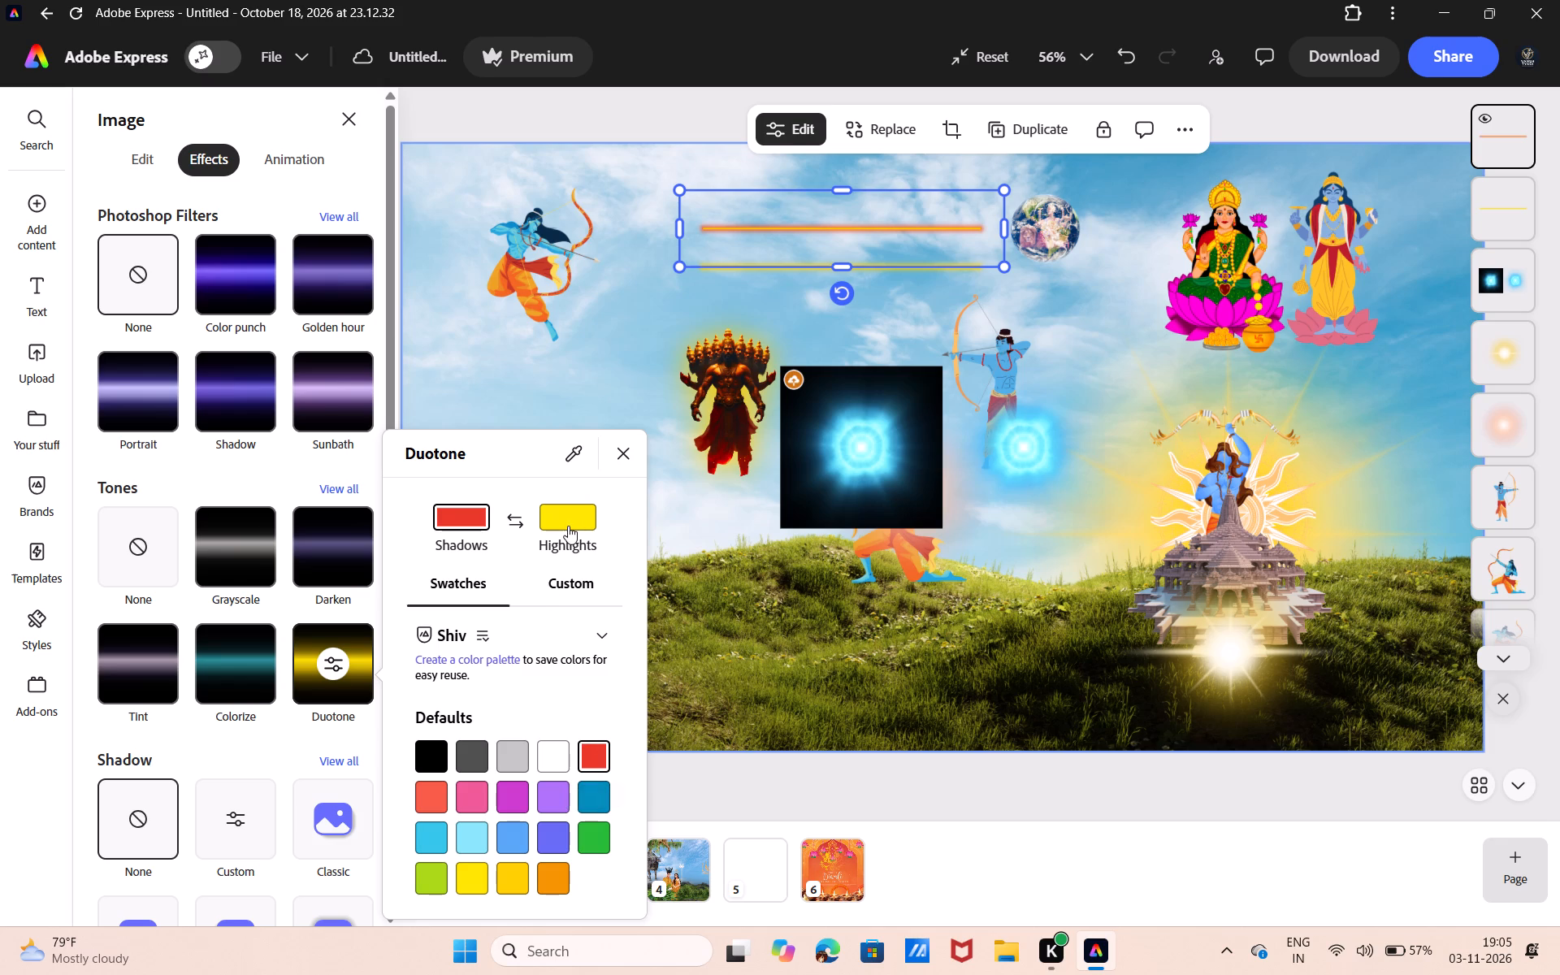
{"action": "left_click", "coordinate": [569, 523]}
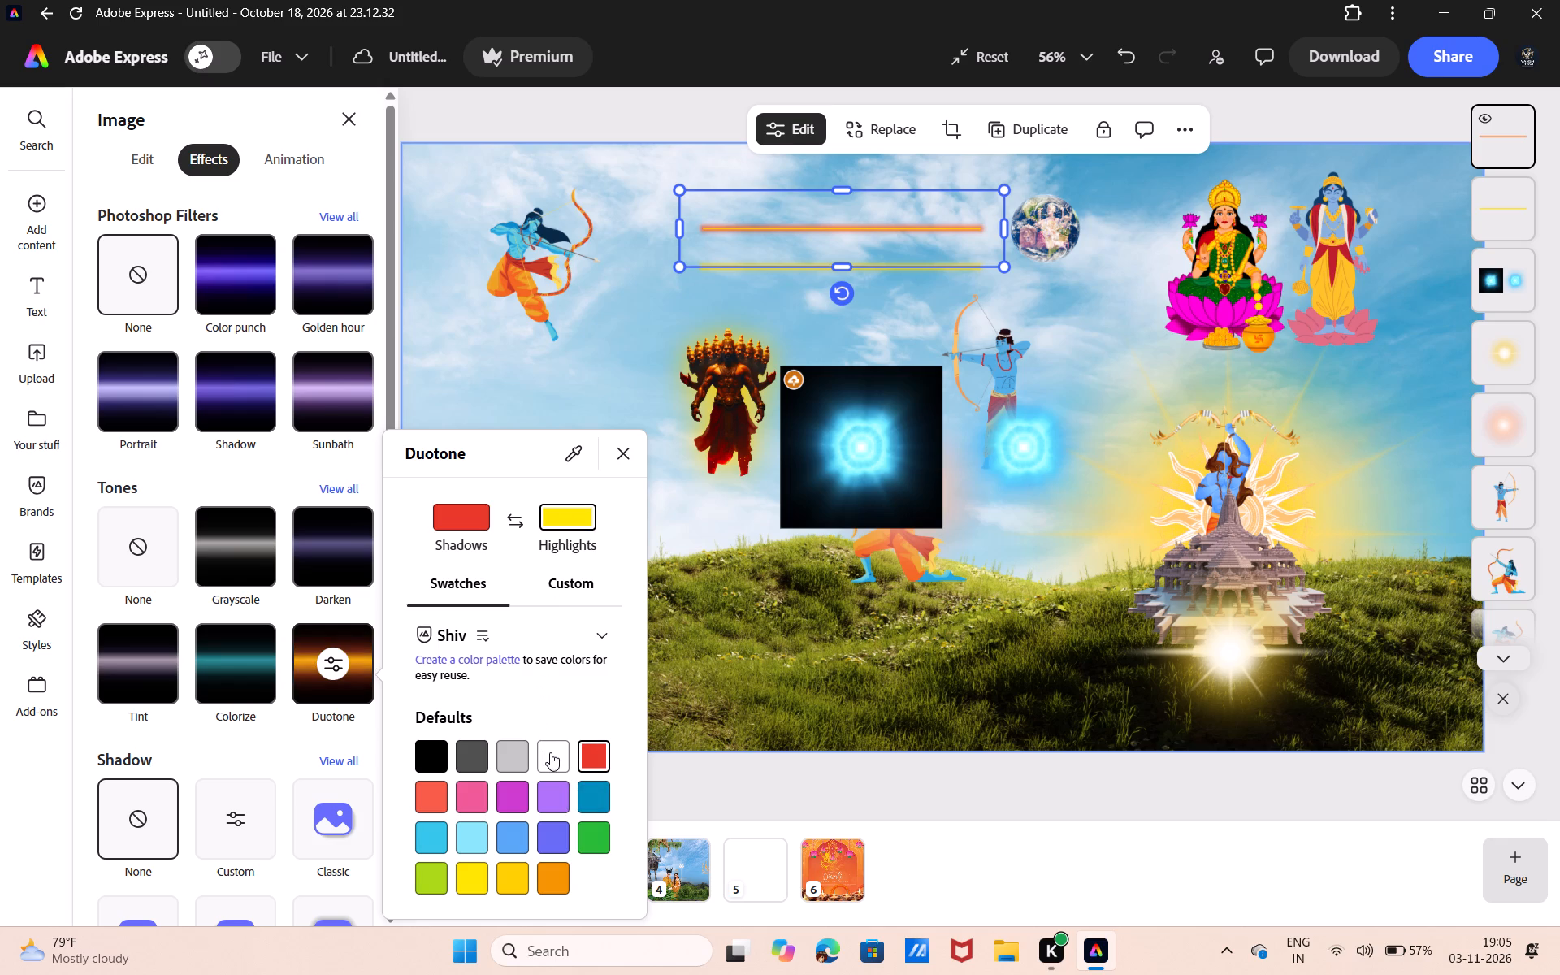
{"action": "left_click", "coordinate": [550, 752]}
{"action": "left_click", "coordinate": [438, 751]}
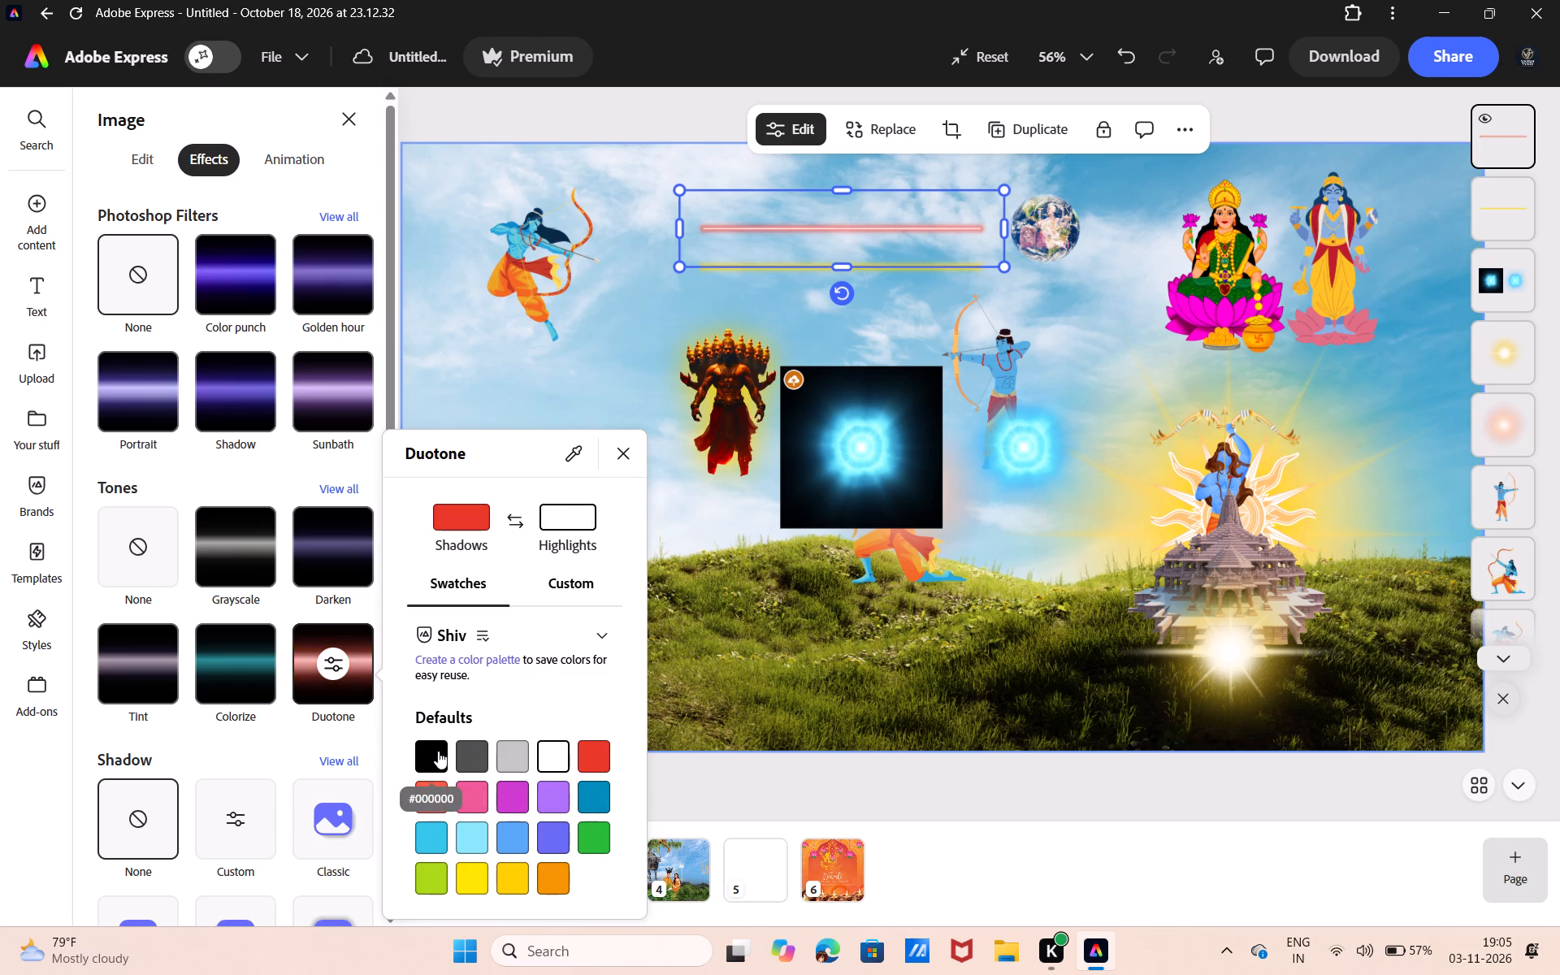
{"action": "left_click", "coordinate": [462, 519]}
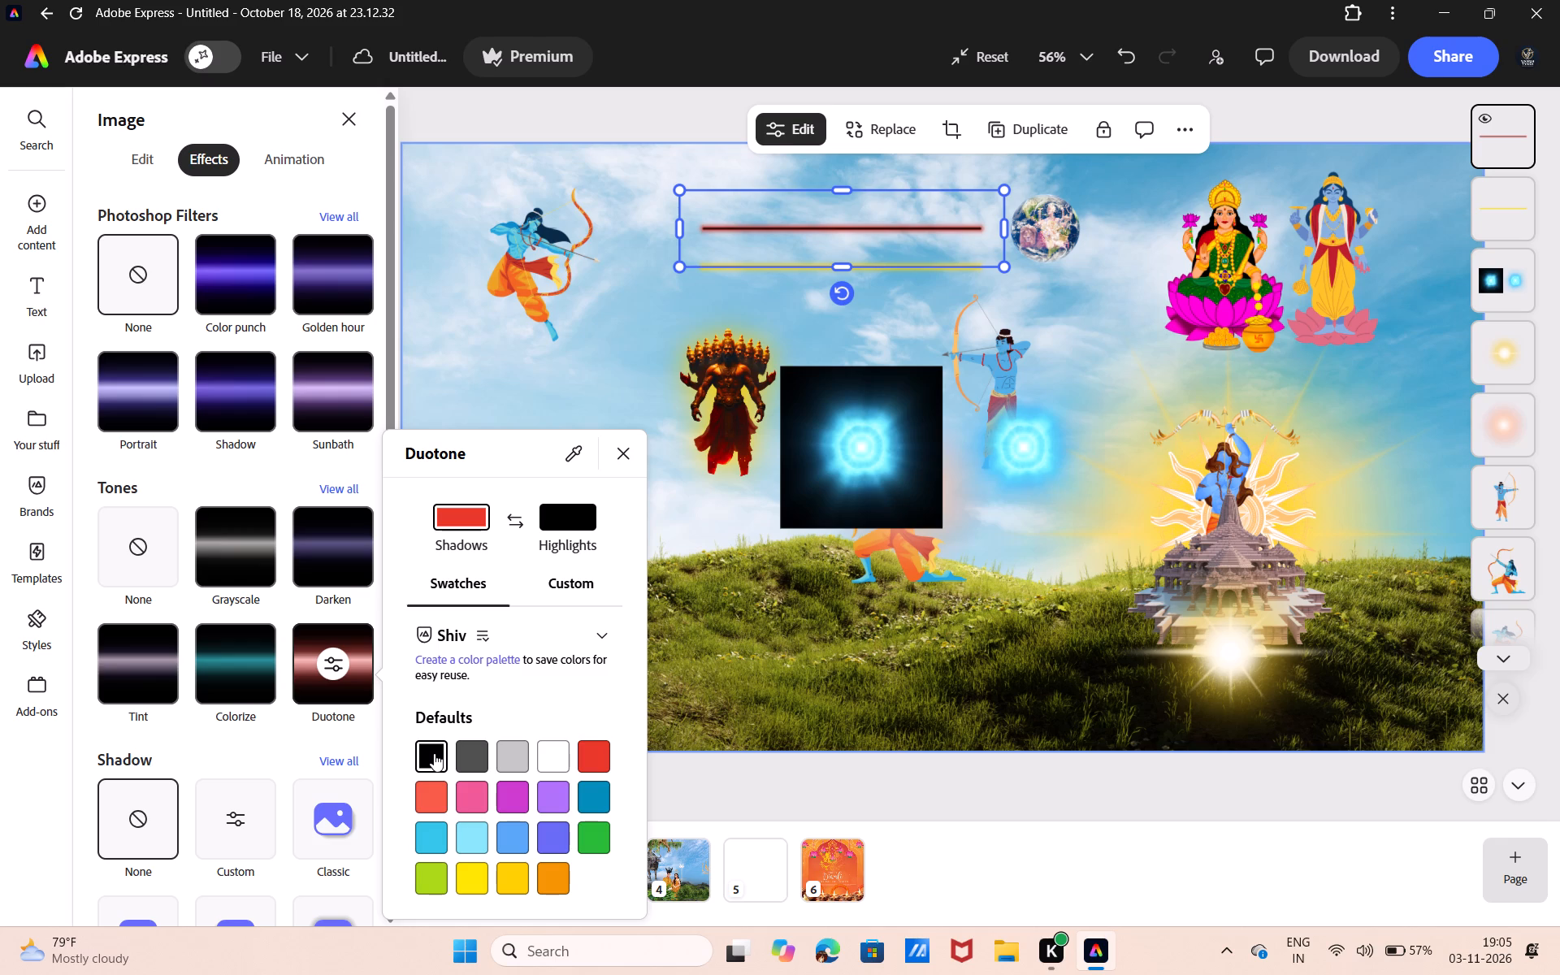
{"action": "left_click", "coordinate": [434, 753]}
{"action": "left_click", "coordinate": [695, 775]}
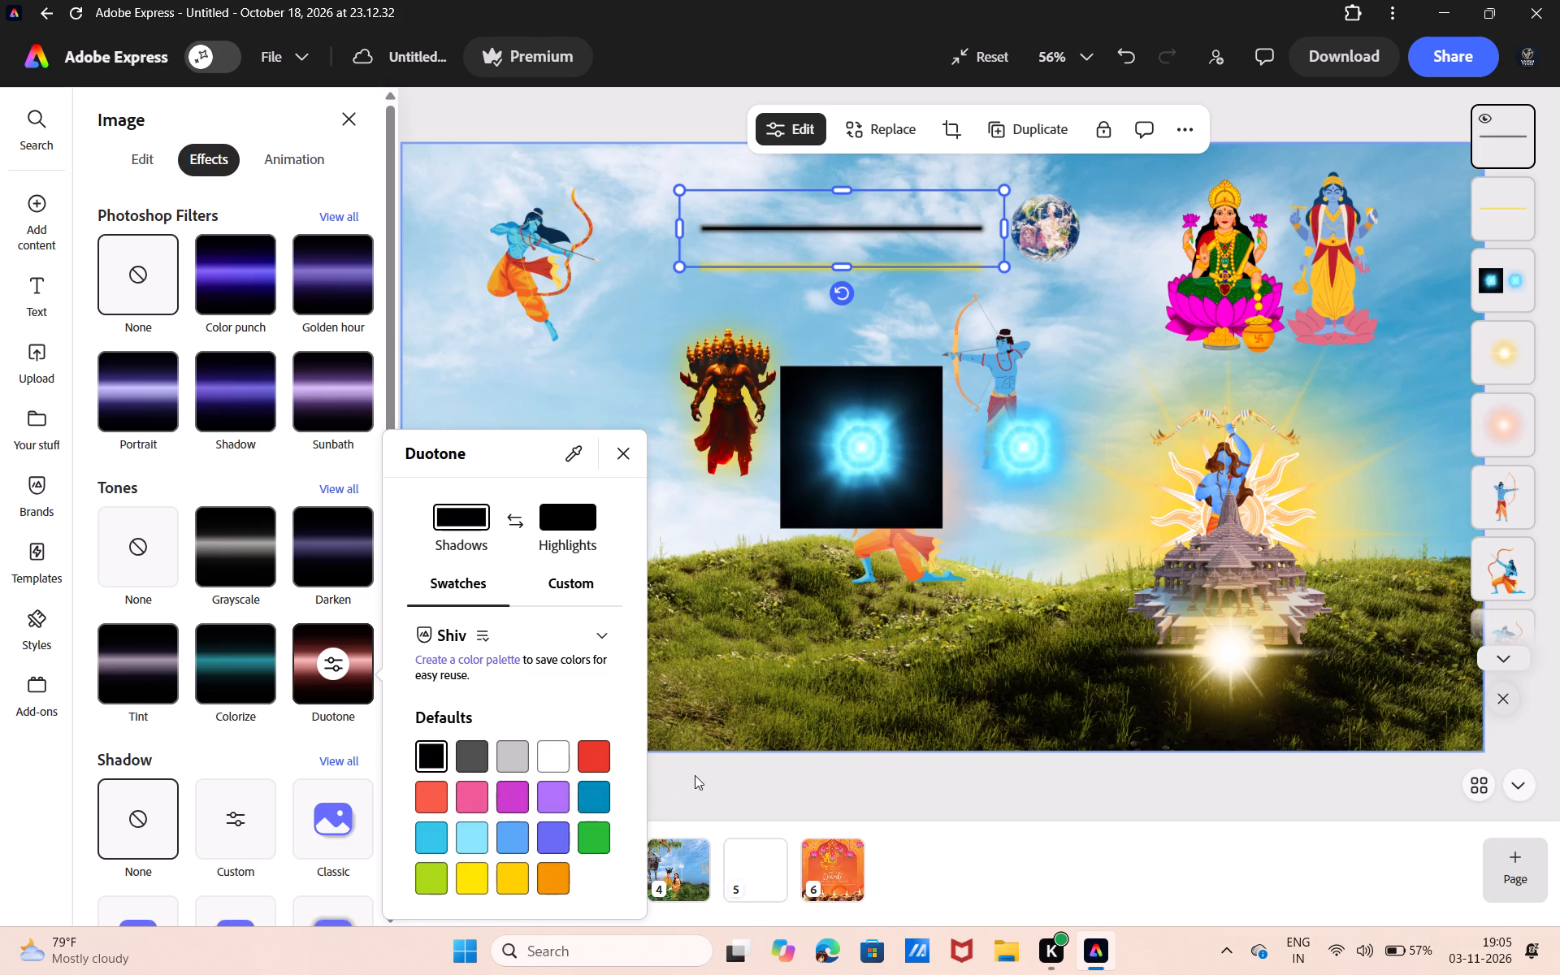
{"action": "left_click", "coordinate": [695, 775]}
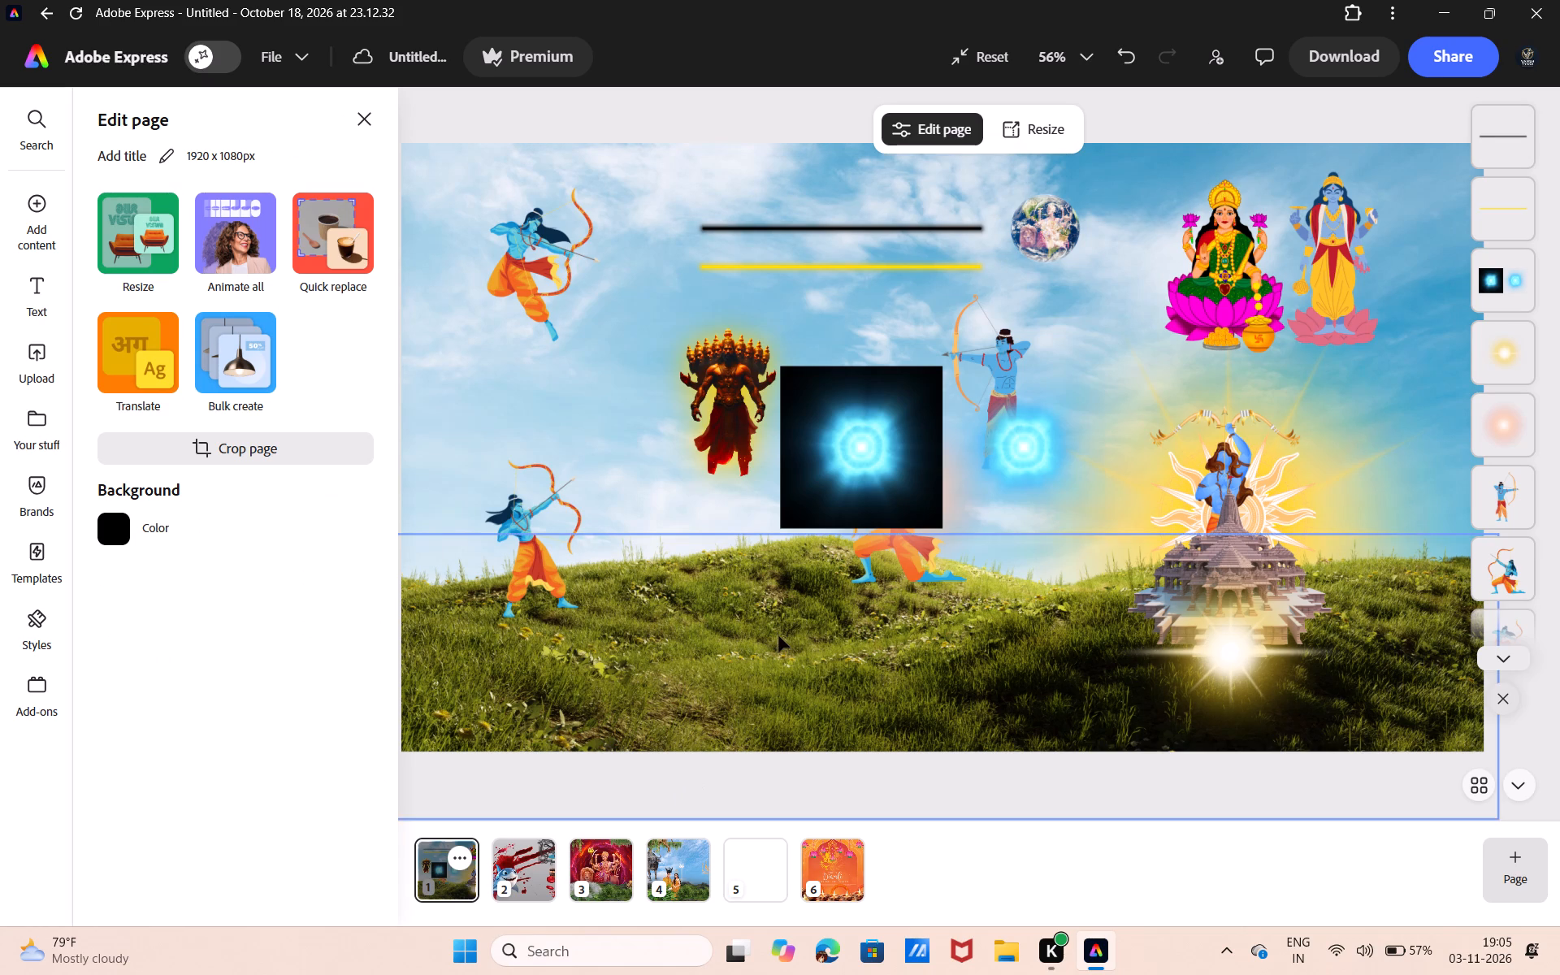
Crop the black square half out of the blue light image, keeping only the transparent blue glow.
{"action": "left_click", "coordinate": [809, 401]}
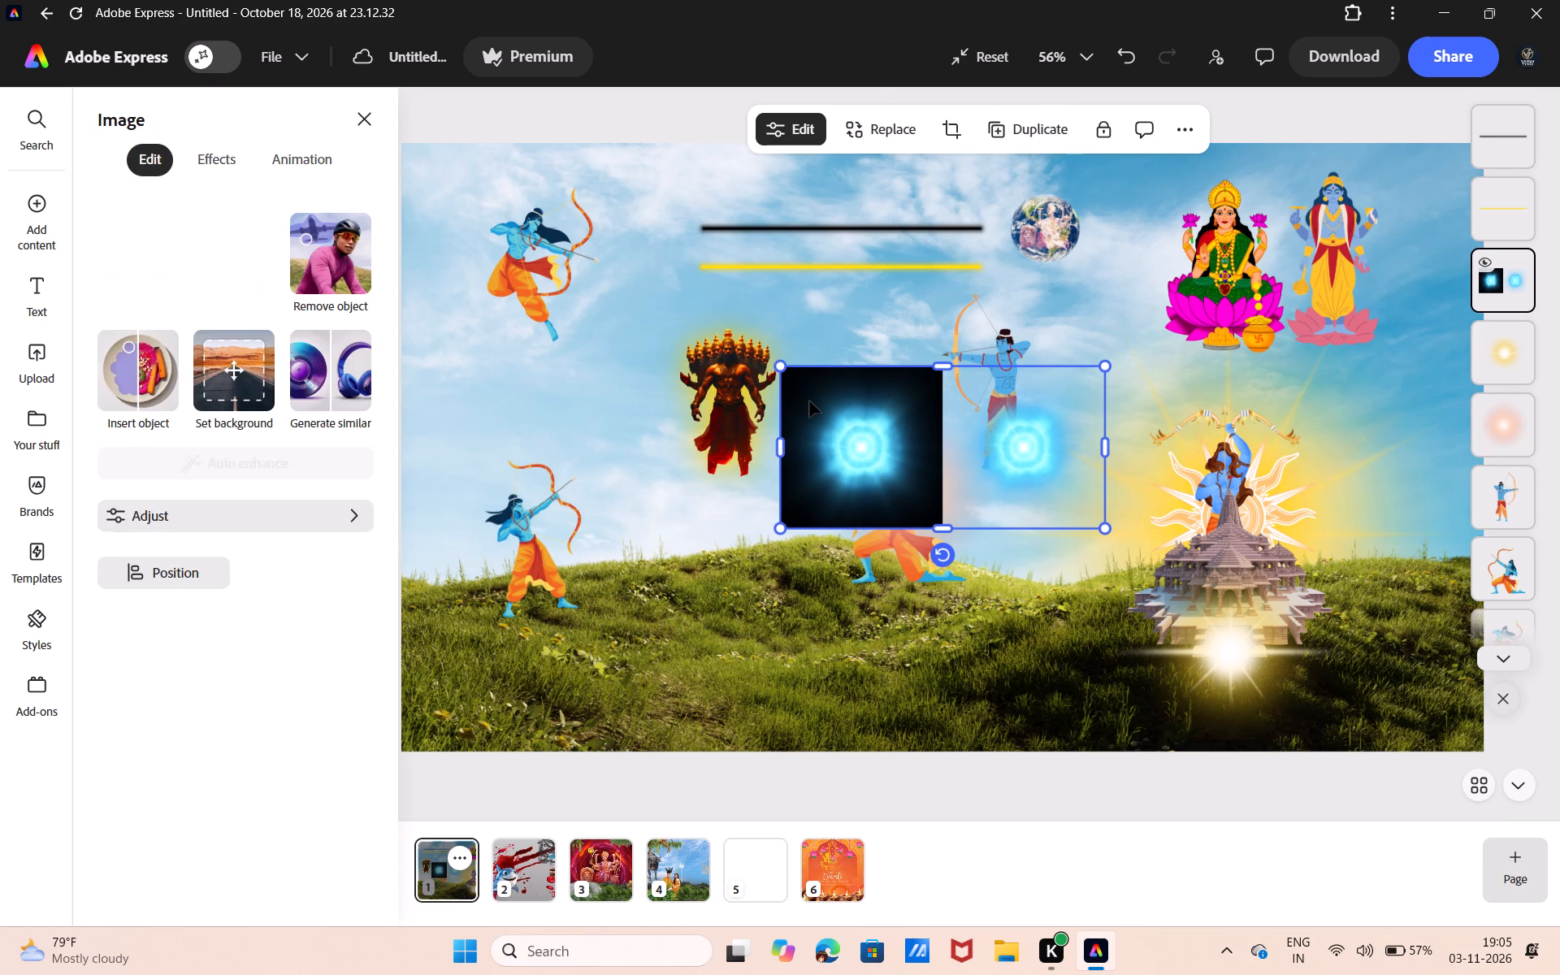
{"action": "left_click_drag", "start_coordinate": [781, 440], "coordinate": [941, 440]}
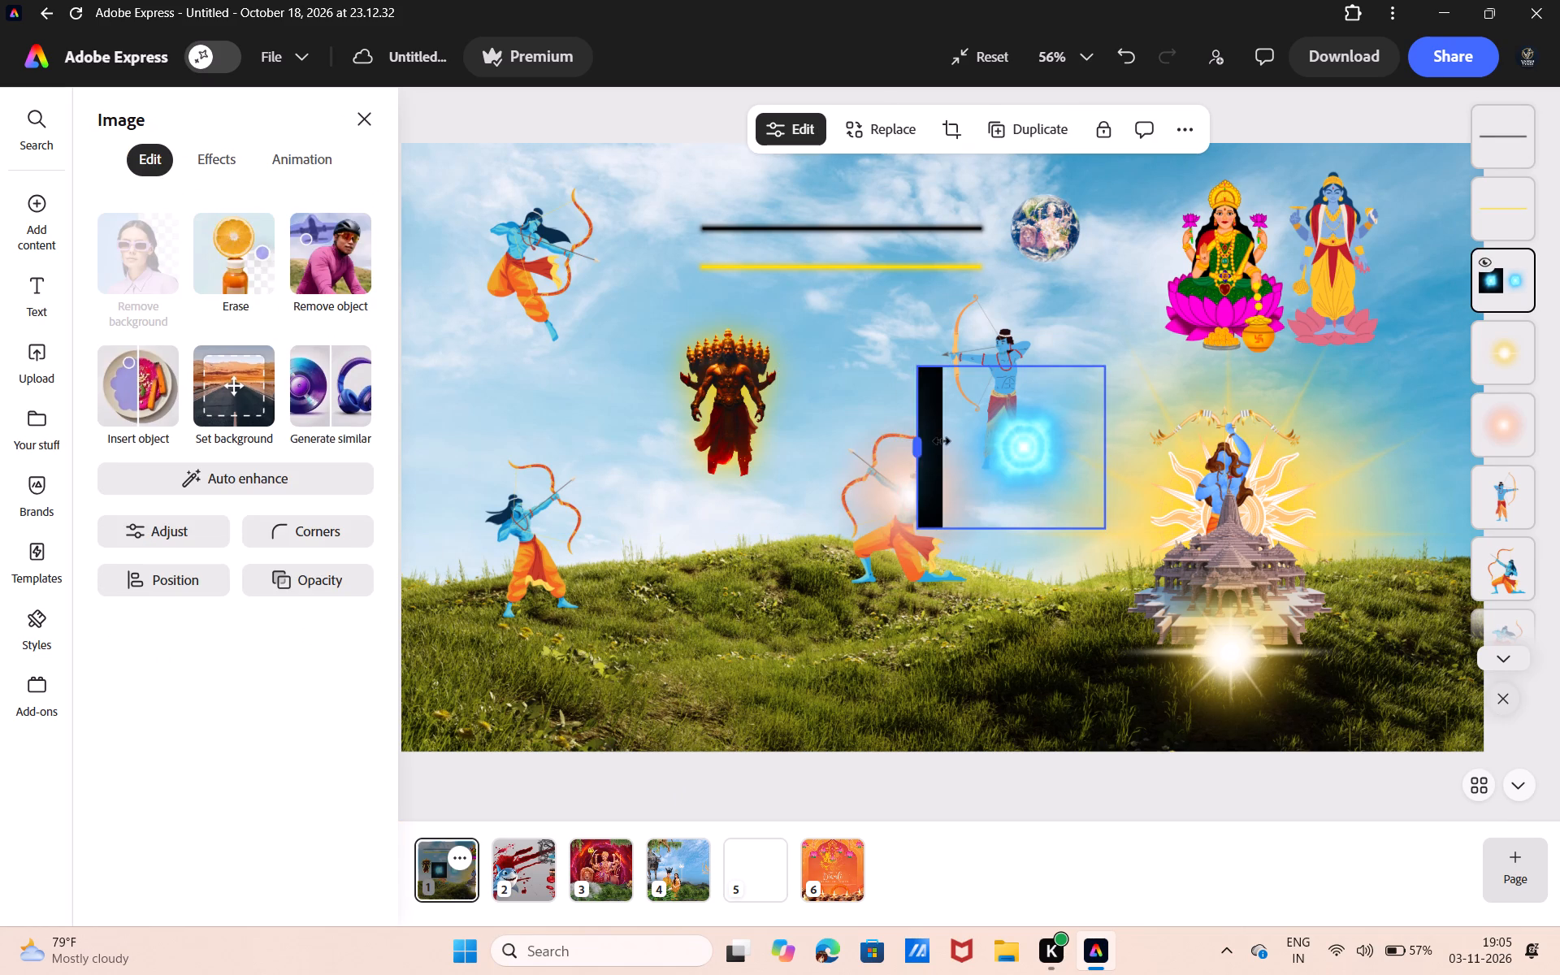
{"action": "left_click_drag", "start_coordinate": [941, 440], "coordinate": [947, 440]}
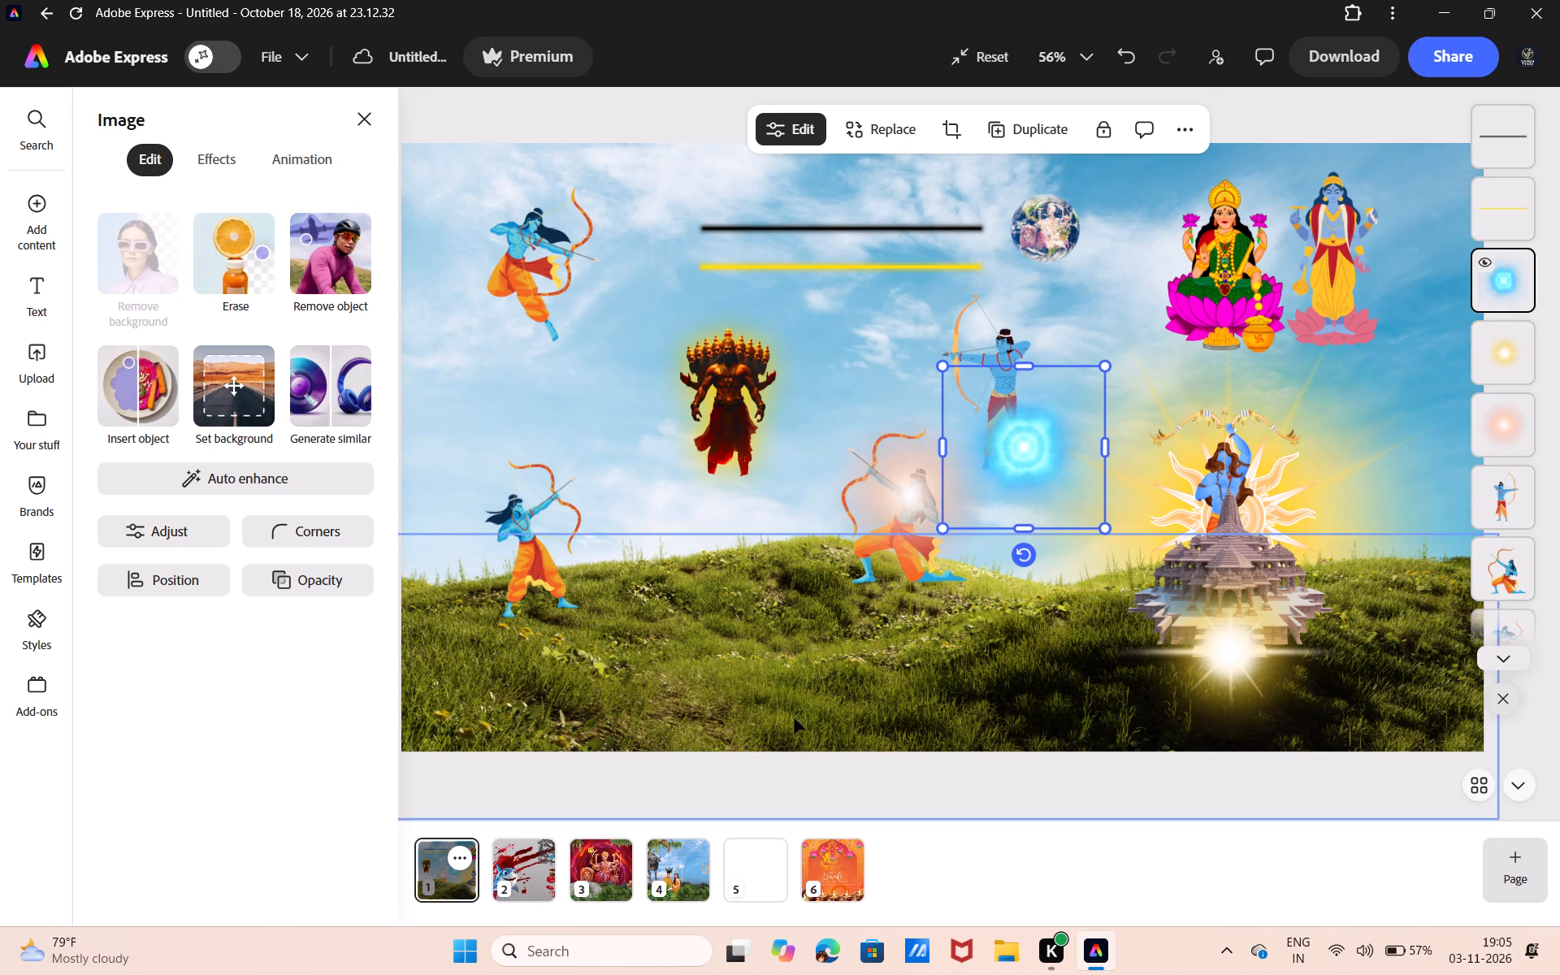
{"action": "left_click", "coordinate": [578, 386]}
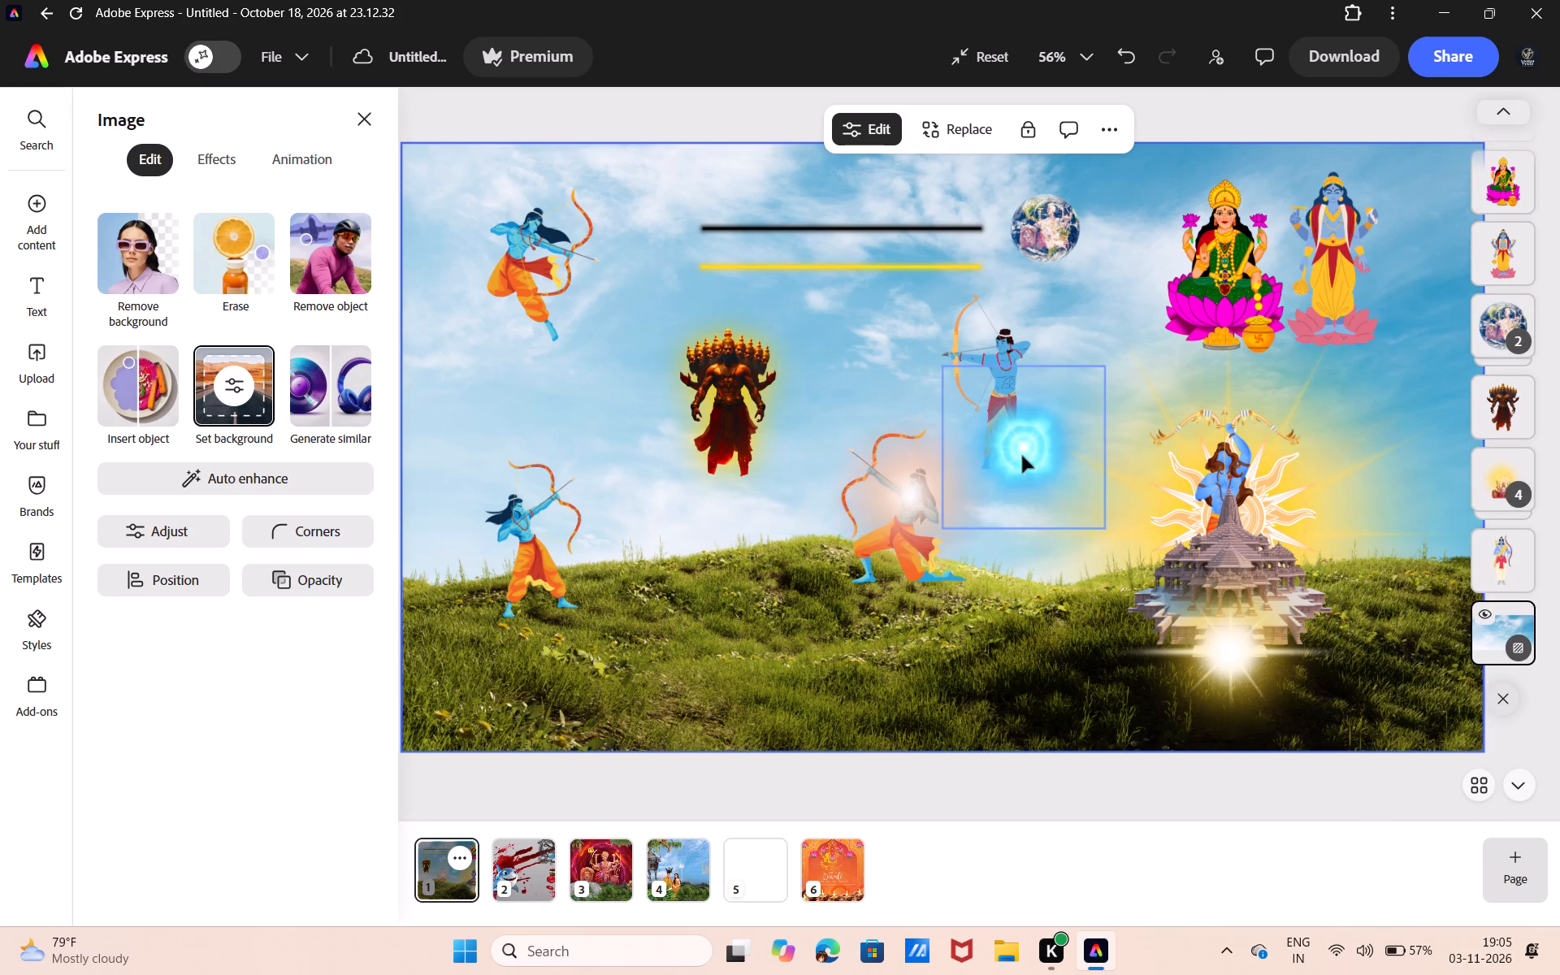
Move the blue glow onto the bright light at the base of the temple.
{"action": "left_click_drag", "start_coordinate": [1024, 476], "coordinate": [728, 365]}
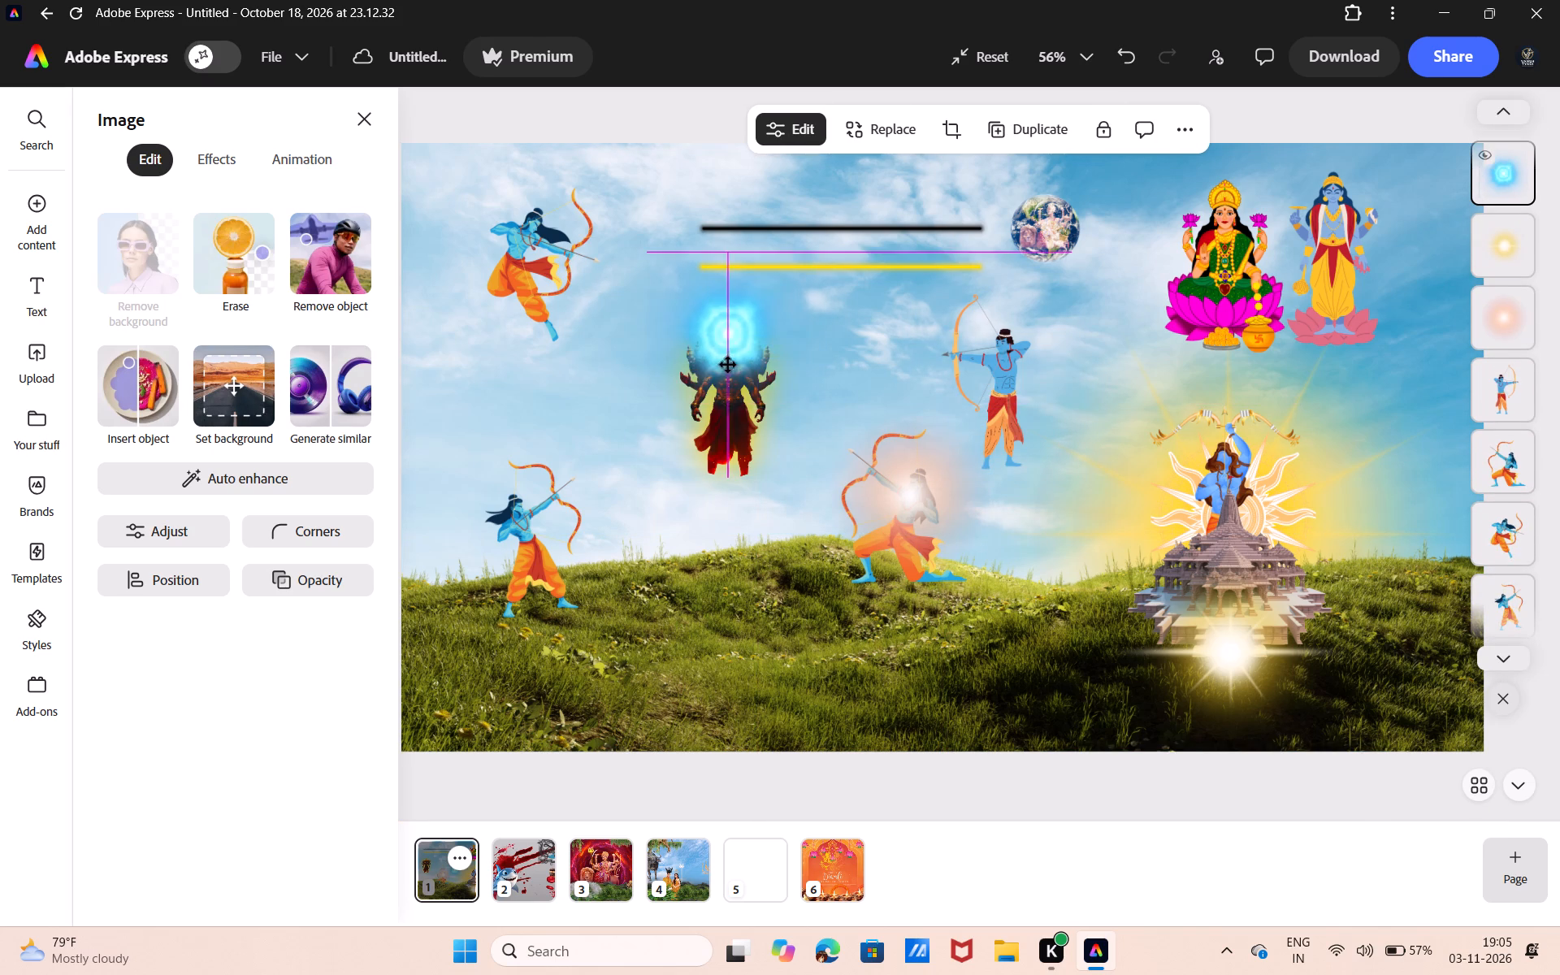
{"action": "left_click_drag", "start_coordinate": [728, 365], "coordinate": [1228, 669]}
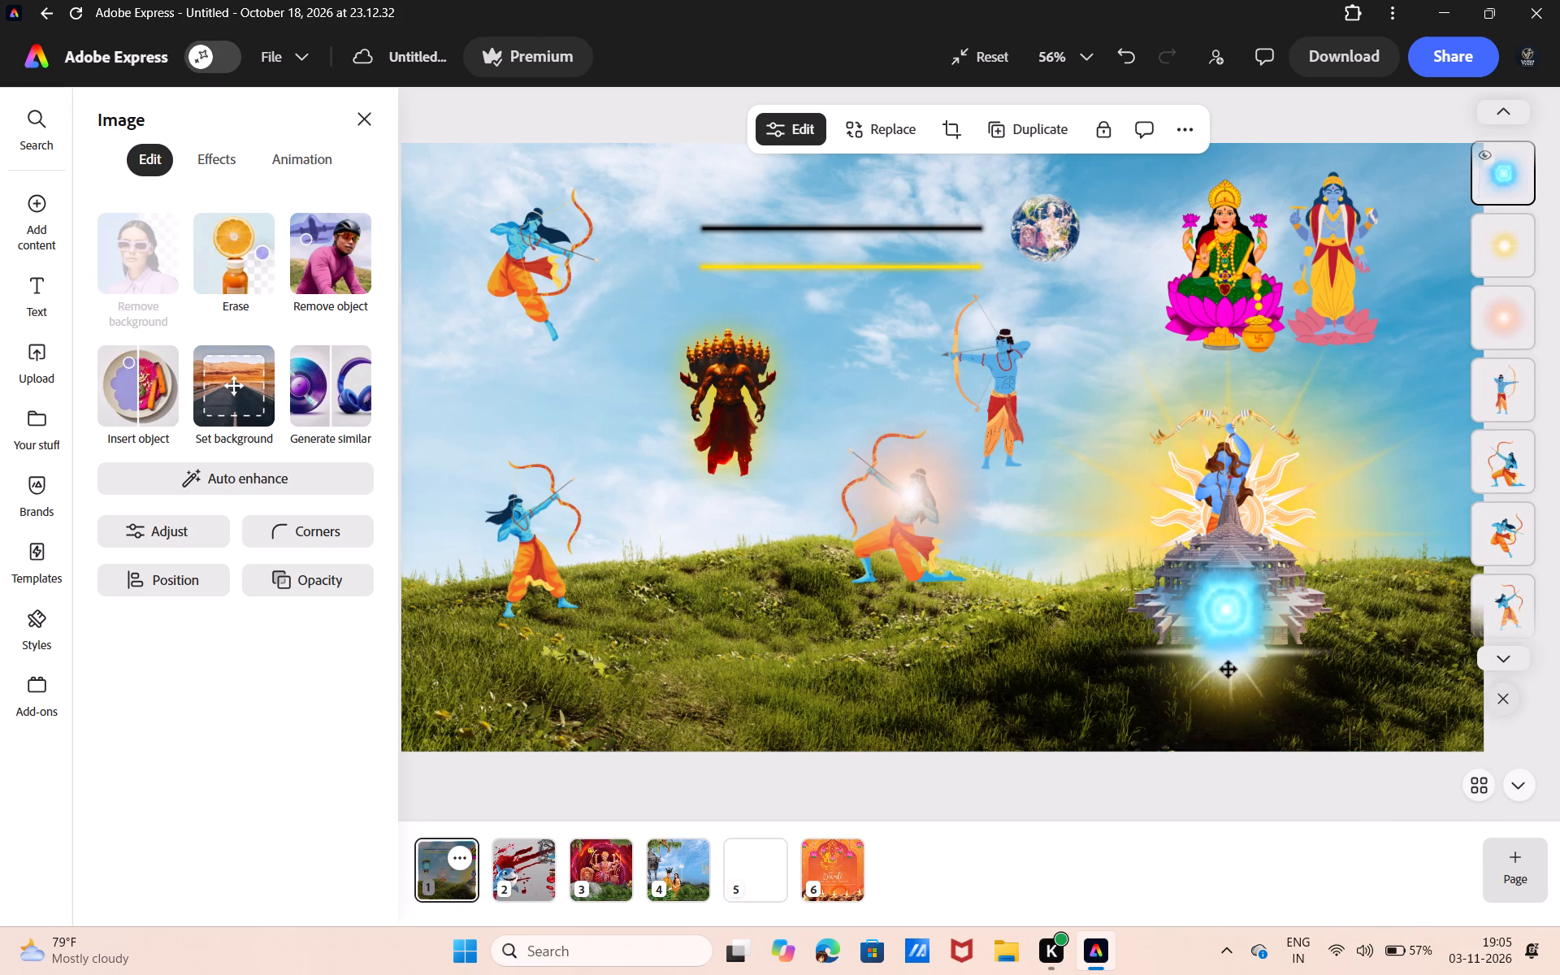
{"action": "left_click_drag", "start_coordinate": [1228, 669], "coordinate": [1233, 685]}
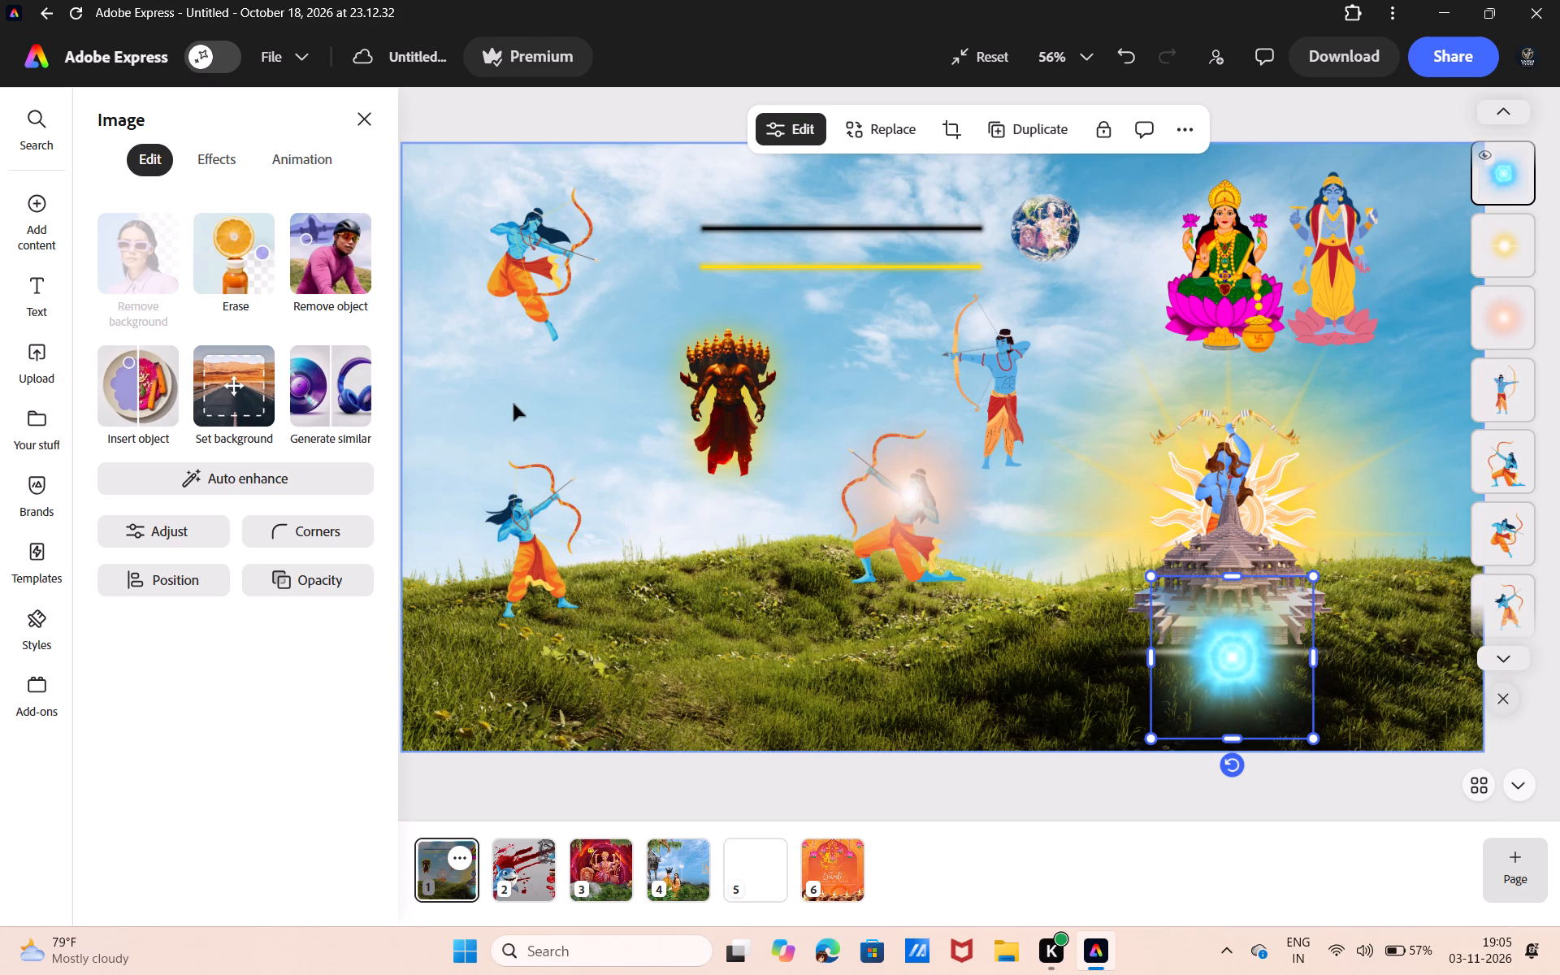
{"action": "left_click", "coordinate": [511, 402]}
Move the peach glow off the kneeling archer and centre it over the globe in the sky.
{"action": "scroll", "coordinate": [511, 402], "scroll_direction": "left", "scroll_amount": 1}
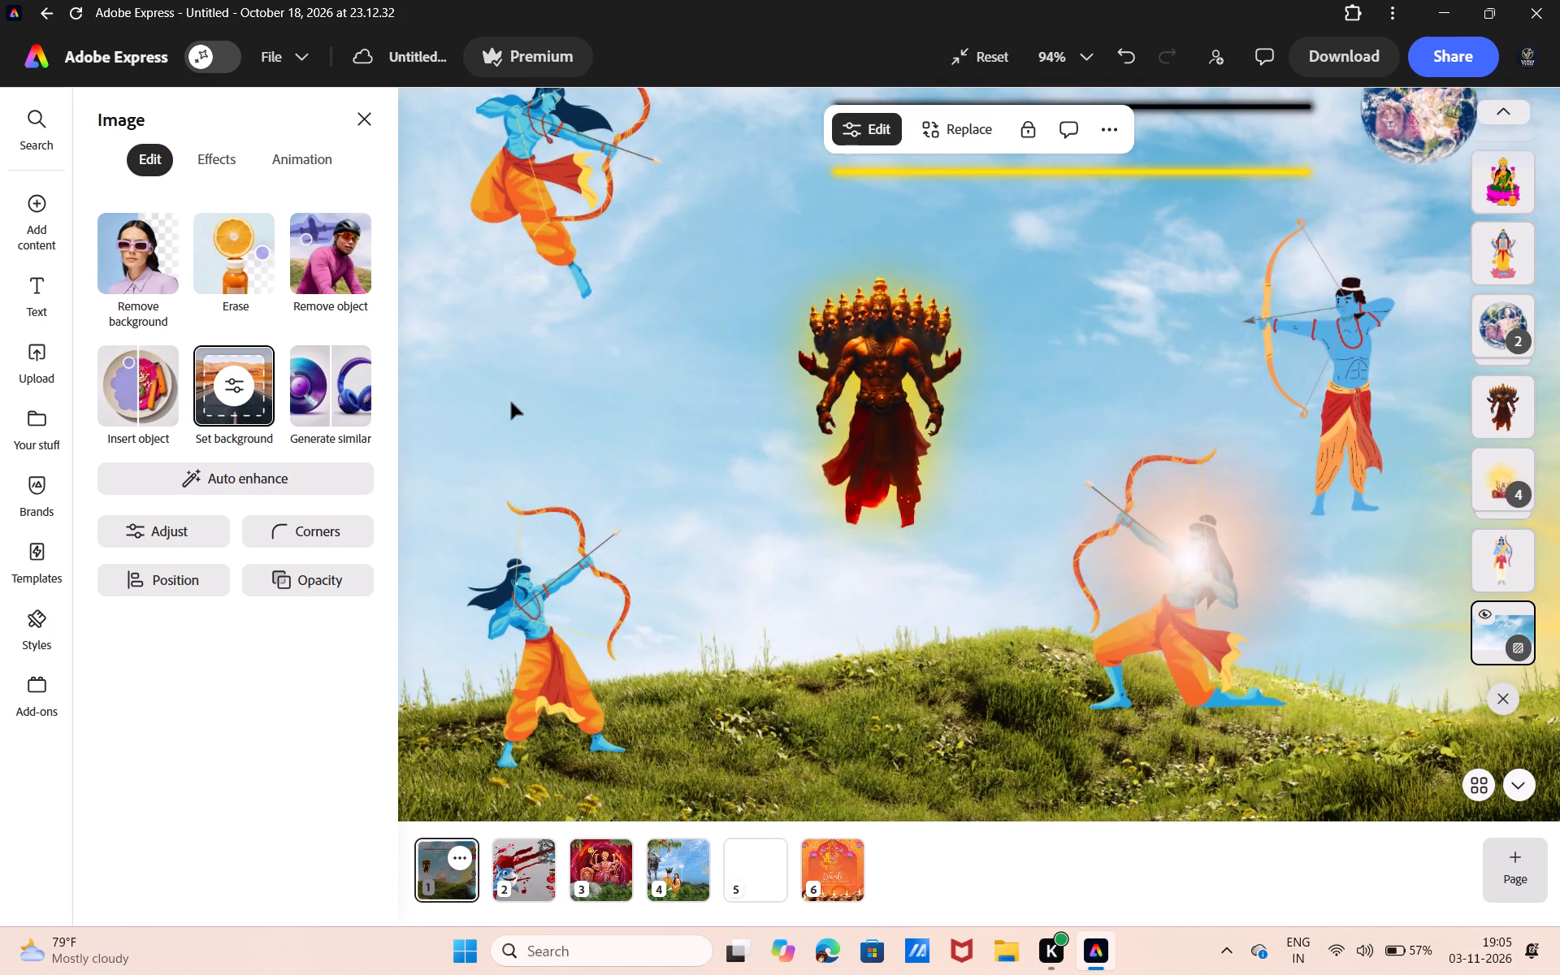
{"action": "scroll", "coordinate": [511, 402], "scroll_direction": "left", "scroll_amount": 1}
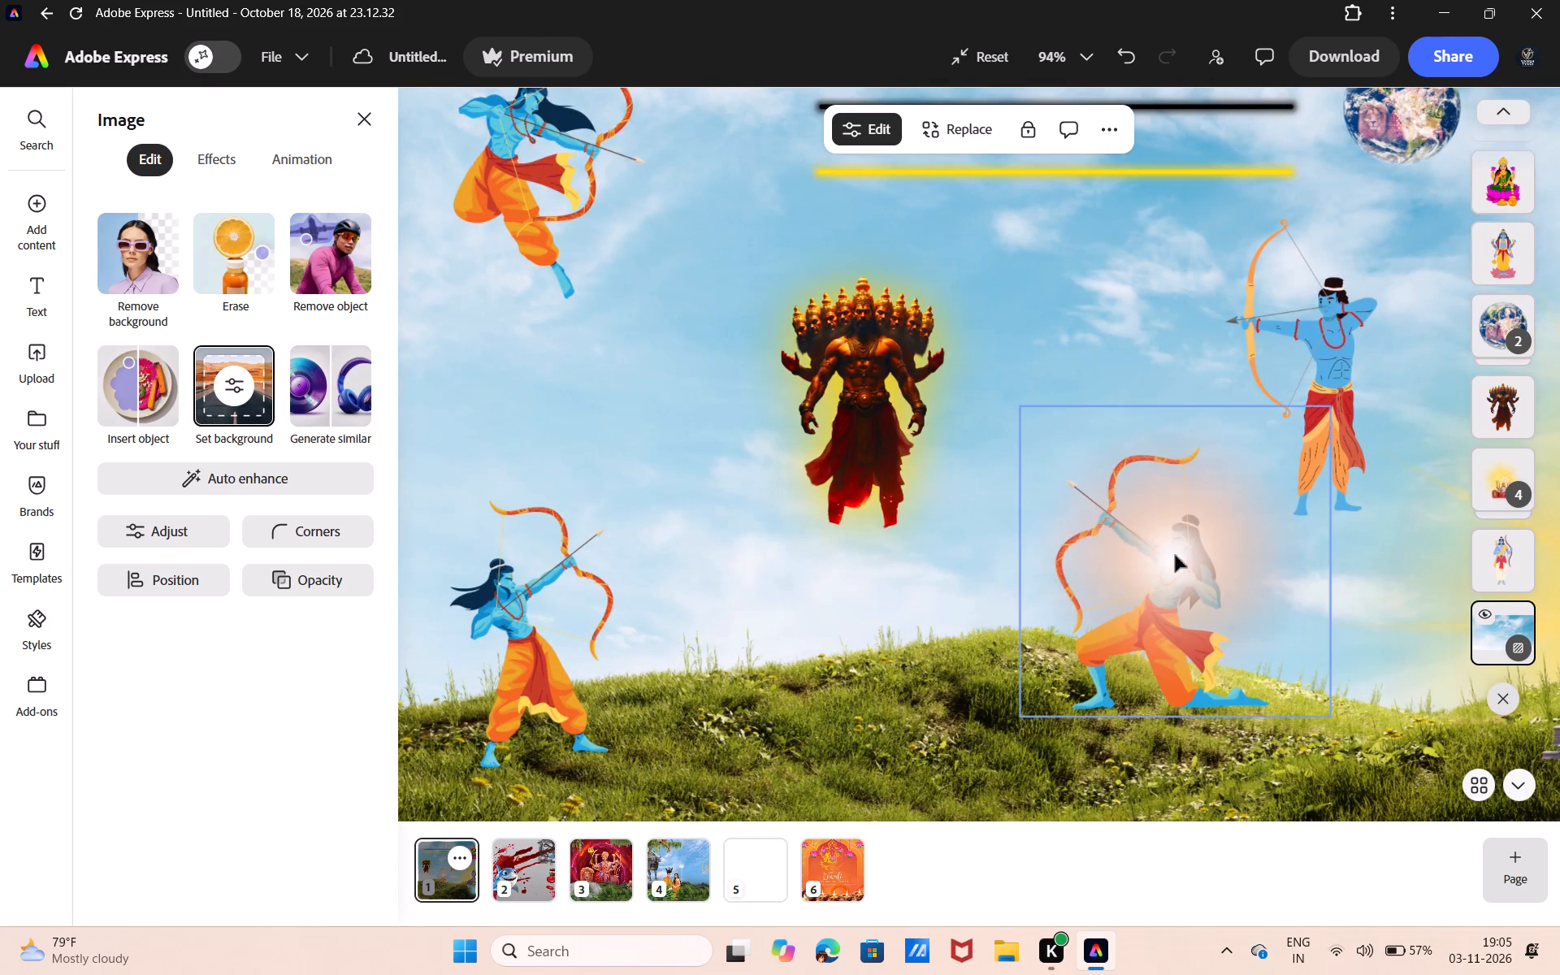
{"action": "left_click", "coordinate": [1035, 608]}
{"action": "left_click_drag", "start_coordinate": [1135, 587], "coordinate": [994, 593]}
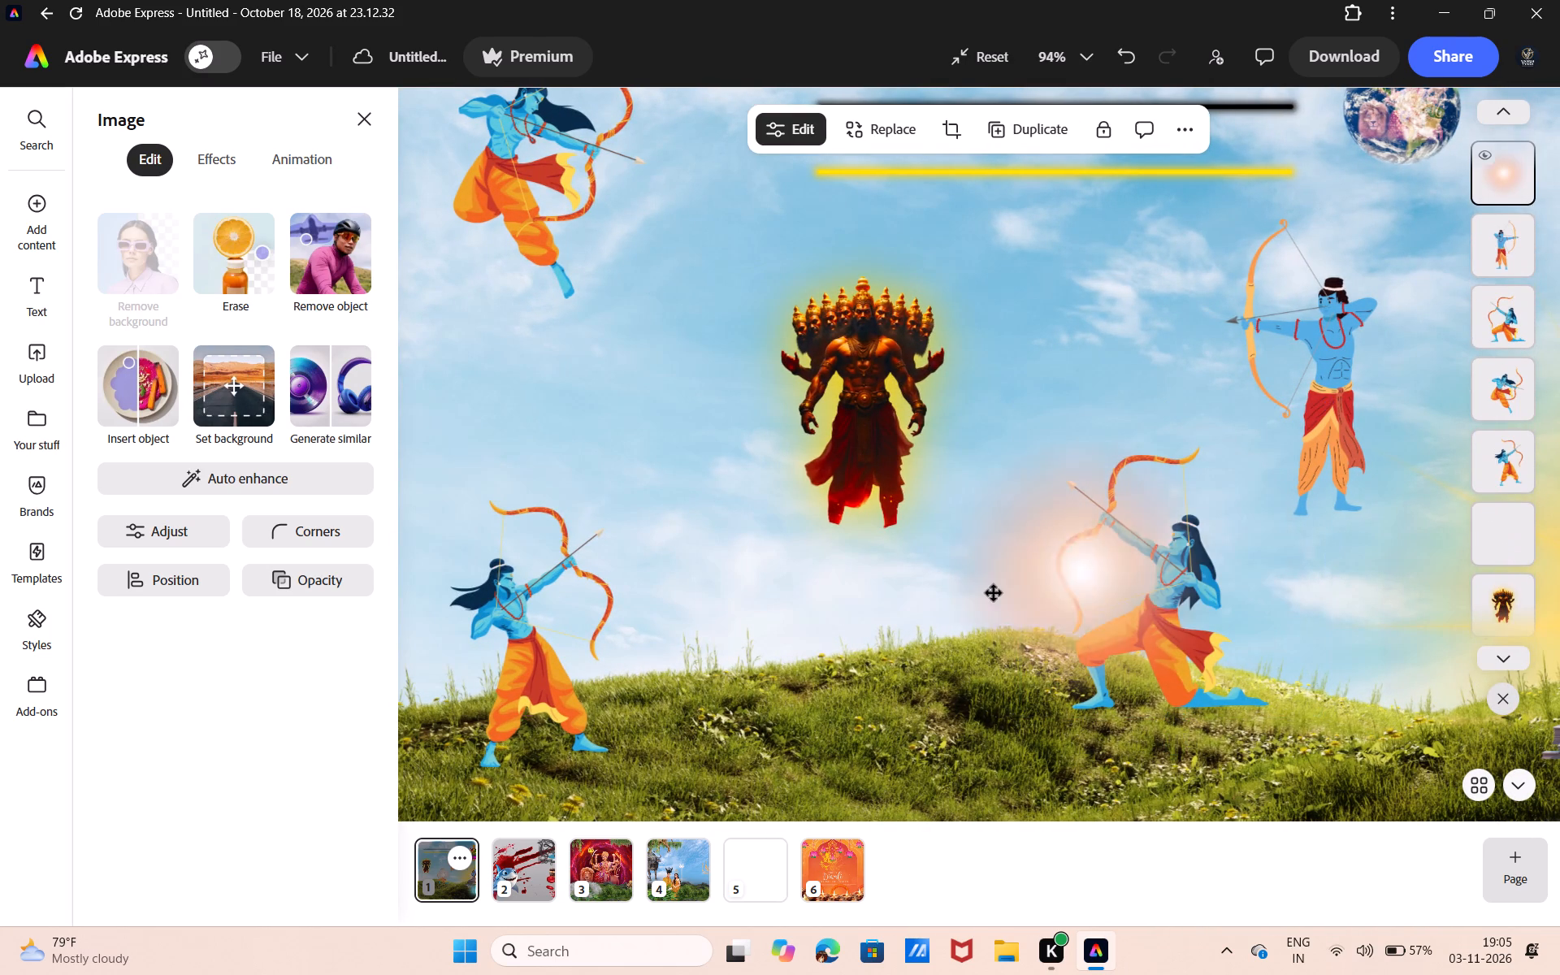
{"action": "left_click_drag", "start_coordinate": [994, 593], "coordinate": [830, 542]}
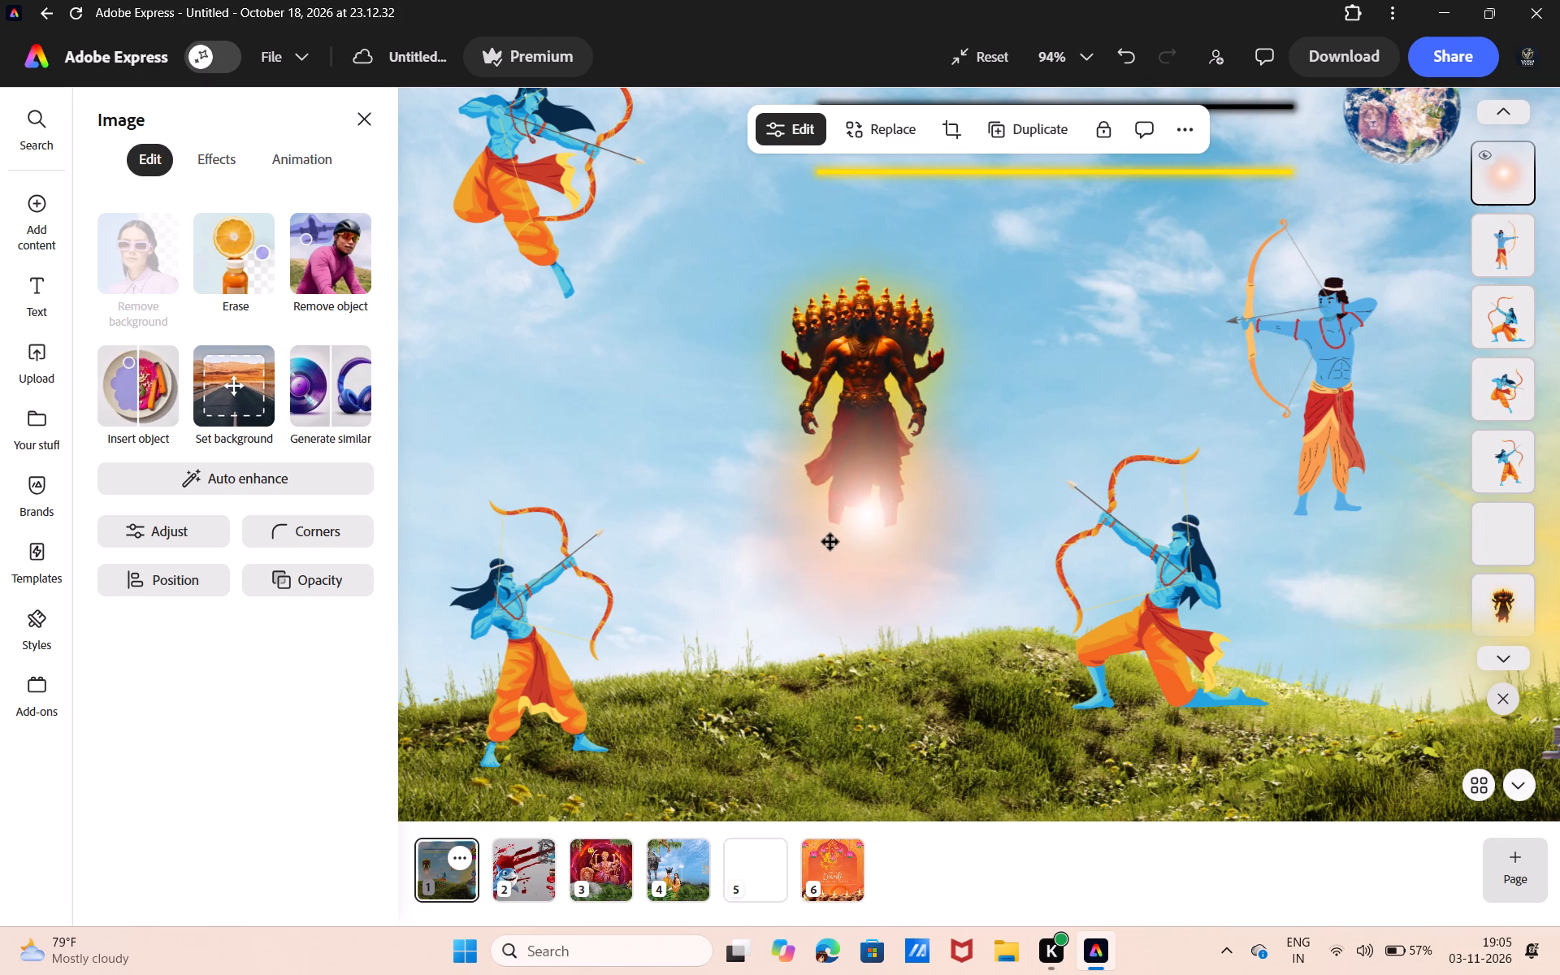
{"action": "left_click_drag", "start_coordinate": [830, 542], "coordinate": [1375, 132]}
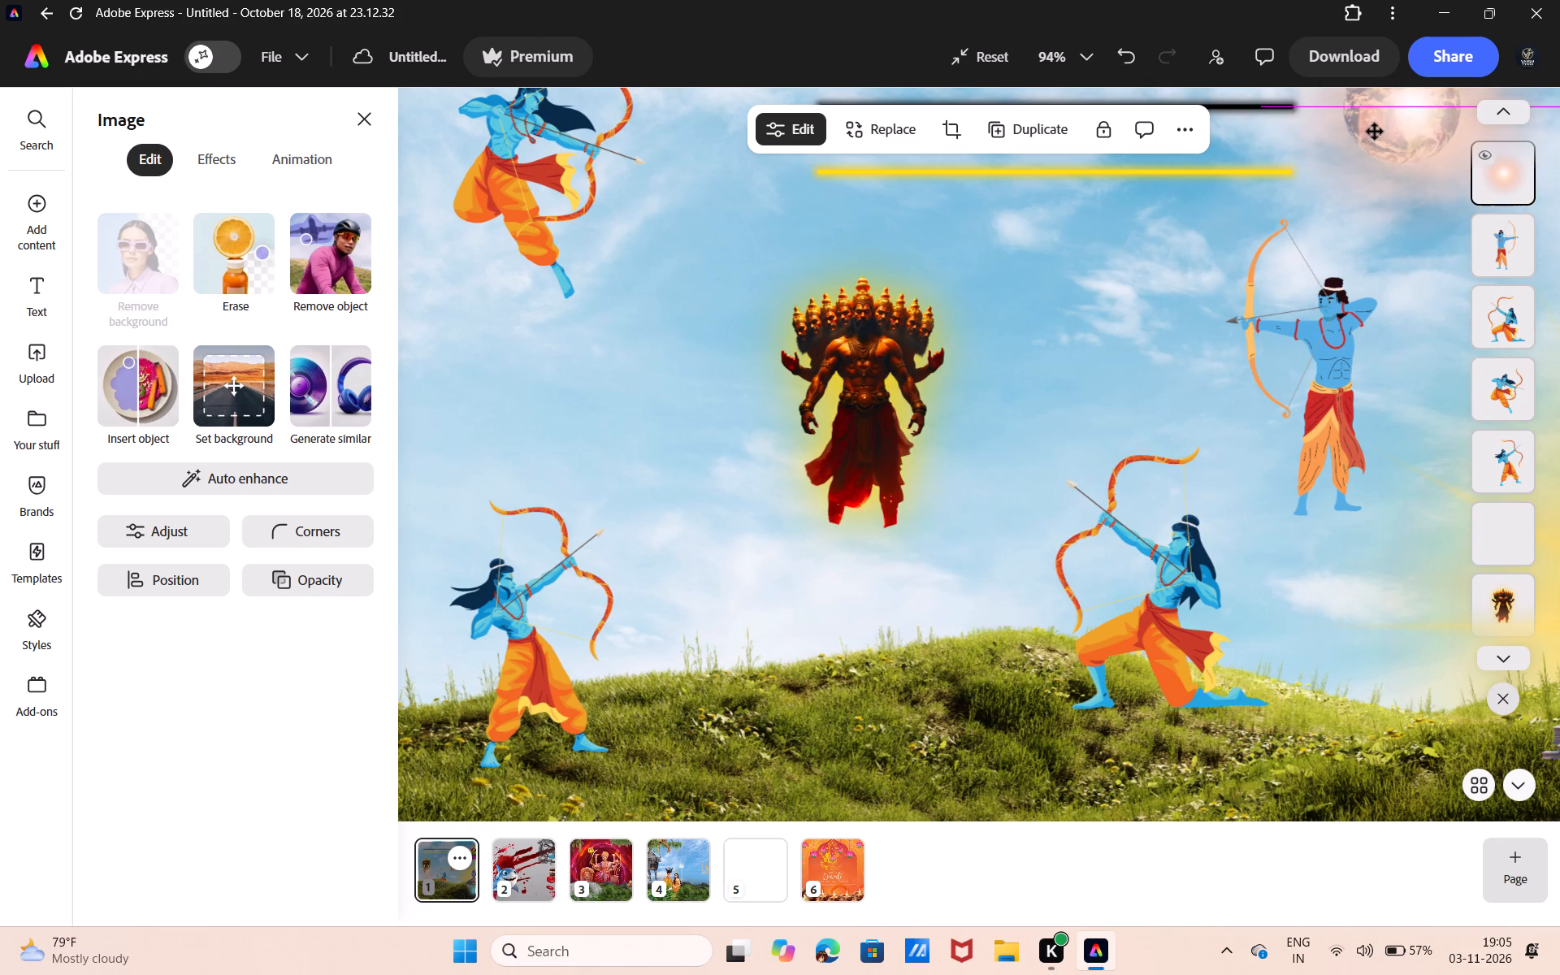
{"action": "left_click_drag", "start_coordinate": [1375, 132], "coordinate": [1376, 131]}
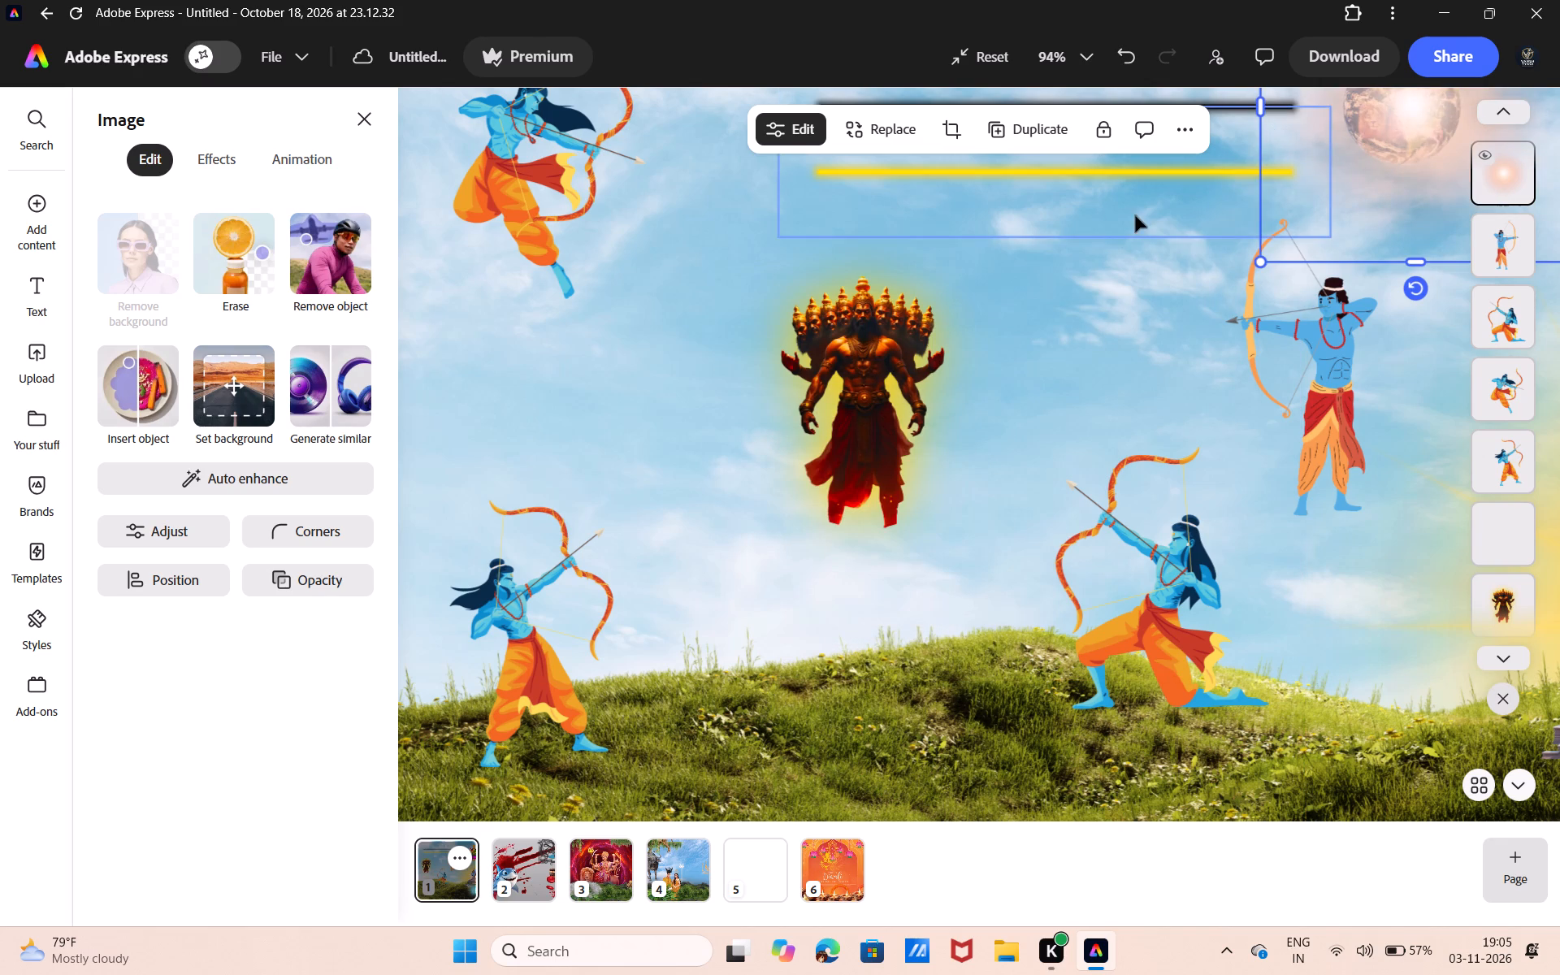
Shrink the yellow light line, rotate it to about 37°, and align it along the arrow of the kneeling archer facing the ten-headed figure.
{"action": "left_click_drag", "start_coordinate": [1146, 178], "coordinate": [1118, 424]}
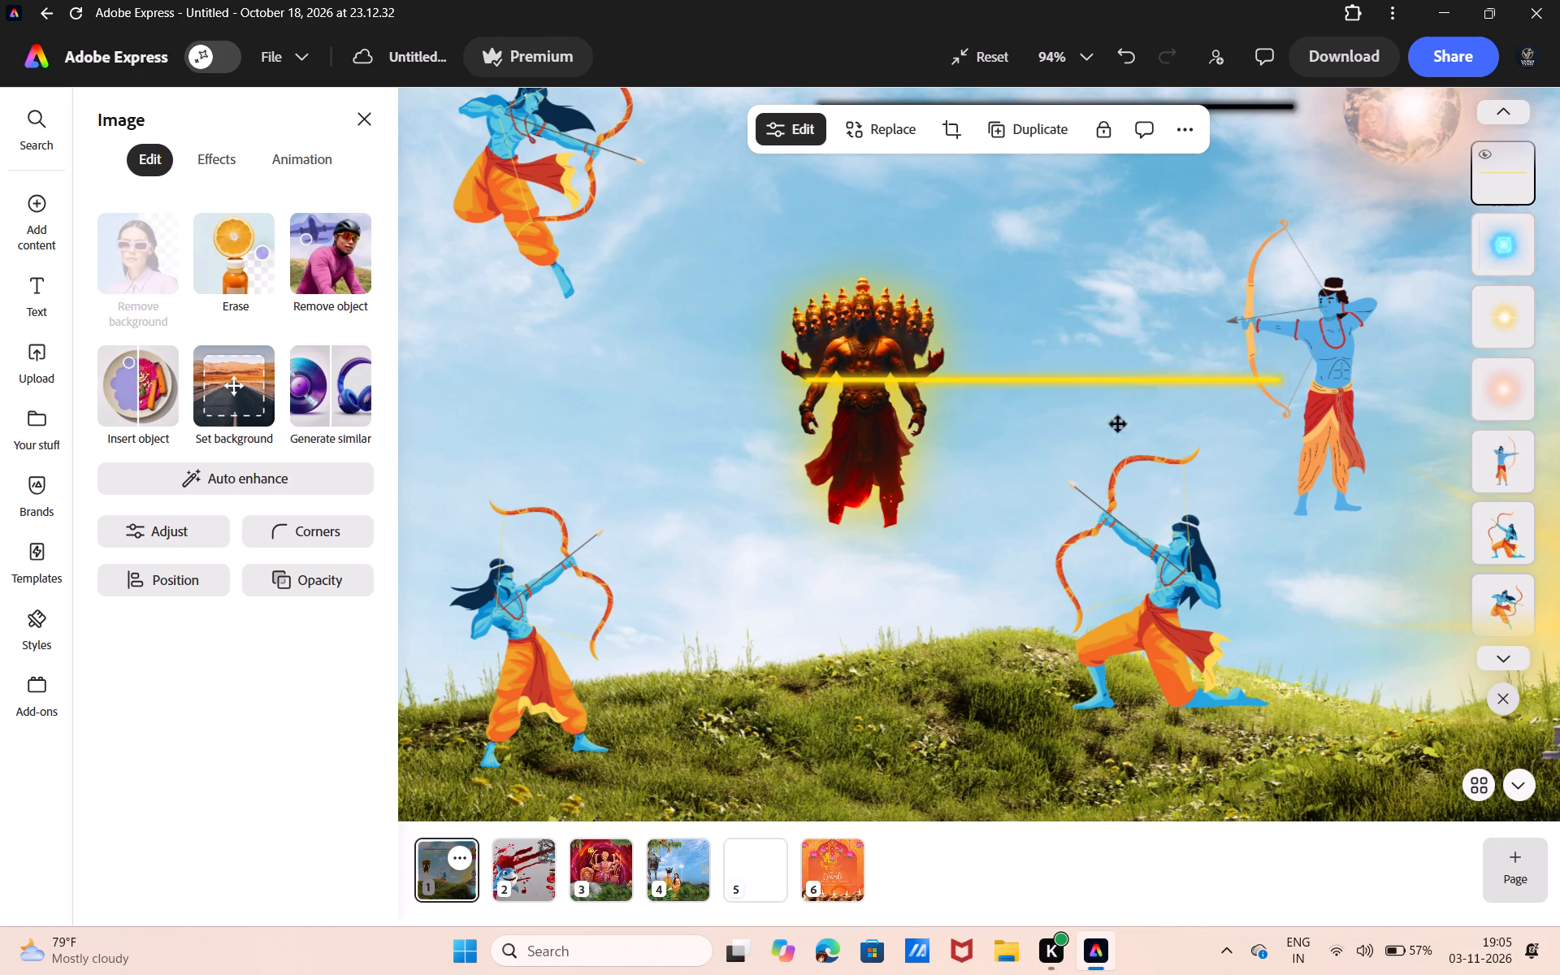
{"action": "left_click_drag", "start_coordinate": [1118, 424], "coordinate": [1063, 497]}
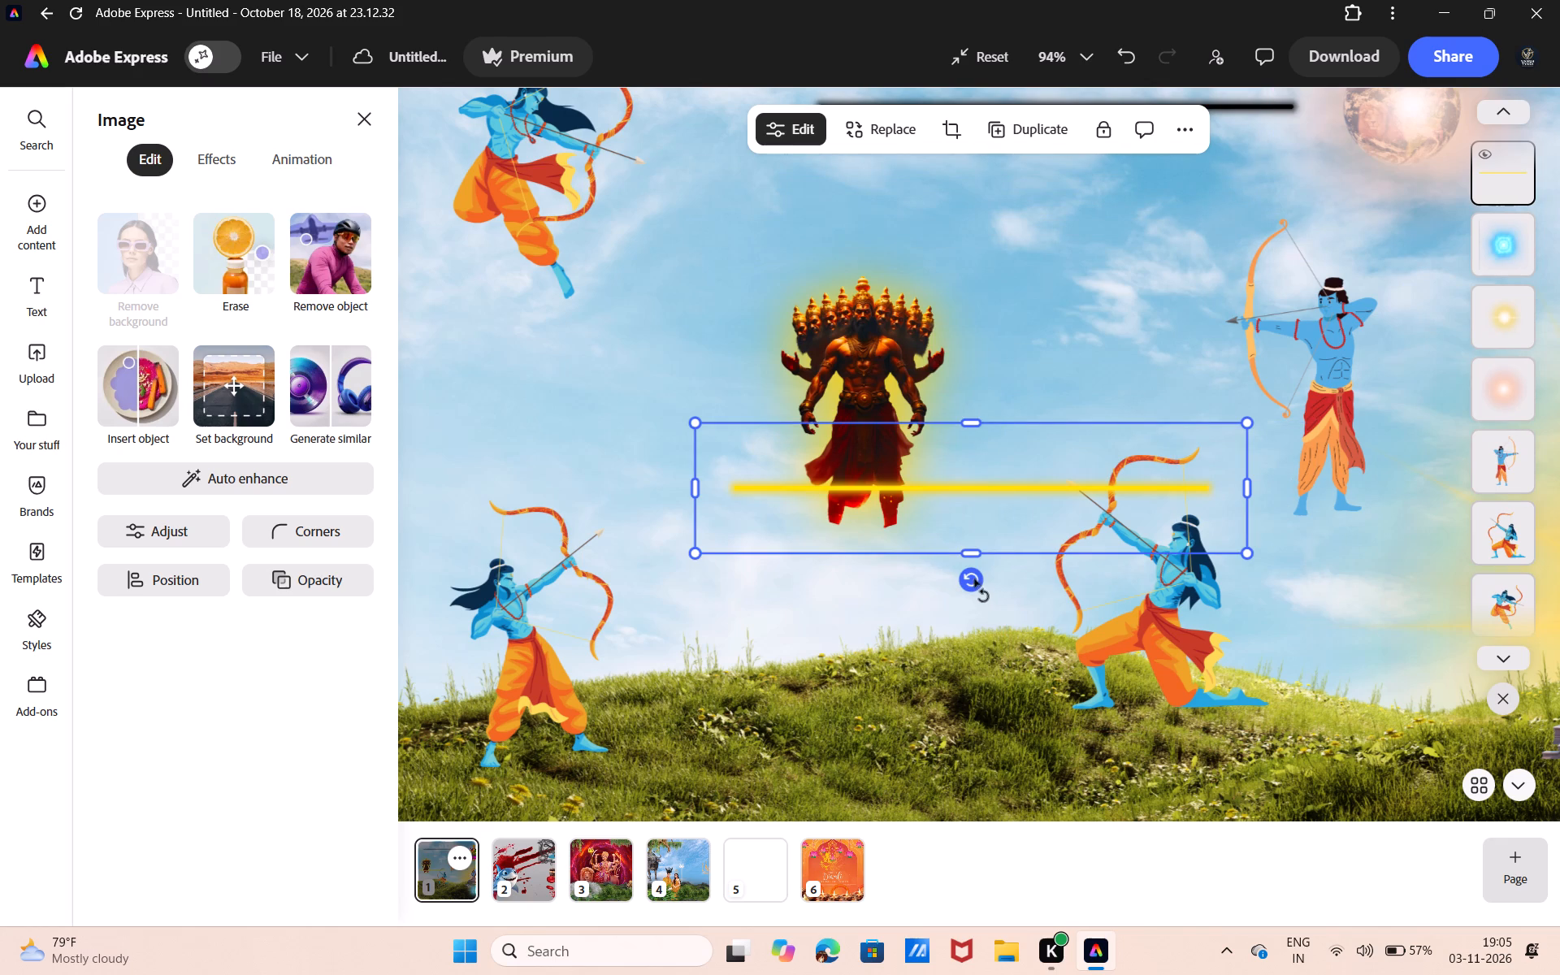
{"action": "left_click_drag", "start_coordinate": [973, 577], "coordinate": [889, 570]}
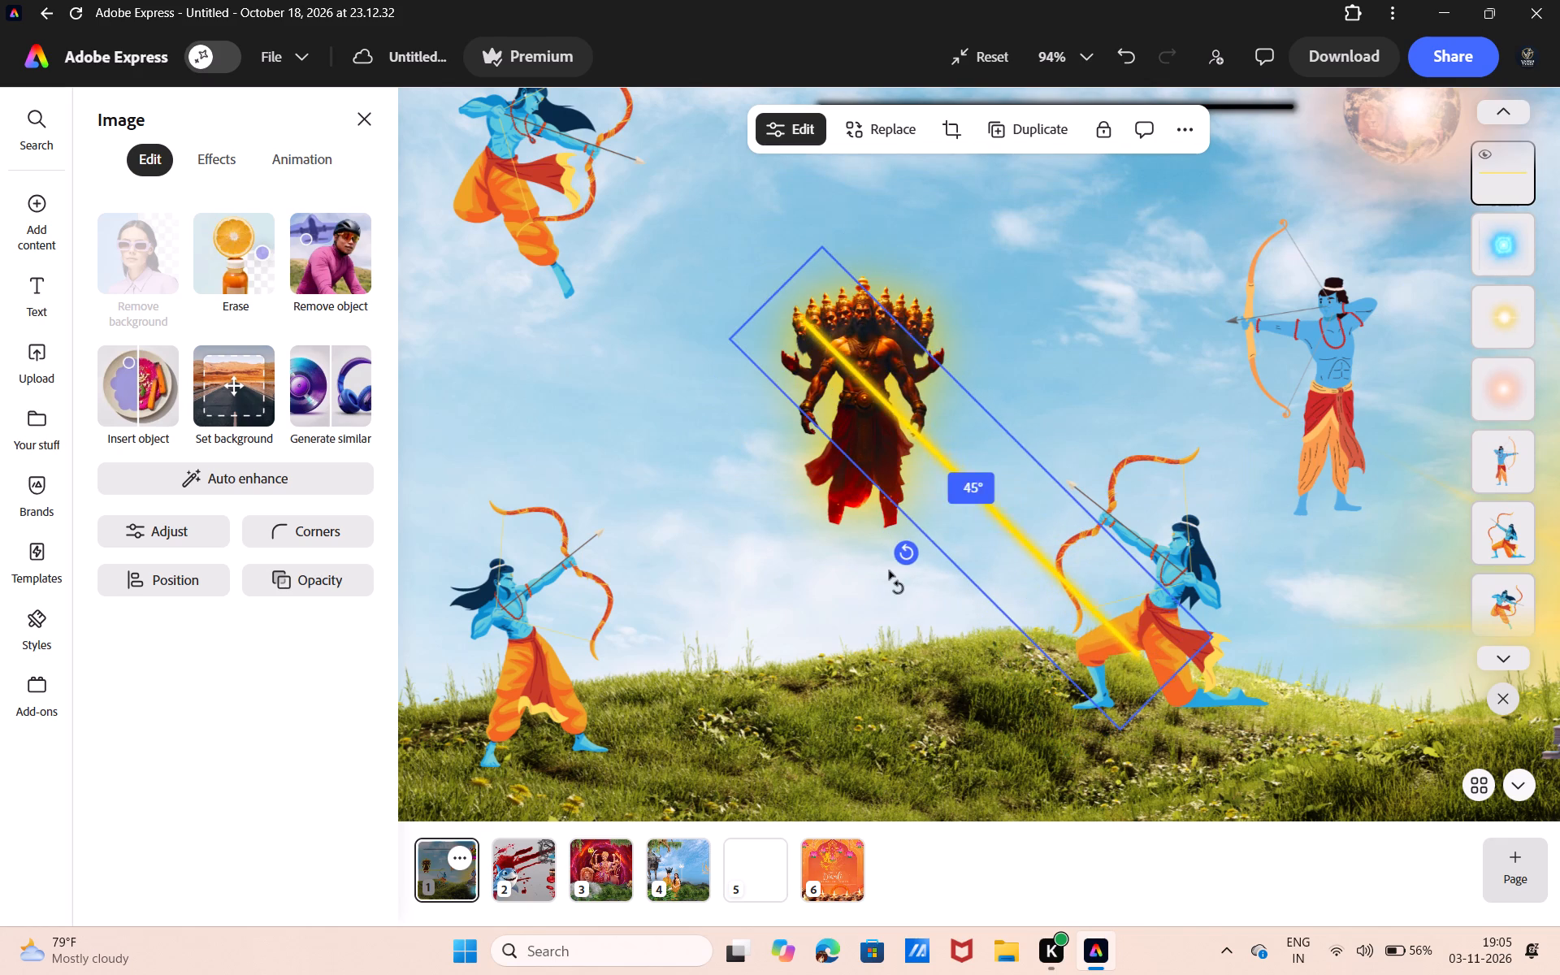
{"action": "left_click_drag", "start_coordinate": [889, 570], "coordinate": [890, 570]}
{"action": "left_click_drag", "start_coordinate": [1118, 725], "coordinate": [1020, 455]}
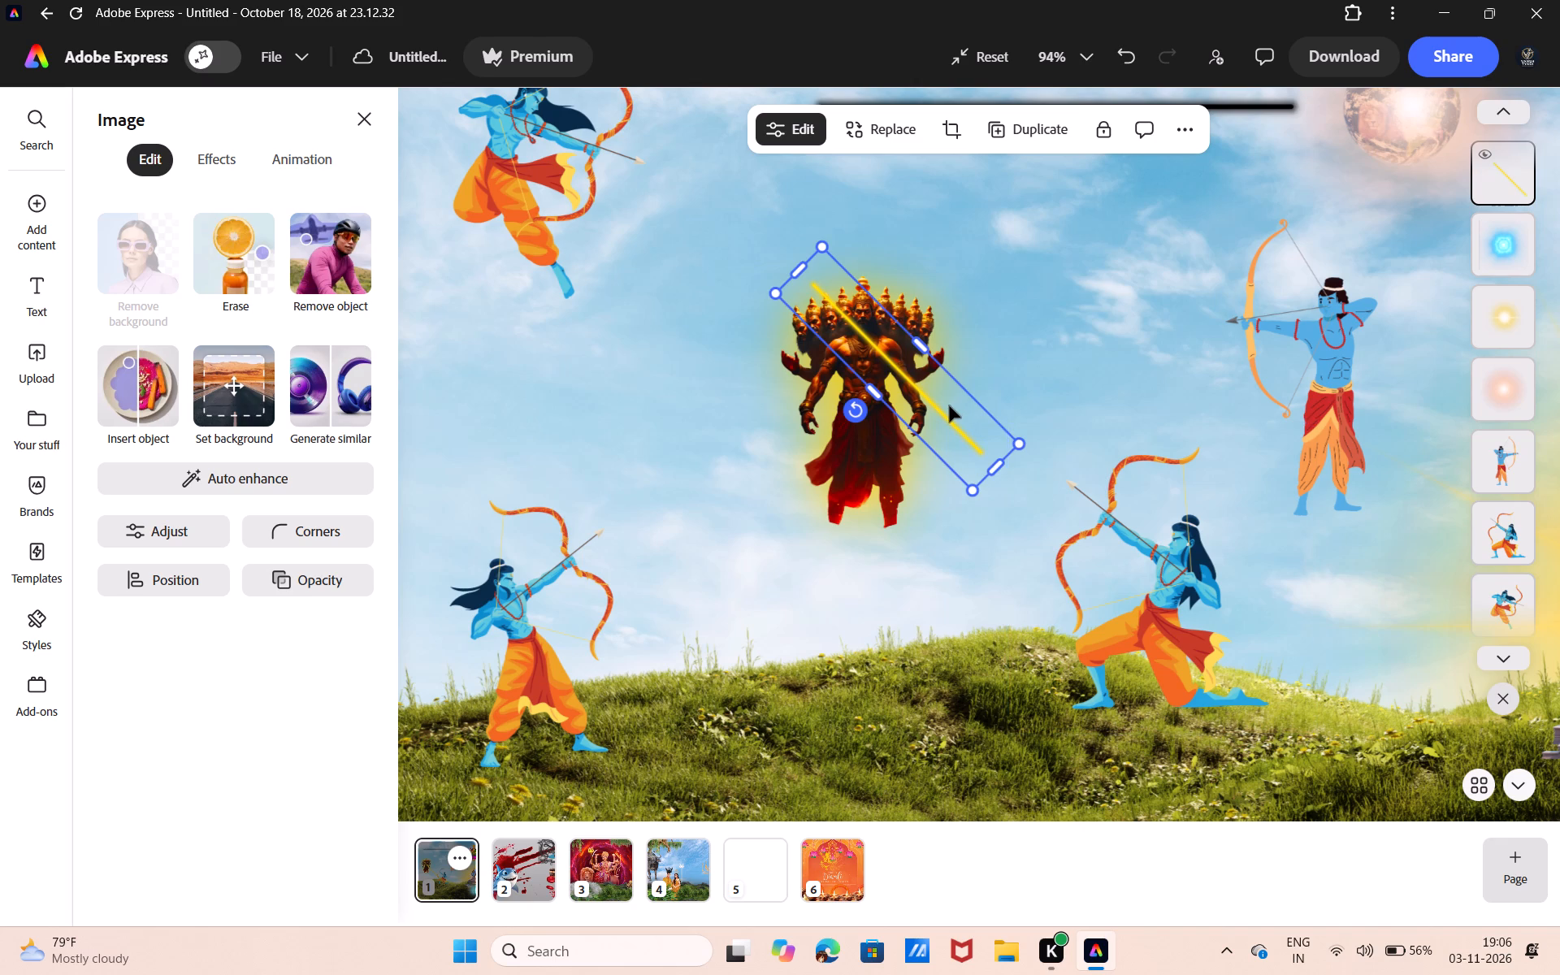
{"action": "left_click_drag", "start_coordinate": [949, 405], "coordinate": [1169, 554]}
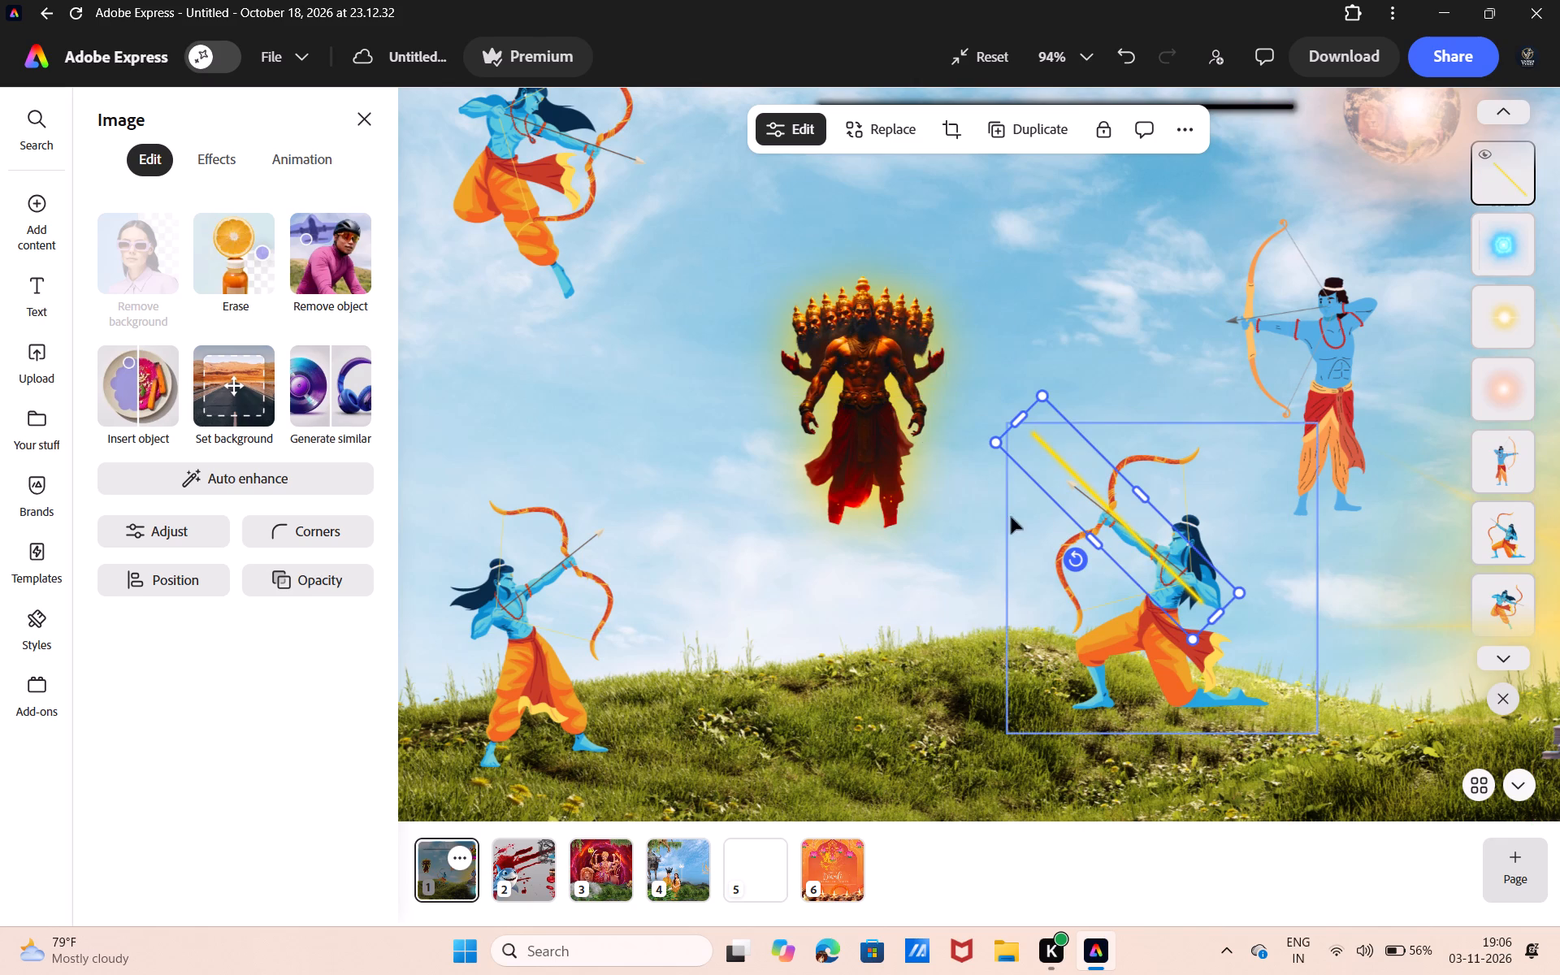
{"action": "left_click_drag", "start_coordinate": [1077, 557], "coordinate": [1085, 560]}
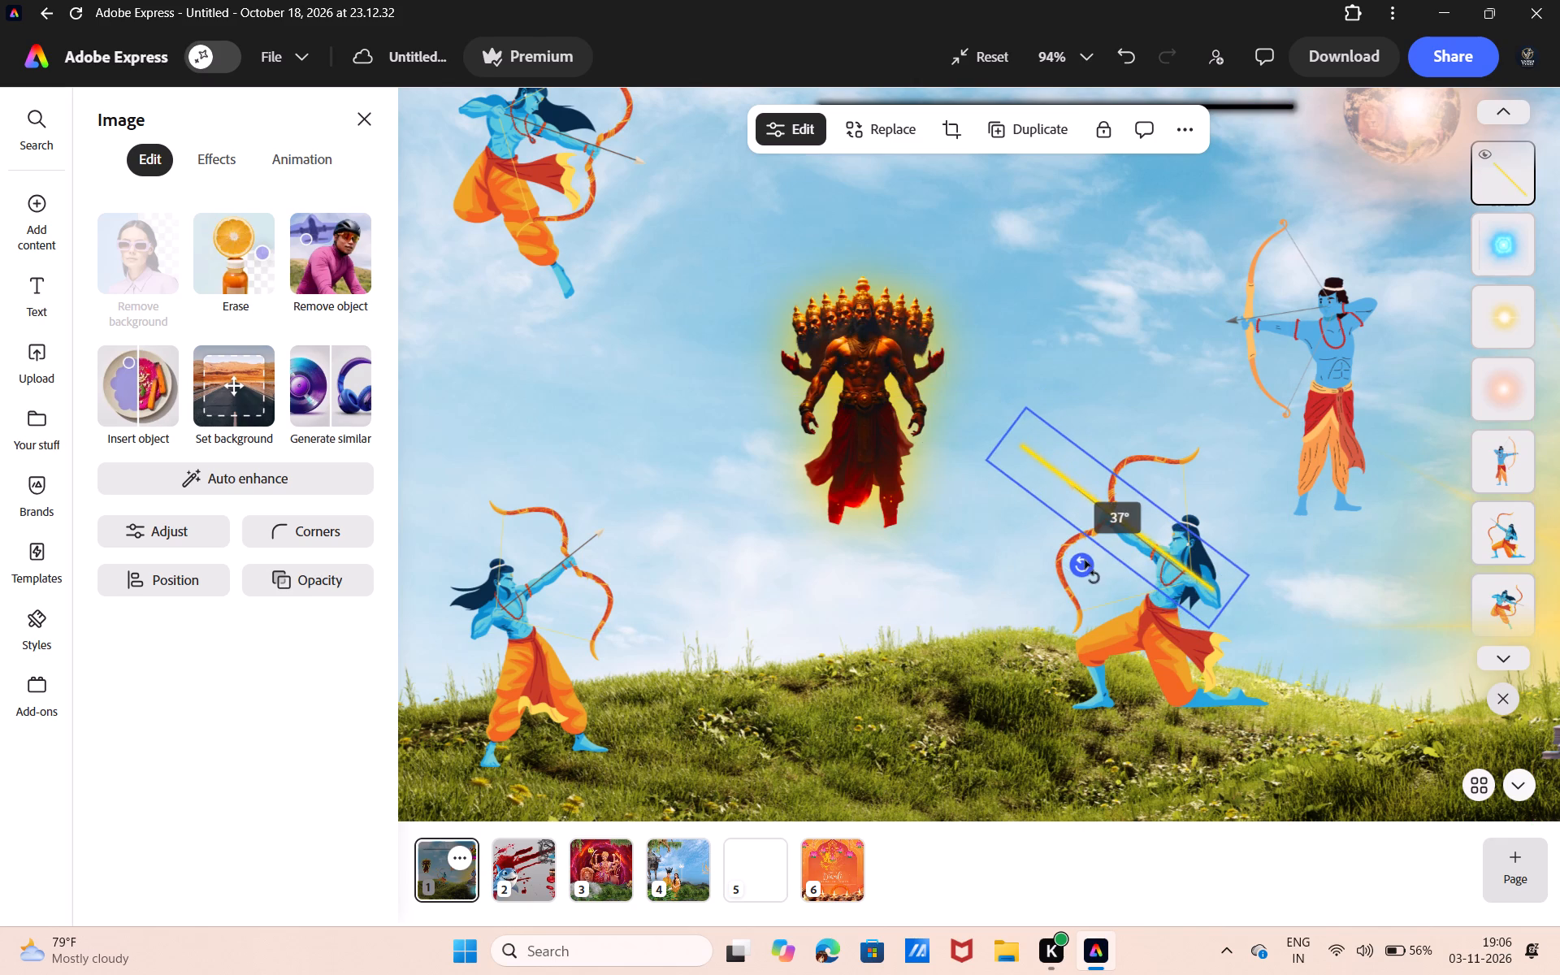
{"action": "left_click_drag", "start_coordinate": [1085, 560], "coordinate": [1085, 561]}
{"action": "left_click_drag", "start_coordinate": [1155, 535], "coordinate": [1143, 531]}
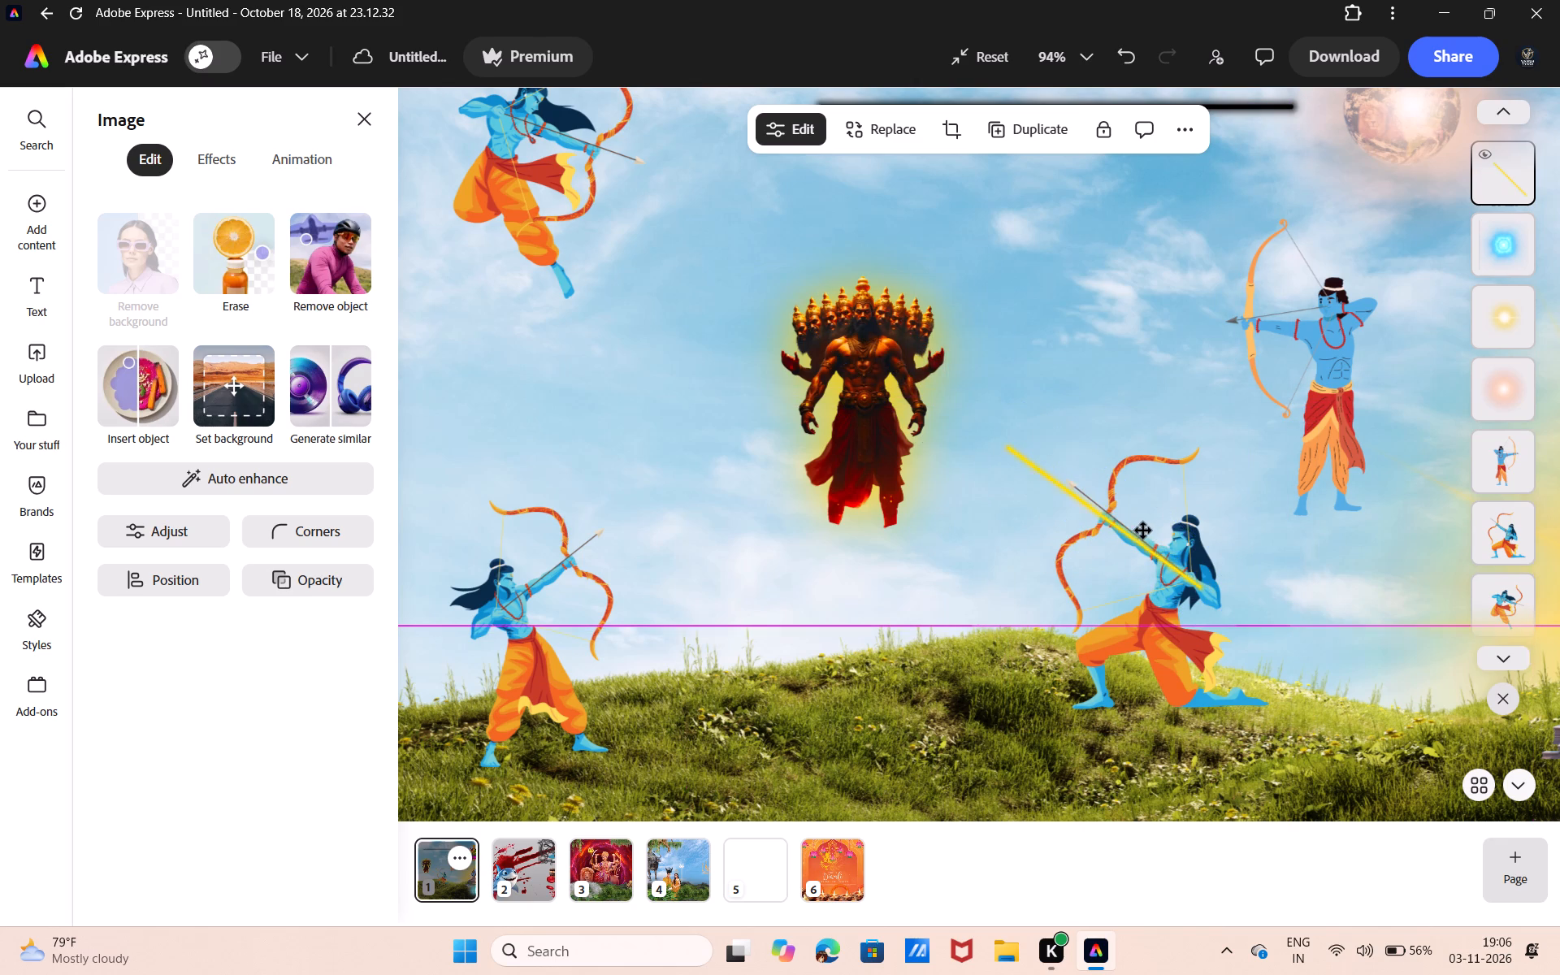
{"action": "left_click_drag", "start_coordinate": [1143, 531], "coordinate": [1144, 531]}
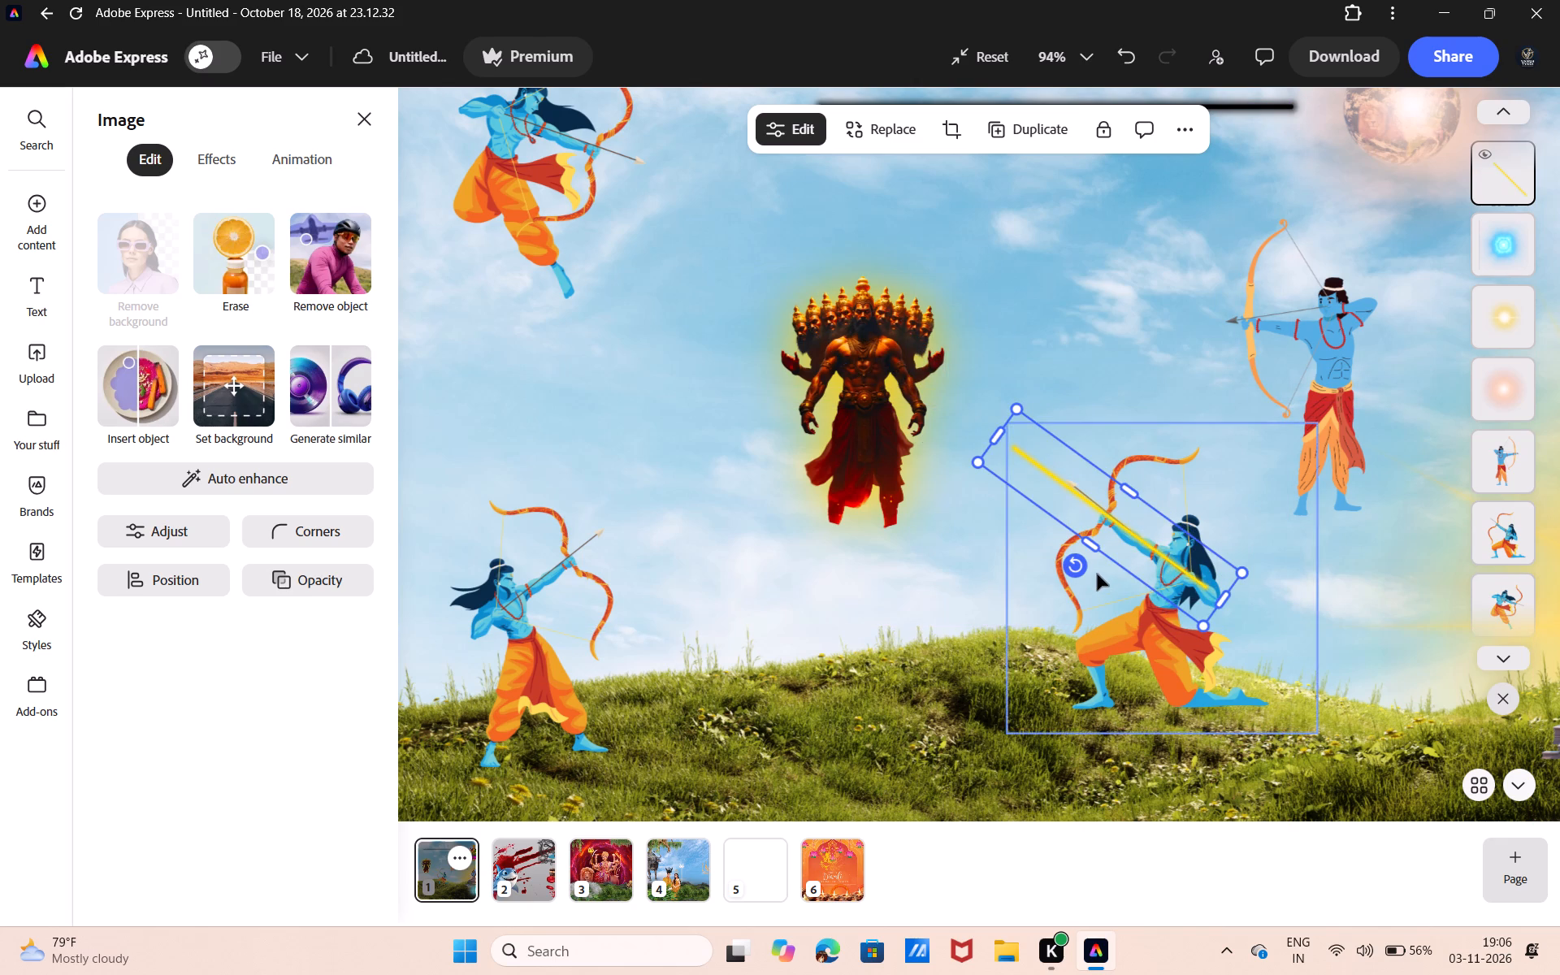
Fine-tune the yellow beam's rotation to about 38° and move it directly over the kneeling archer's arrow.
{"action": "left_click", "coordinate": [1077, 562]}
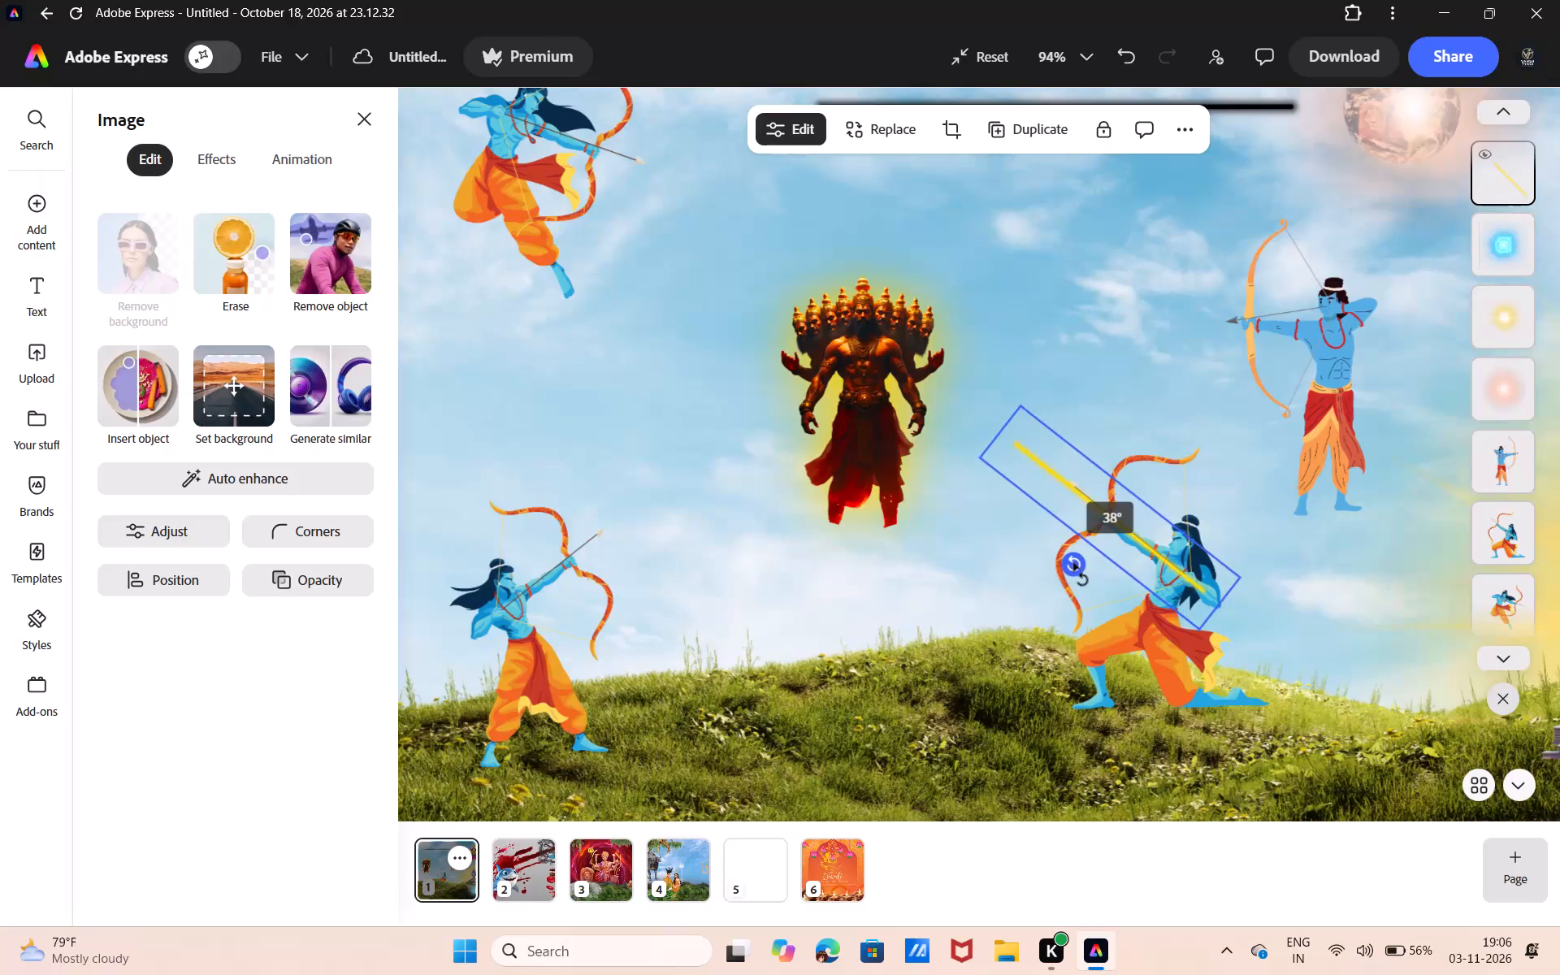
{"action": "left_click", "coordinate": [1068, 563]}
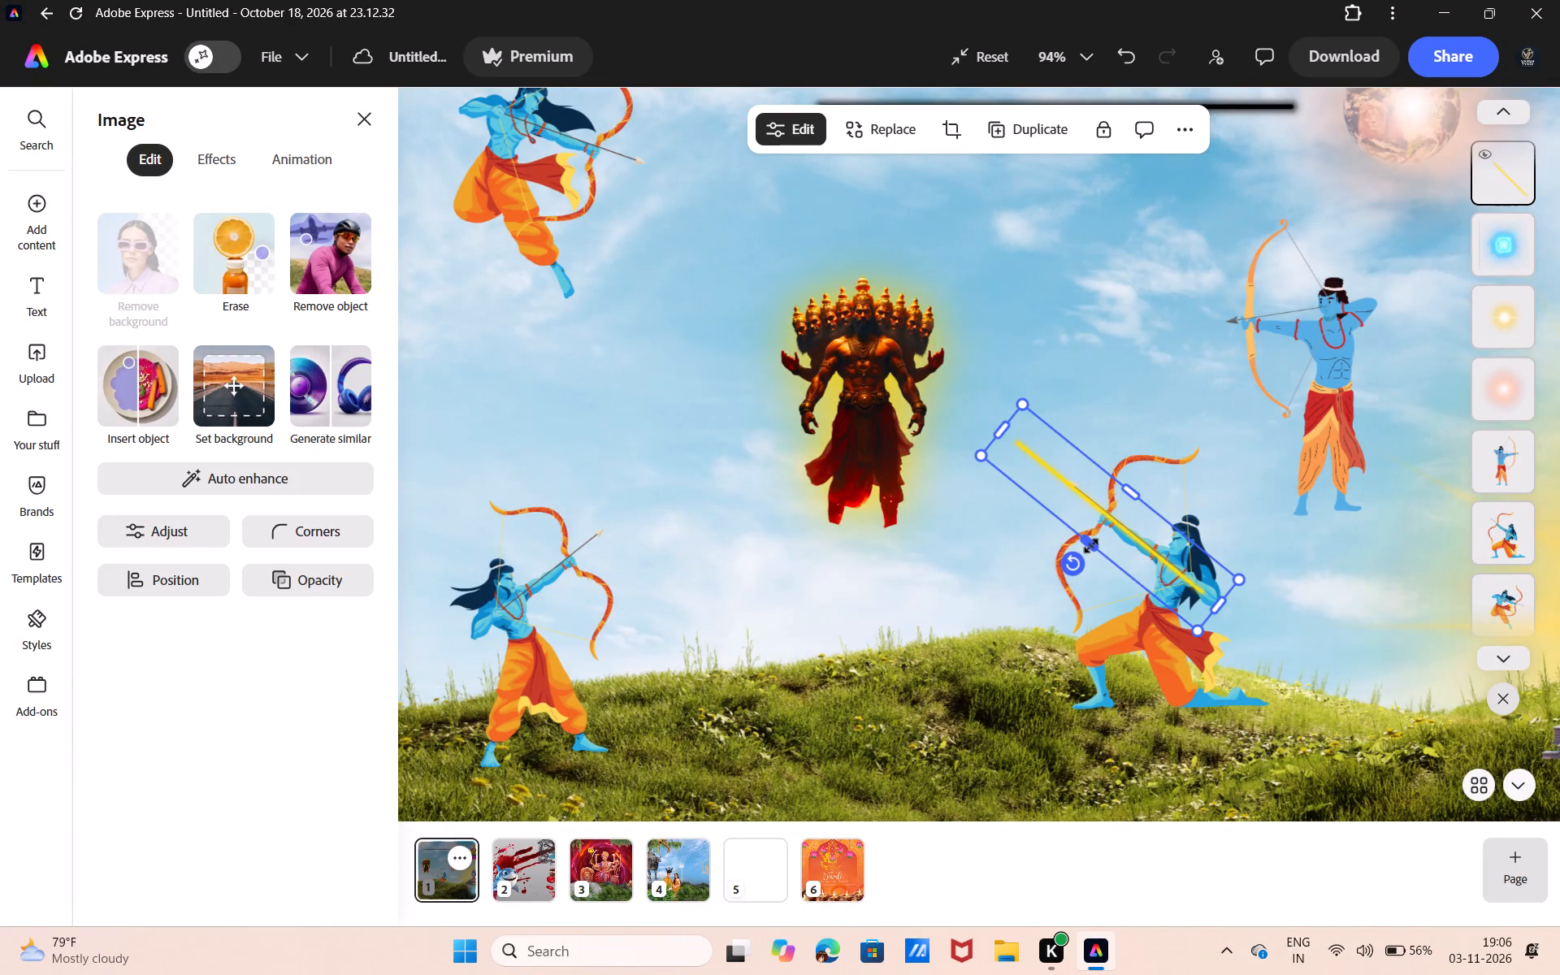
{"action": "left_click", "coordinate": [1160, 552]}
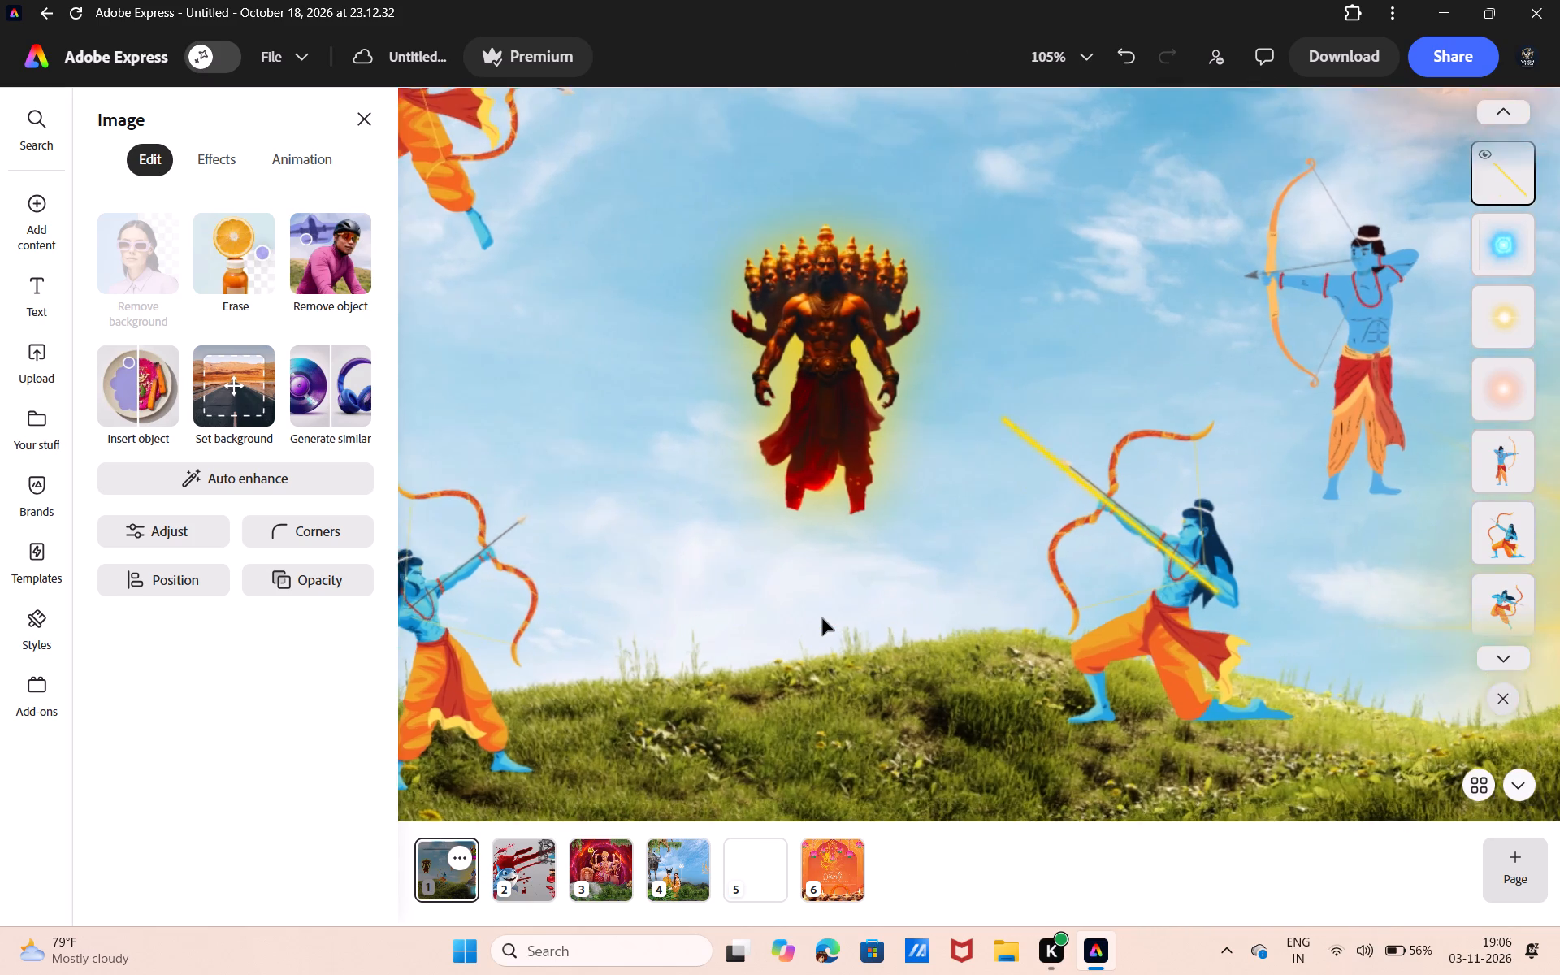
{"action": "scroll", "coordinate": [822, 618], "scroll_direction": "left", "scroll_amount": 4}
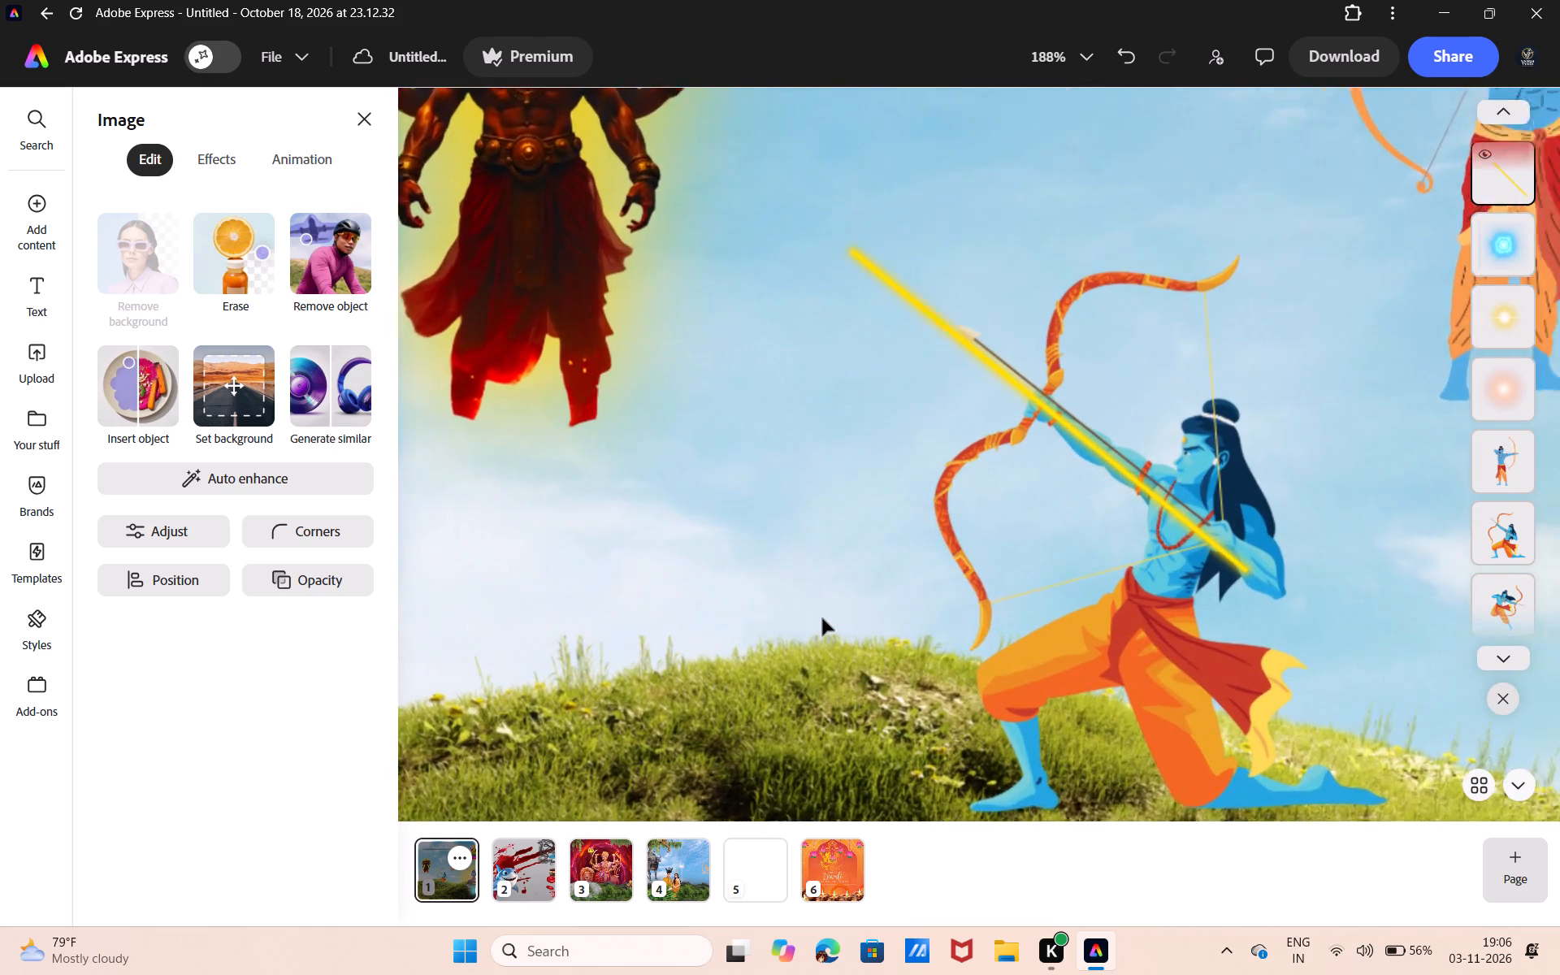
{"action": "scroll", "coordinate": [822, 618], "scroll_direction": "left", "scroll_amount": 2}
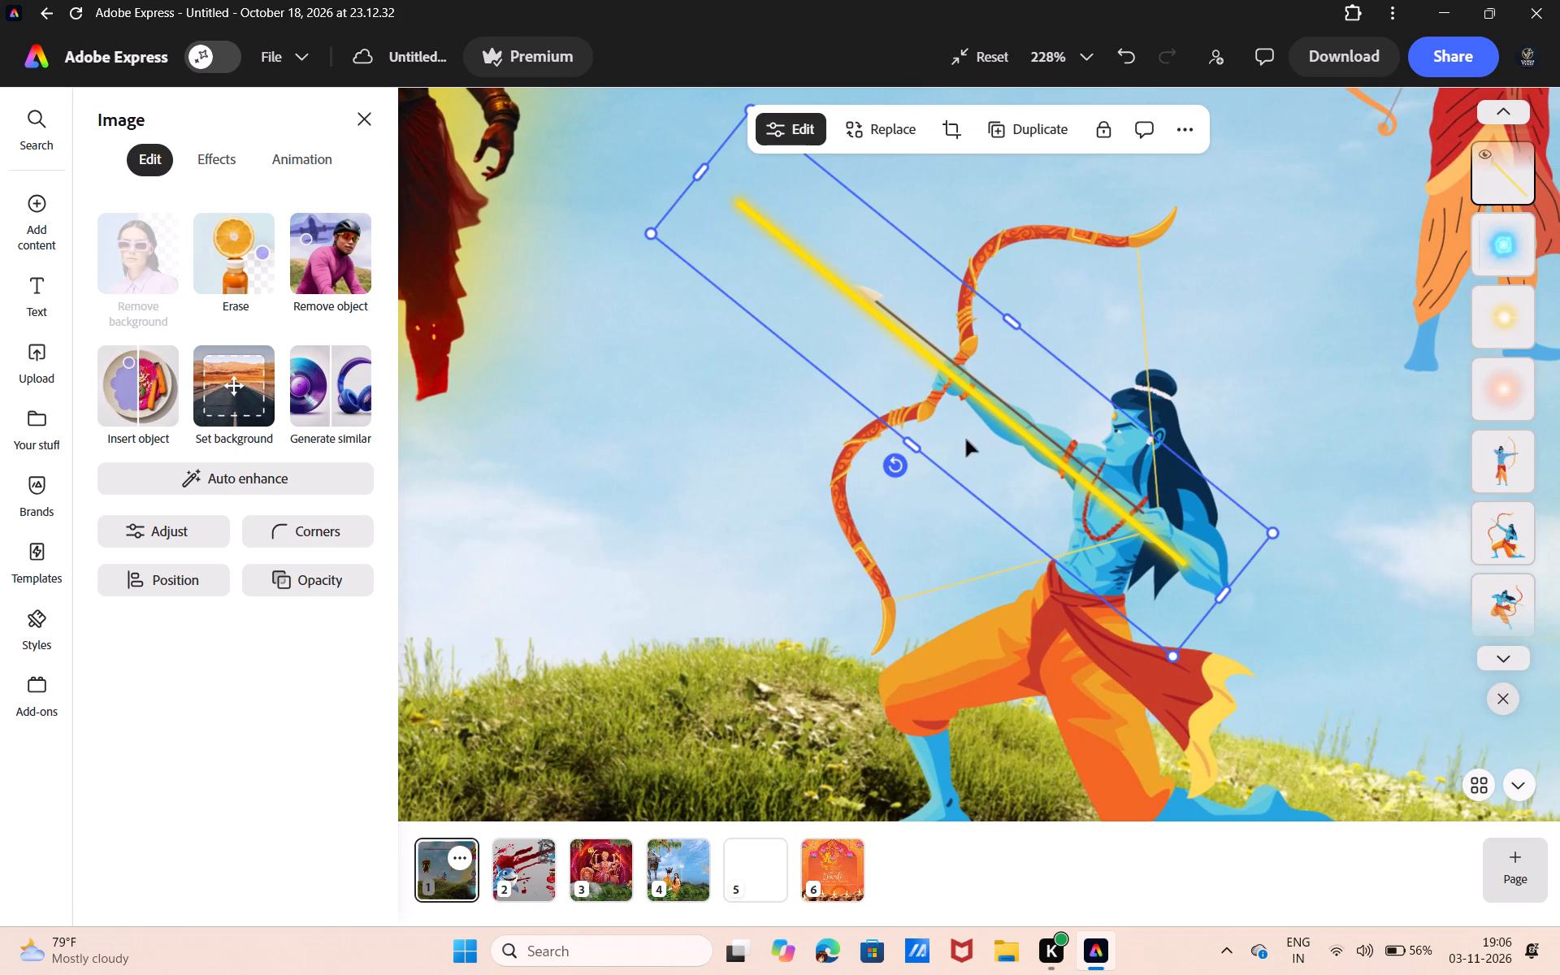
{"action": "left_click_drag", "start_coordinate": [987, 429], "coordinate": [966, 389]}
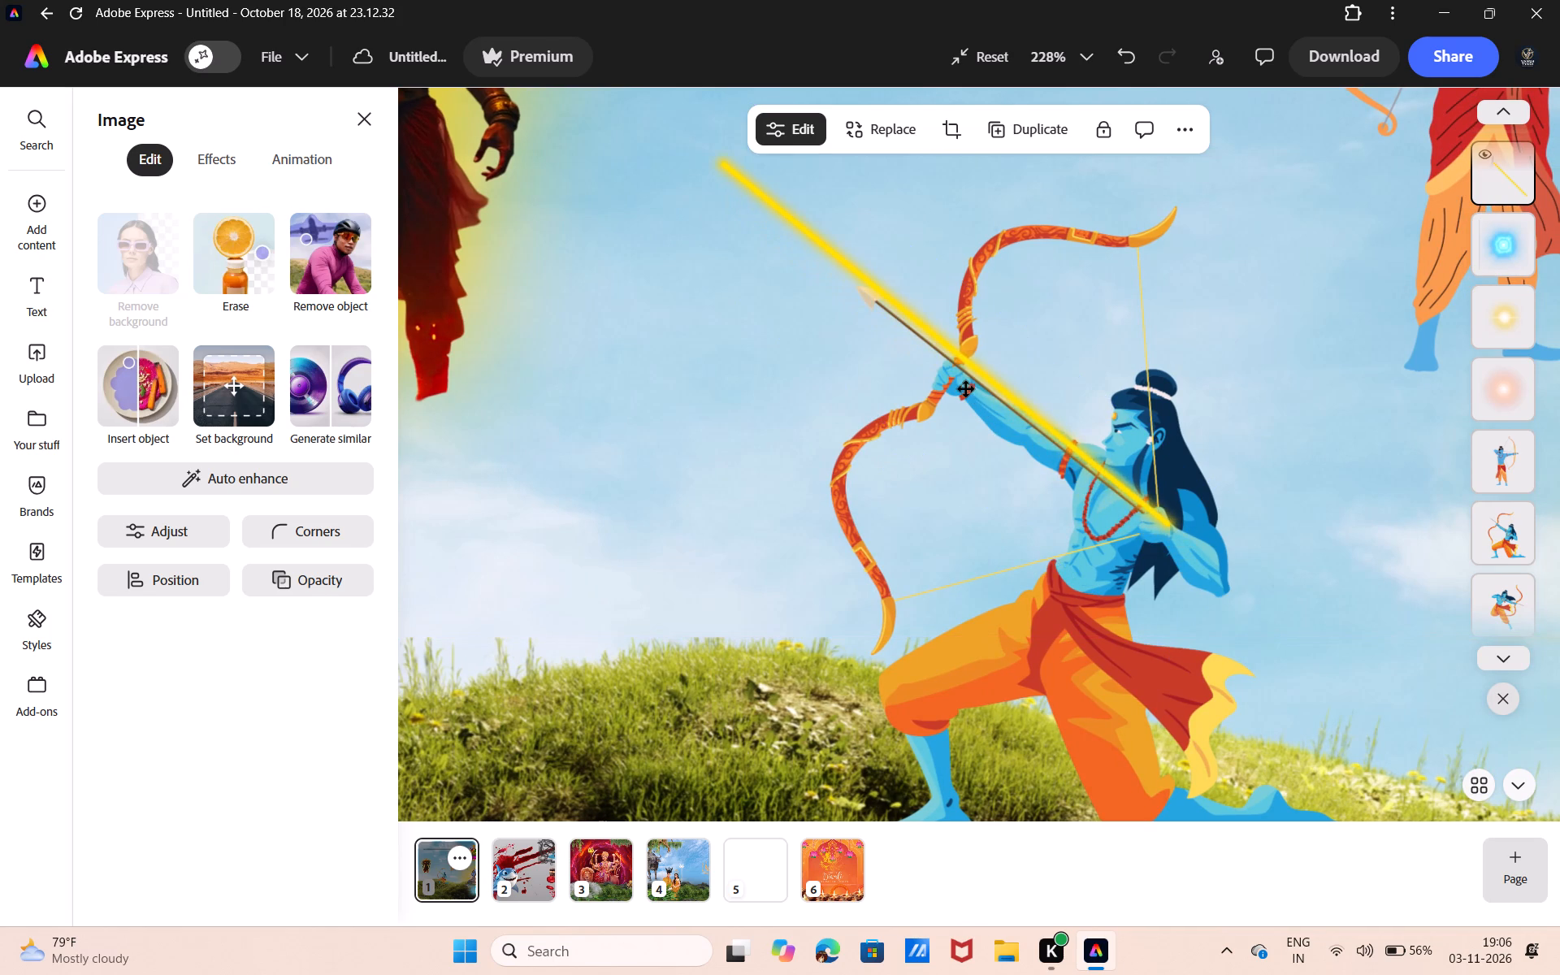
{"action": "left_click_drag", "start_coordinate": [966, 389], "coordinate": [944, 383]}
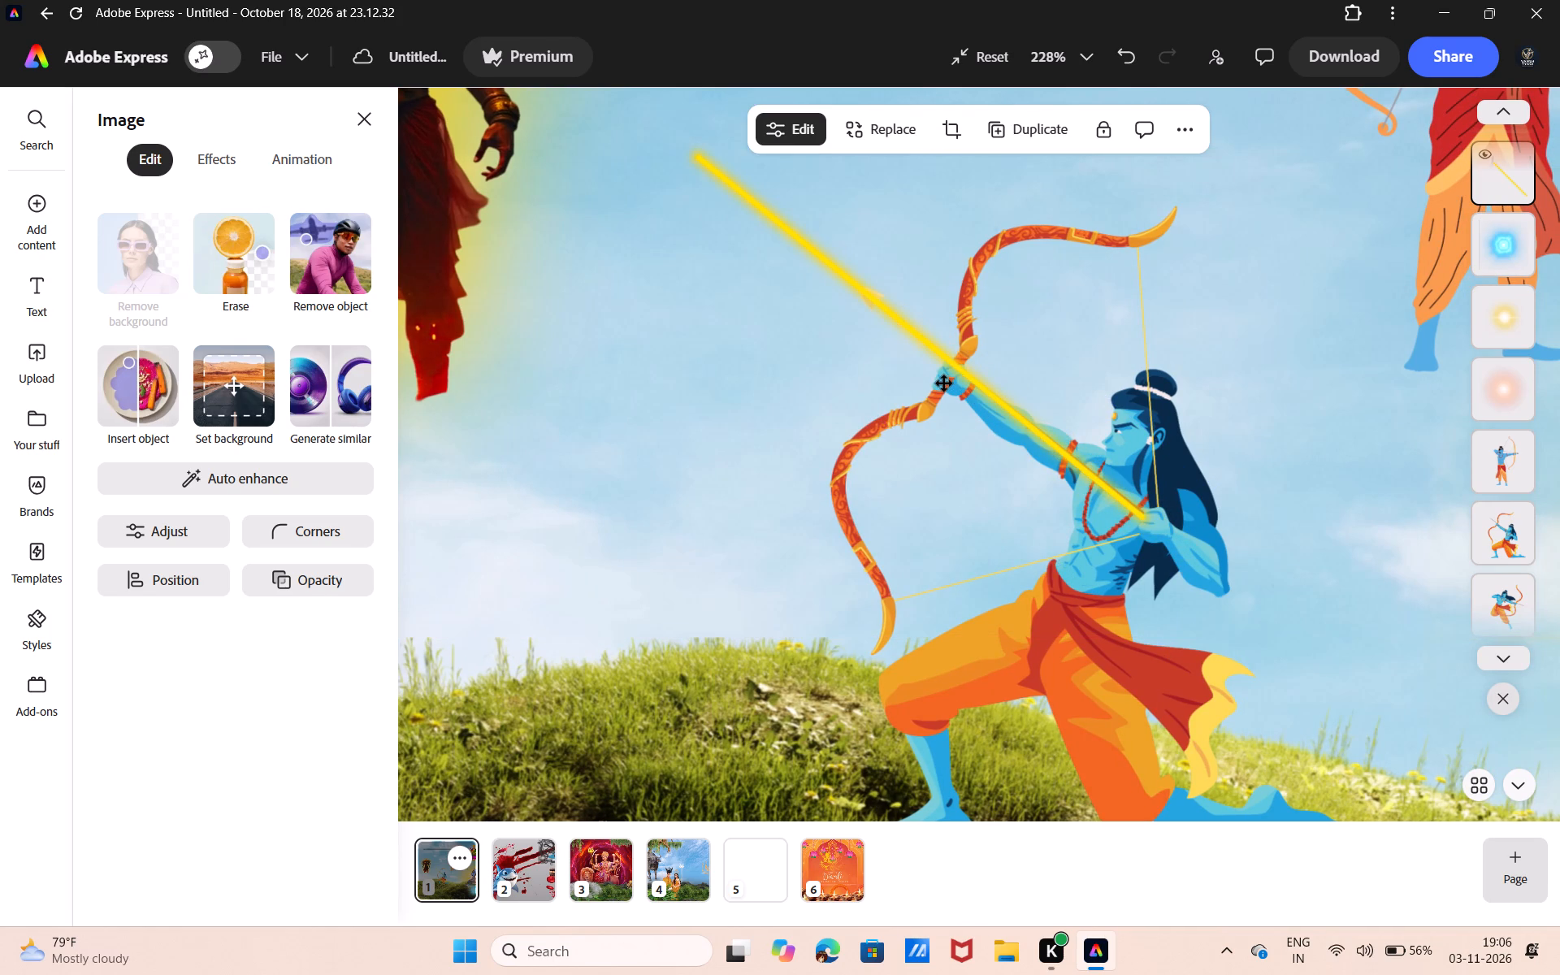
{"action": "left_click_drag", "start_coordinate": [944, 383], "coordinate": [945, 383]}
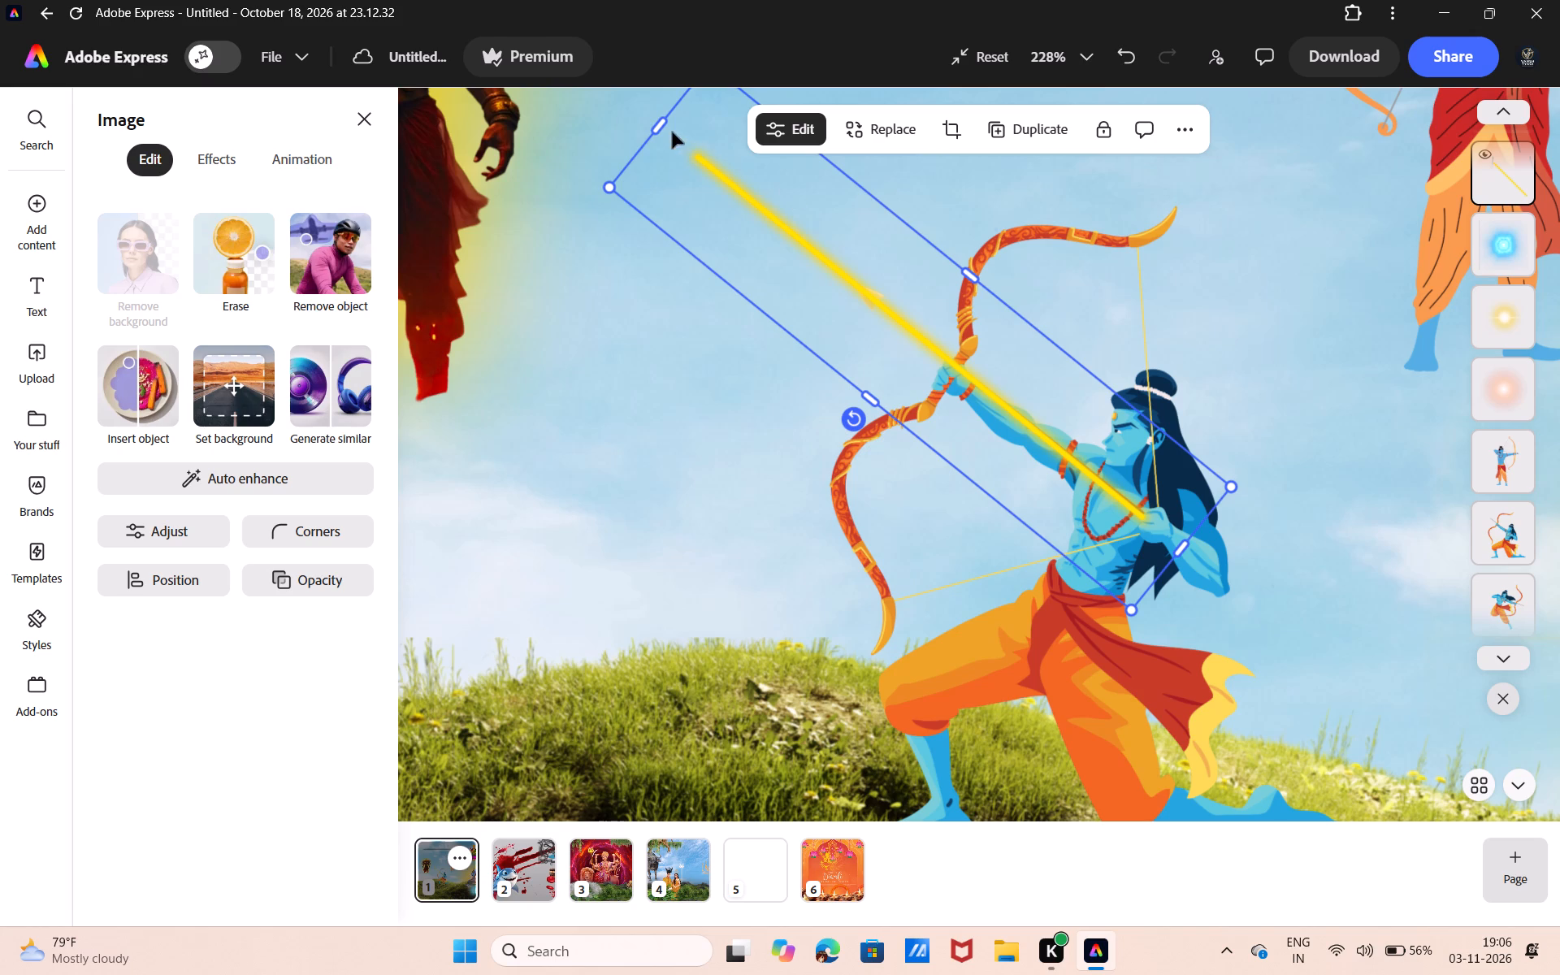
Shorten the yellow beam from its front end so it reaches just beyond the kneeling archer's arrowhead.
{"action": "left_click_drag", "start_coordinate": [655, 121], "coordinate": [813, 253]}
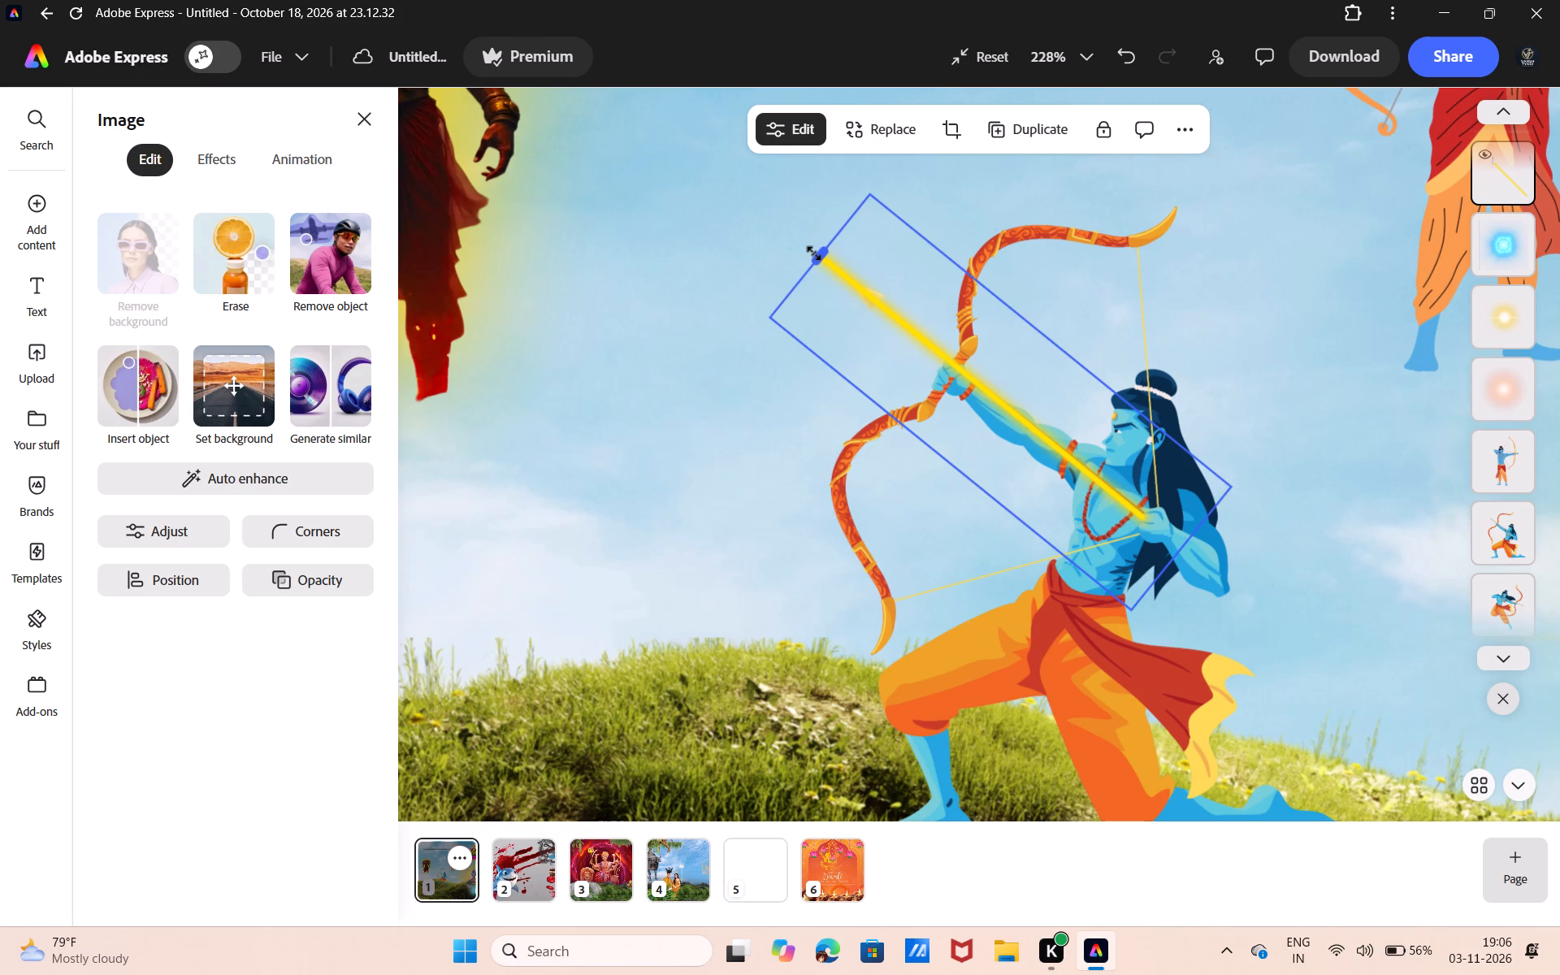
{"action": "left_click_drag", "start_coordinate": [813, 253], "coordinate": [835, 279]}
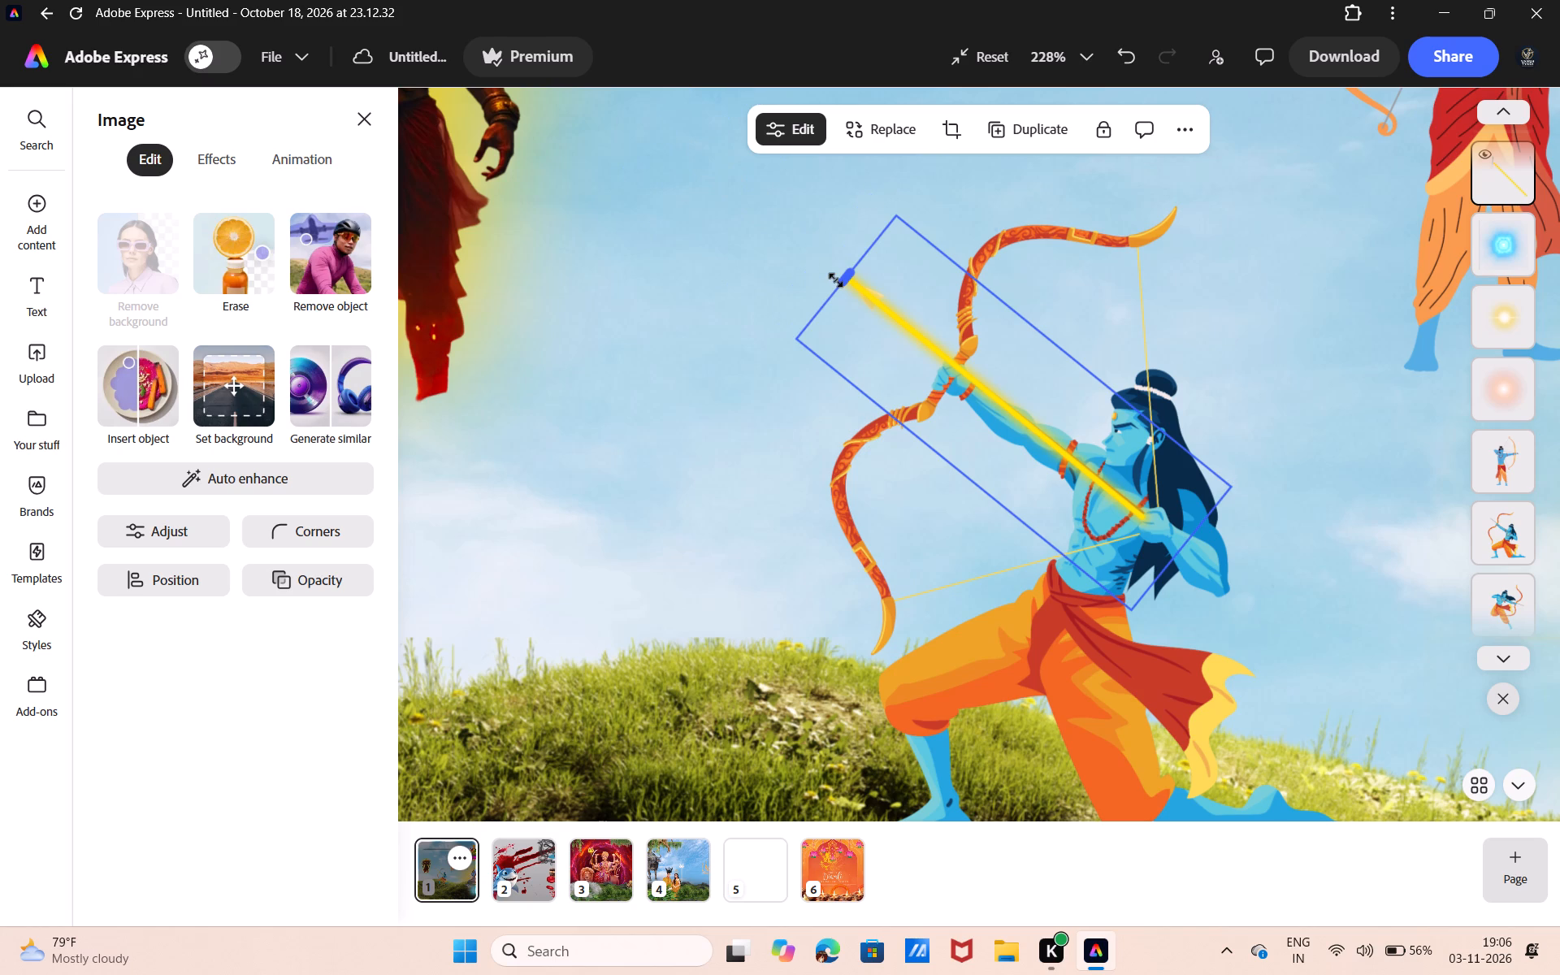
{"action": "left_click_drag", "start_coordinate": [835, 279], "coordinate": [828, 271]}
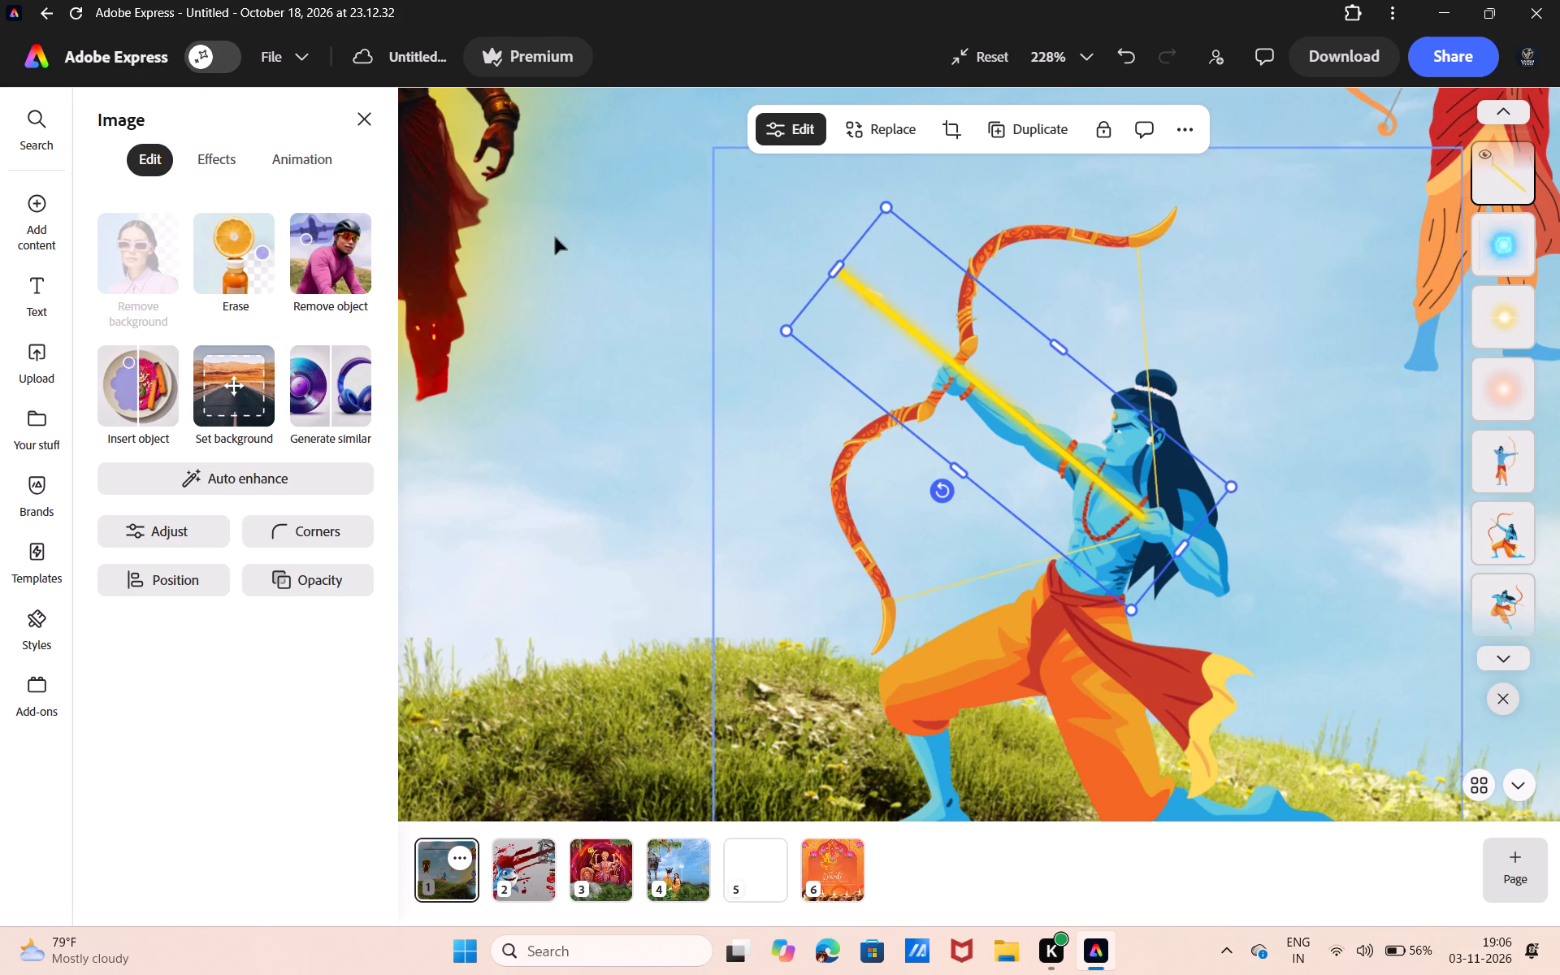
Erase the corners of the yellow beam's front end into a point, using a circle brush of size 2 and hardness 100.
{"action": "left_click", "coordinate": [216, 241]}
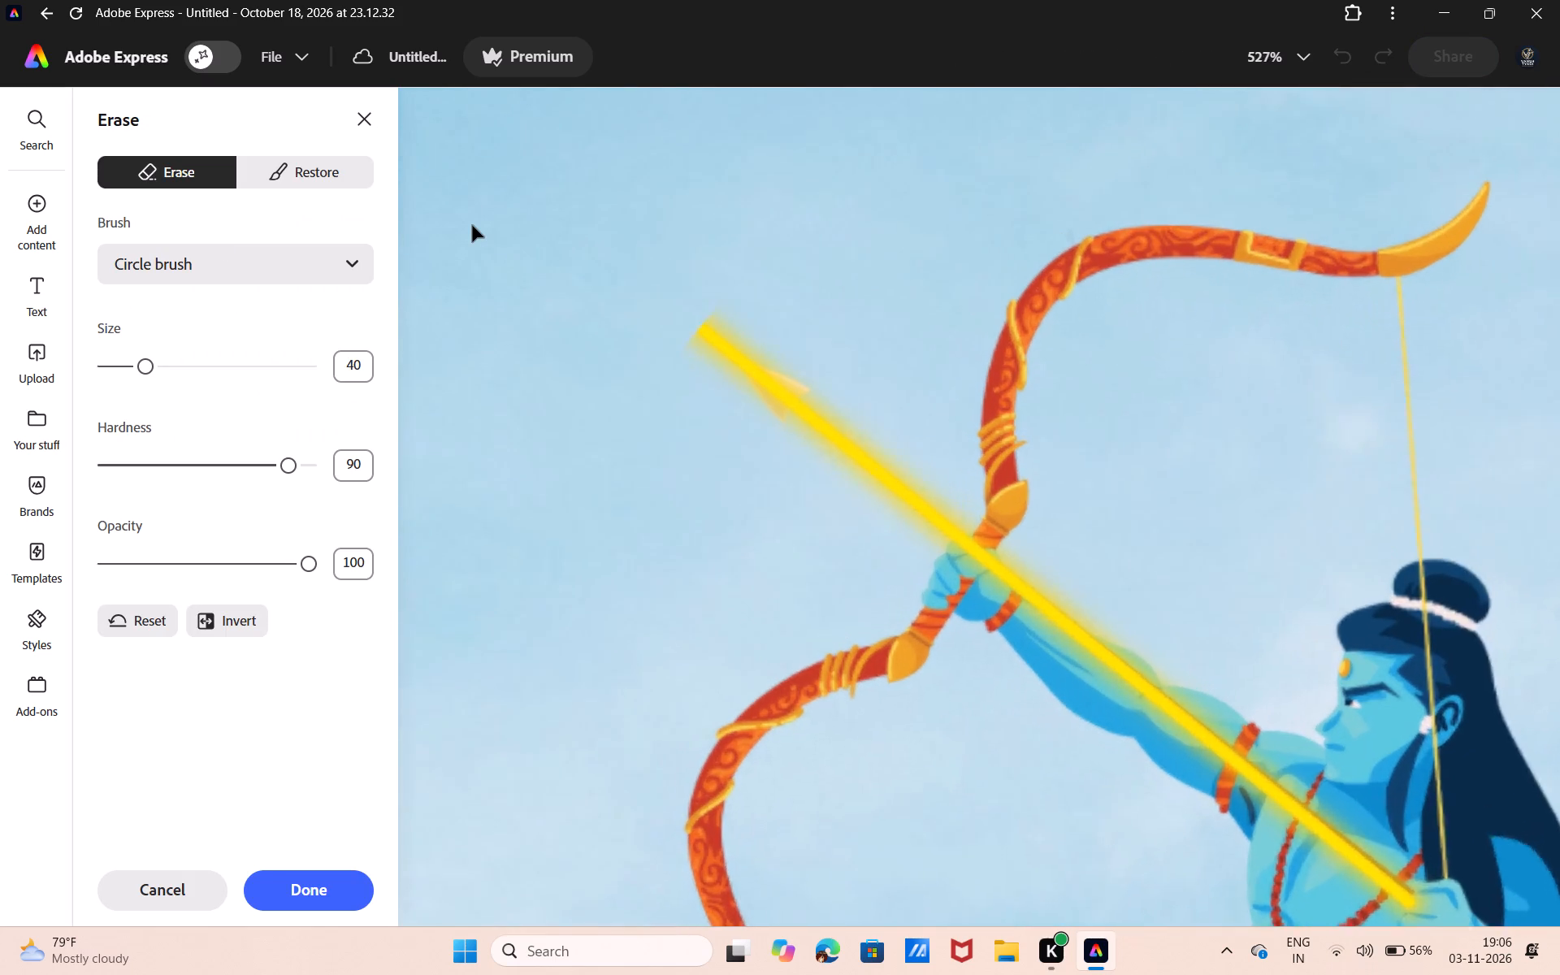
{"action": "scroll", "coordinate": [472, 225], "scroll_direction": "left", "scroll_amount": 3}
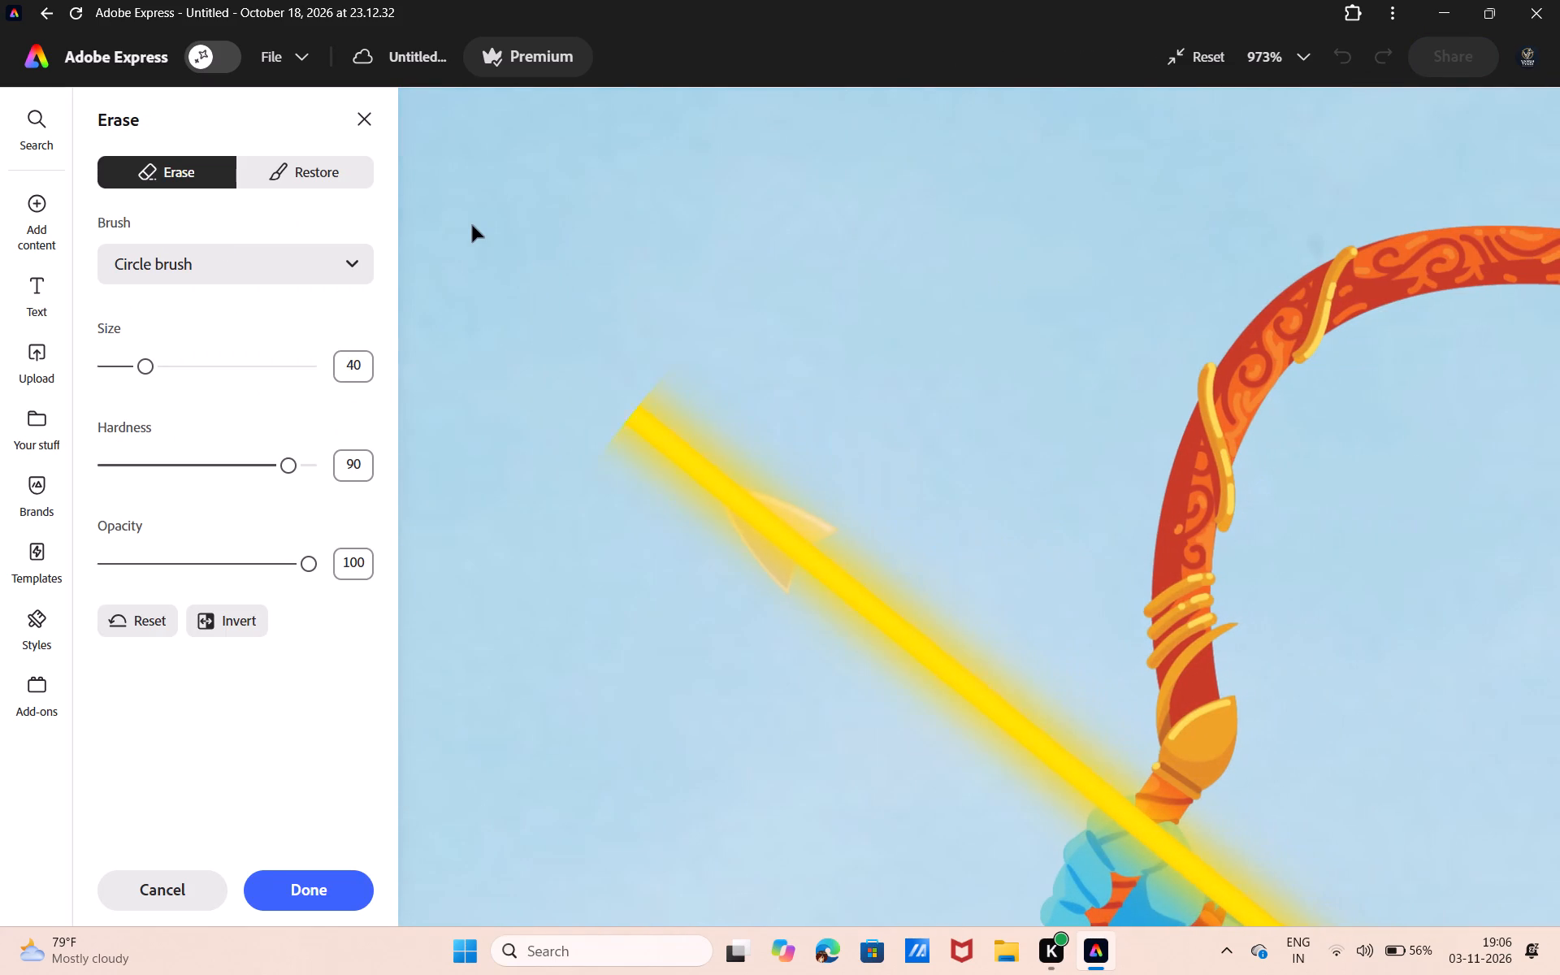
{"action": "scroll", "coordinate": [472, 225], "scroll_direction": "left", "scroll_amount": 1}
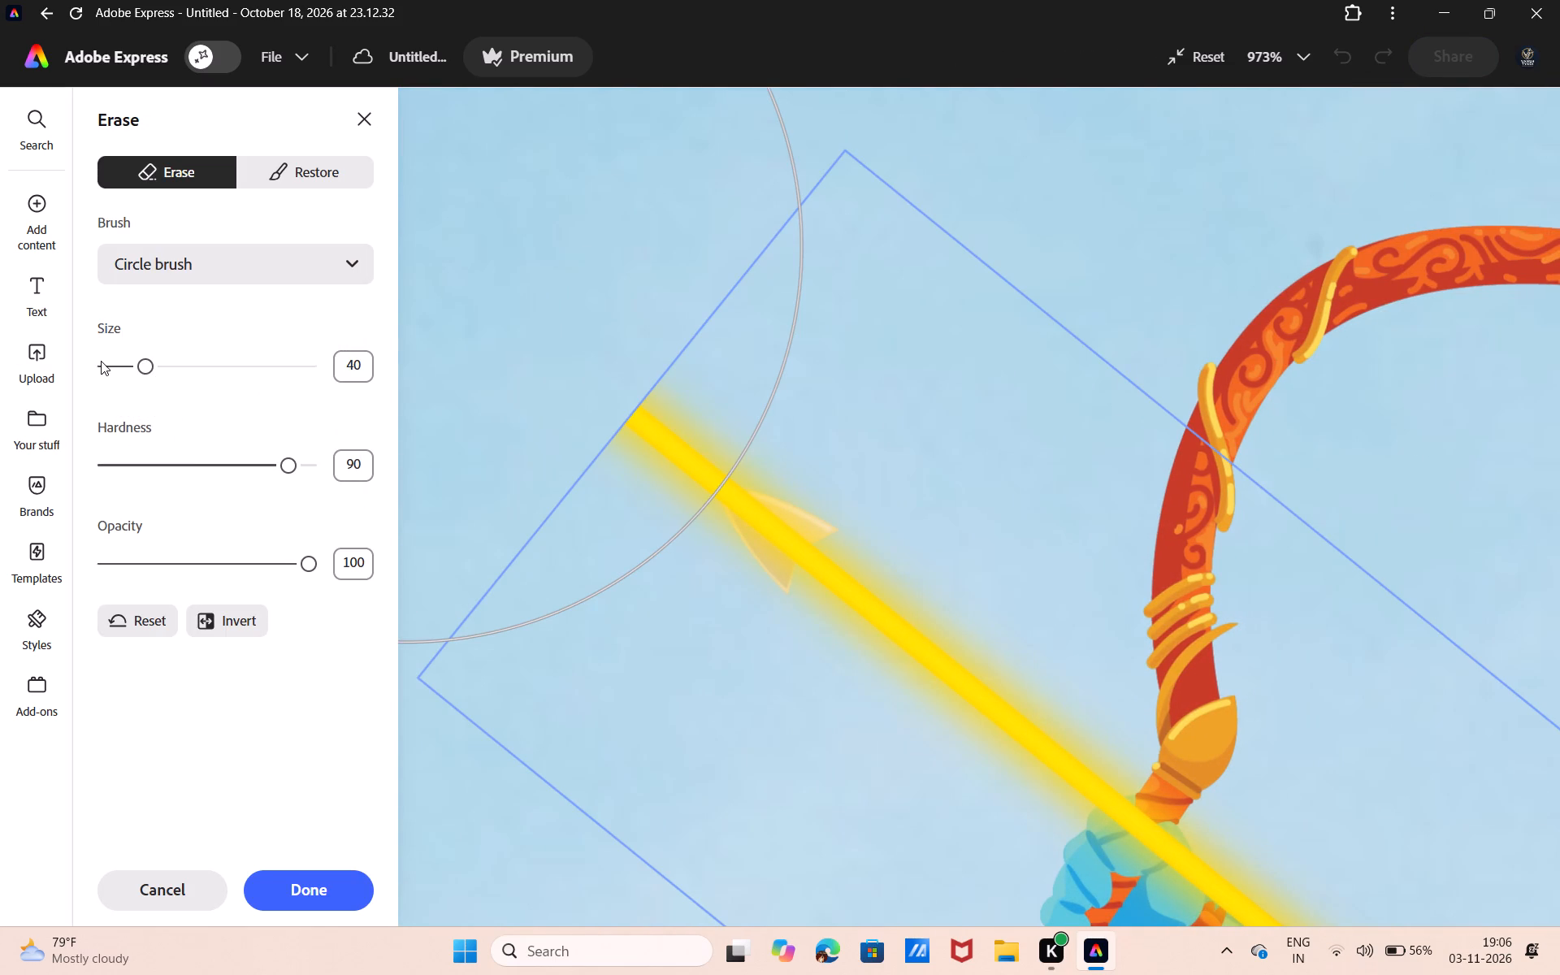
{"action": "left_click", "coordinate": [101, 361]}
{"action": "left_click", "coordinate": [101, 365]}
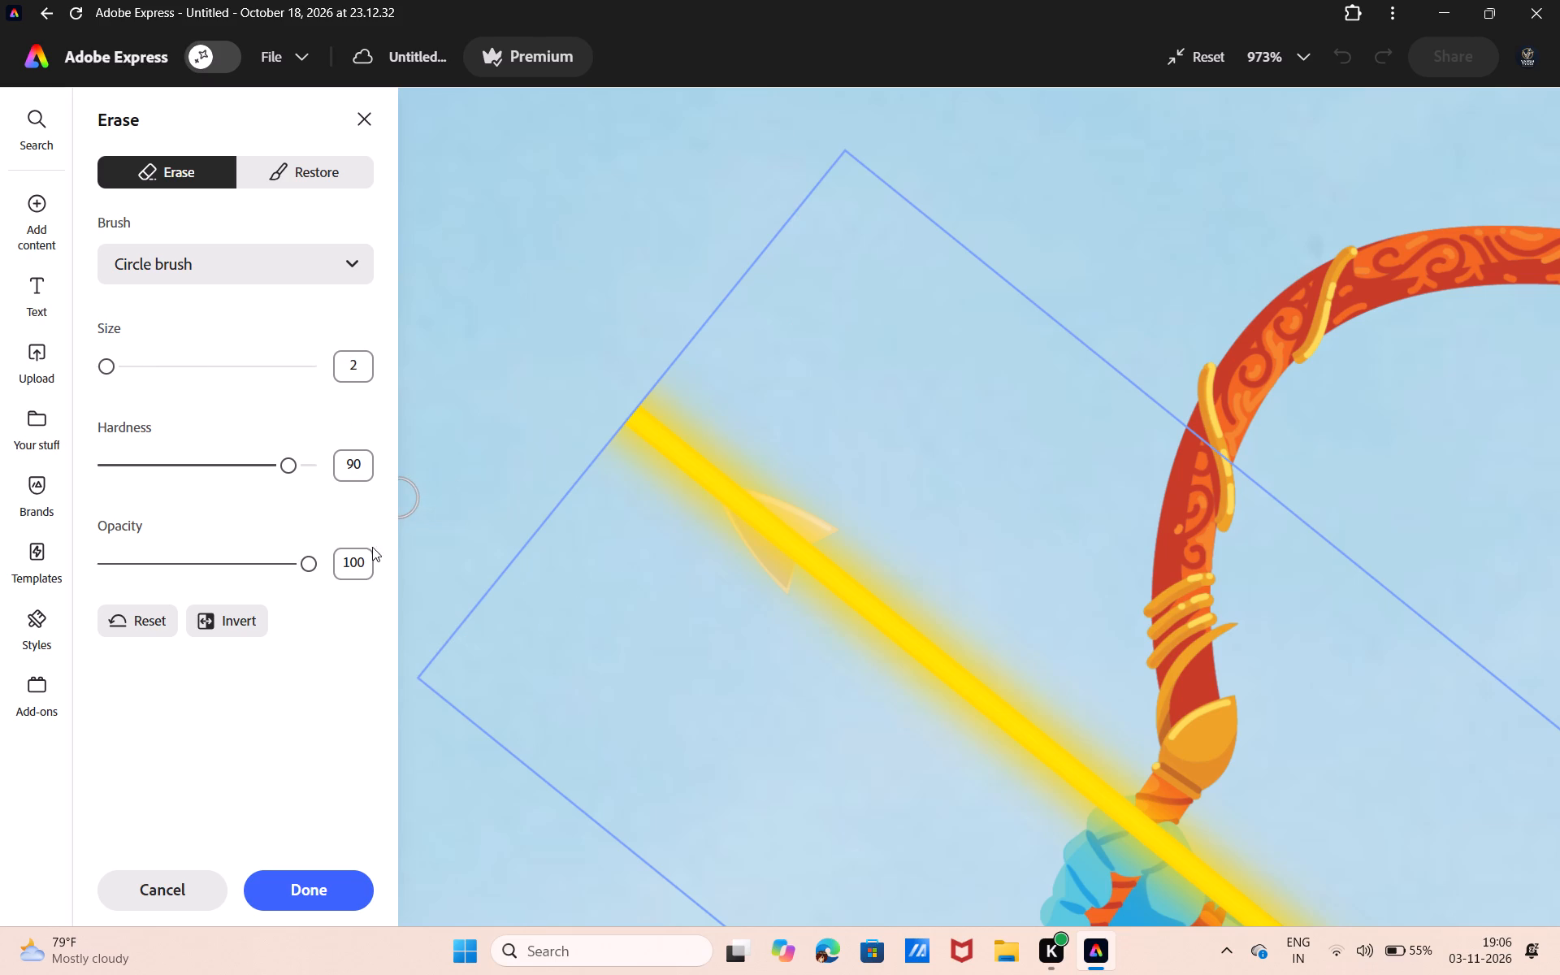
{"action": "left_click_drag", "start_coordinate": [278, 465], "coordinate": [405, 457]}
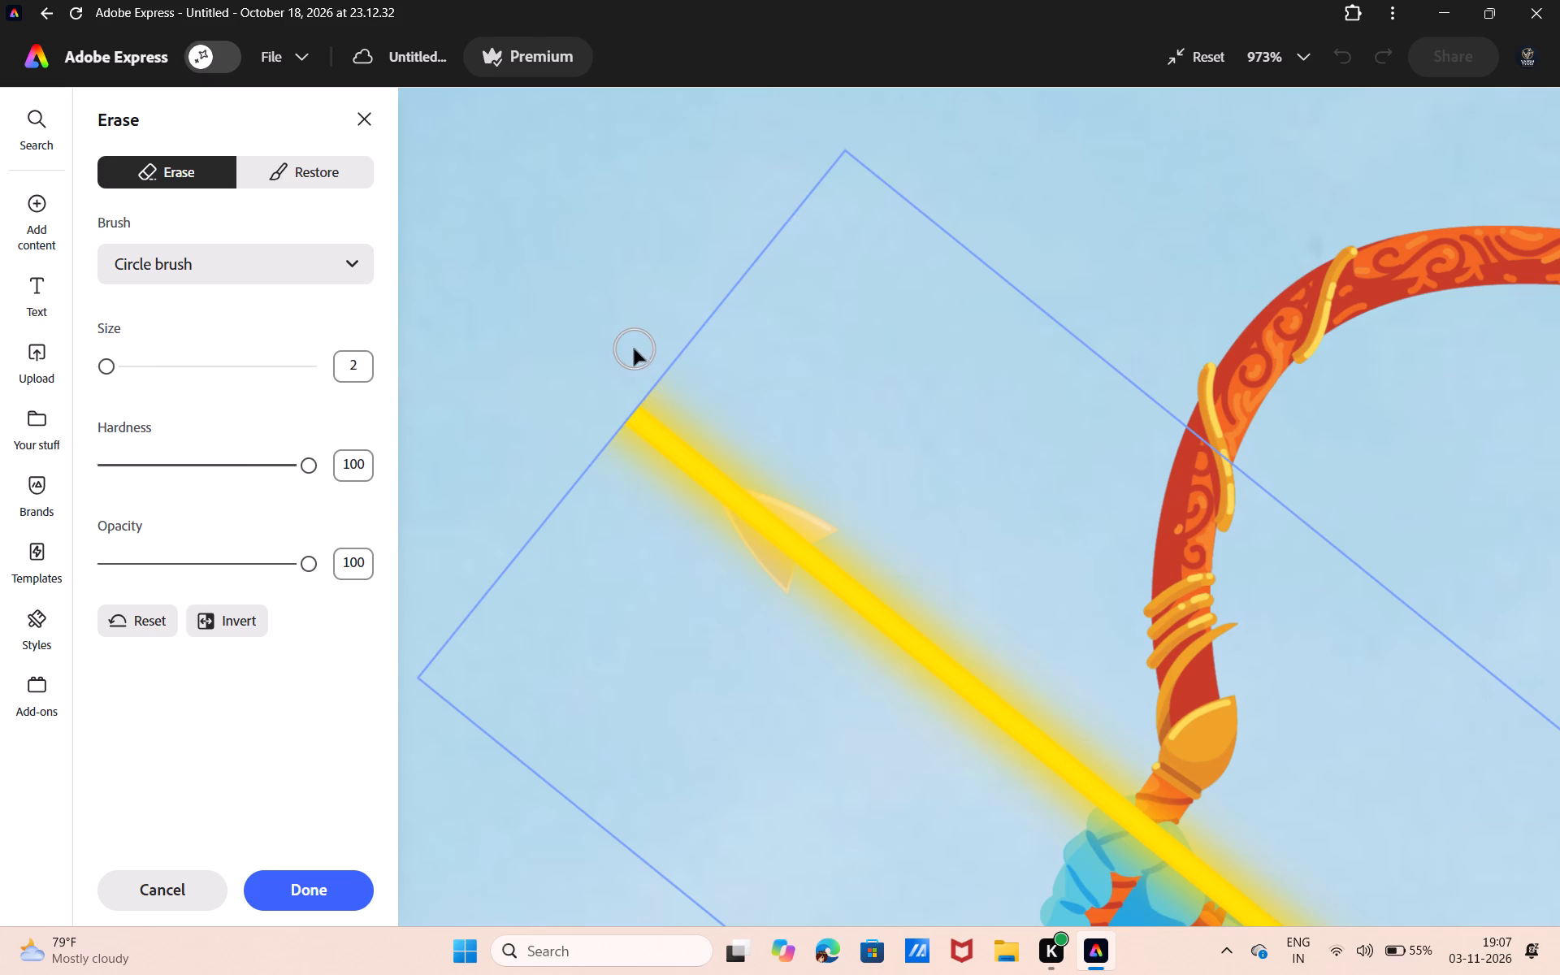
{"action": "left_click_drag", "start_coordinate": [633, 349], "coordinate": [609, 431]}
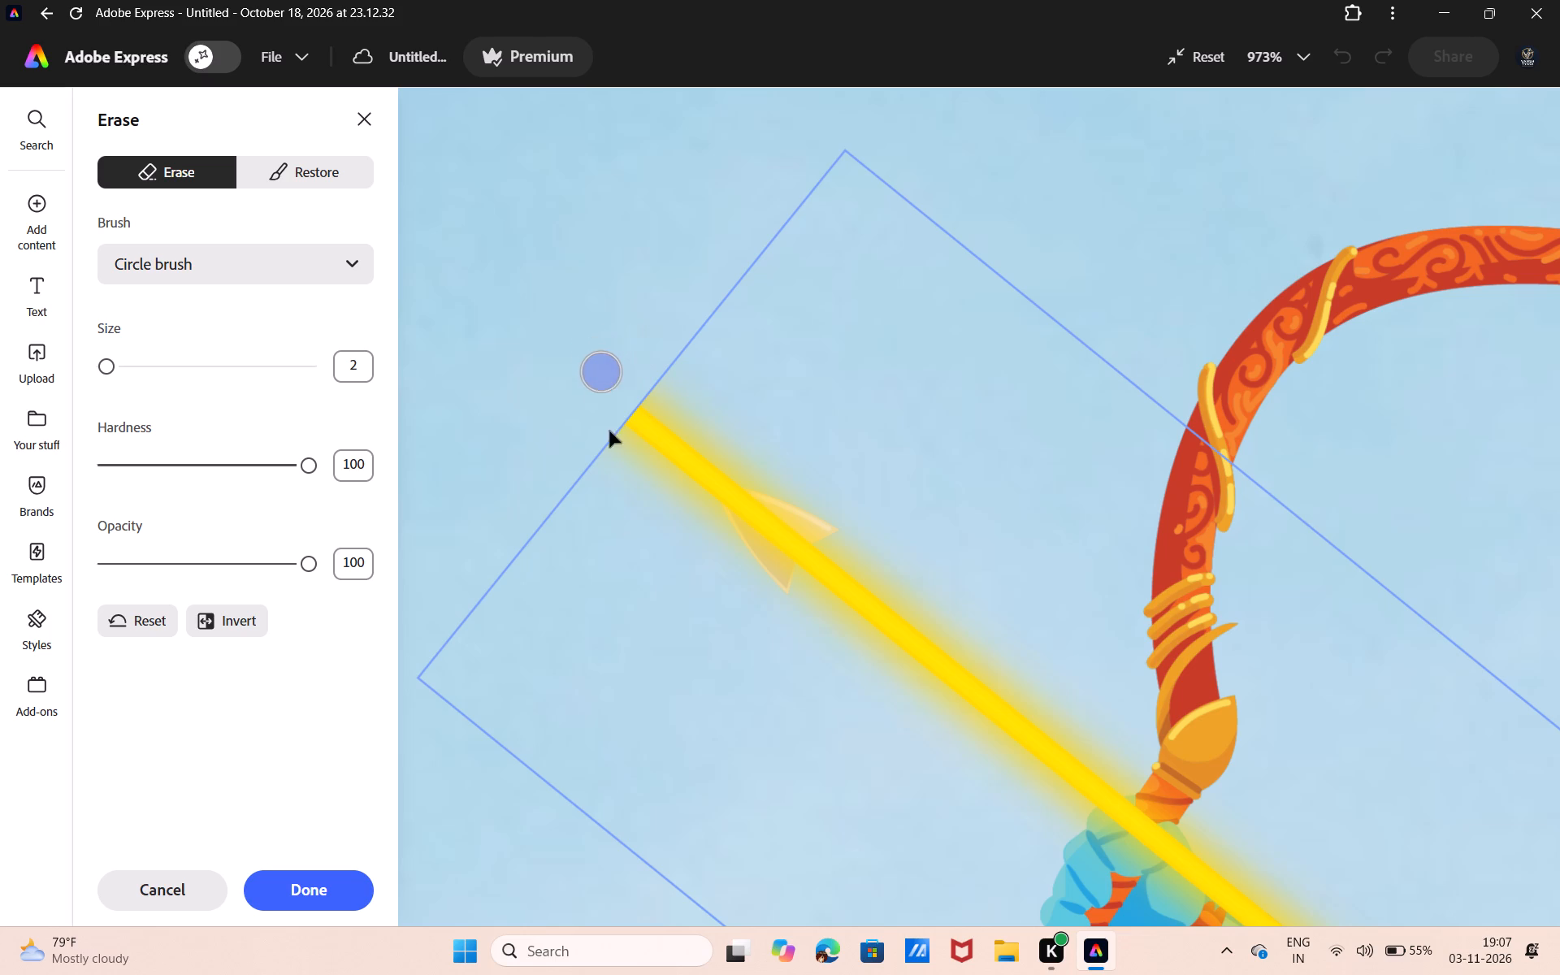
{"action": "left_click_drag", "start_coordinate": [609, 431], "coordinate": [745, 361]}
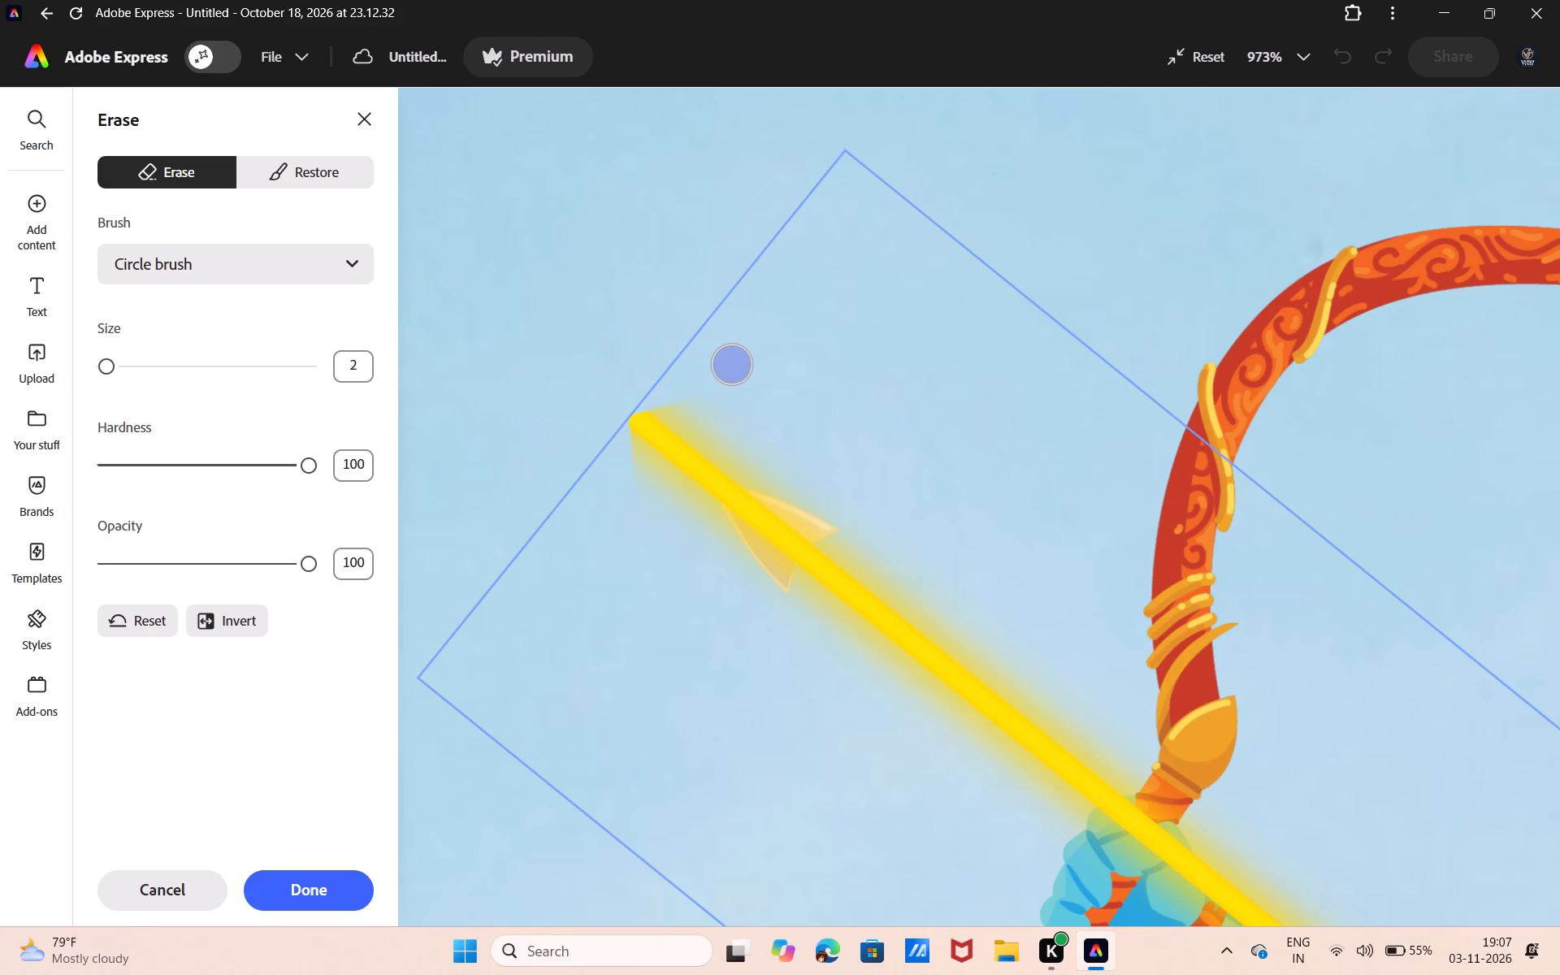
{"action": "left_click_drag", "start_coordinate": [745, 361], "coordinate": [747, 361]}
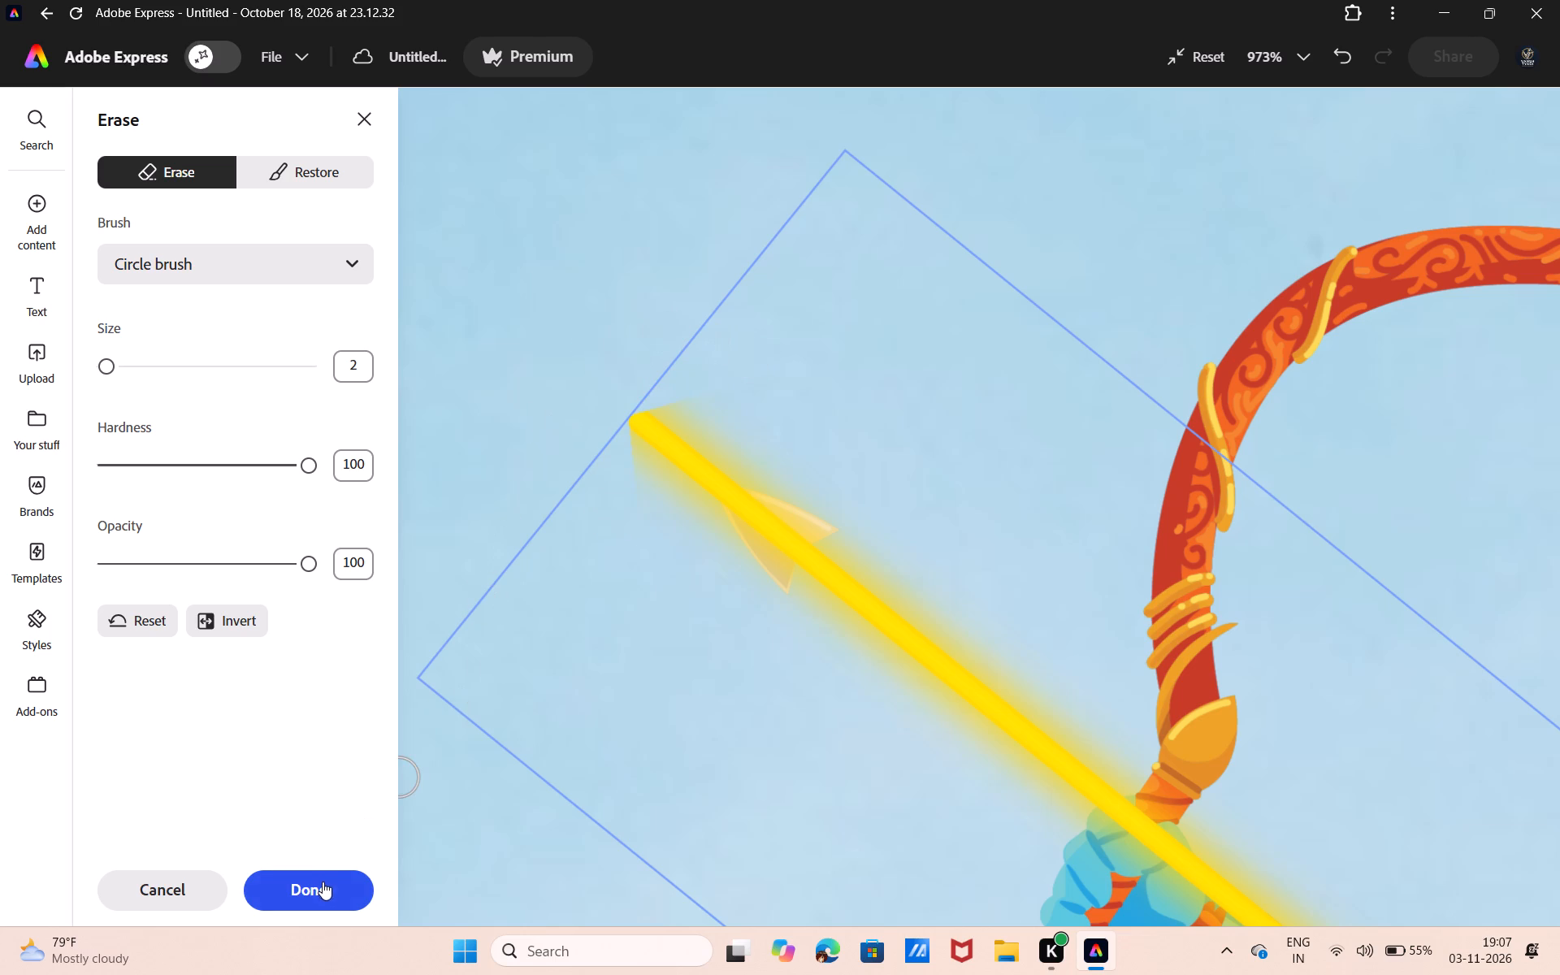
{"action": "left_click", "coordinate": [323, 884]}
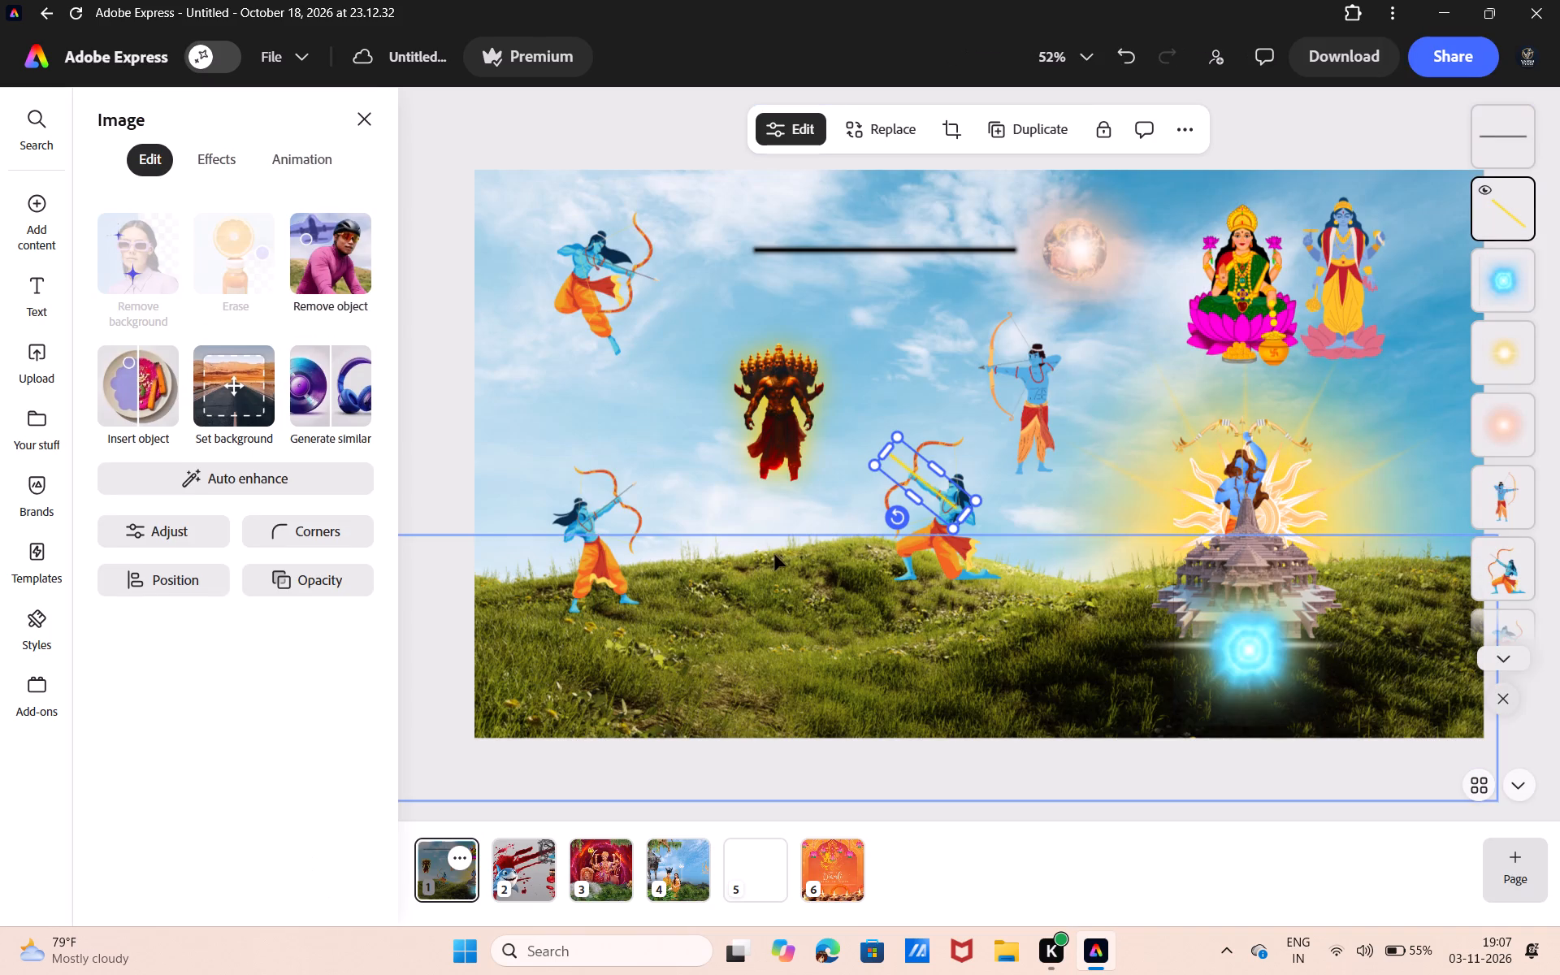
Duplicate the yellow beam and rotate and align the copy along the arrow of the standing archer facing the ten-headed figure.
{"action": "left_click", "coordinate": [1003, 134]}
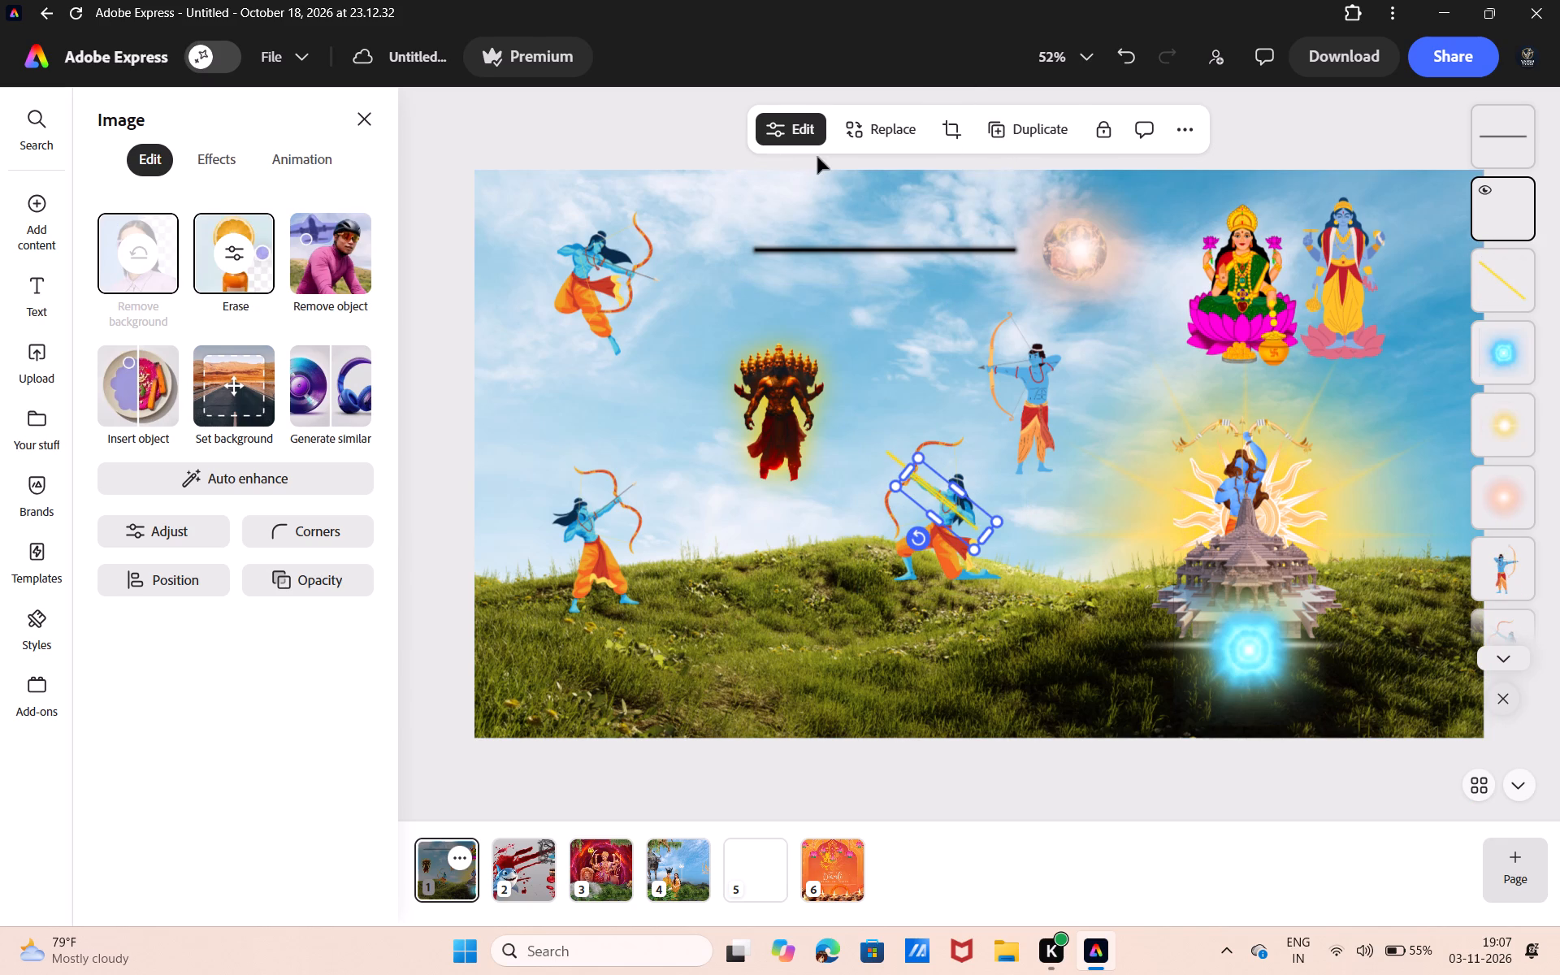
{"action": "scroll", "coordinate": [934, 487], "scroll_direction": "left", "scroll_amount": 1}
{"action": "scroll", "coordinate": [934, 487], "scroll_direction": "up", "scroll_amount": 1}
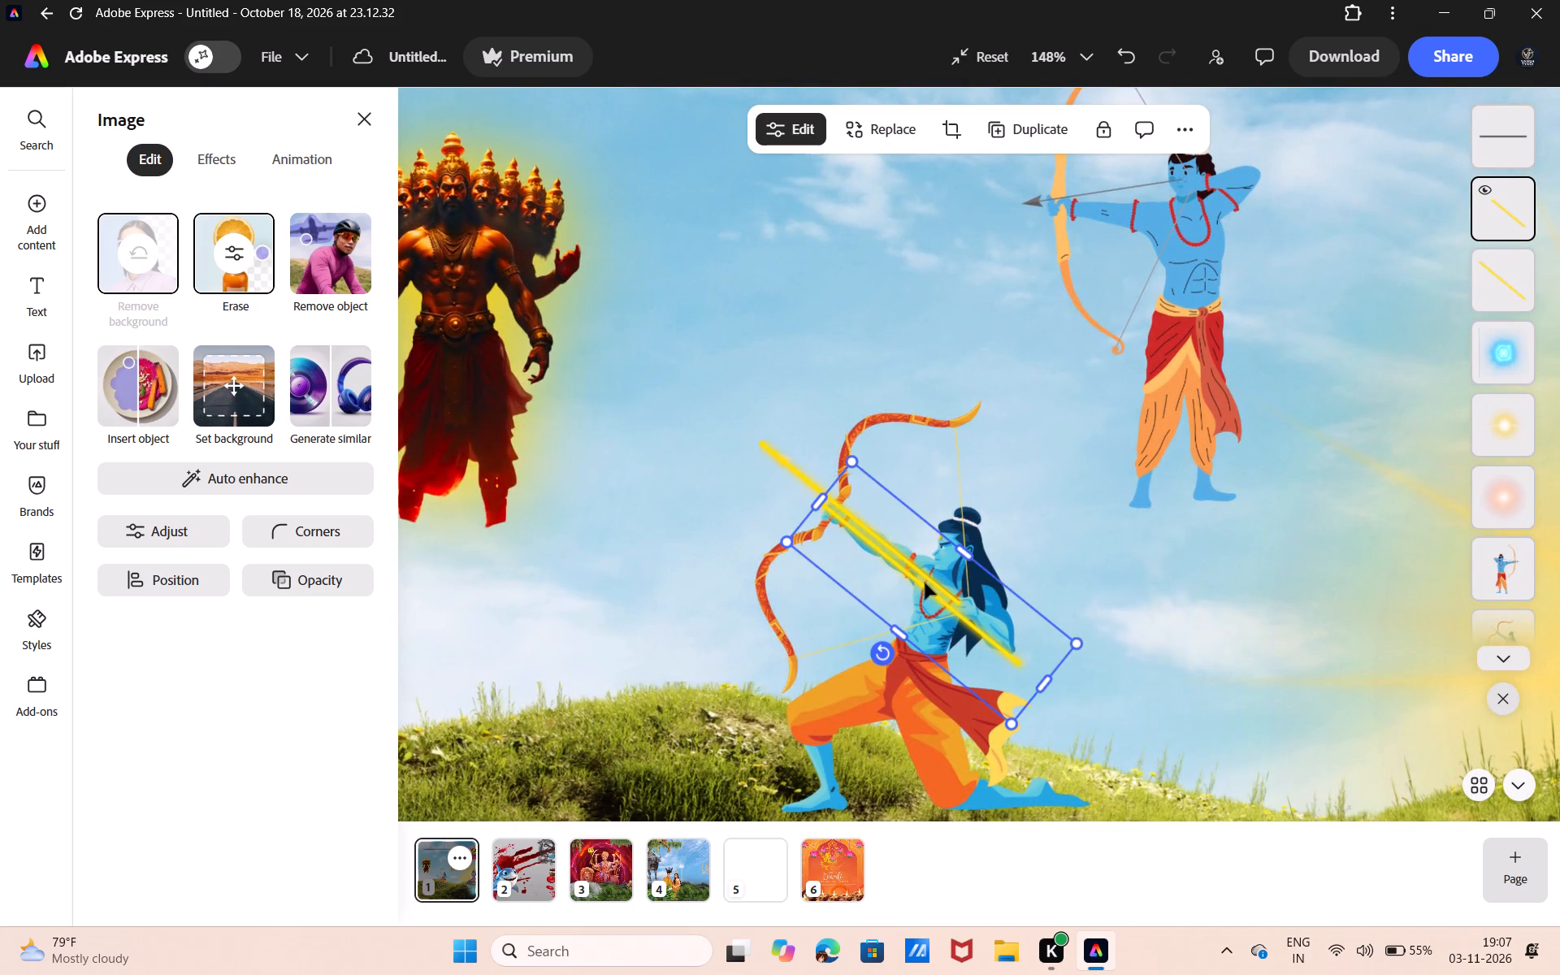
{"action": "left_click_drag", "start_coordinate": [925, 583], "coordinate": [1012, 255]}
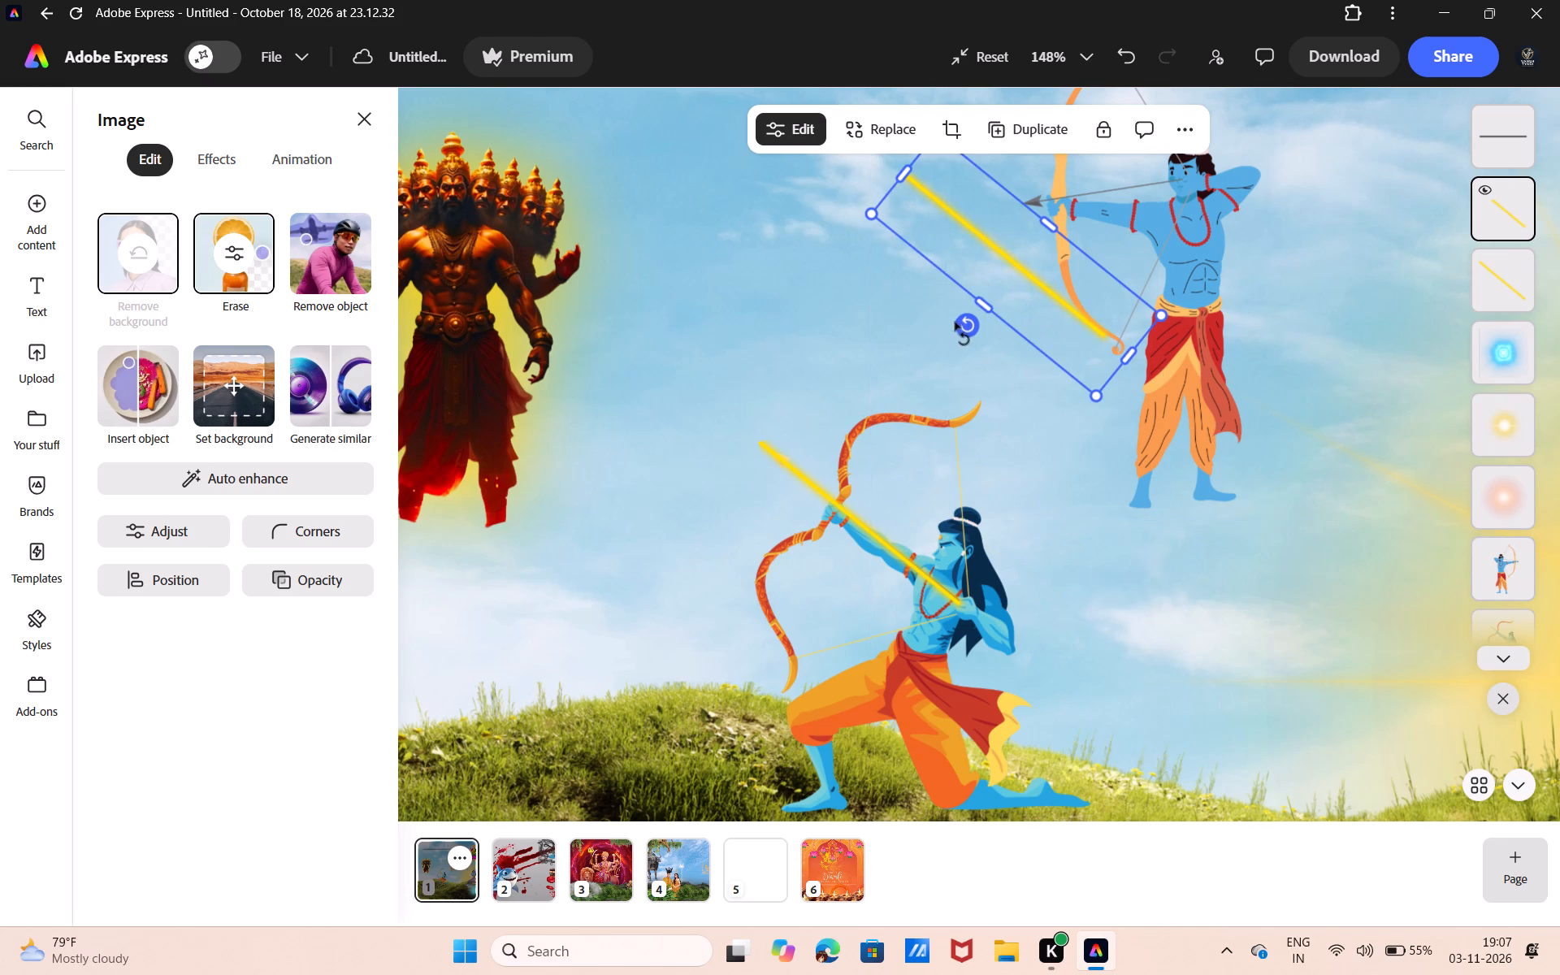
{"action": "left_click_drag", "start_coordinate": [959, 323], "coordinate": [996, 321]}
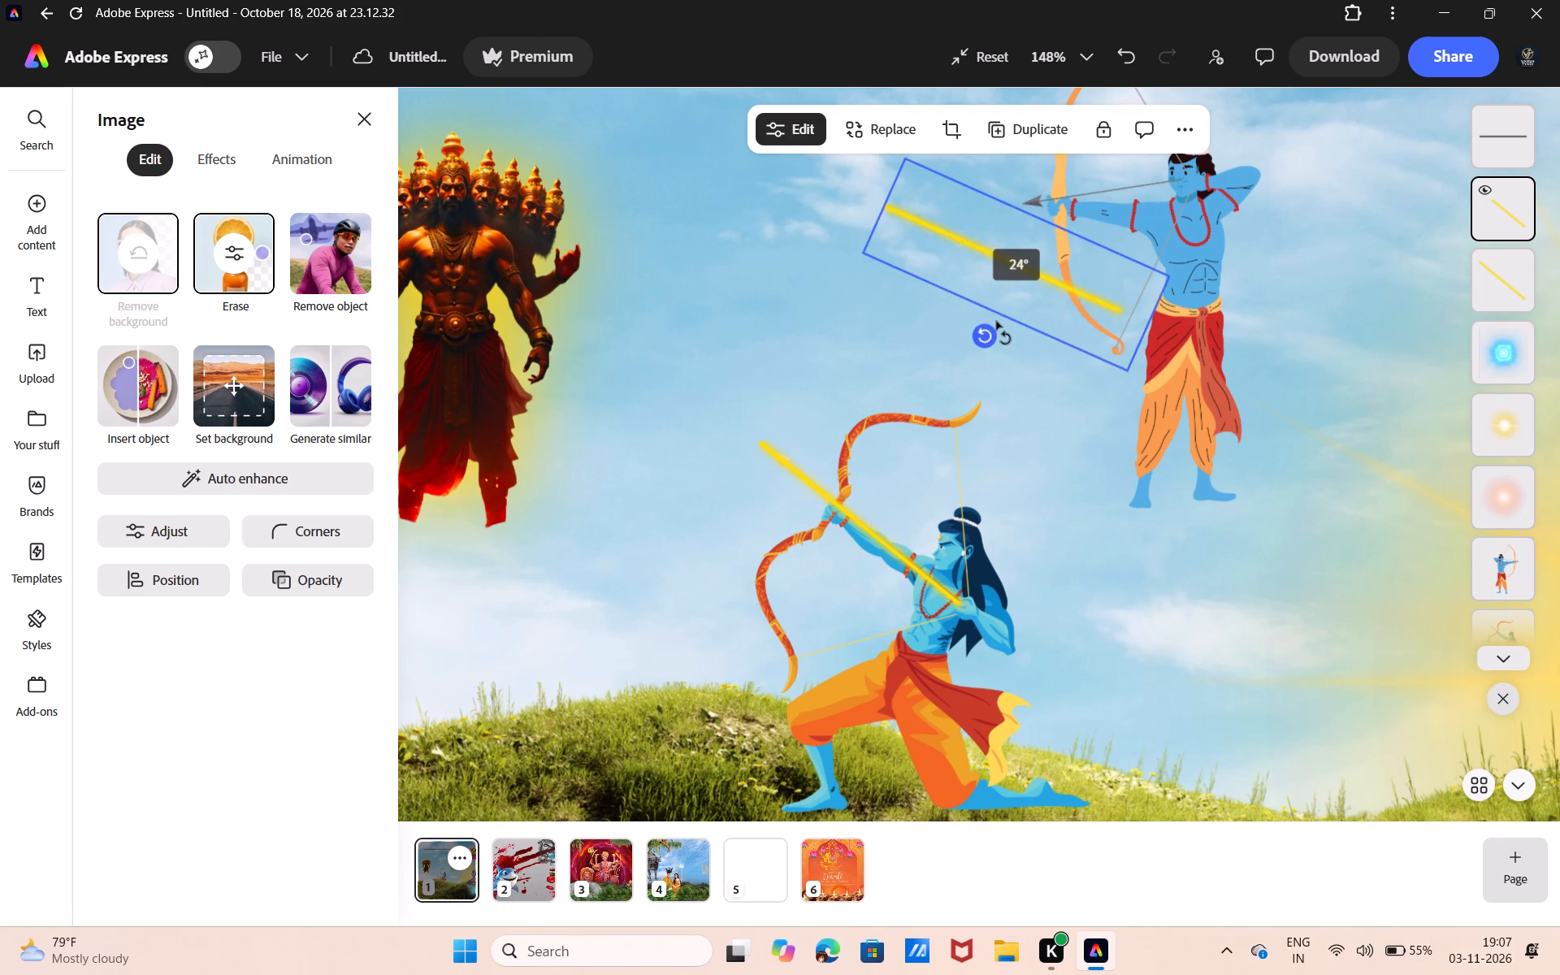
{"action": "left_click_drag", "start_coordinate": [996, 321], "coordinate": [1024, 318]}
{"action": "left_click_drag", "start_coordinate": [1020, 271], "coordinate": [1076, 206]}
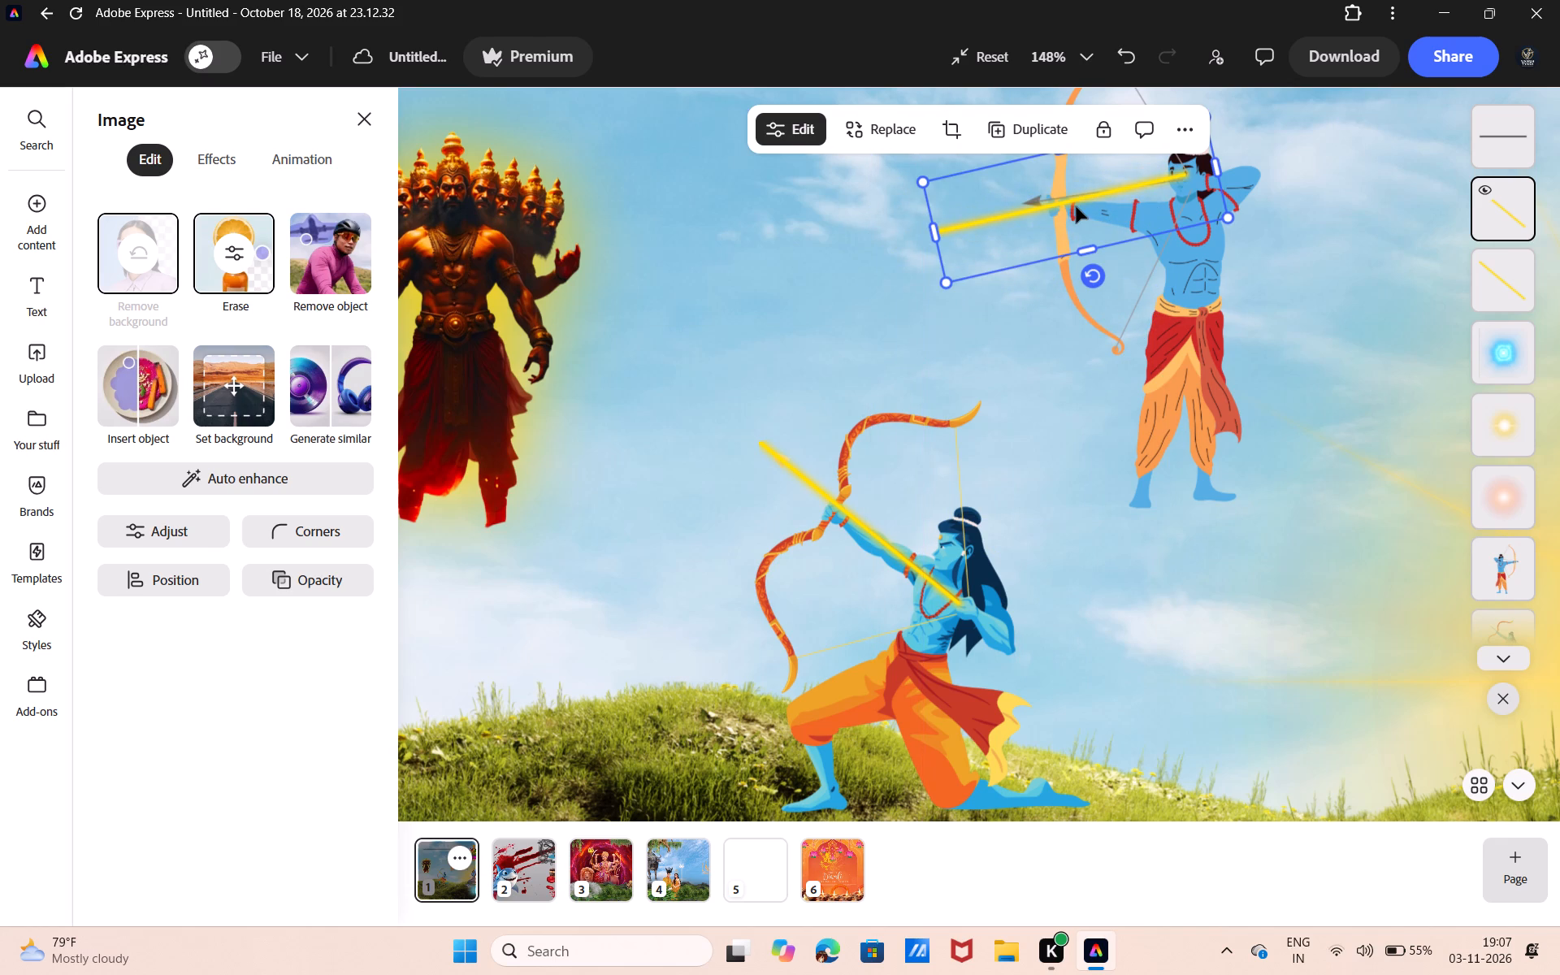
{"action": "left_click", "coordinate": [1095, 277]}
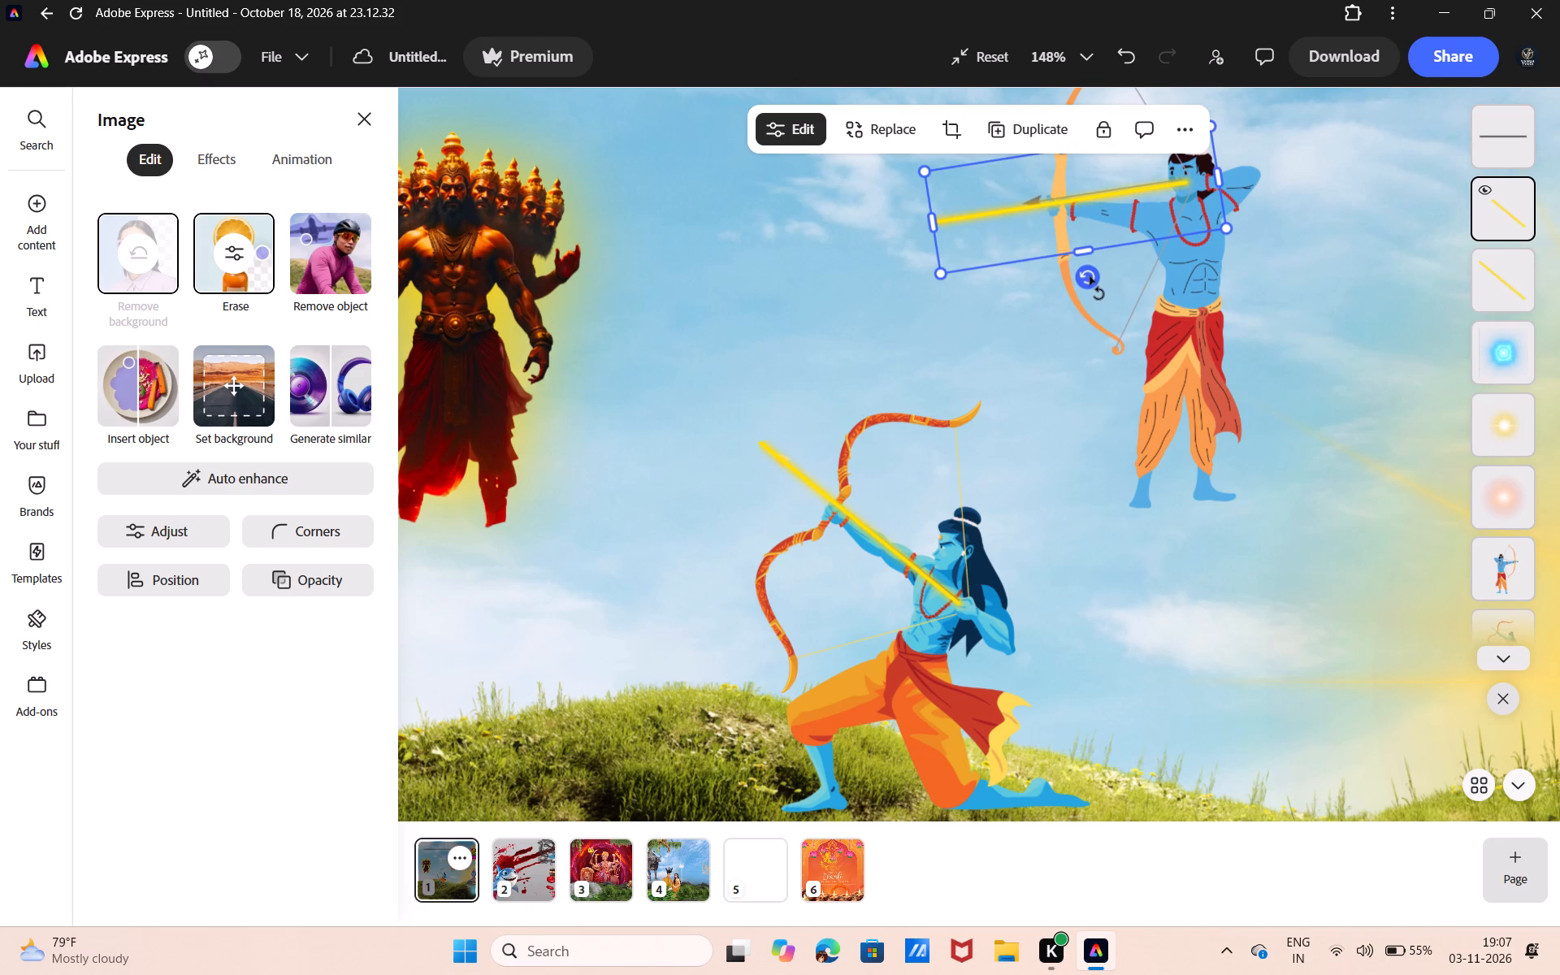
{"action": "left_click", "coordinate": [1074, 222]}
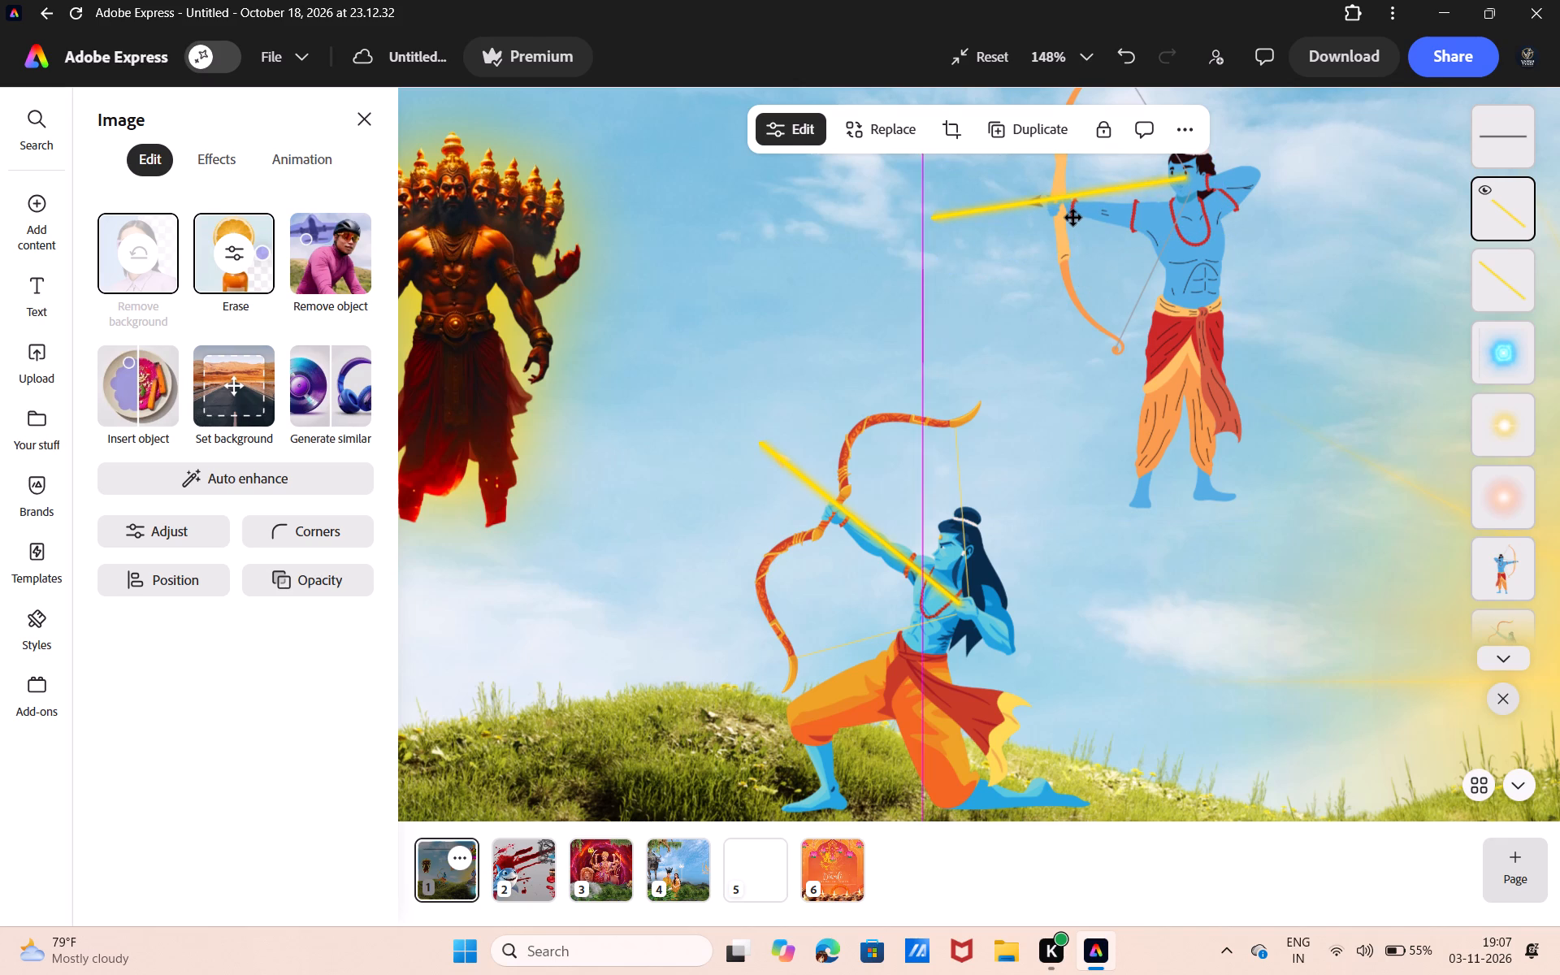
{"action": "left_click", "coordinate": [1073, 220]}
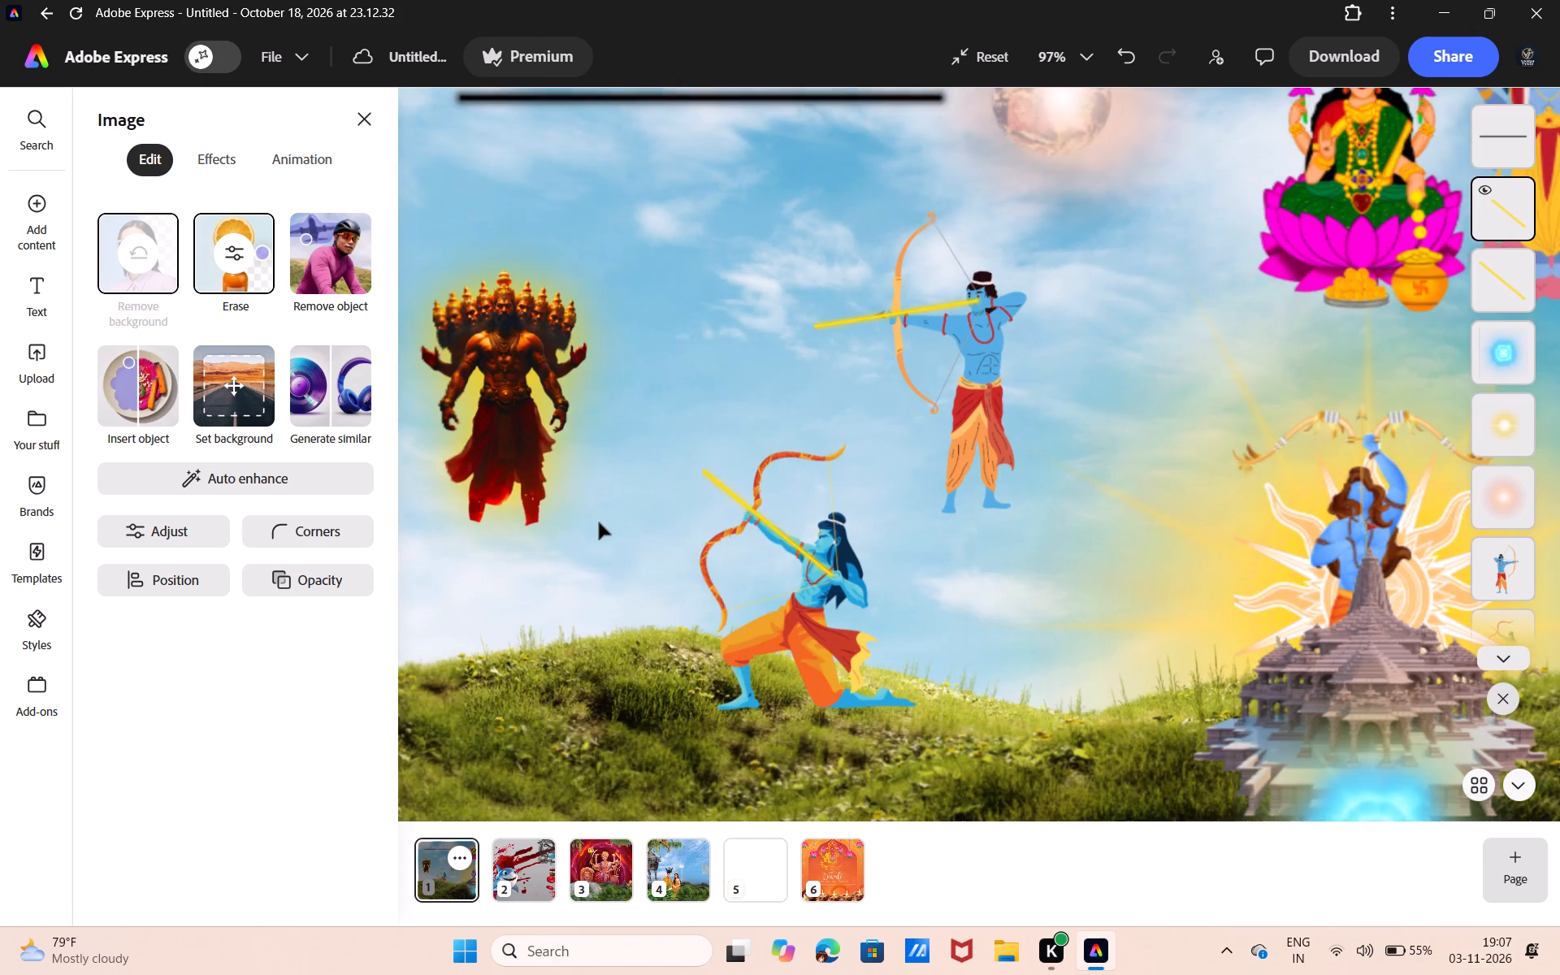
Duplicate the yellow beam again and rotate and align the copy along the upward-aimed arrow of the archer on the grass left of the ten-headed figure.
{"action": "scroll", "coordinate": [599, 522], "scroll_direction": "right", "scroll_amount": 2}
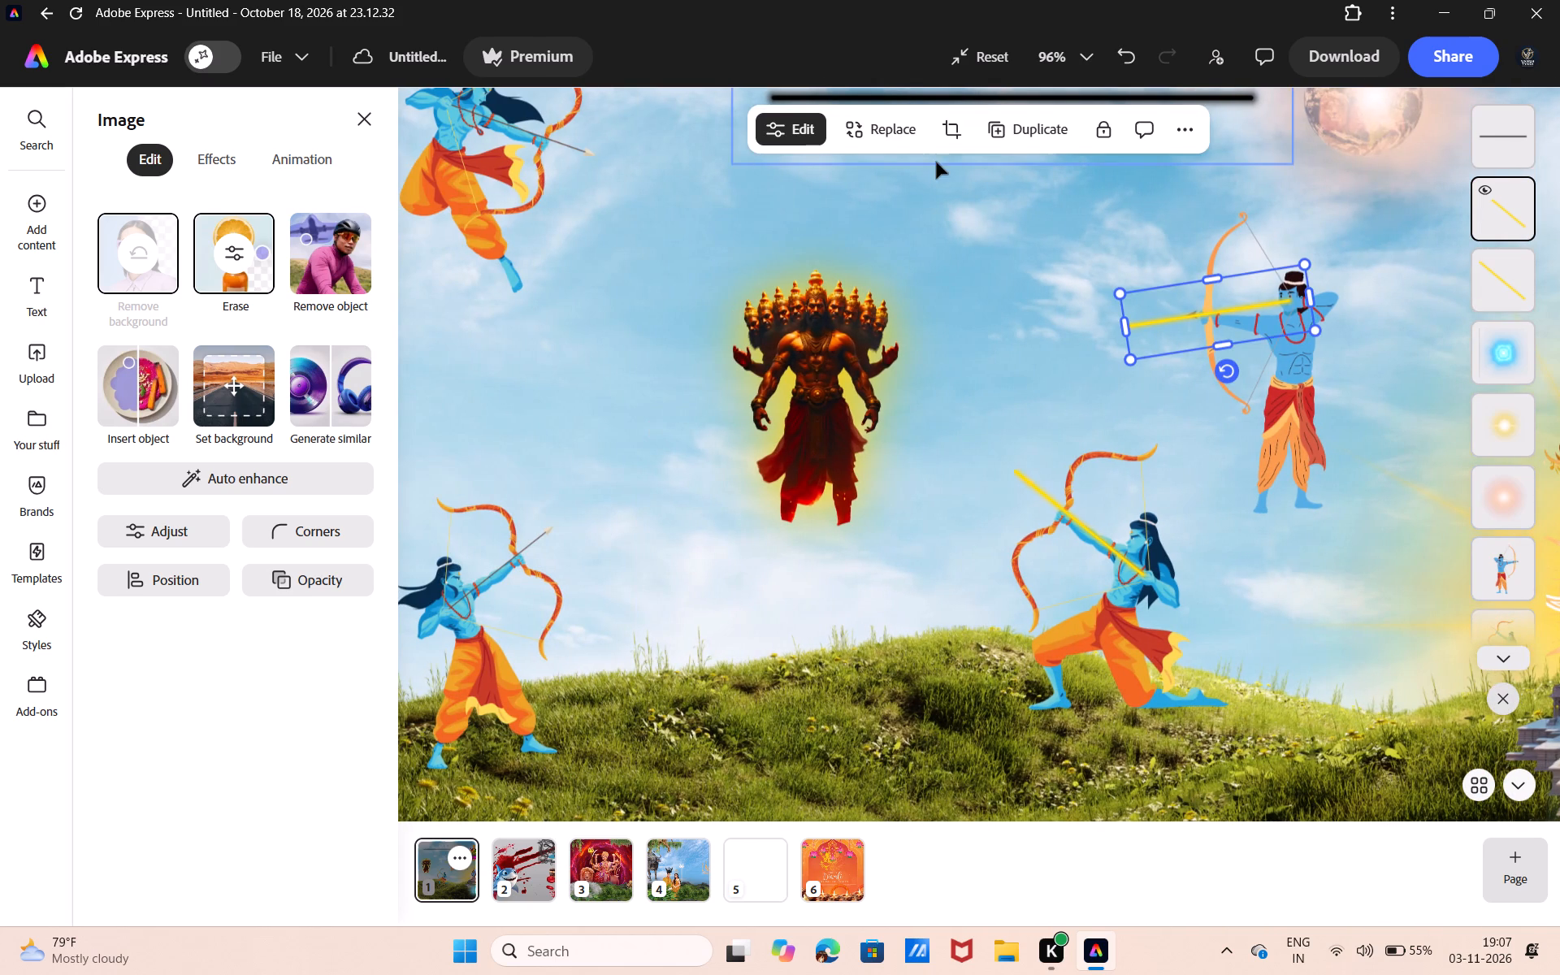
{"action": "left_click", "coordinate": [1012, 131]}
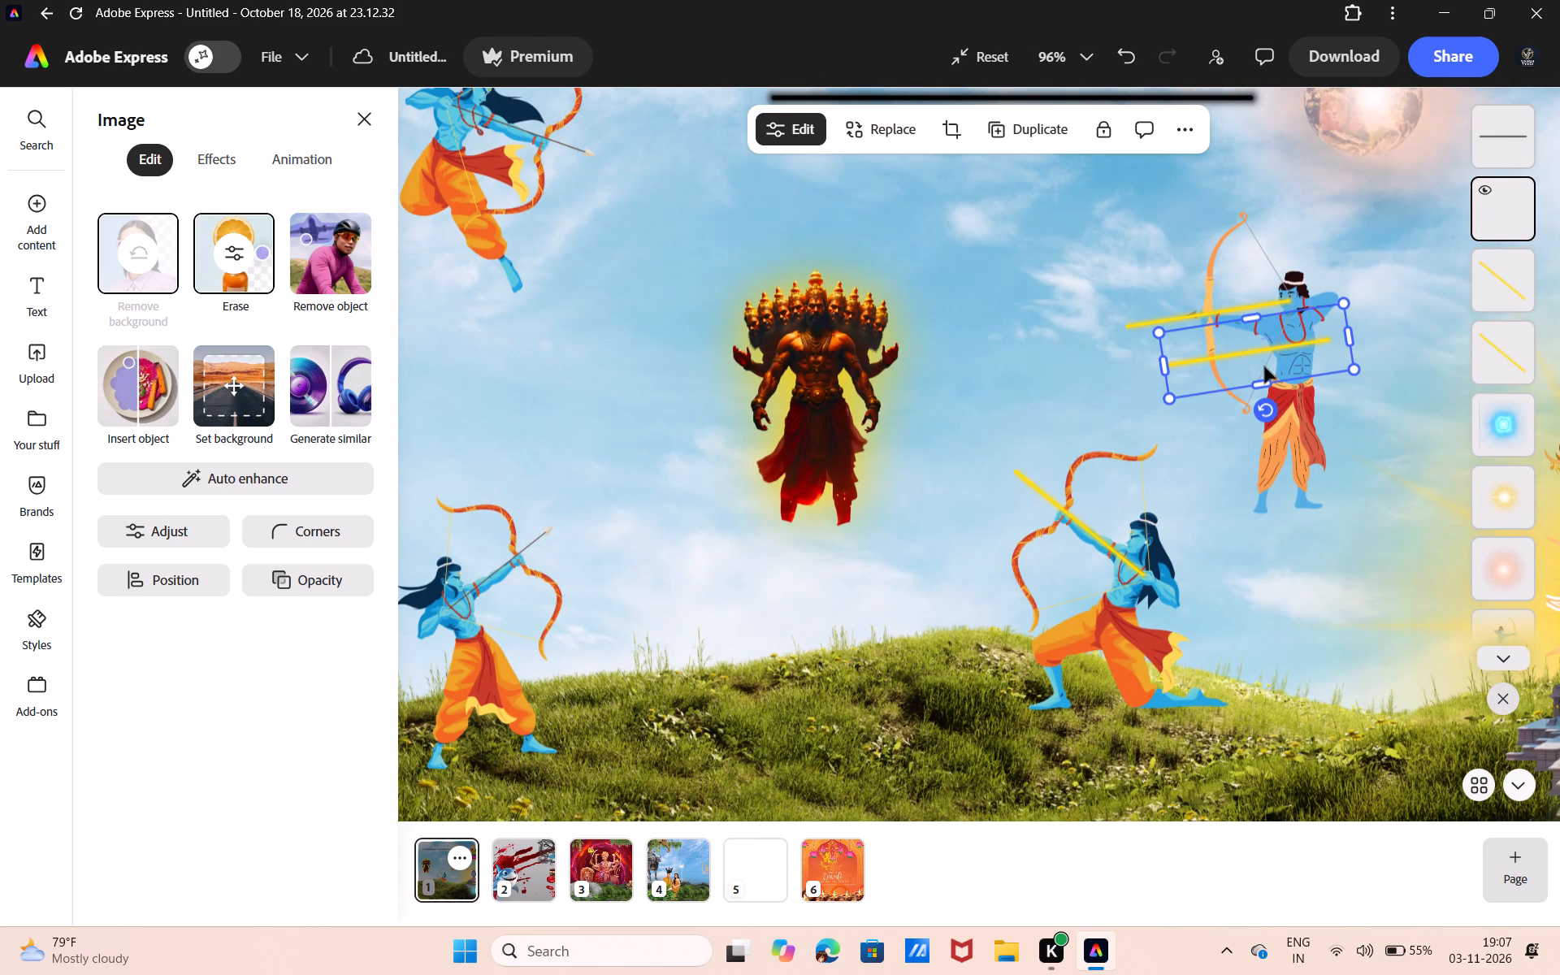
{"action": "left_click_drag", "start_coordinate": [1265, 368], "coordinate": [565, 583]}
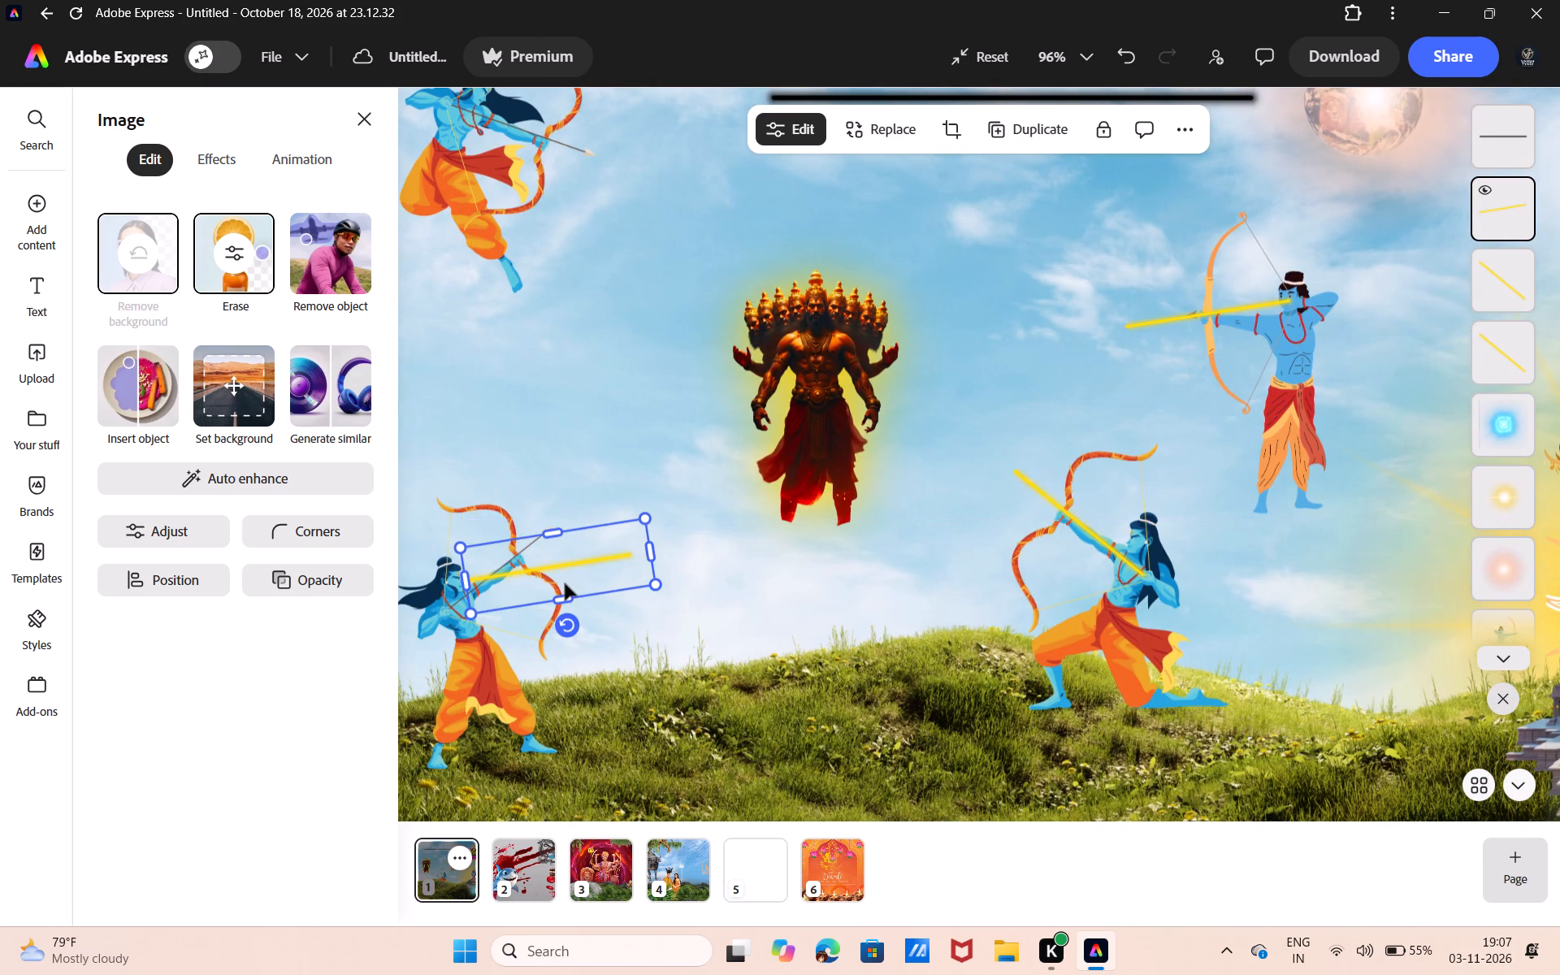
{"action": "scroll", "coordinate": [565, 583], "scroll_direction": "right", "scroll_amount": 1}
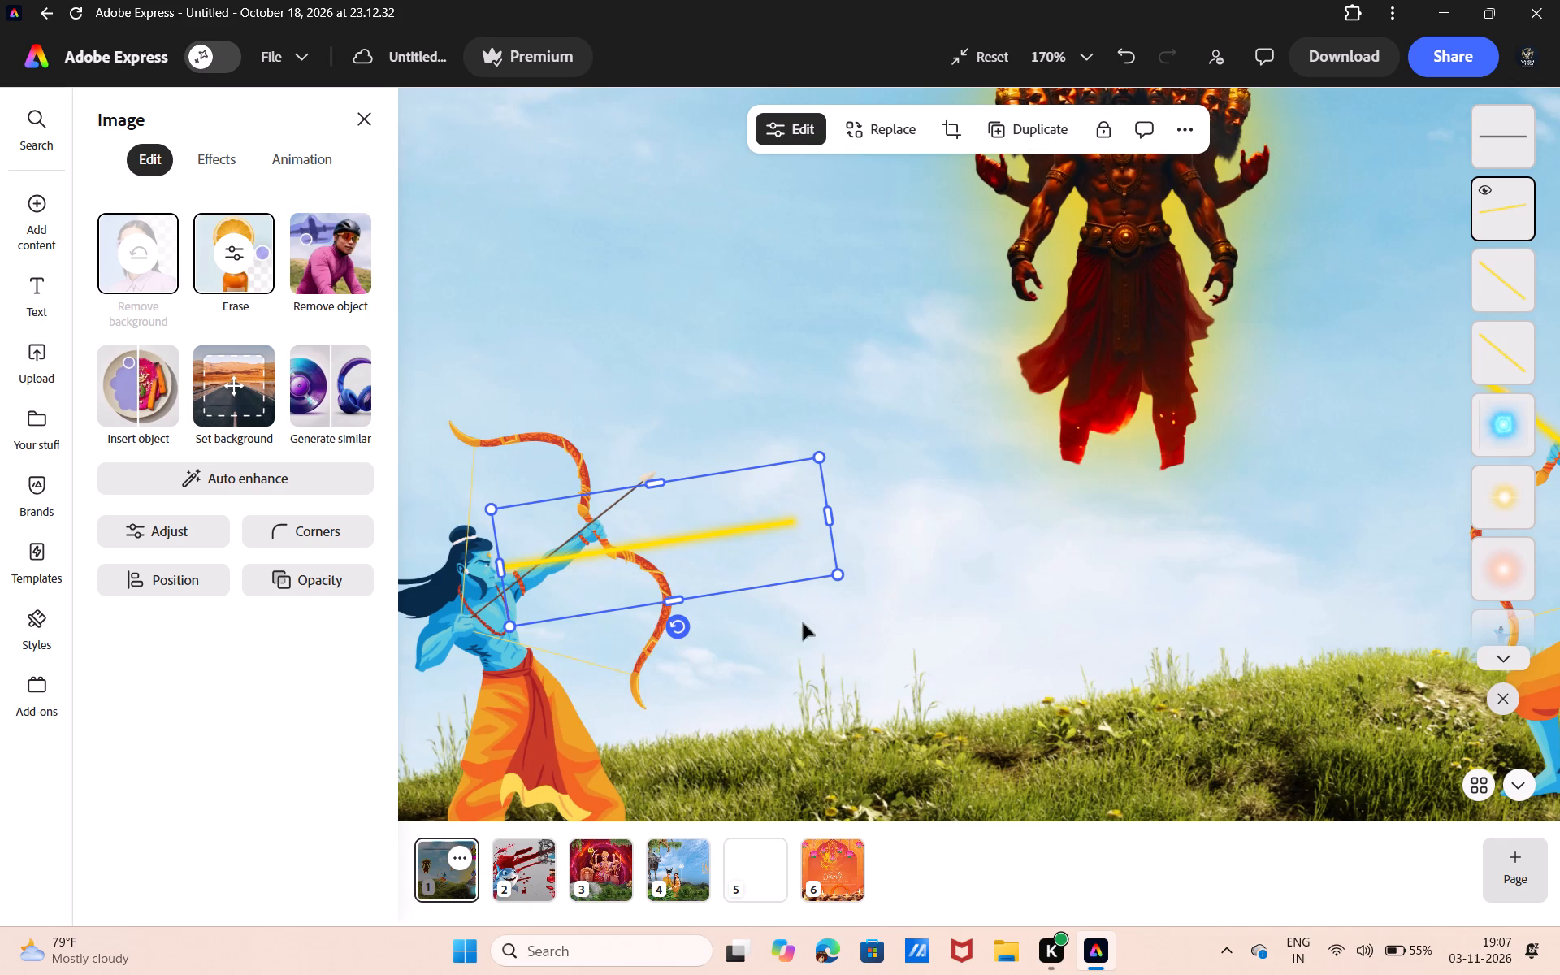
{"action": "left_click_drag", "start_coordinate": [682, 618], "coordinate": [447, 648]}
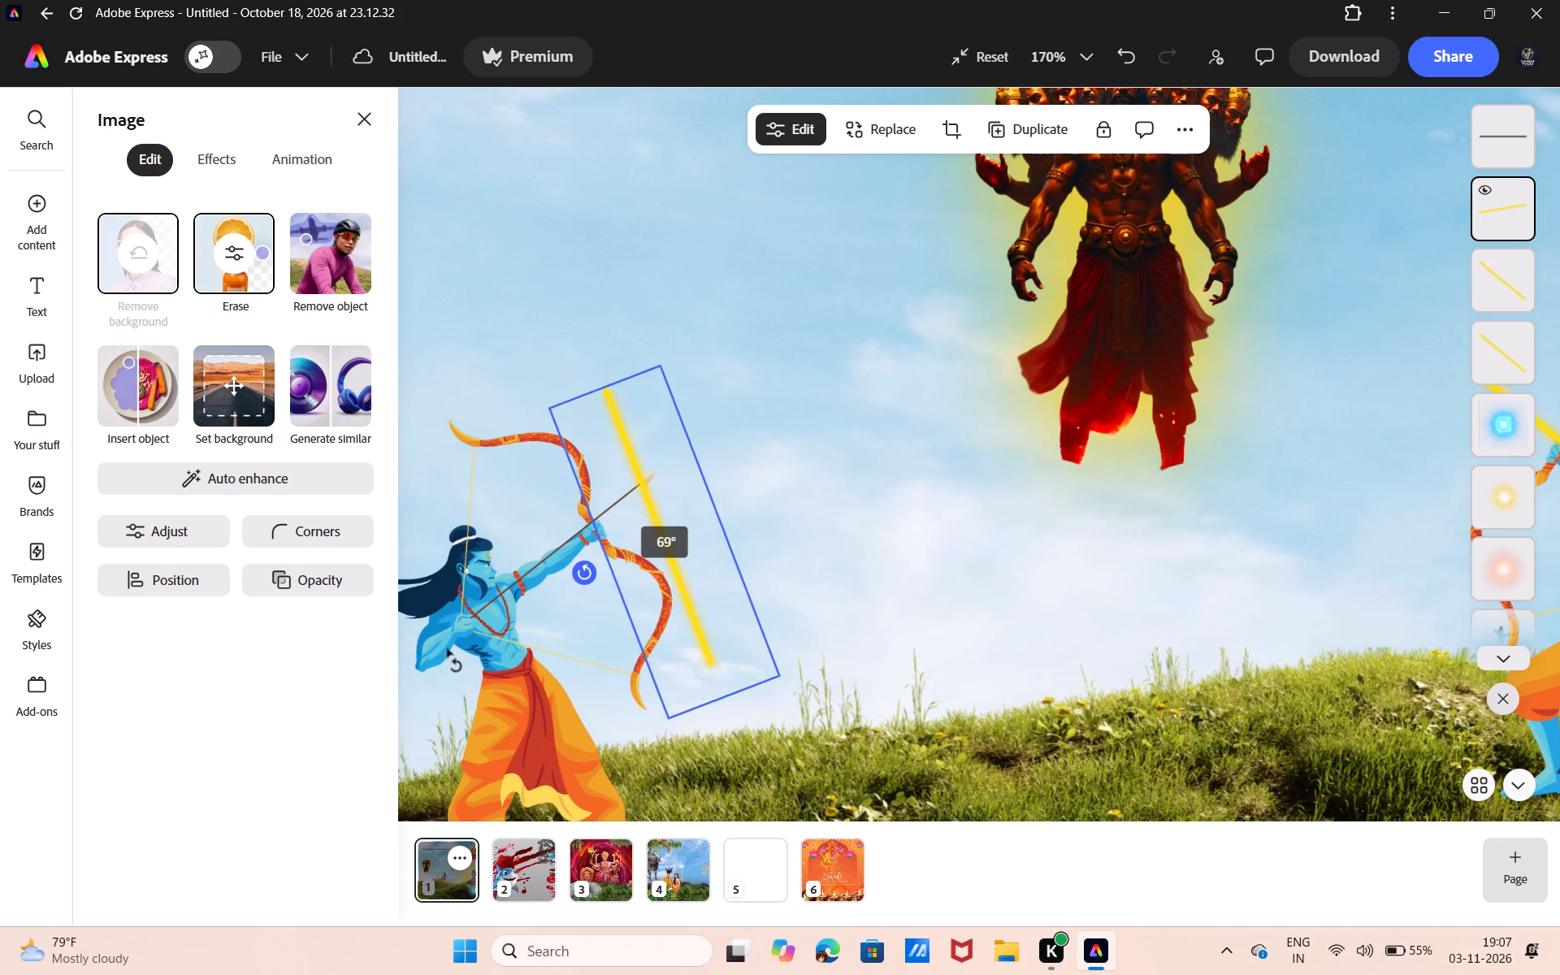
{"action": "left_click_drag", "start_coordinate": [447, 648], "coordinate": [510, 379]}
{"action": "left_click_drag", "start_coordinate": [698, 515], "coordinate": [604, 509]}
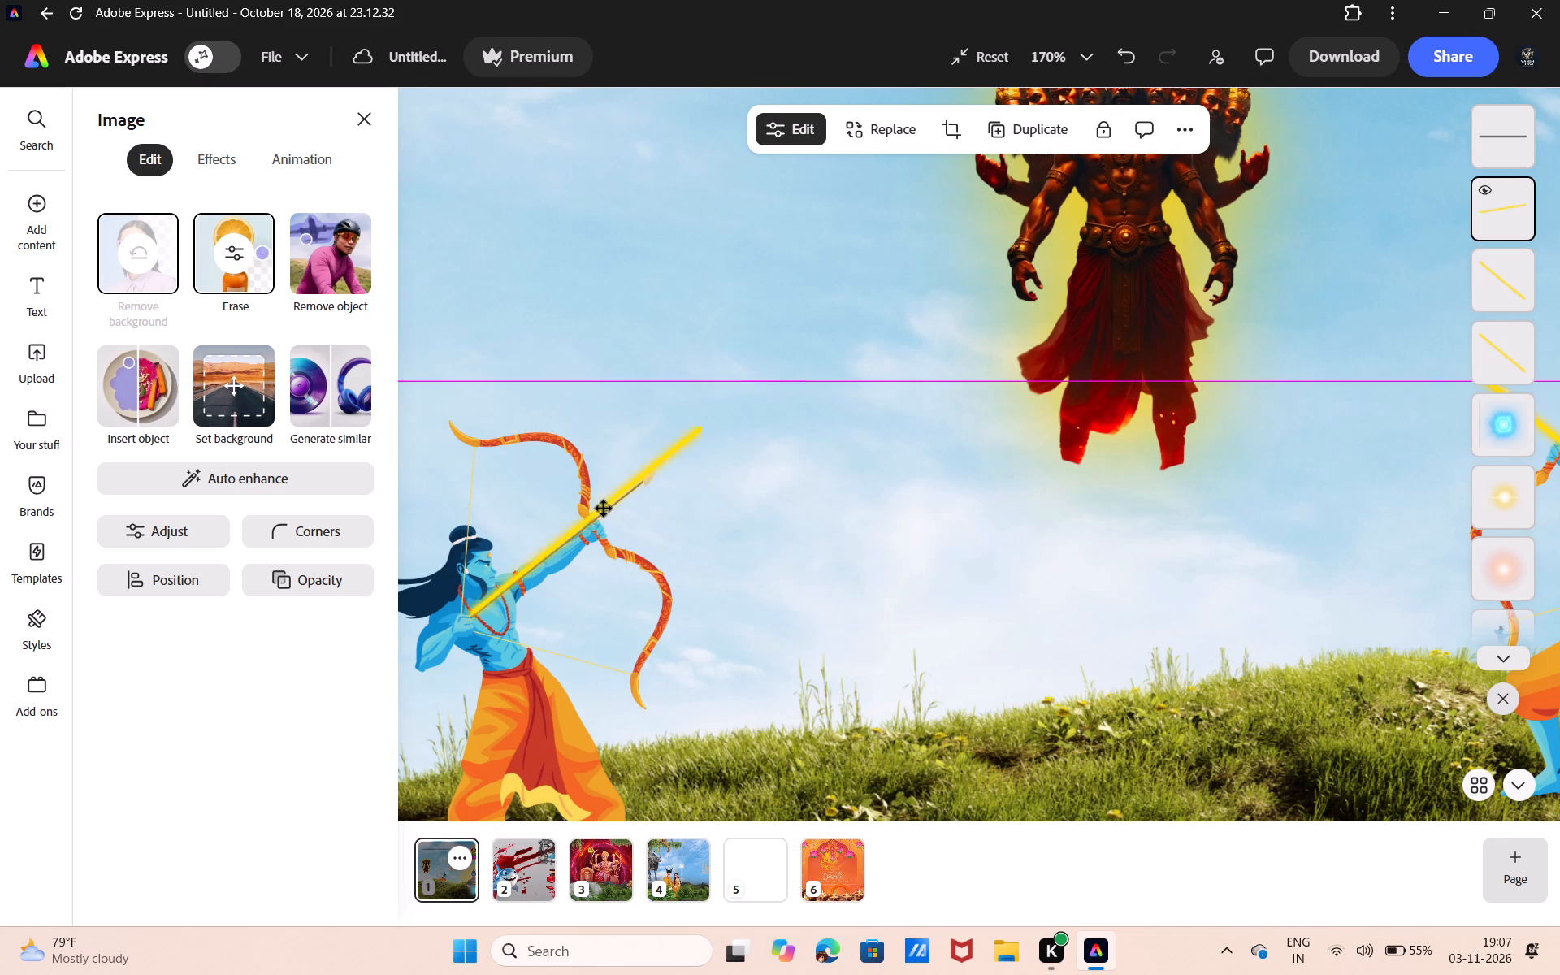
{"action": "left_click_drag", "start_coordinate": [604, 509], "coordinate": [600, 513]}
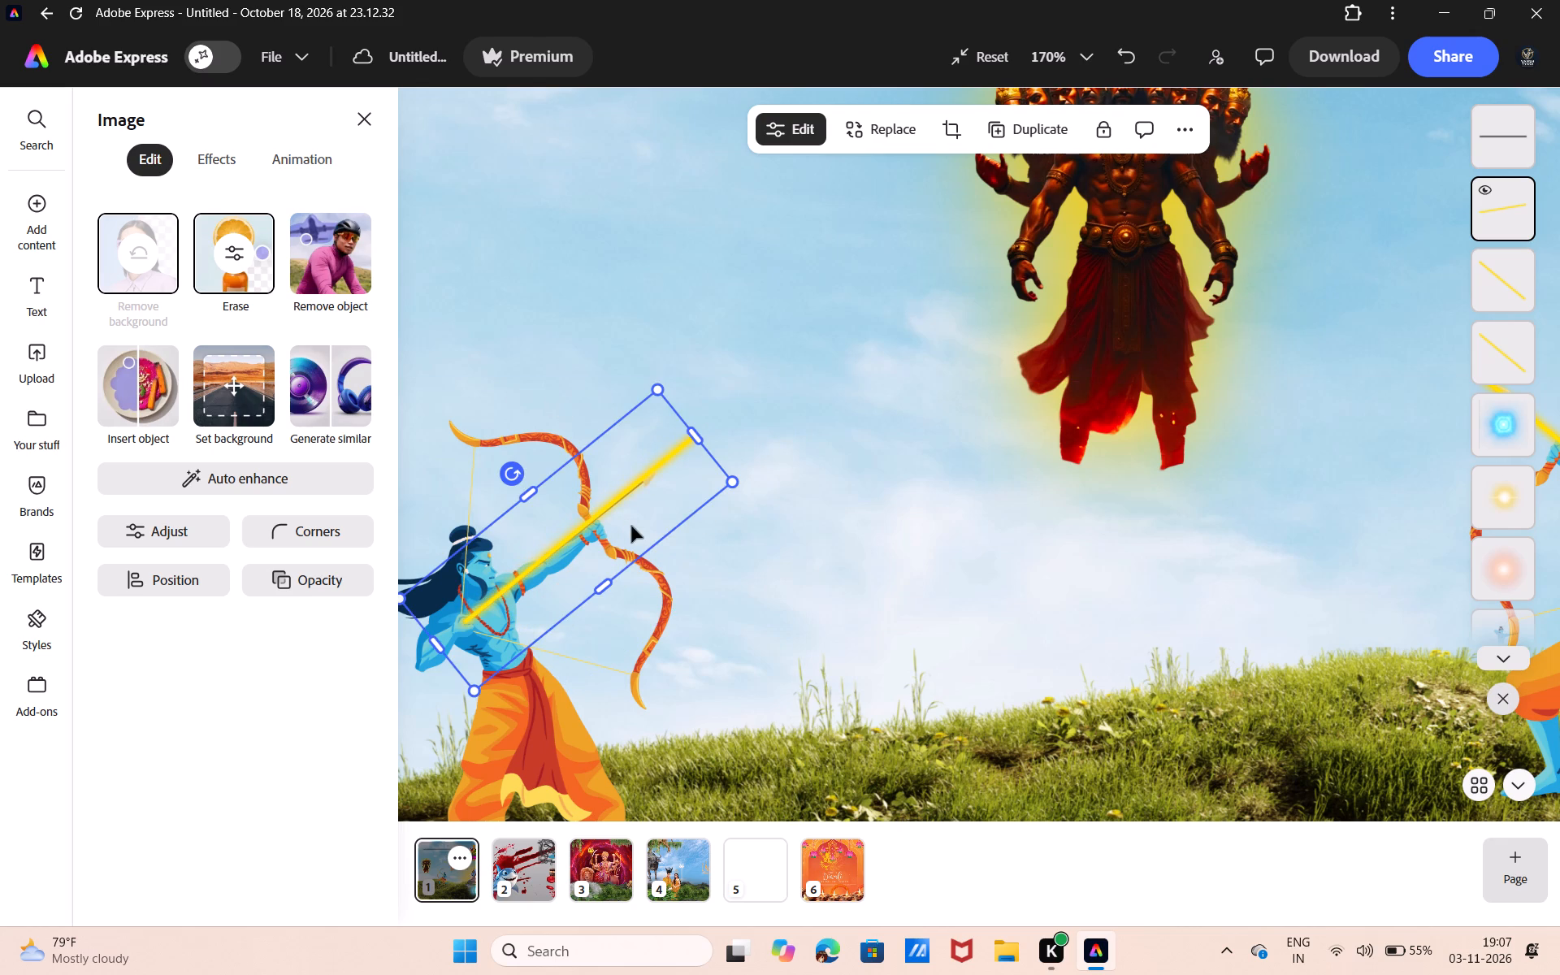
Fine-tune the rotation of the yellow beam along the upward-aimed arrow of the archer on the grass.
{"action": "left_click", "coordinate": [505, 469]}
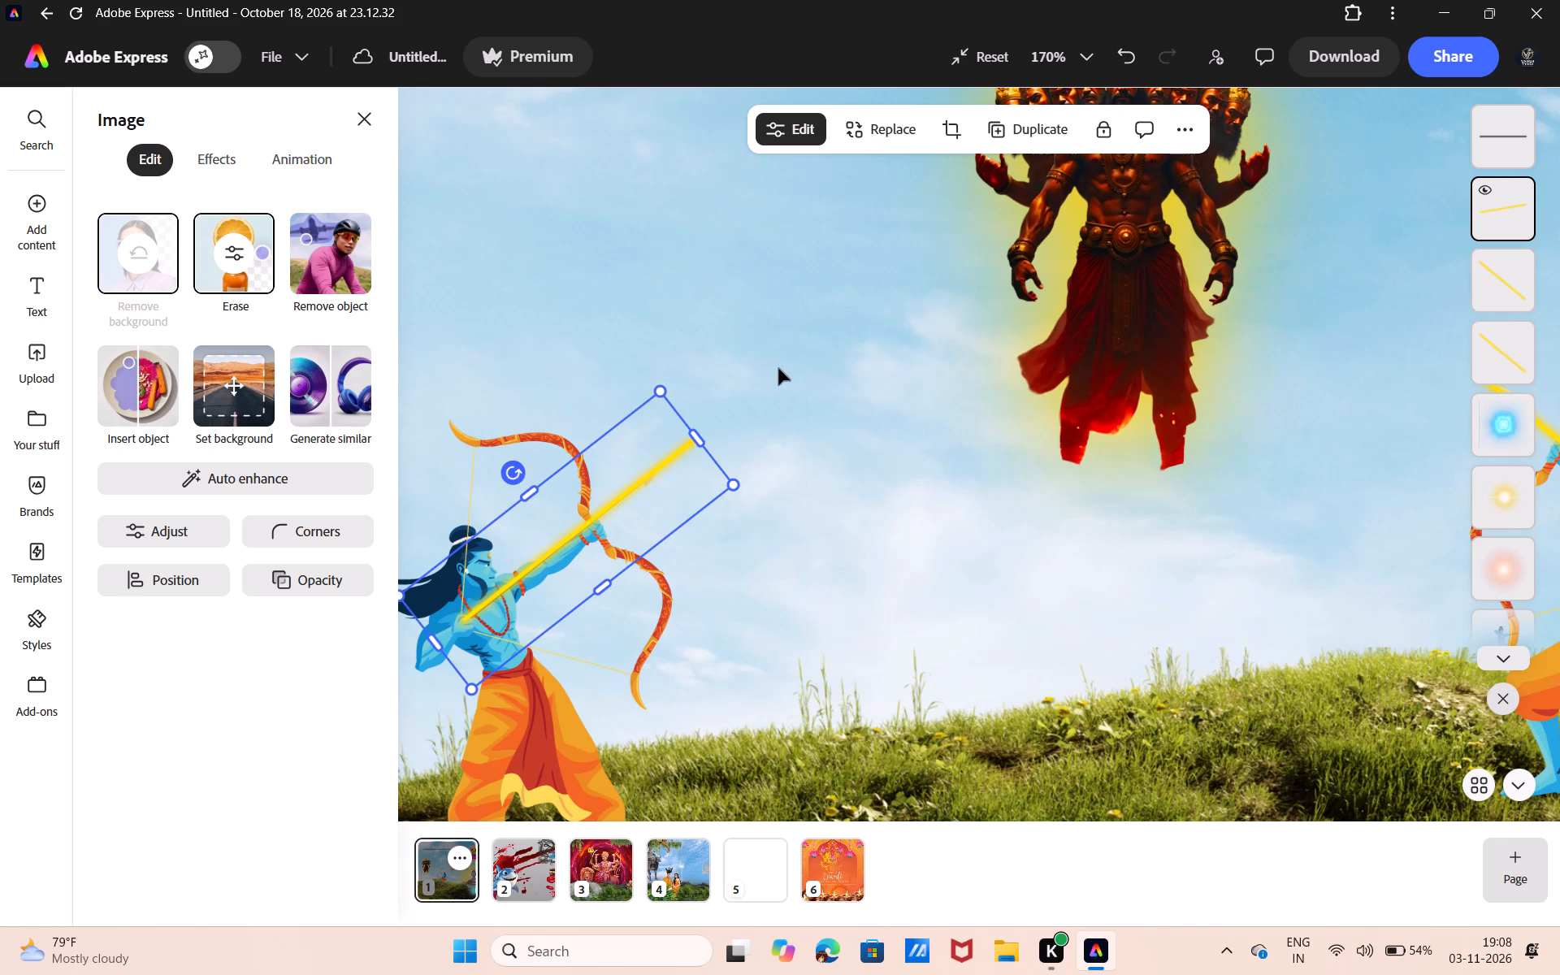
Duplicate the yellow beam and move the copy up beside the leaping archer in the sky.
{"action": "scroll", "coordinate": [778, 368], "scroll_direction": "up", "scroll_amount": 3}
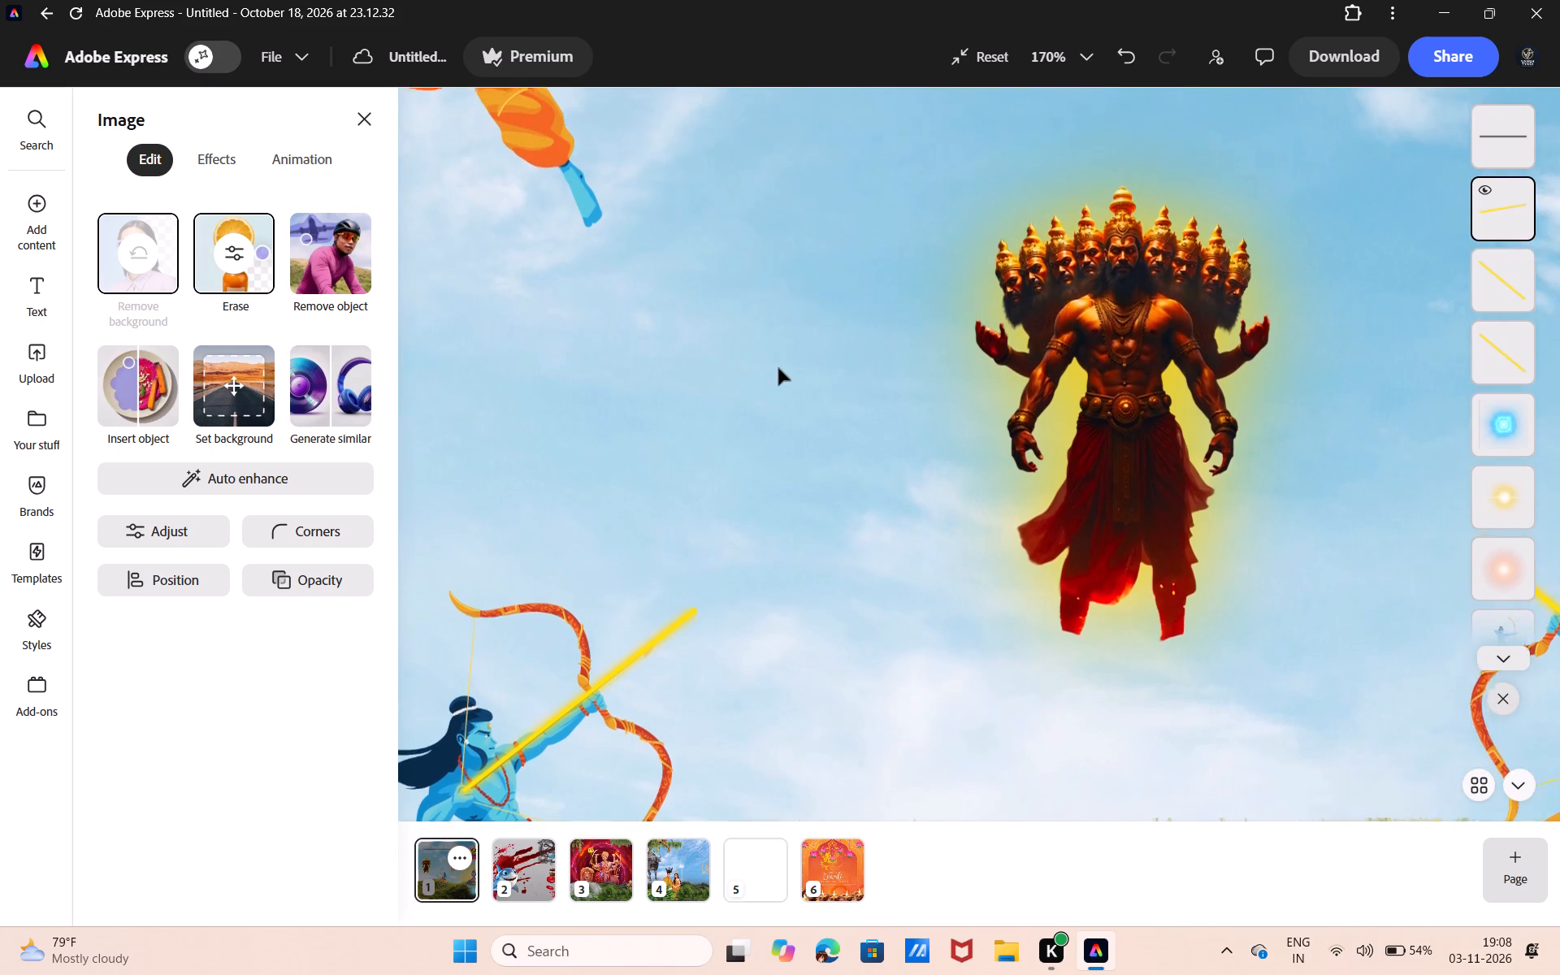
{"action": "scroll", "coordinate": [778, 368], "scroll_direction": "up", "scroll_amount": 4}
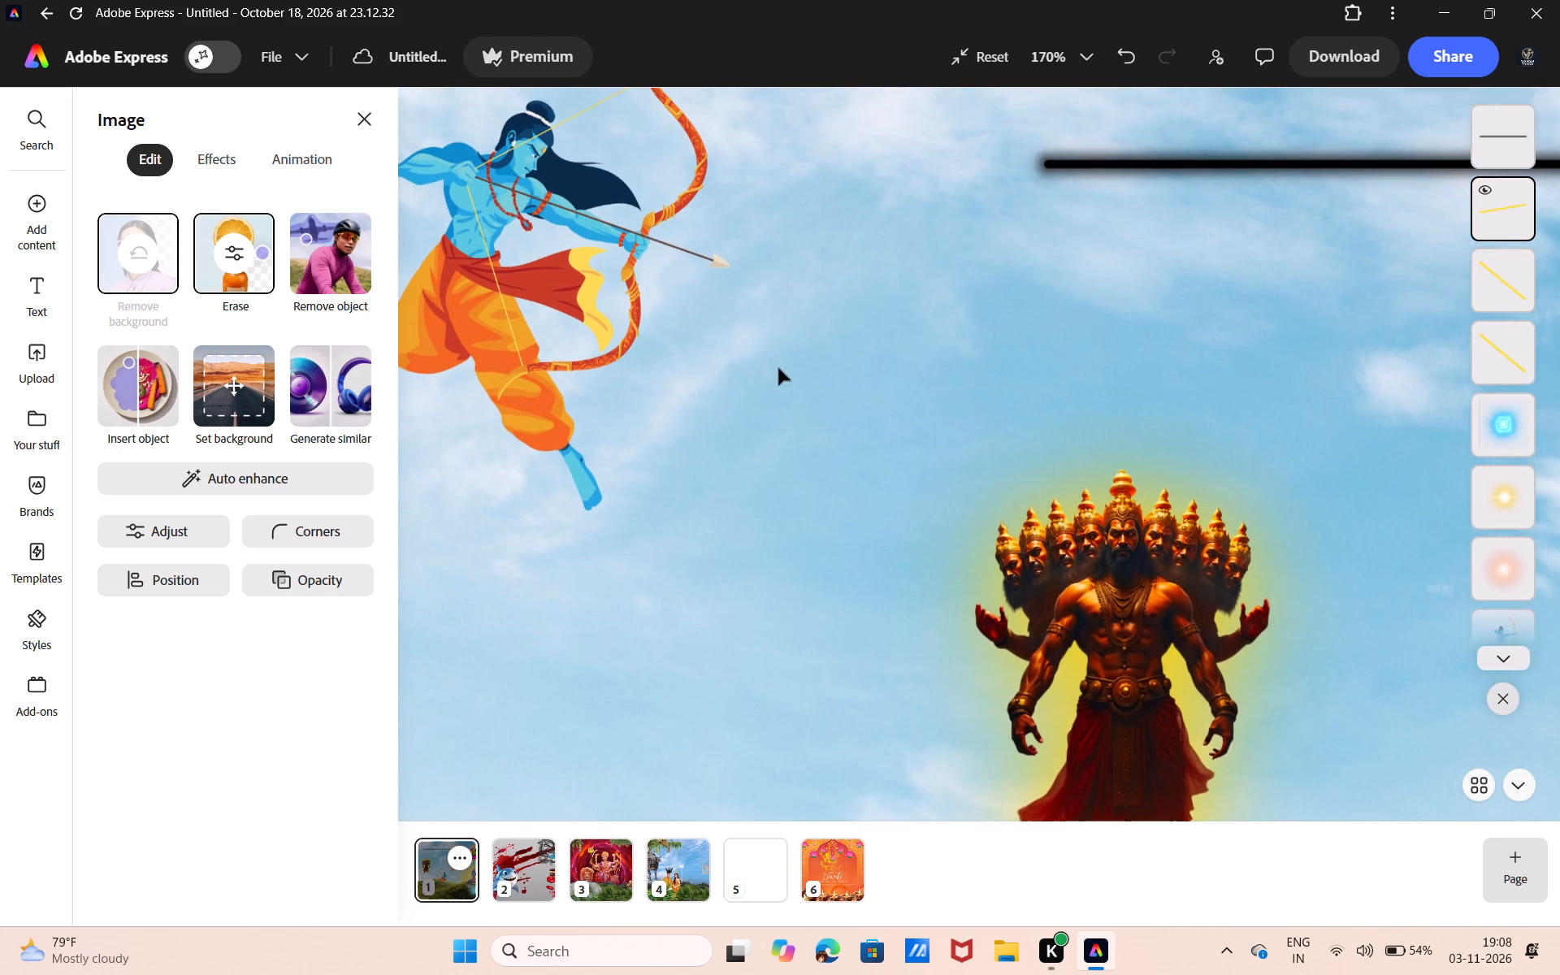
{"action": "scroll", "coordinate": [778, 368], "scroll_direction": "up", "scroll_amount": 1}
{"action": "left_click", "coordinate": [973, 125]}
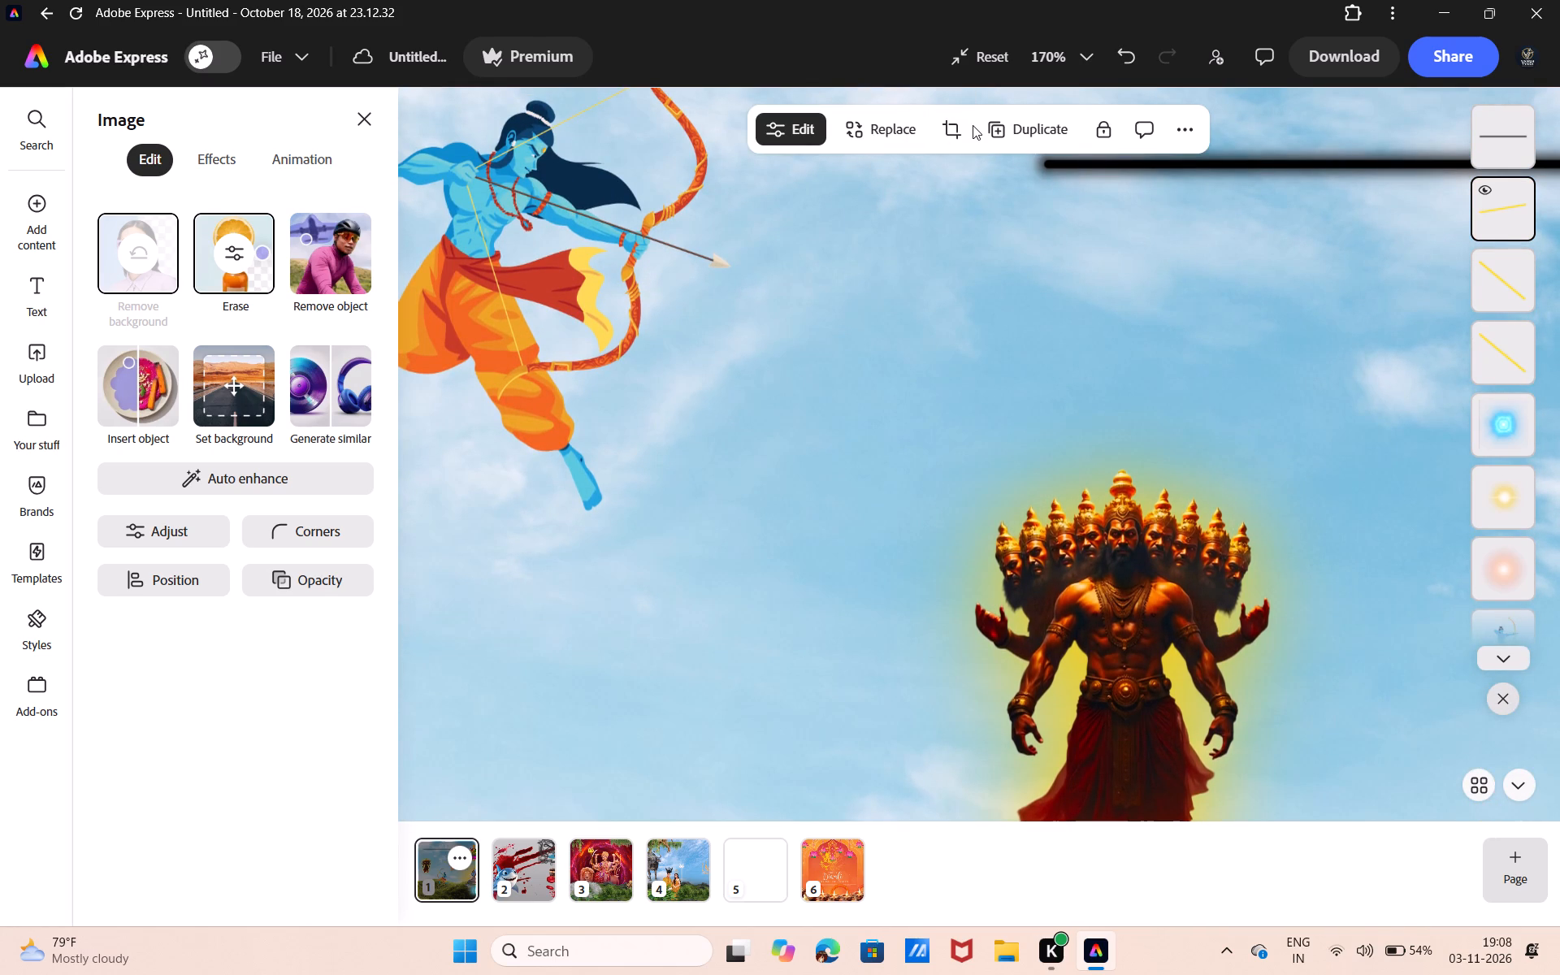
{"action": "left_click", "coordinate": [1006, 126]}
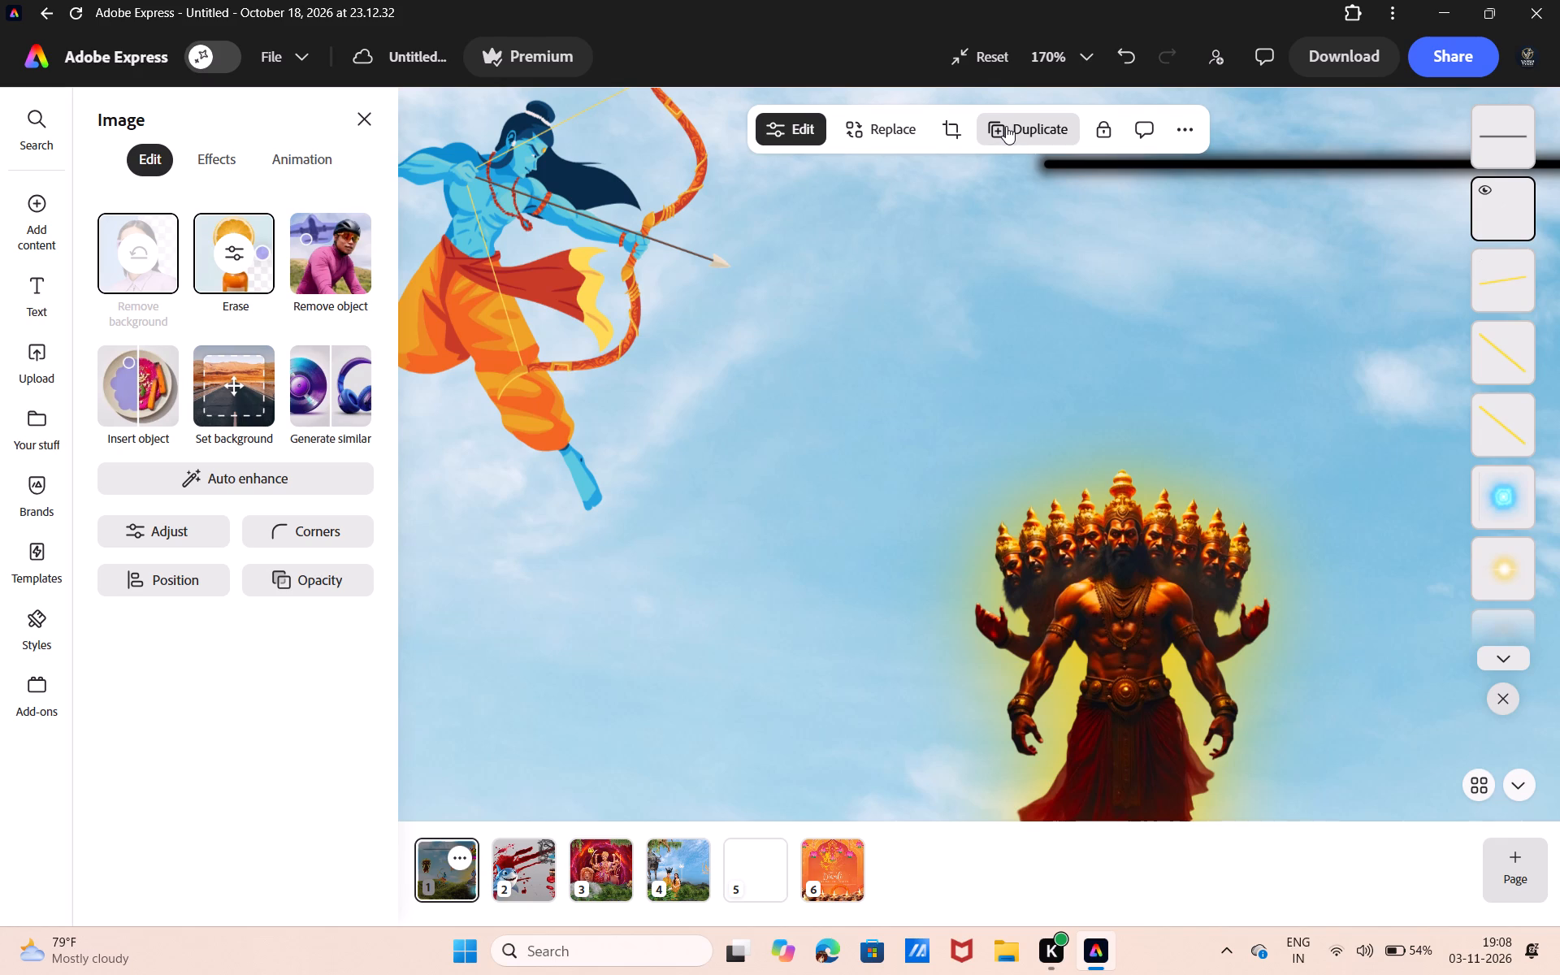
{"action": "scroll", "coordinate": [771, 391], "scroll_direction": "right", "scroll_amount": 7}
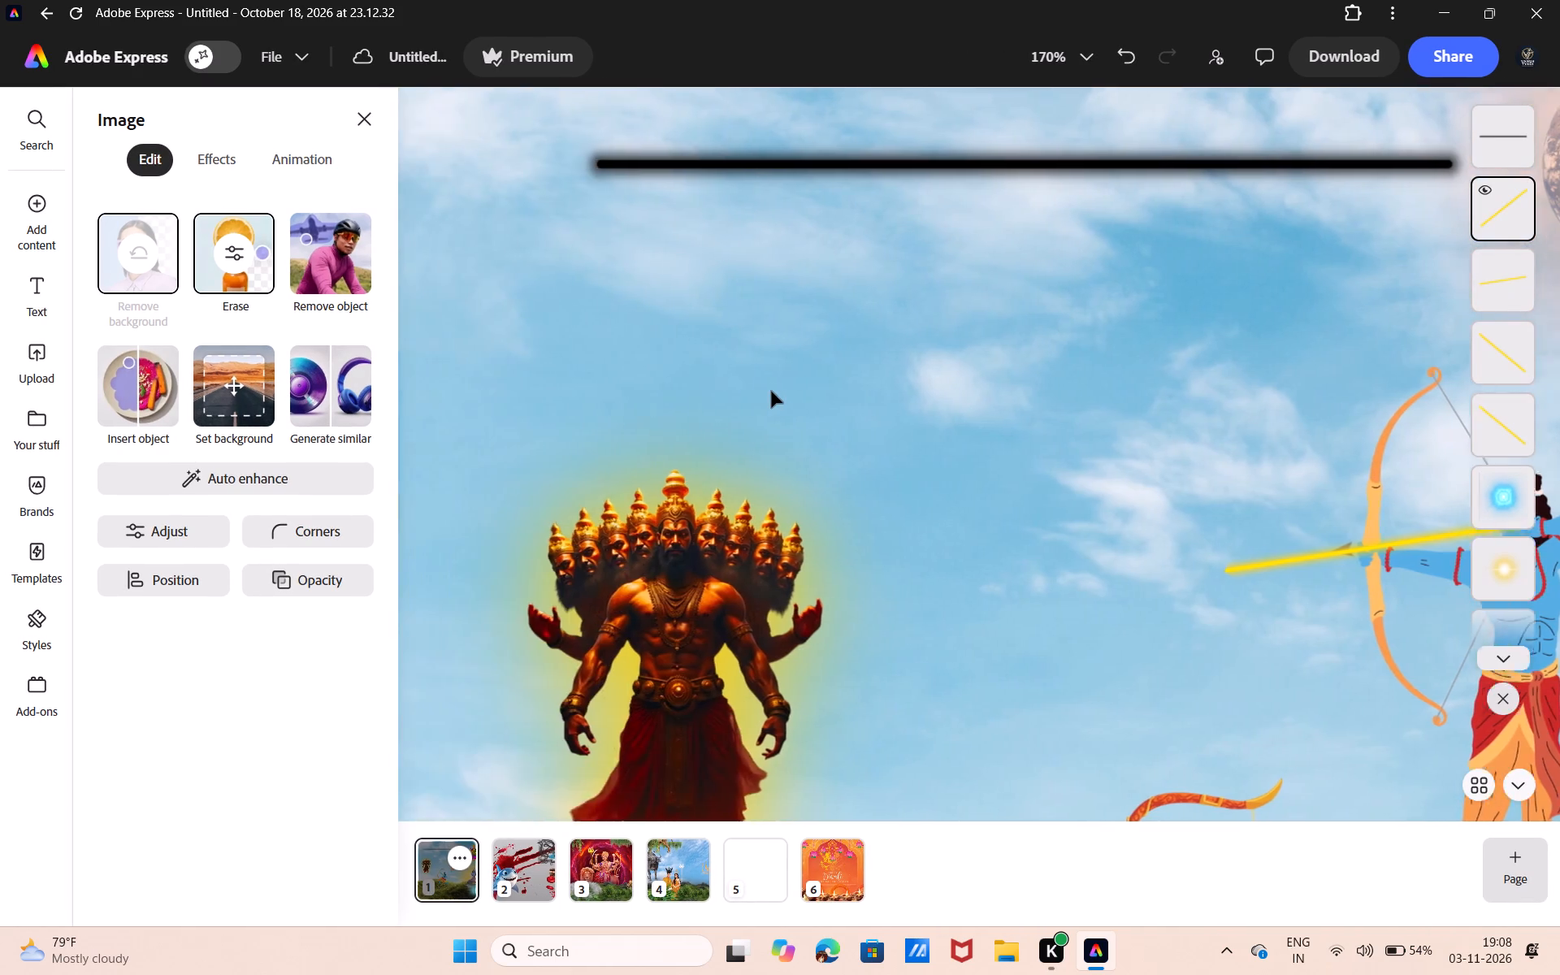
{"action": "scroll", "coordinate": [771, 391], "scroll_direction": "down", "scroll_amount": 2}
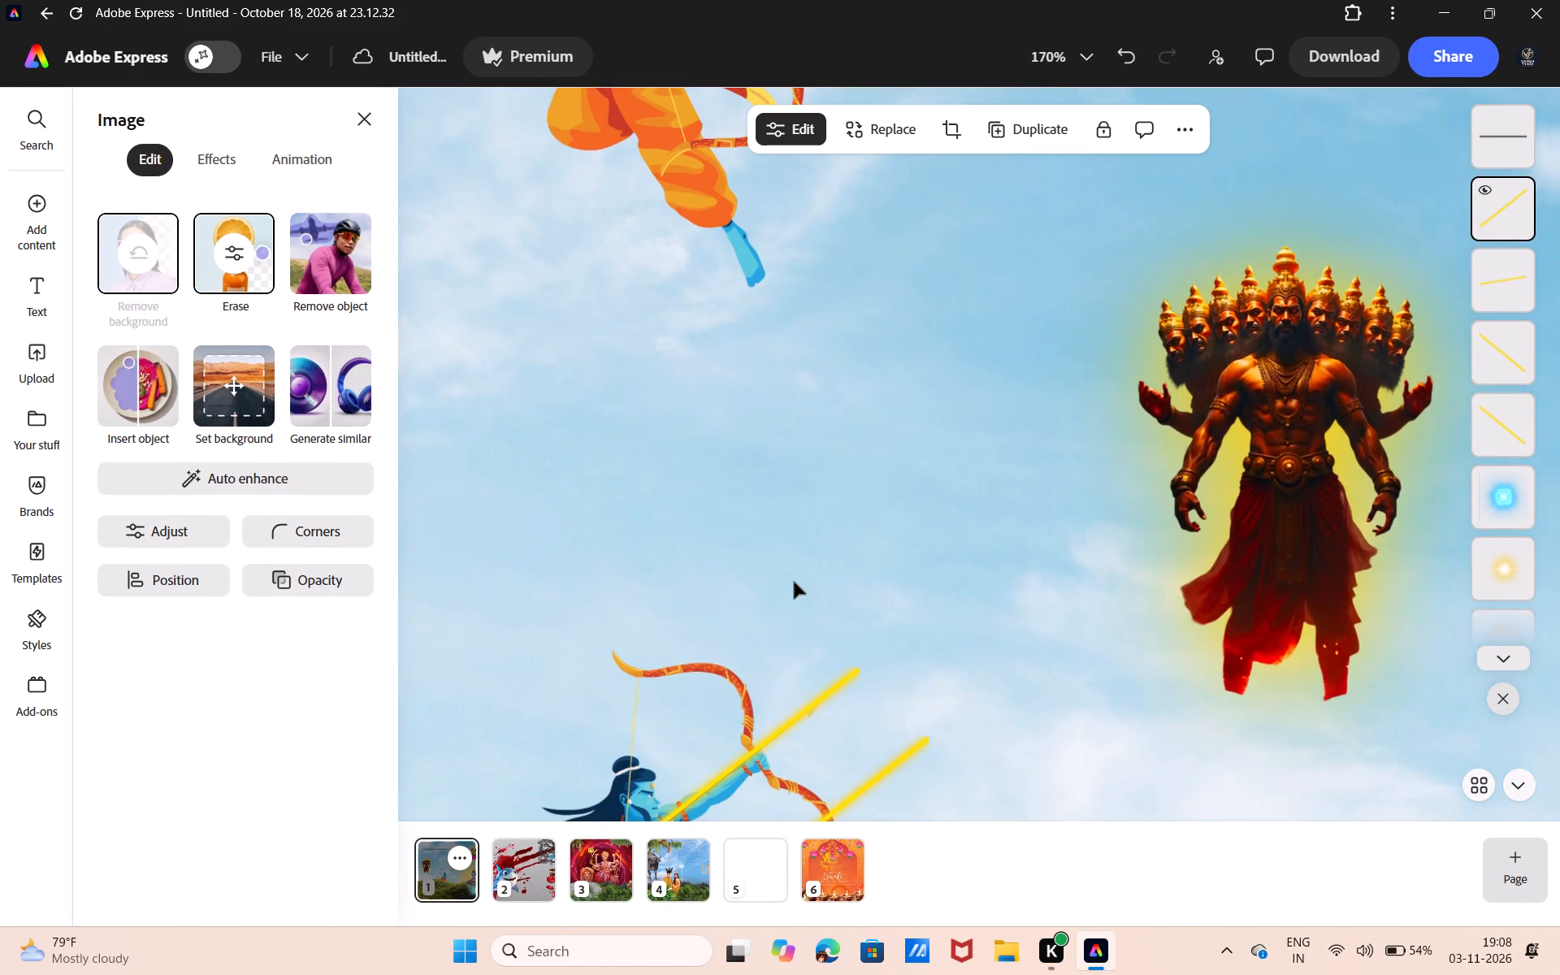
{"action": "left_click_drag", "start_coordinate": [899, 743], "coordinate": [830, 339]}
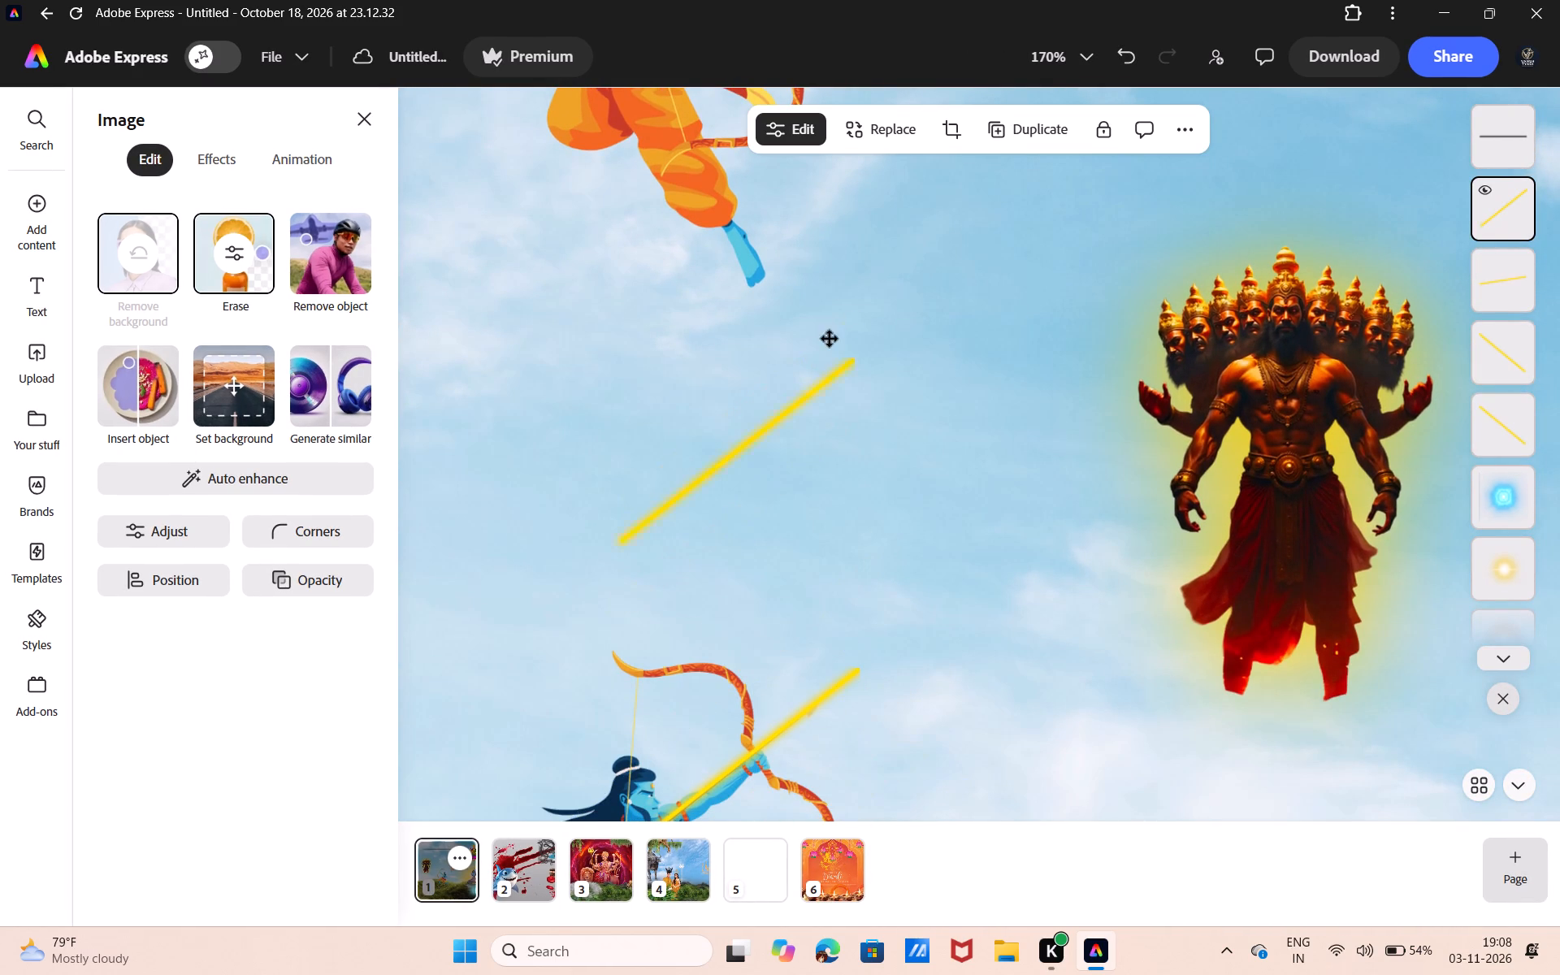
{"action": "left_click_drag", "start_coordinate": [830, 339], "coordinate": [837, 287]}
{"action": "scroll", "coordinate": [837, 287], "scroll_direction": "up", "scroll_amount": 5}
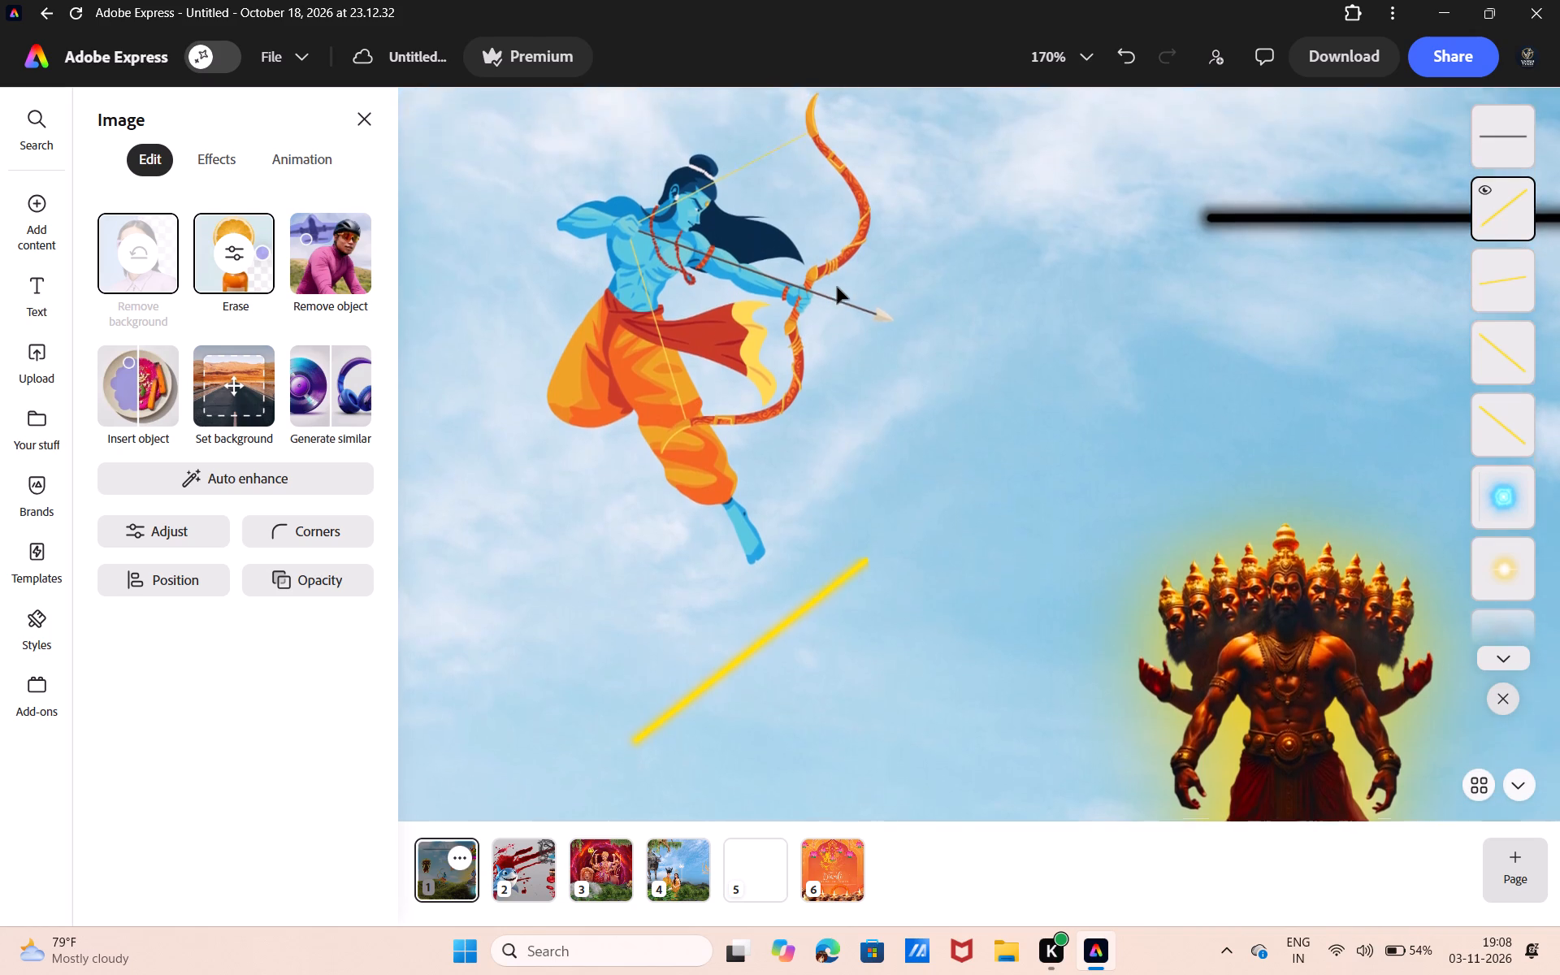
{"action": "scroll", "coordinate": [837, 287], "scroll_direction": "up", "scroll_amount": 1}
{"action": "left_click_drag", "start_coordinate": [788, 639], "coordinate": [772, 427]}
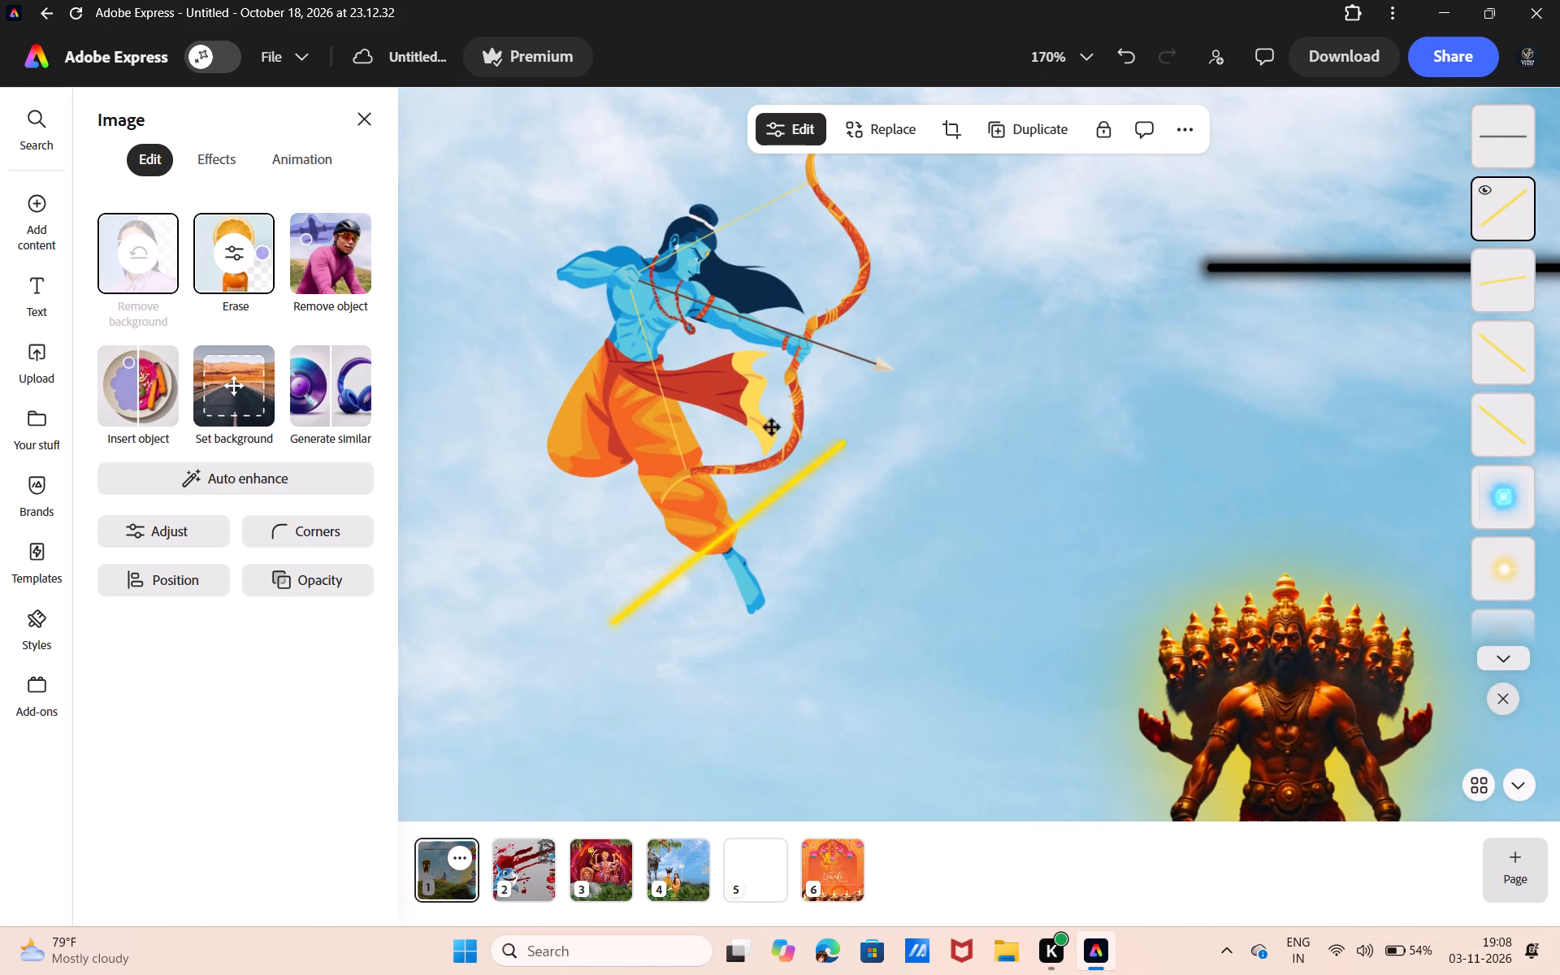
{"action": "left_click_drag", "start_coordinate": [772, 427], "coordinate": [831, 345]}
Rotate the copied yellow beam to slope down toward the ten-headed figure and align it along the leaping archer's arrow.
{"action": "left_click_drag", "start_coordinate": [725, 347], "coordinate": [717, 293]}
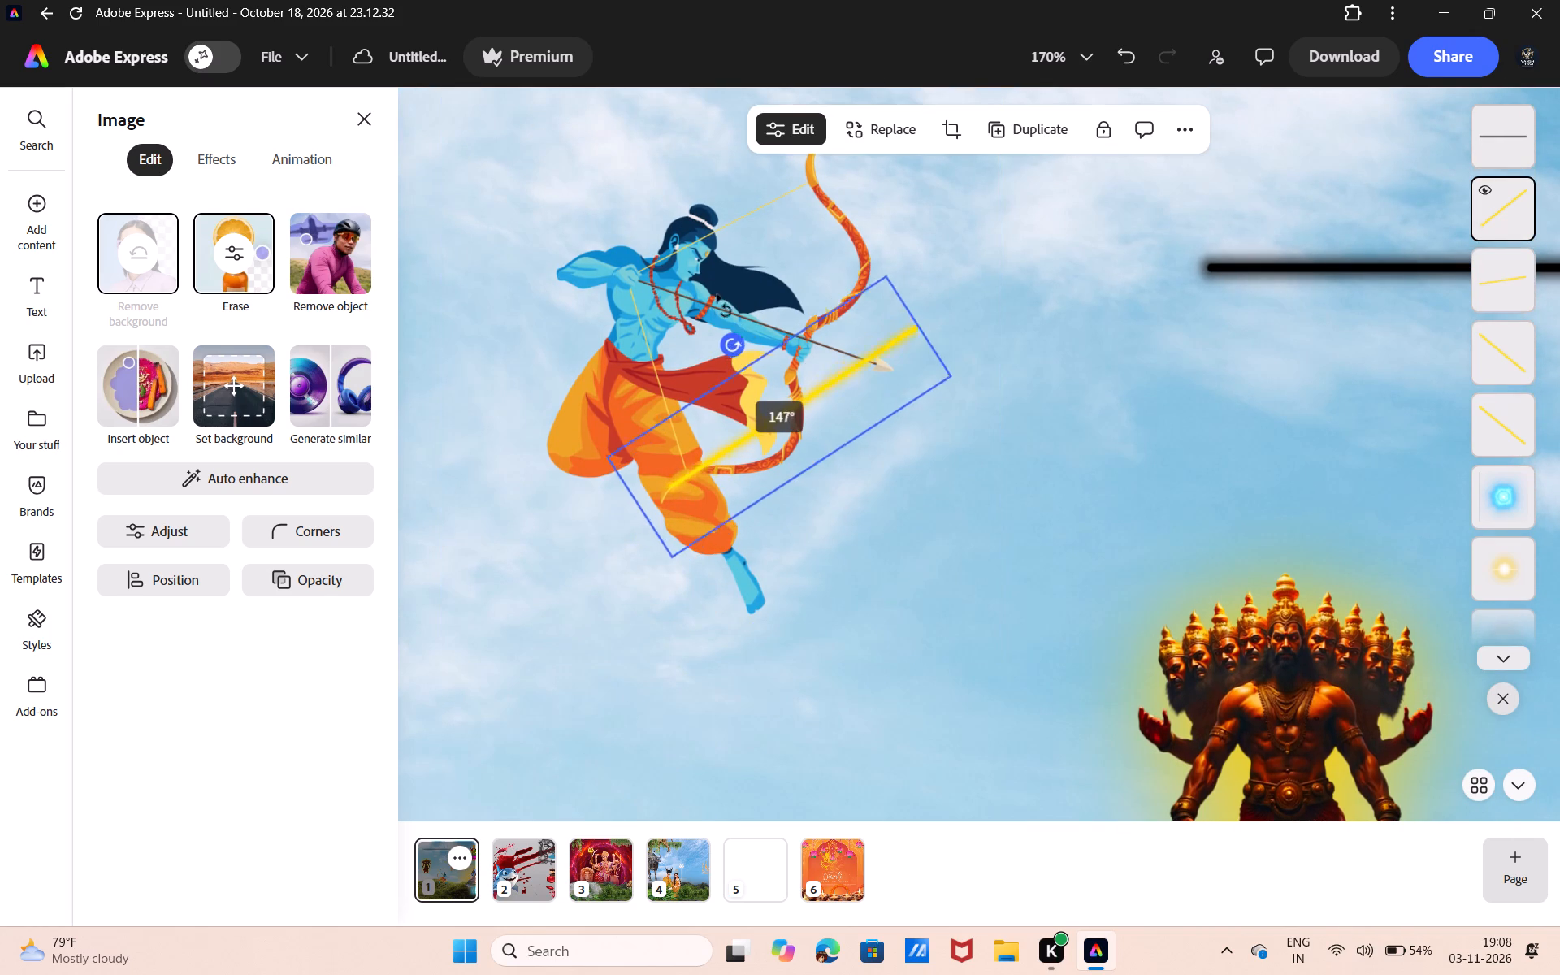
{"action": "left_click_drag", "start_coordinate": [717, 293], "coordinate": [830, 253]}
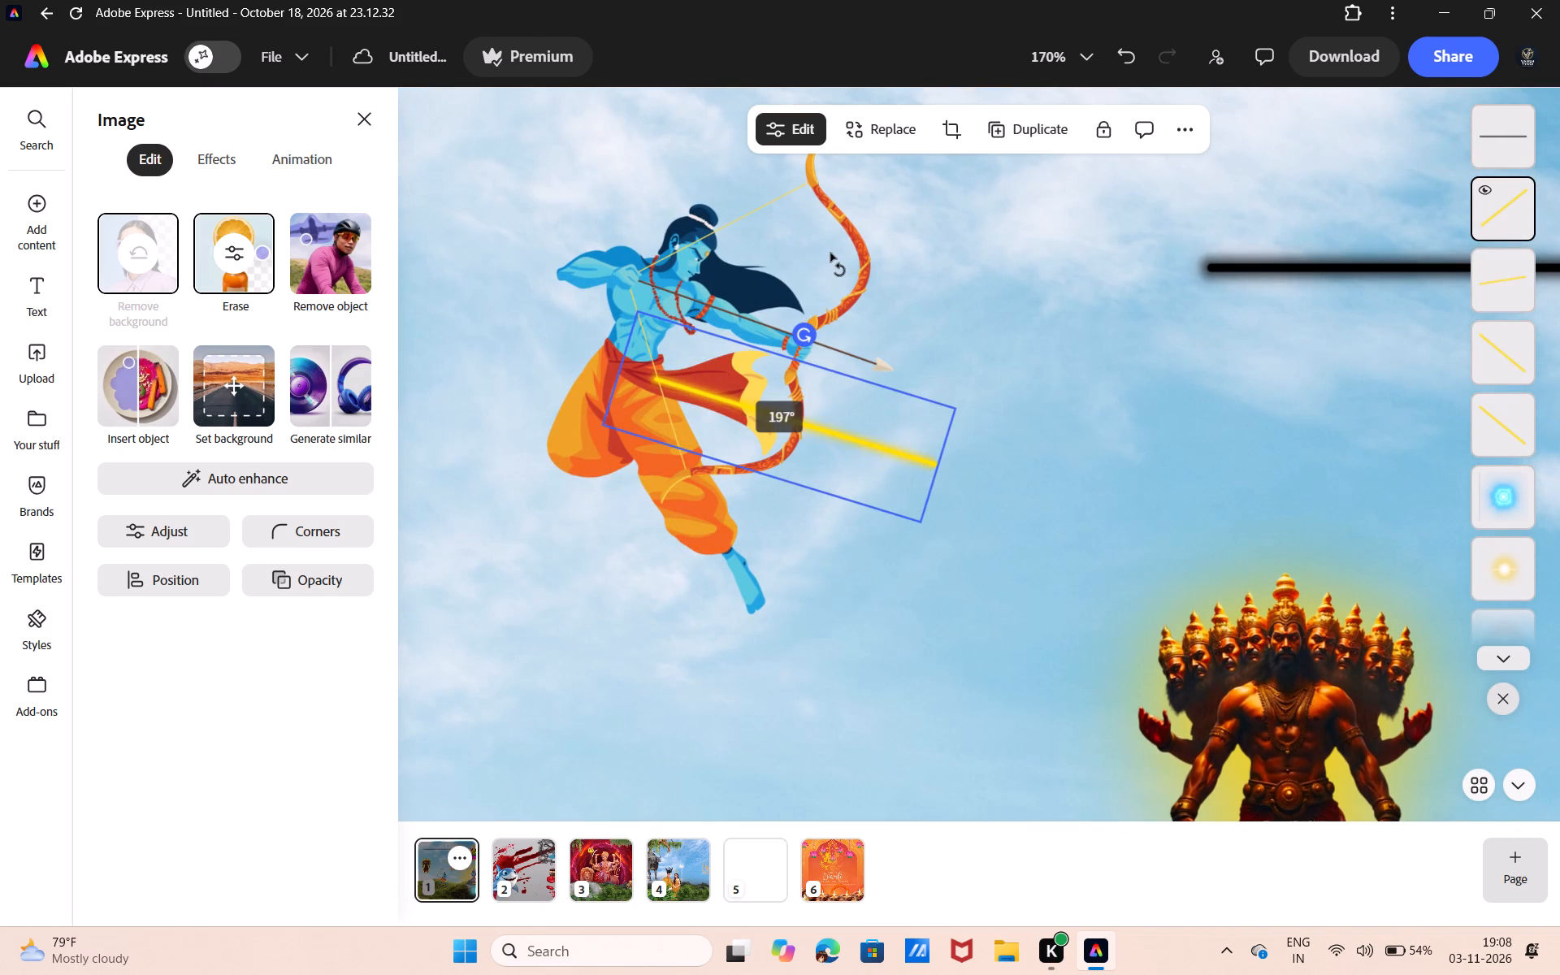
{"action": "left_click_drag", "start_coordinate": [830, 253], "coordinate": [838, 259]}
{"action": "left_click_drag", "start_coordinate": [796, 414], "coordinate": [788, 379]}
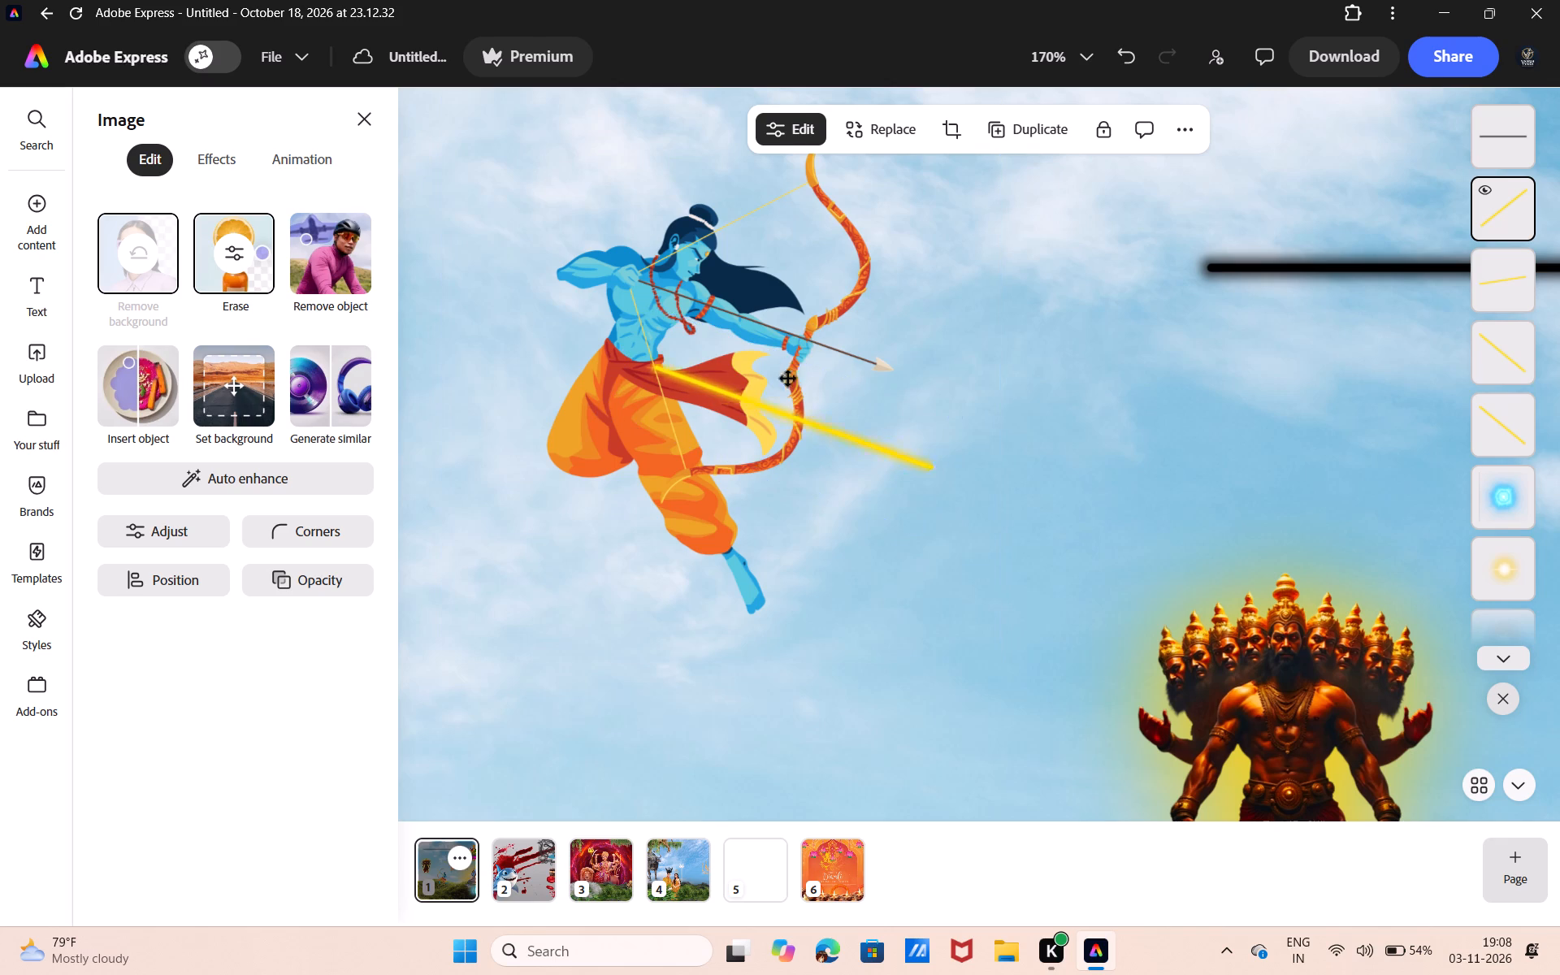
{"action": "left_click_drag", "start_coordinate": [788, 379], "coordinate": [778, 324]}
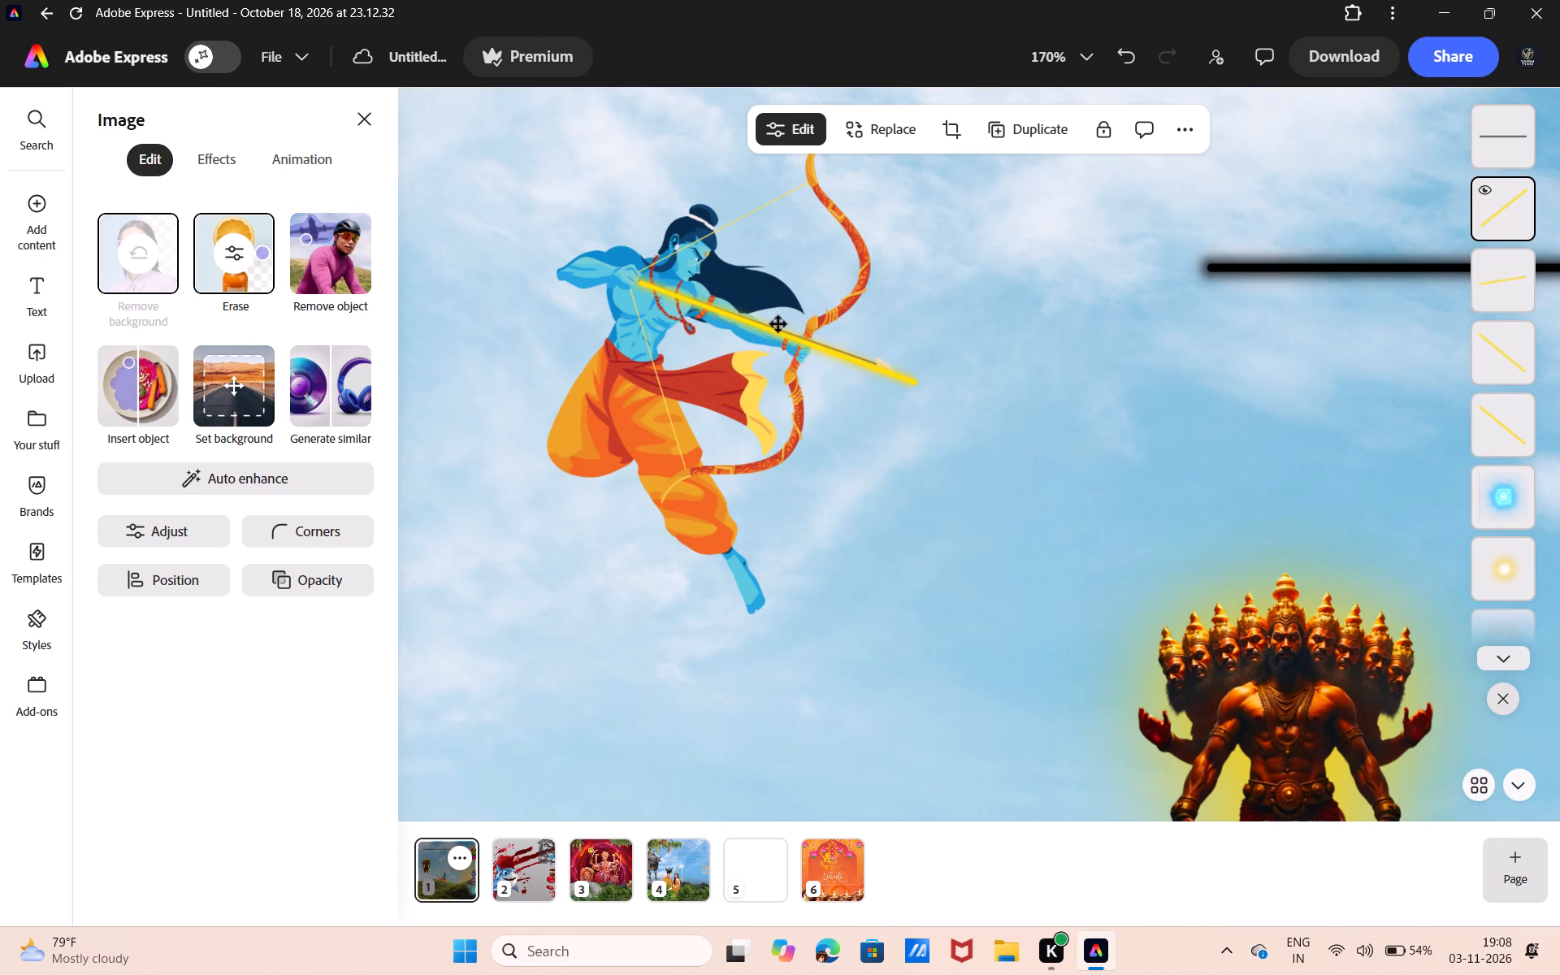
{"action": "left_click_drag", "start_coordinate": [778, 324], "coordinate": [780, 322]}
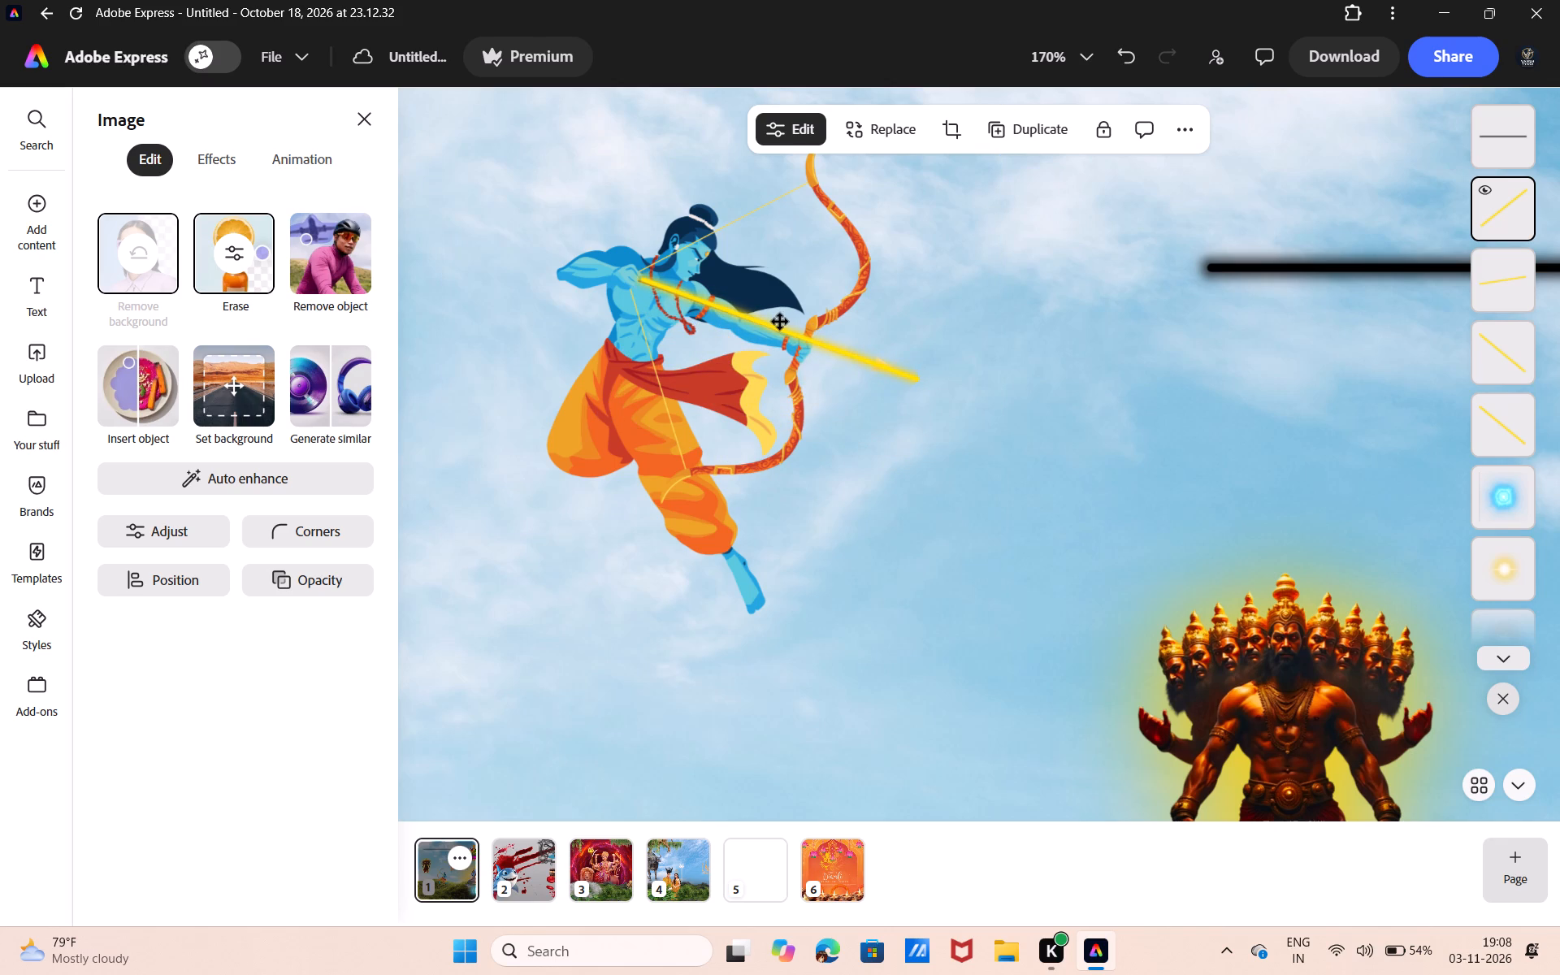
{"action": "left_click_drag", "start_coordinate": [780, 322], "coordinate": [780, 323]}
{"action": "left_click", "coordinate": [780, 323]}
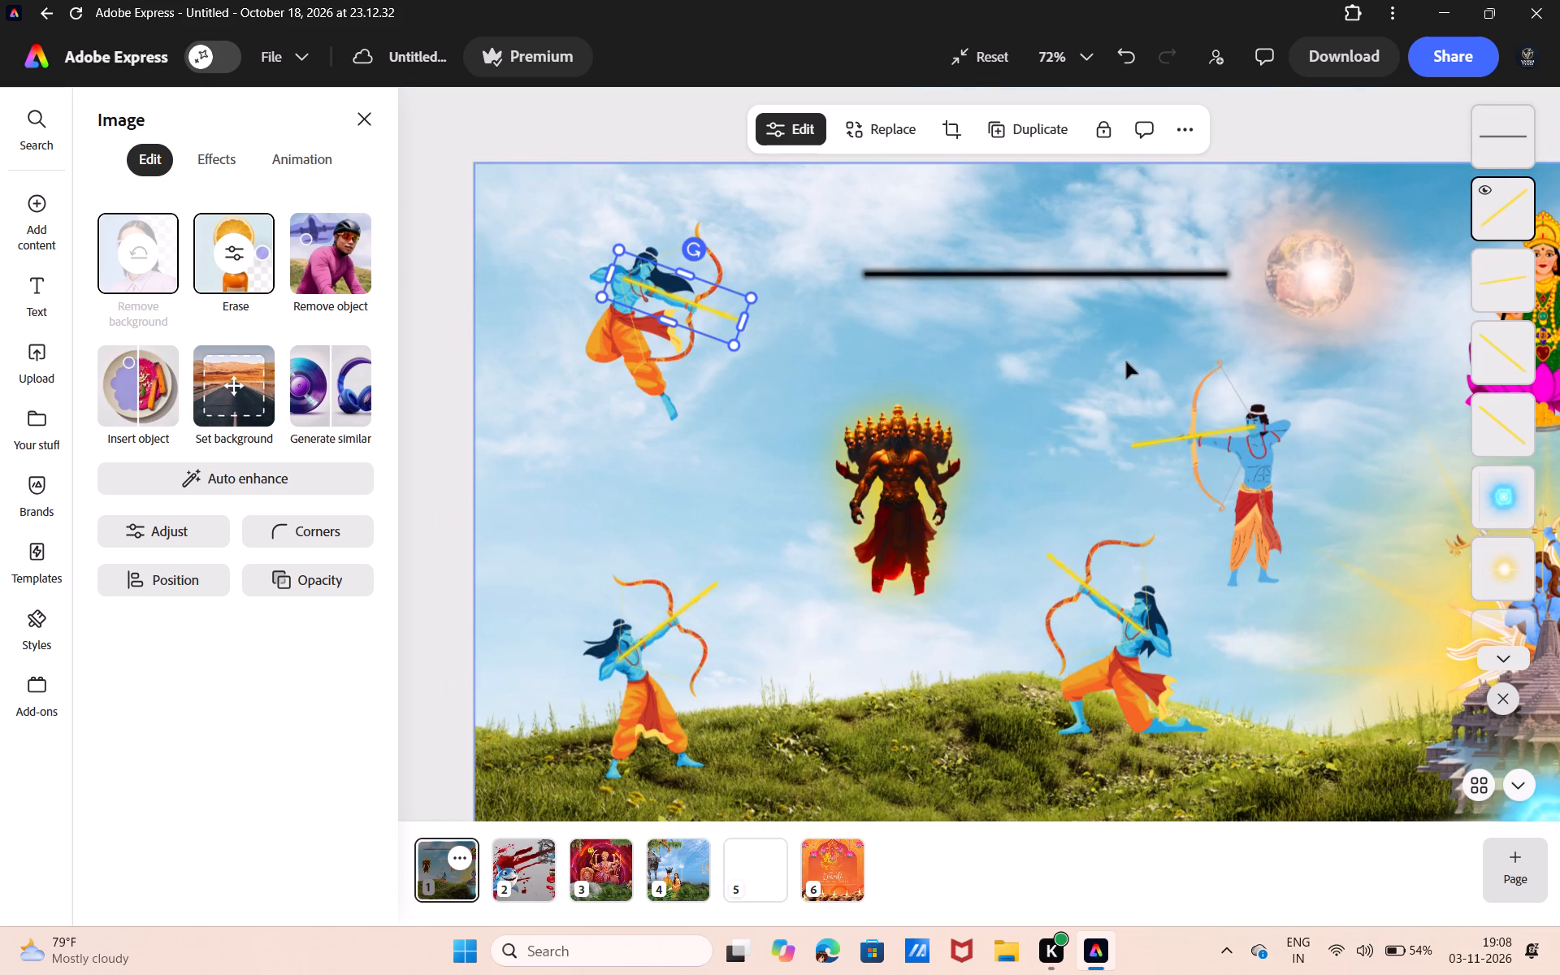
Shrink the black line to about half its length and place it, rotated to about -103°, against the ten-headed figure's left side.
{"action": "left_click", "coordinate": [1142, 288]}
{"action": "left_click_drag", "start_coordinate": [1142, 288], "coordinate": [984, 484]}
{"action": "left_click_drag", "start_coordinate": [1098, 518], "coordinate": [882, 483]}
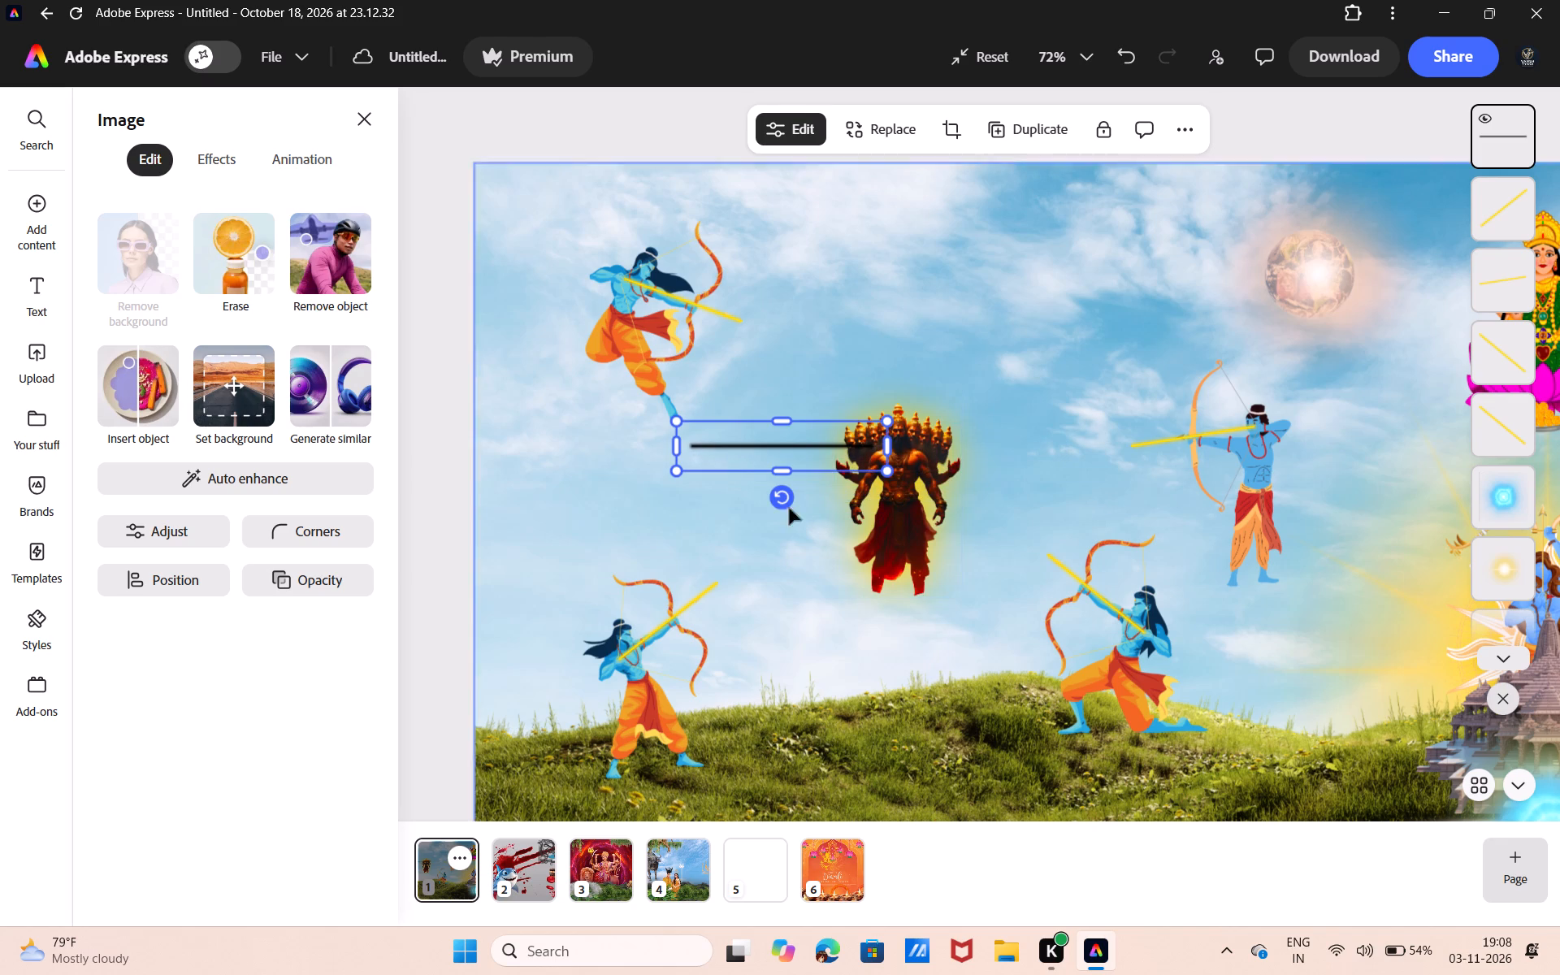
{"action": "left_click_drag", "start_coordinate": [782, 492], "coordinate": [876, 421]}
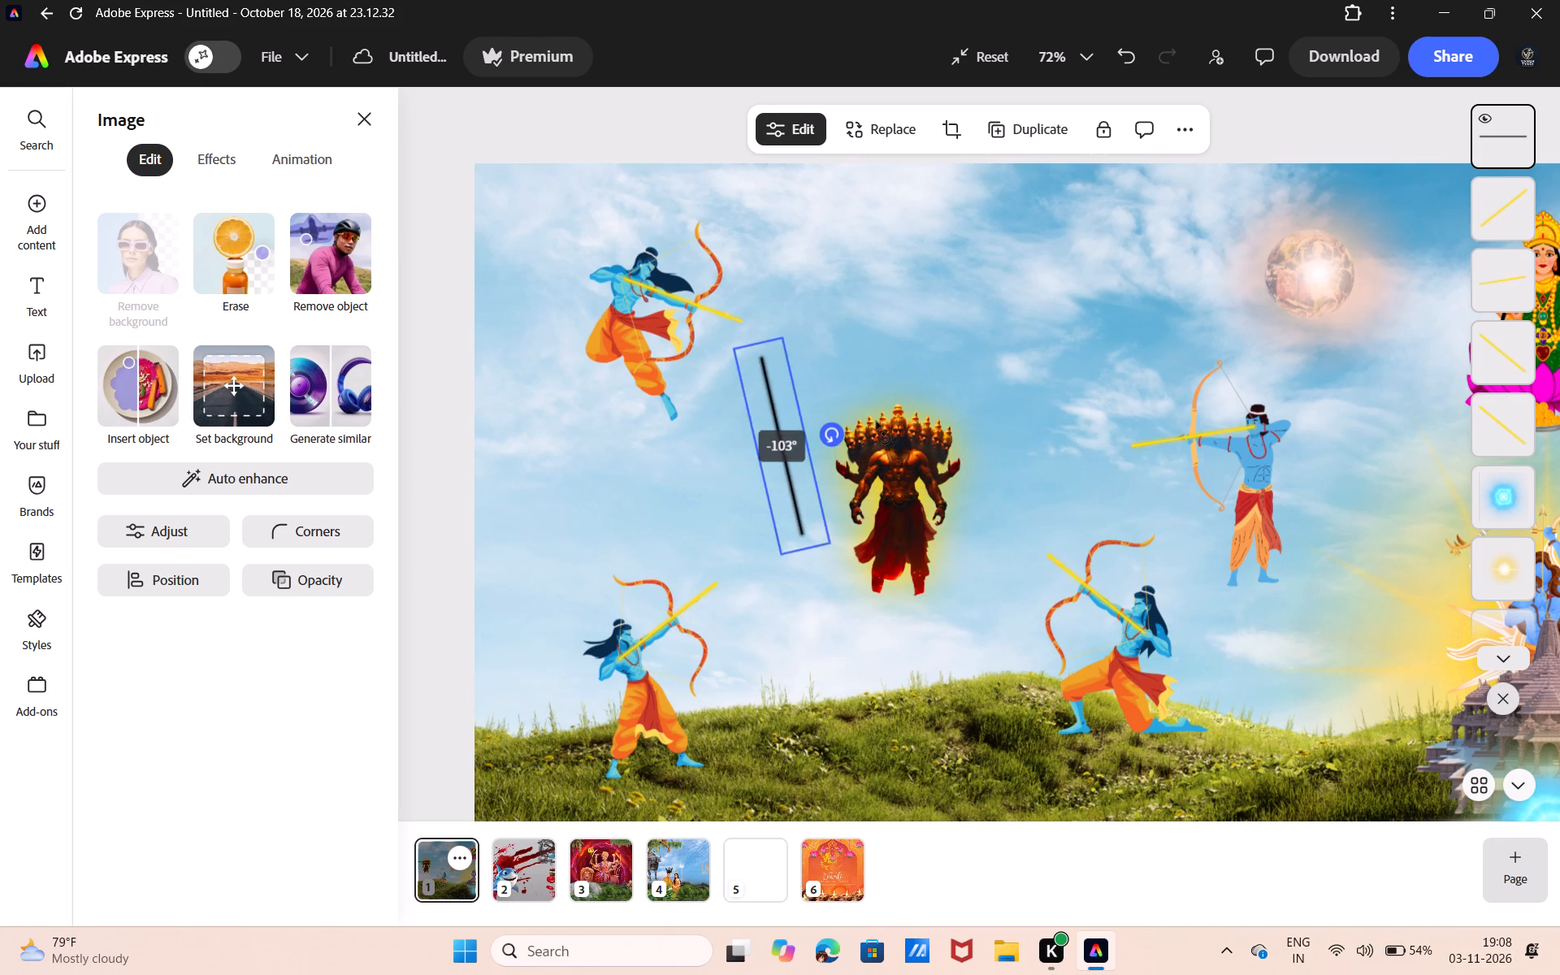
{"action": "left_click_drag", "start_coordinate": [876, 421], "coordinate": [872, 420]}
{"action": "left_click_drag", "start_coordinate": [793, 460], "coordinate": [831, 487]}
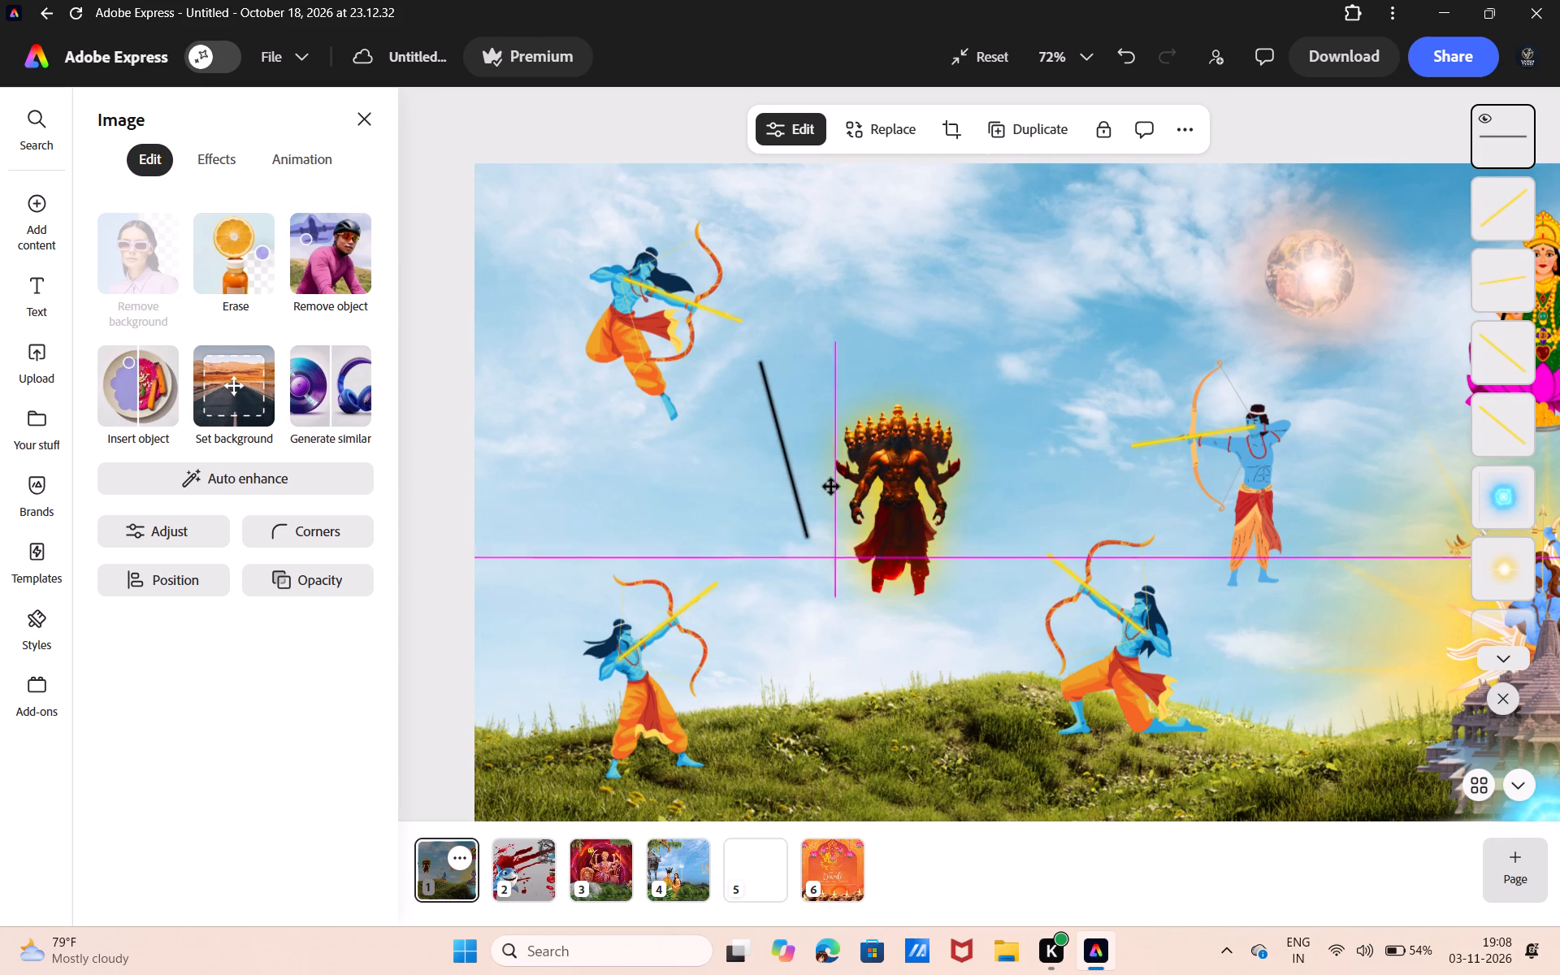
{"action": "left_click_drag", "start_coordinate": [831, 487], "coordinate": [849, 474]}
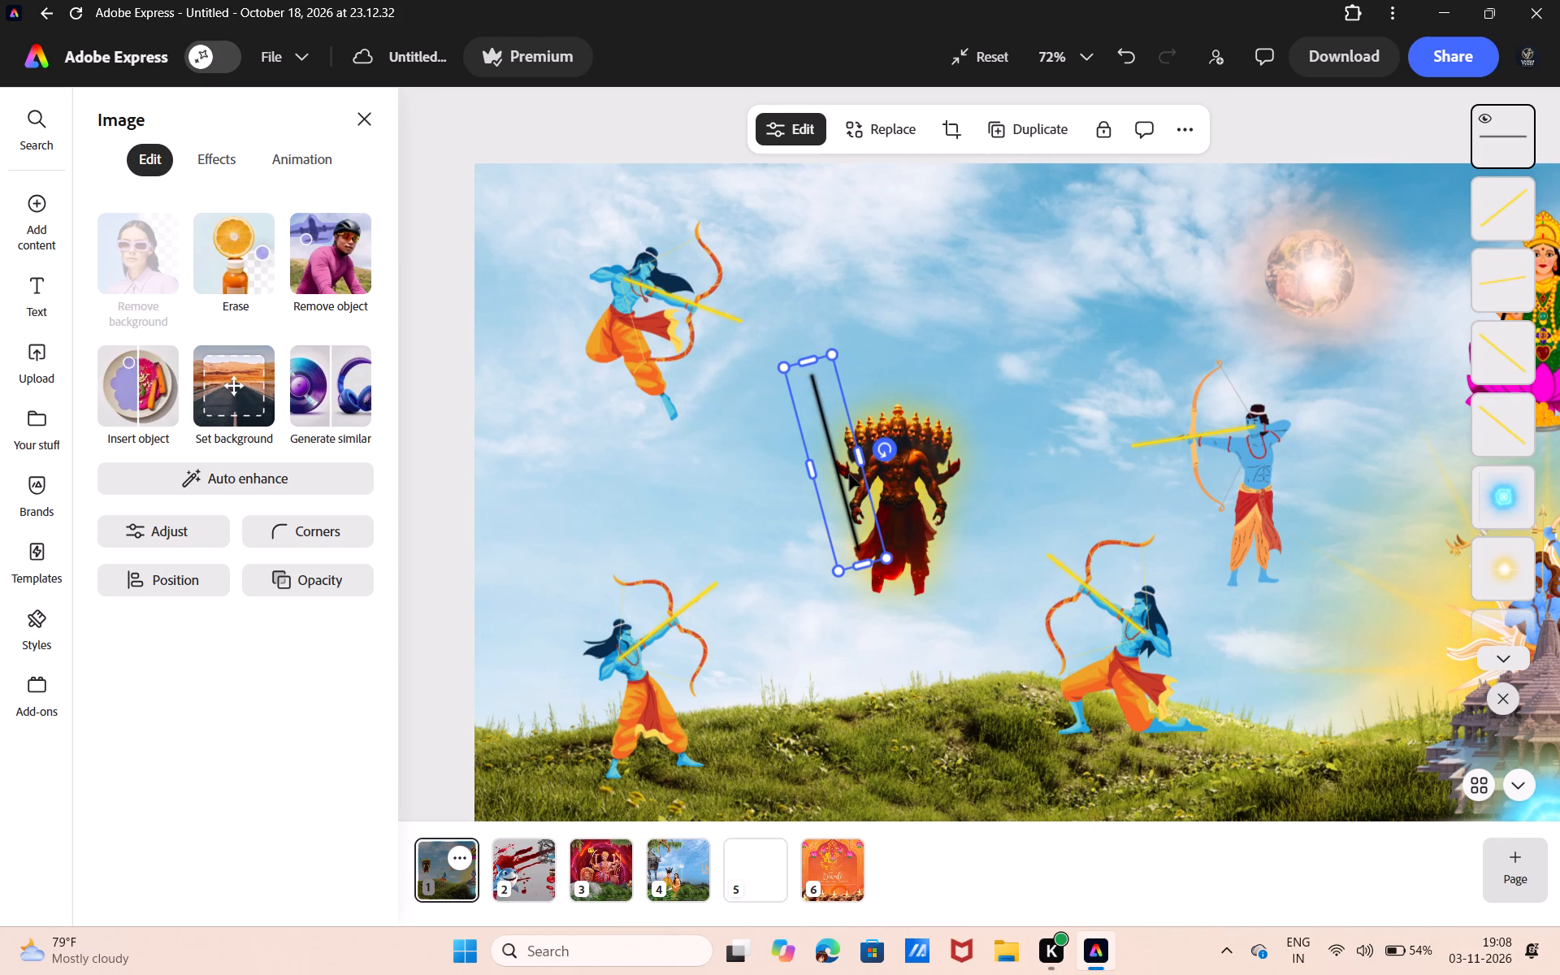
{"action": "left_click", "coordinate": [886, 252]}
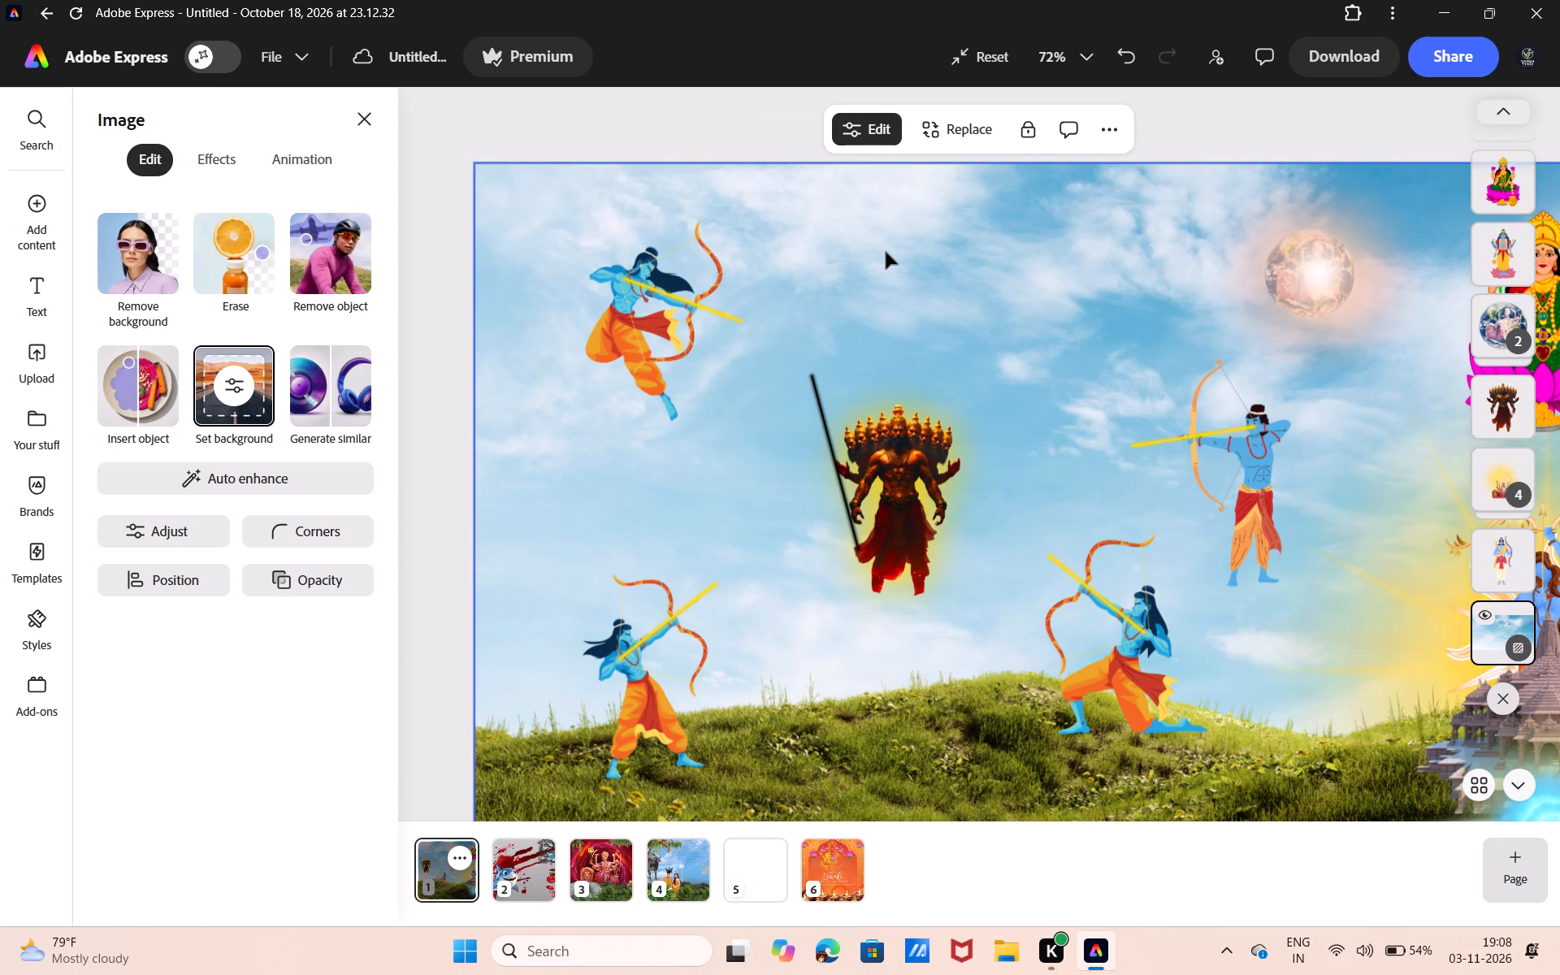
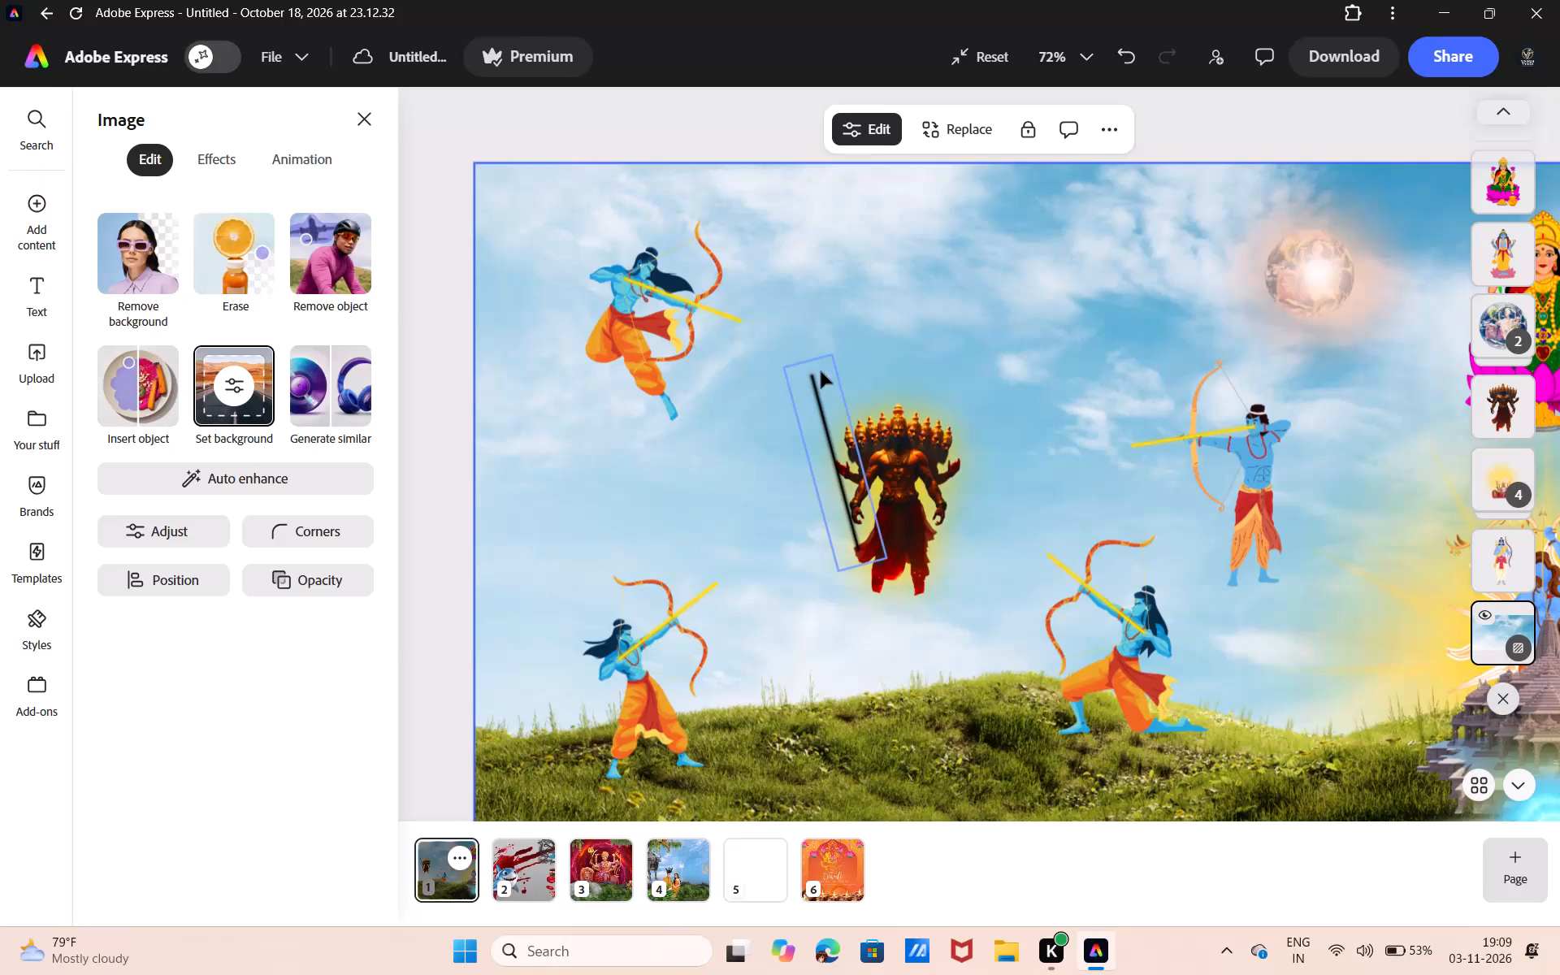
Duplicate the black line, tilt the copy the opposite way, and place it against the ten-headed figure's right side to form a V.
{"action": "left_click", "coordinate": [817, 383]}
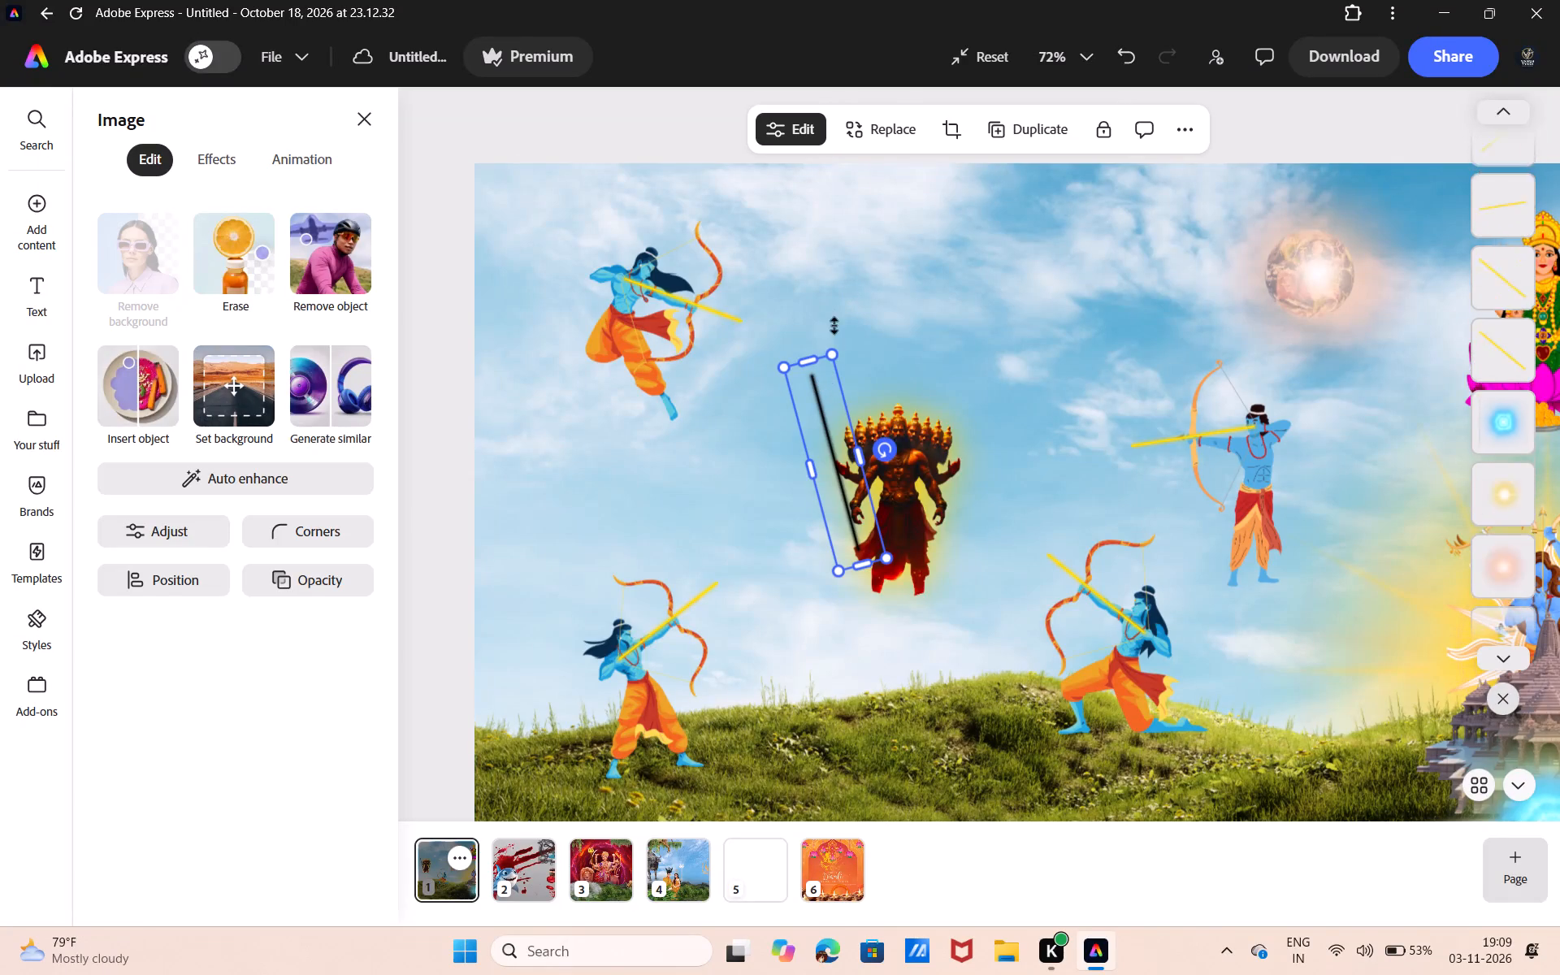
{"action": "left_click", "coordinate": [1029, 127]}
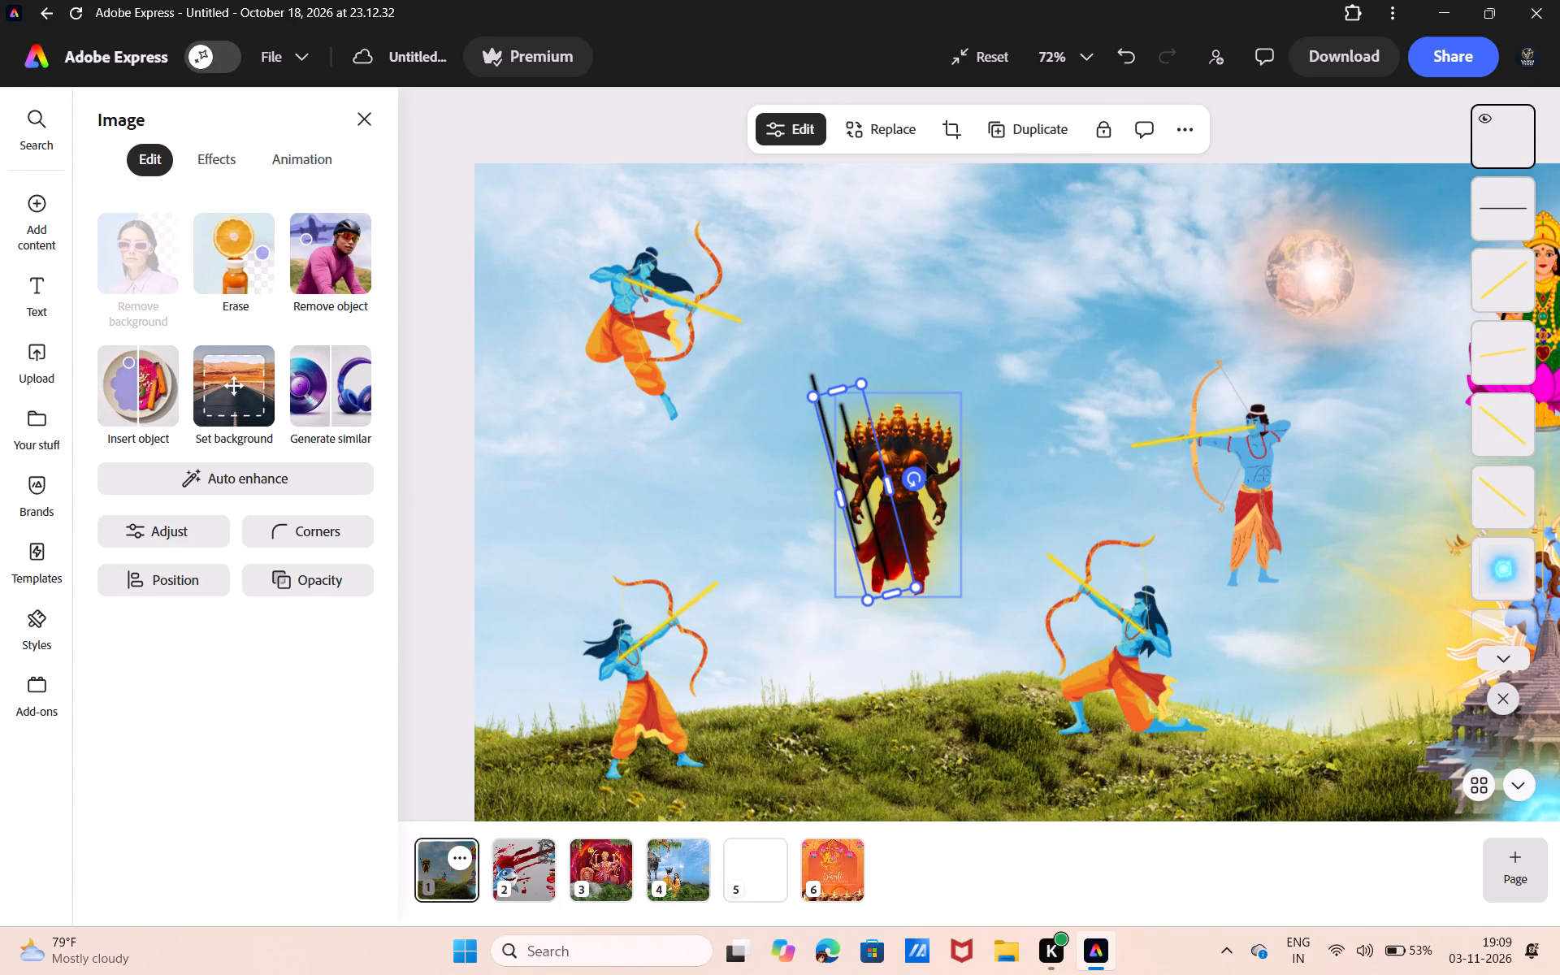
{"action": "left_click_drag", "start_coordinate": [917, 476], "coordinate": [1018, 553]}
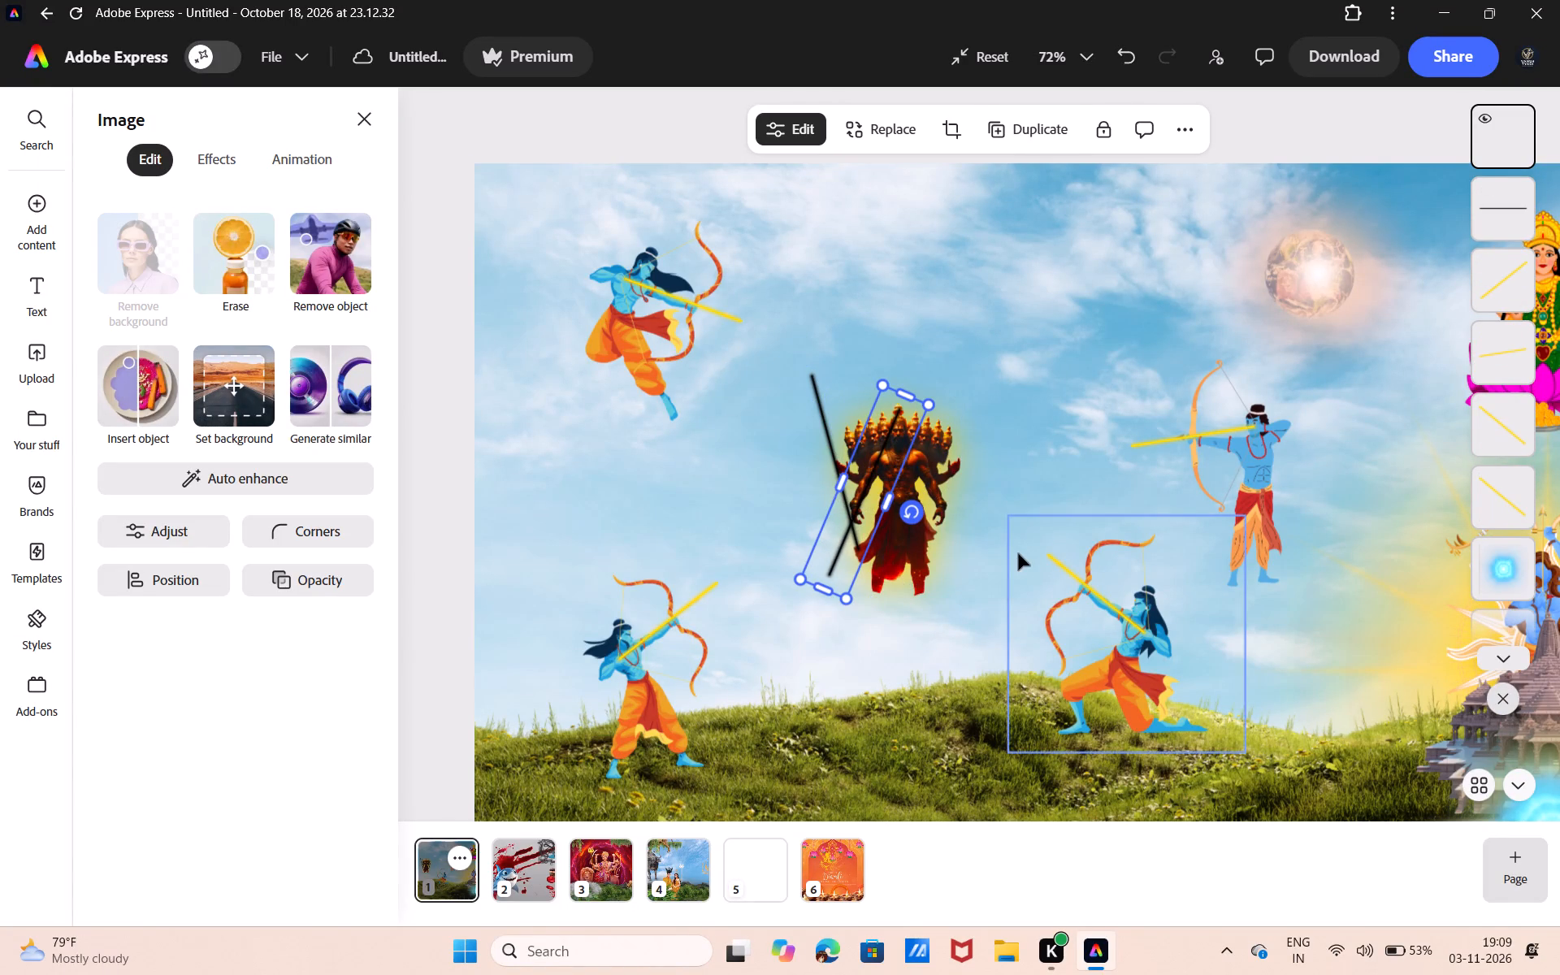
{"action": "left_click_drag", "start_coordinate": [860, 516], "coordinate": [964, 496]}
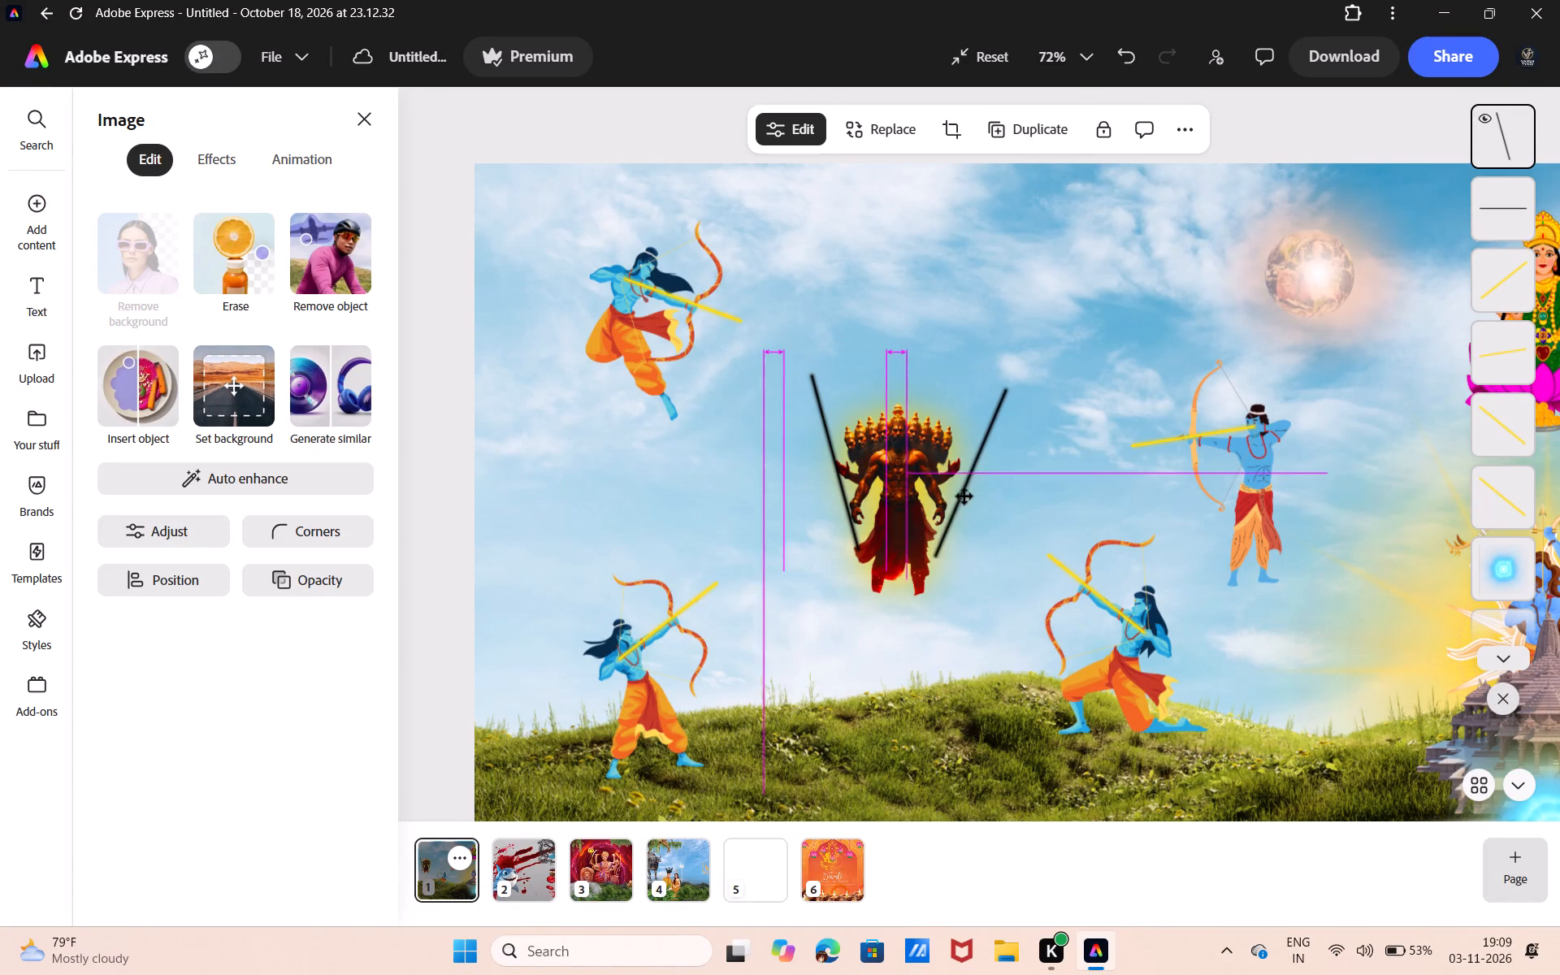
{"action": "left_click_drag", "start_coordinate": [964, 496], "coordinate": [948, 496]}
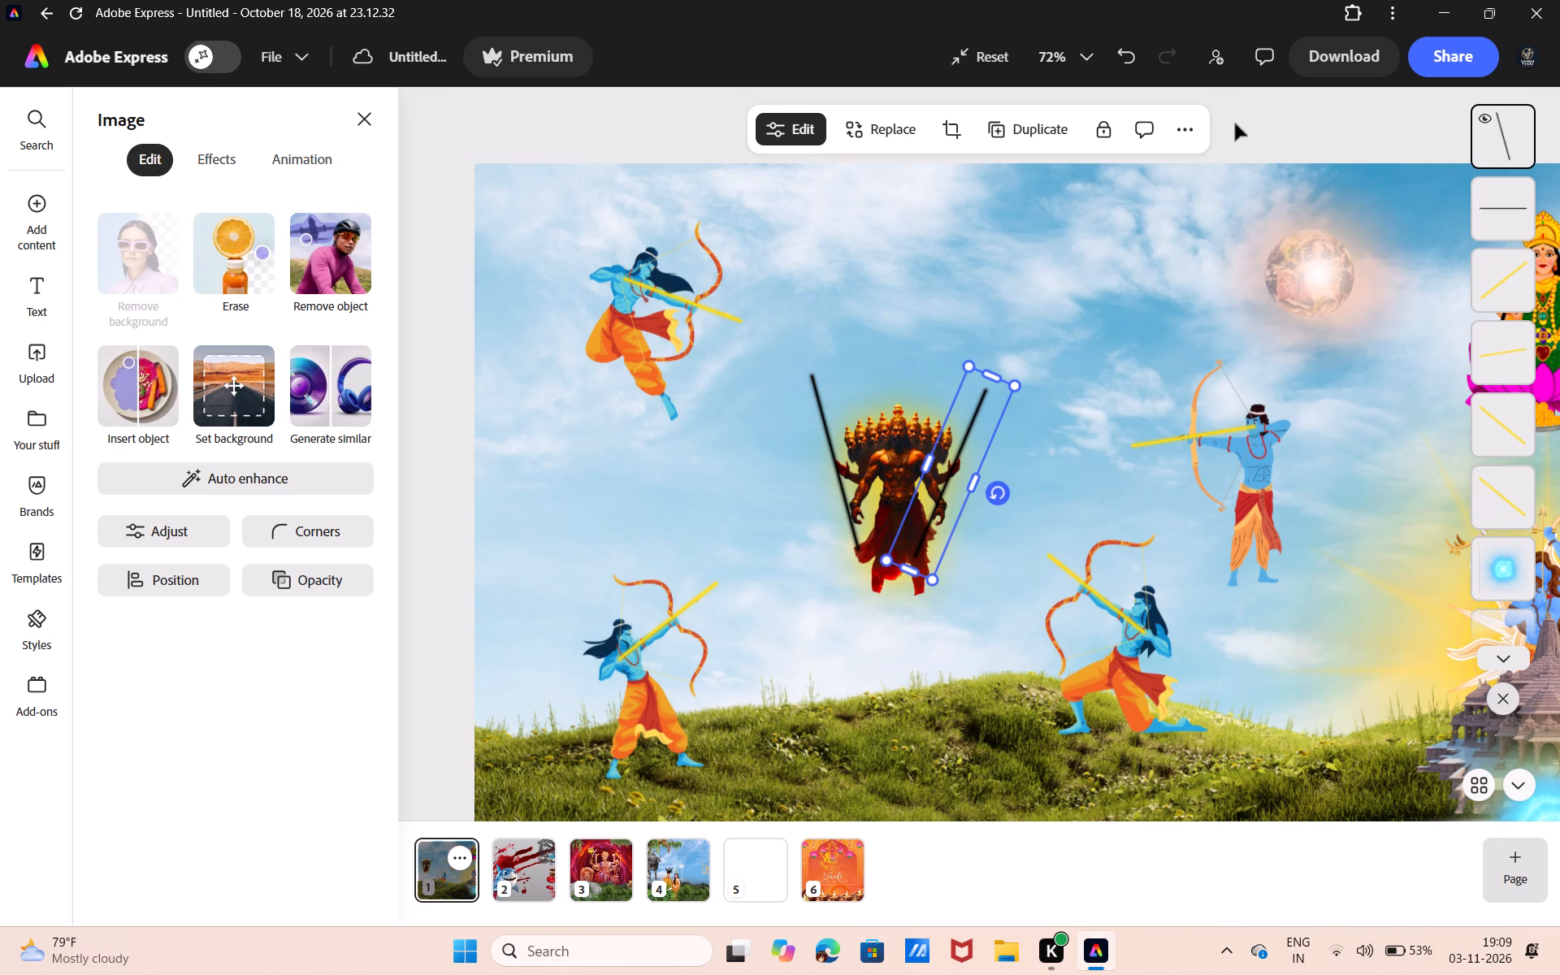
{"action": "left_click", "coordinate": [1237, 124]}
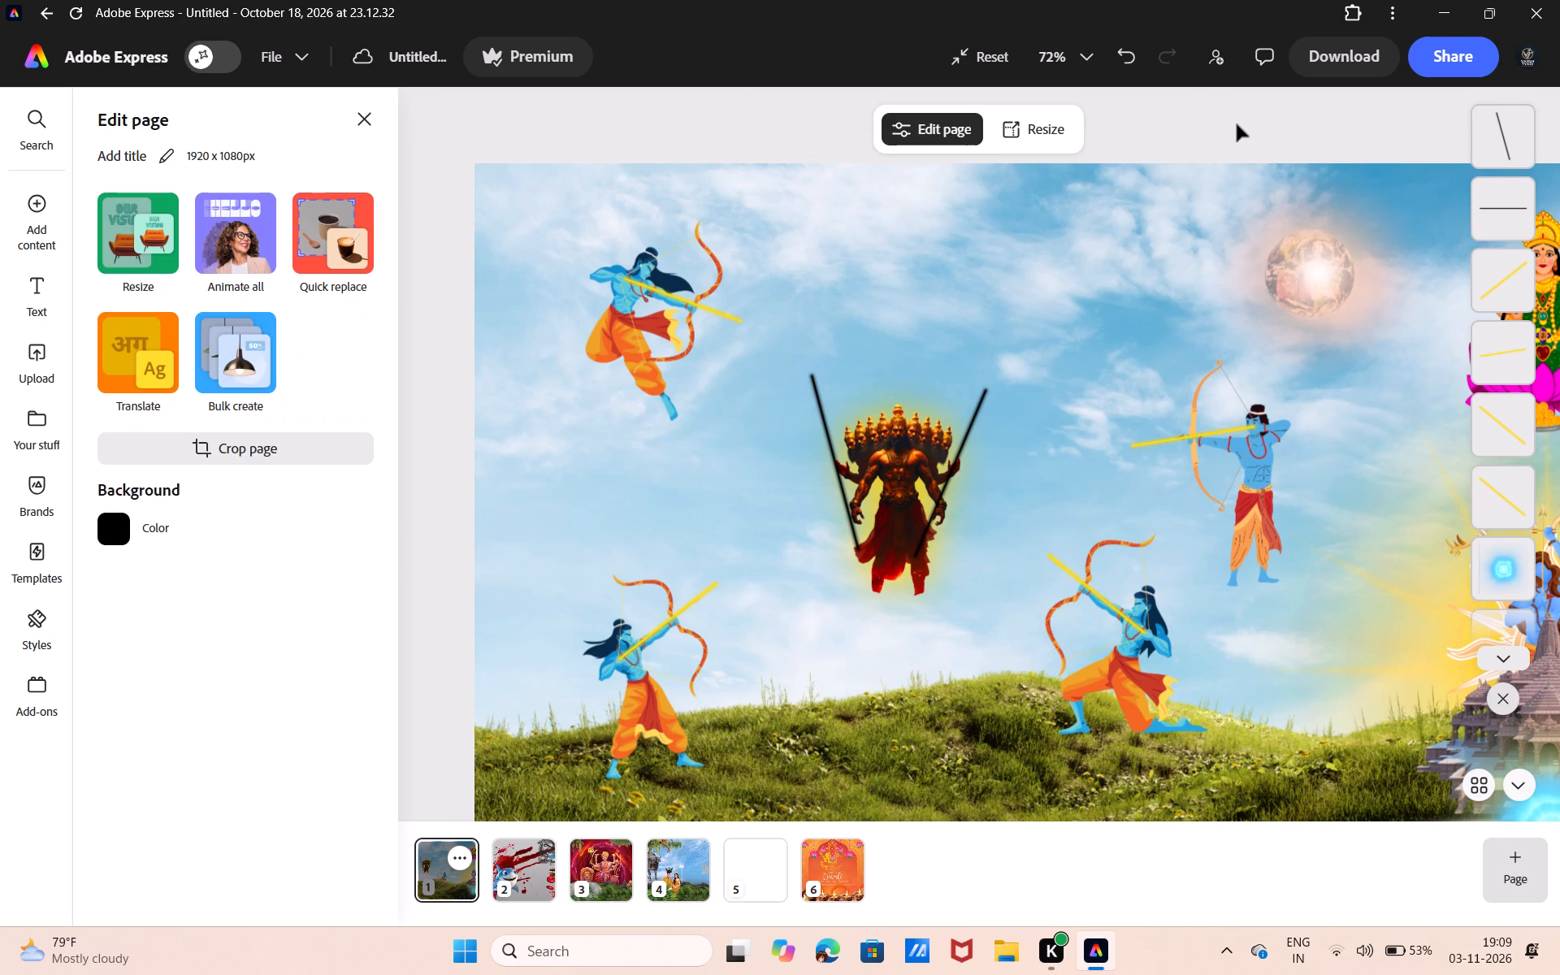
Move the yellow light flare from the temple up over the standing archer and bring it to the front of the layer order.
{"action": "scroll", "coordinate": [1237, 124], "scroll_direction": "left", "scroll_amount": 1}
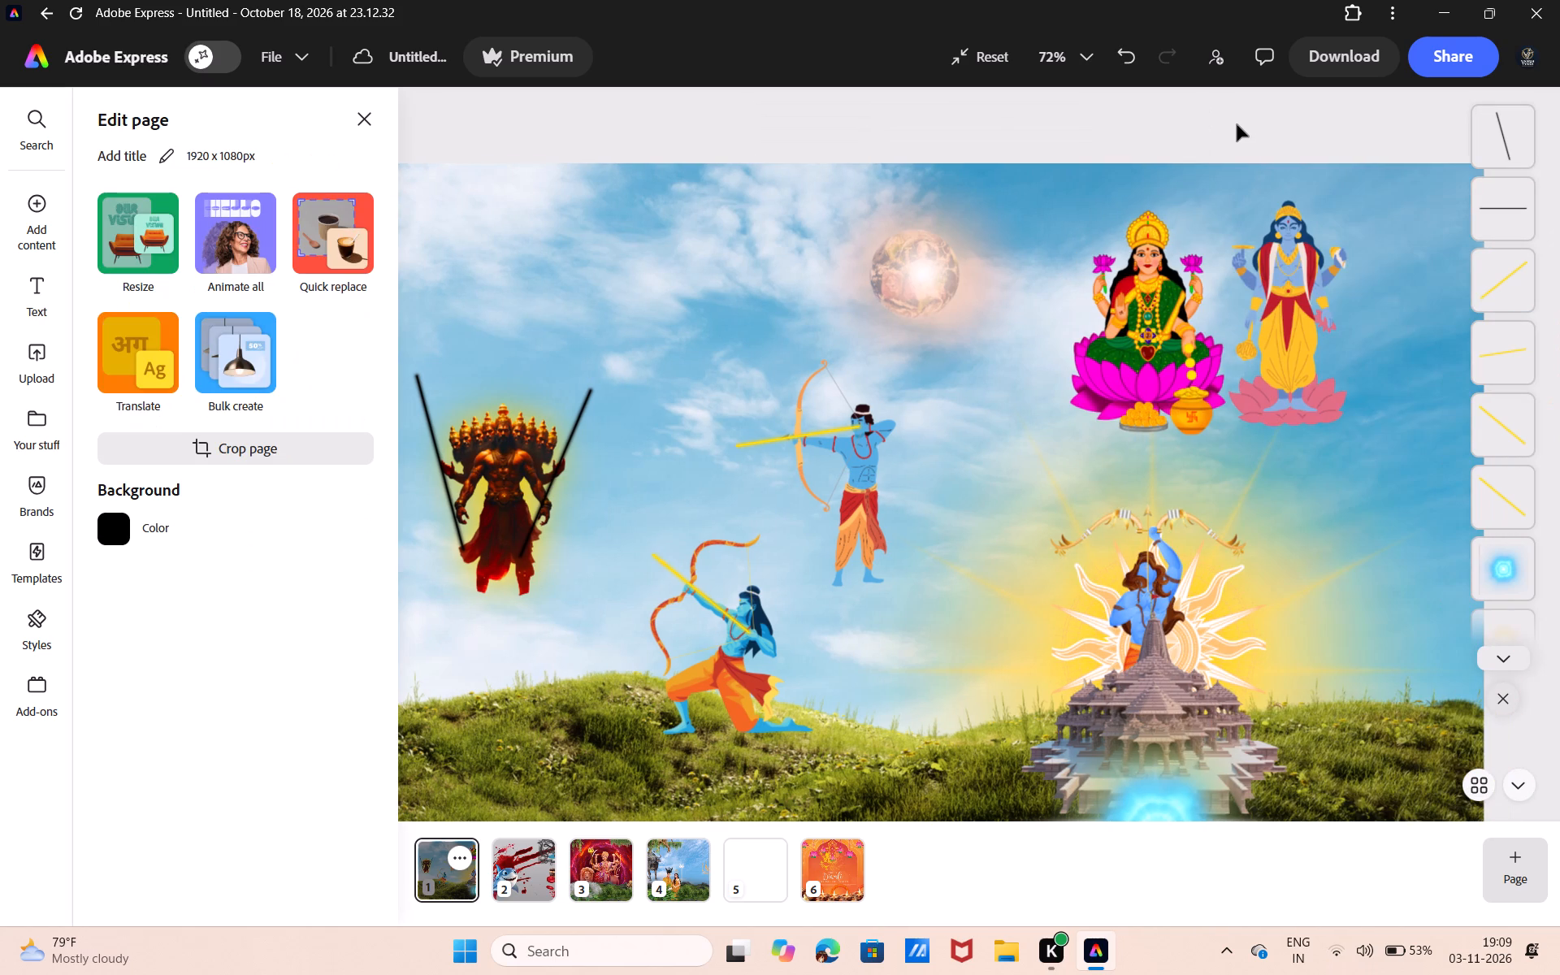
{"action": "scroll", "coordinate": [1237, 124], "scroll_direction": "left", "scroll_amount": 1}
{"action": "scroll", "coordinate": [1237, 124], "scroll_direction": "down", "scroll_amount": 1}
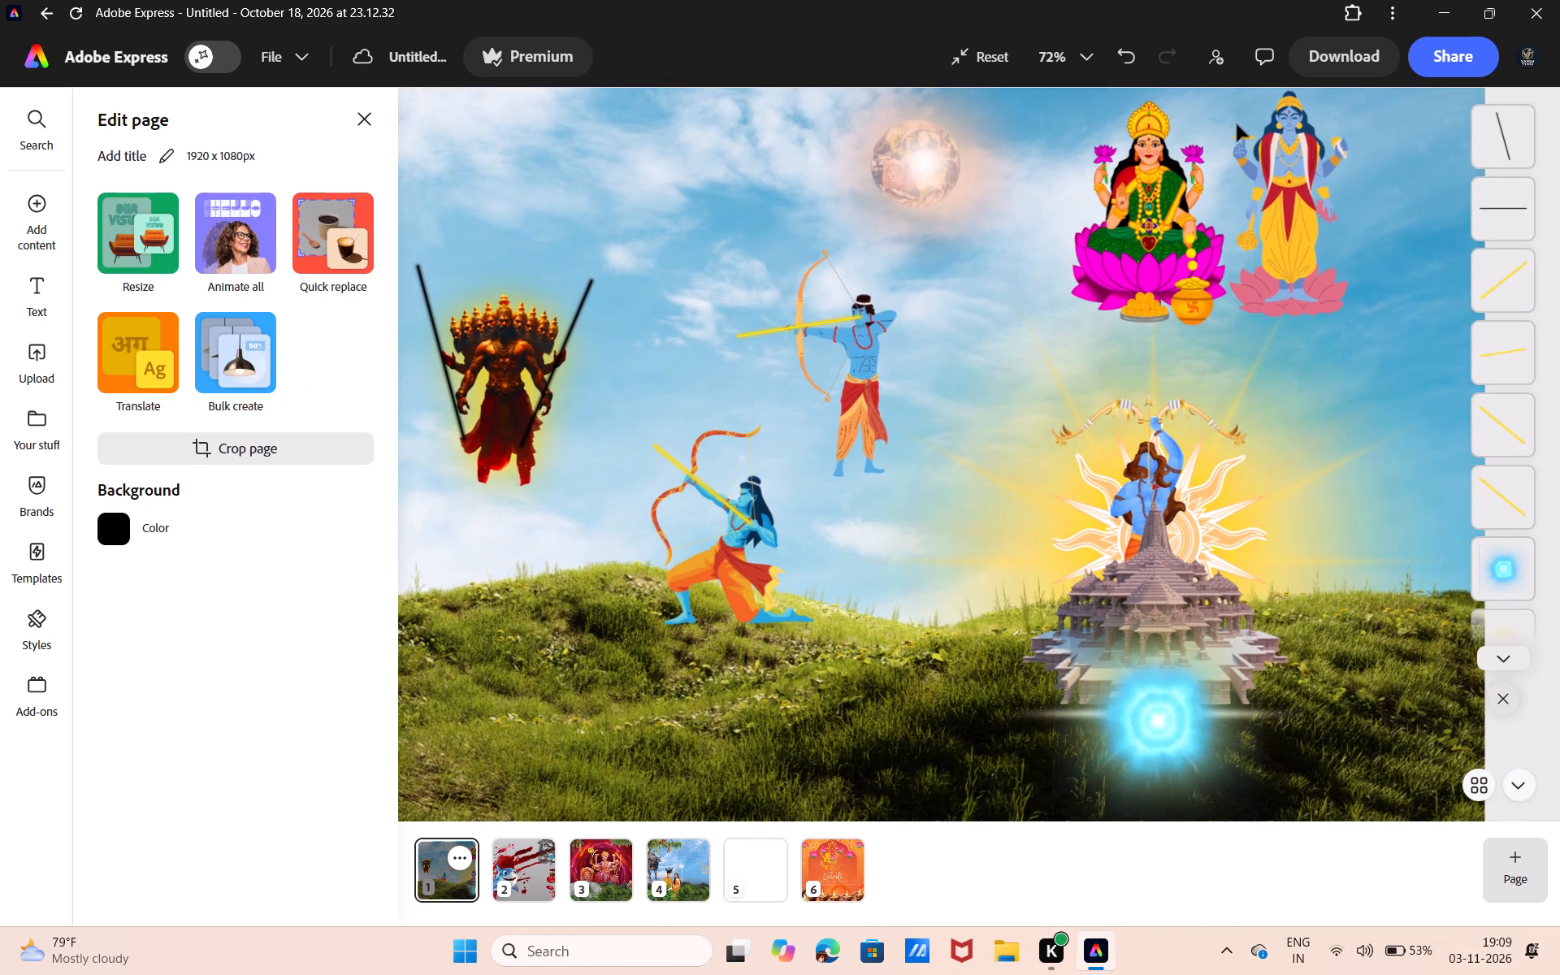
{"action": "scroll", "coordinate": [1237, 124], "scroll_direction": "right", "scroll_amount": 1}
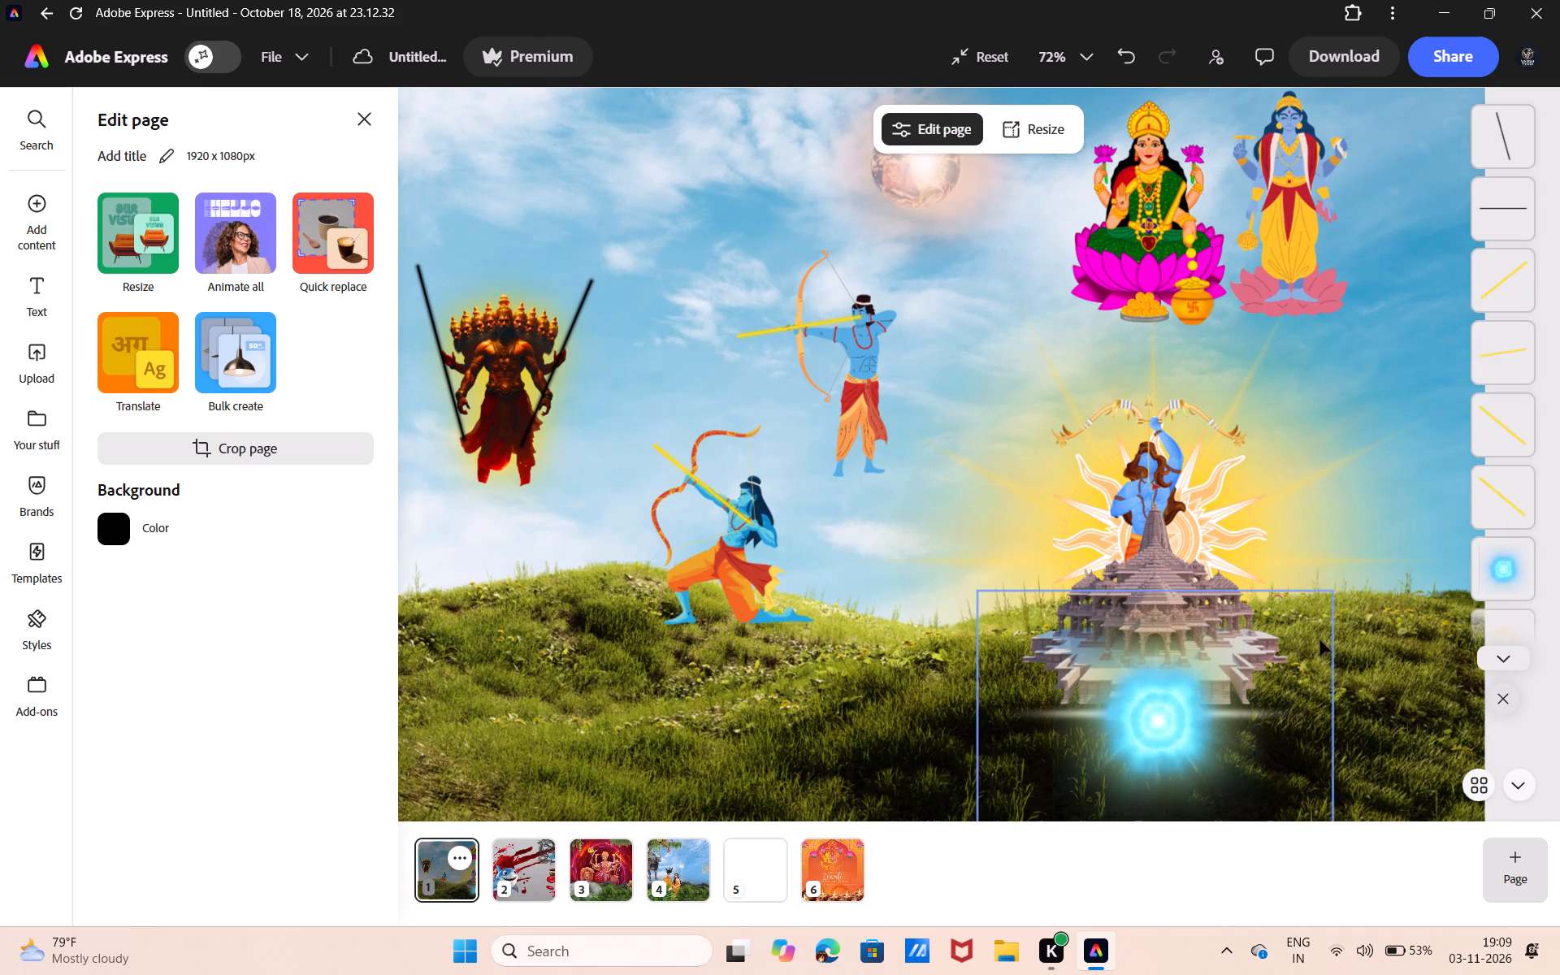
{"action": "left_click", "coordinate": [1280, 679]}
{"action": "left_click_drag", "start_coordinate": [1280, 679], "coordinate": [1194, 474]}
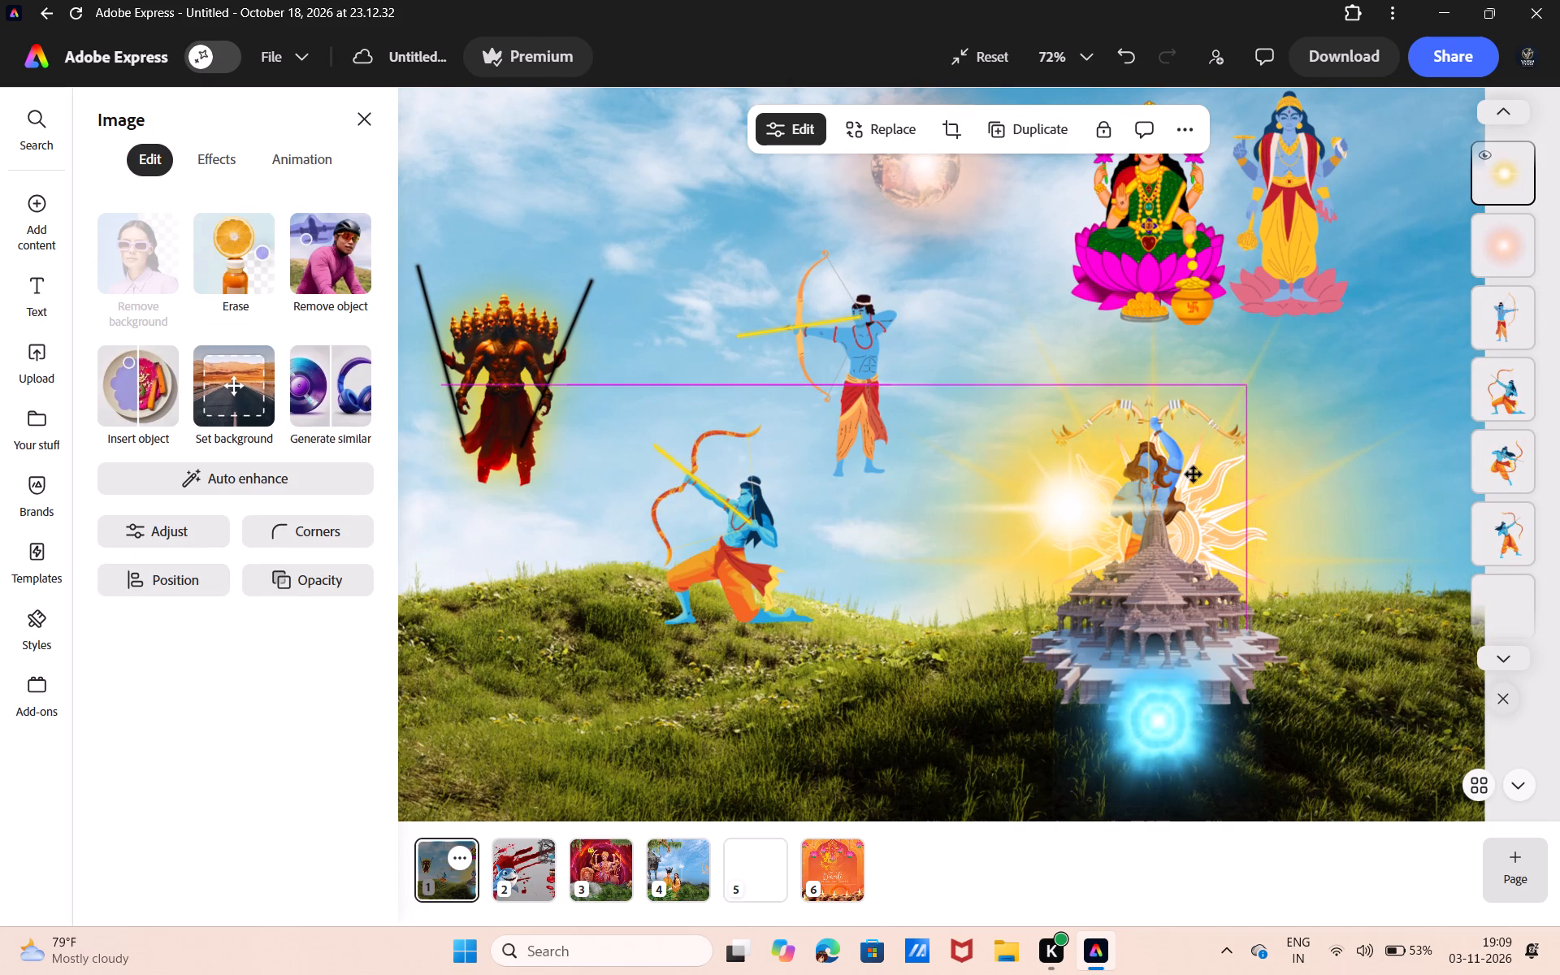
{"action": "left_click_drag", "start_coordinate": [1194, 474], "coordinate": [977, 309]}
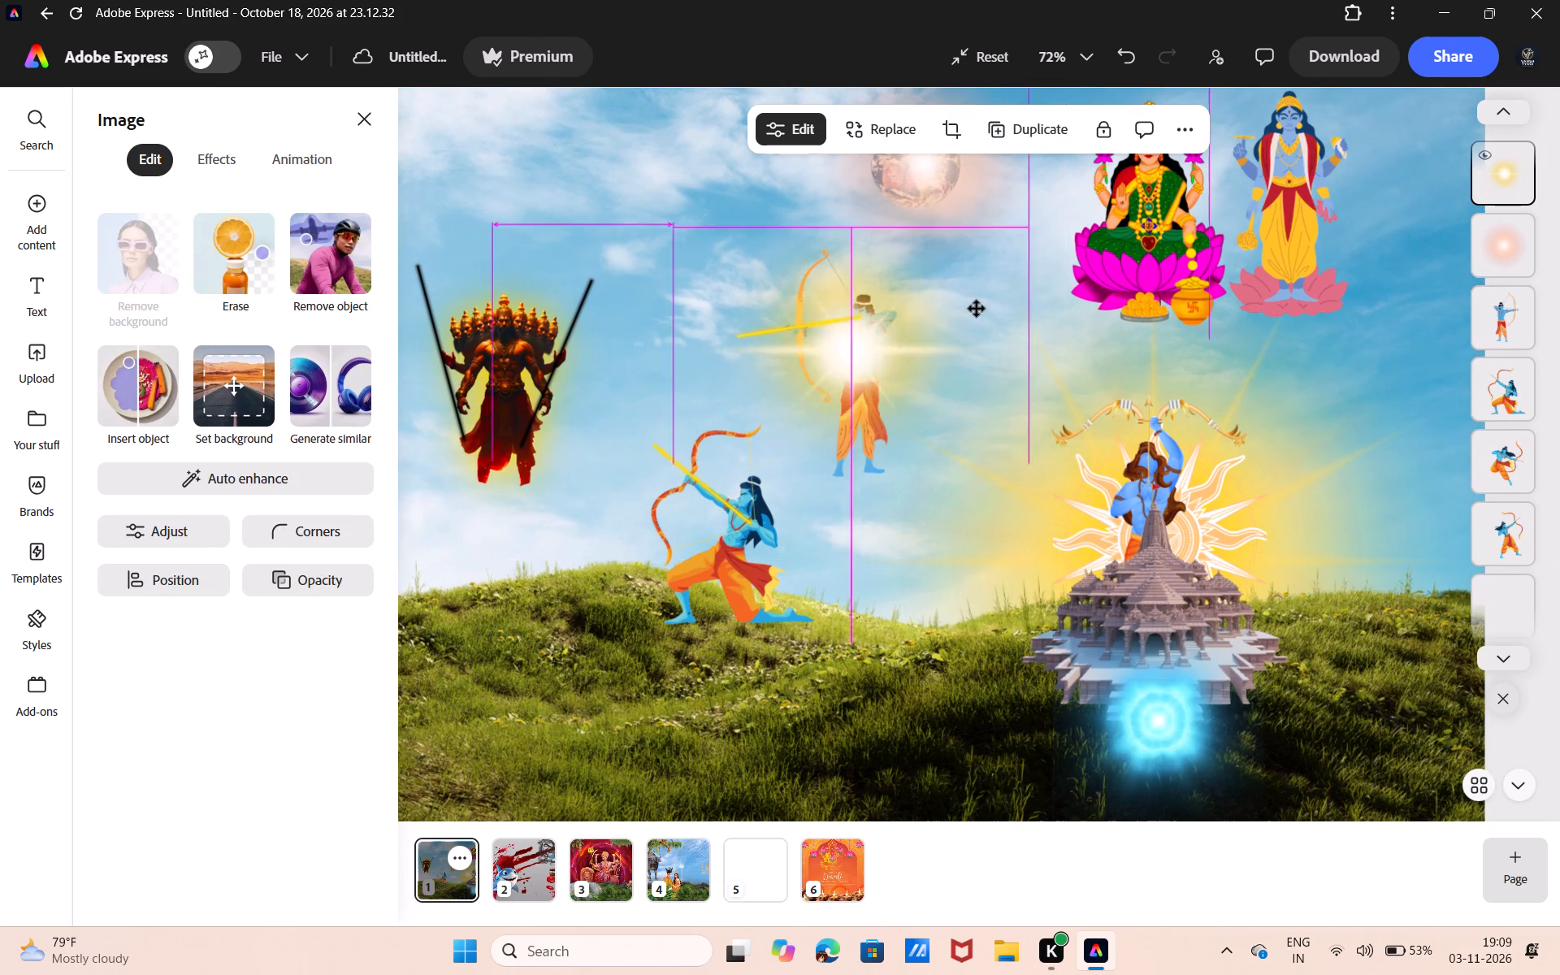
{"action": "left_click_drag", "start_coordinate": [977, 309], "coordinate": [980, 310]}
{"action": "left_click_drag", "start_coordinate": [1508, 189], "coordinate": [1435, 85]}
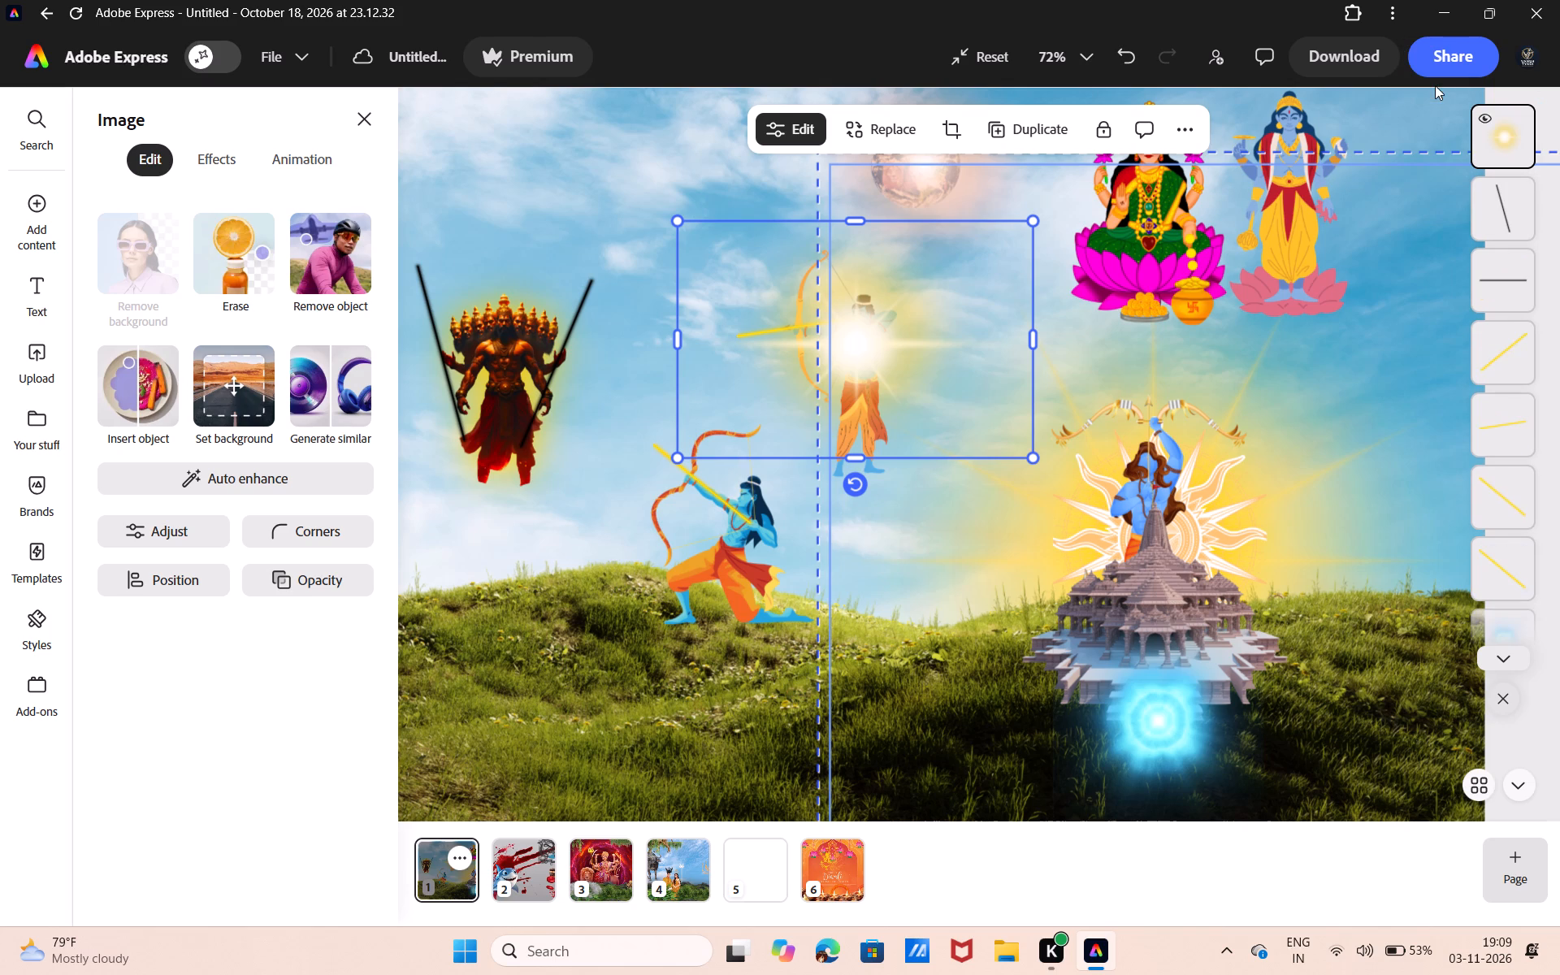
Shrink the yellow flare to about a quarter of its size and place it in the open sky beside the glowing pink orb.
{"action": "left_click_drag", "start_coordinate": [1033, 460], "coordinate": [806, 235]}
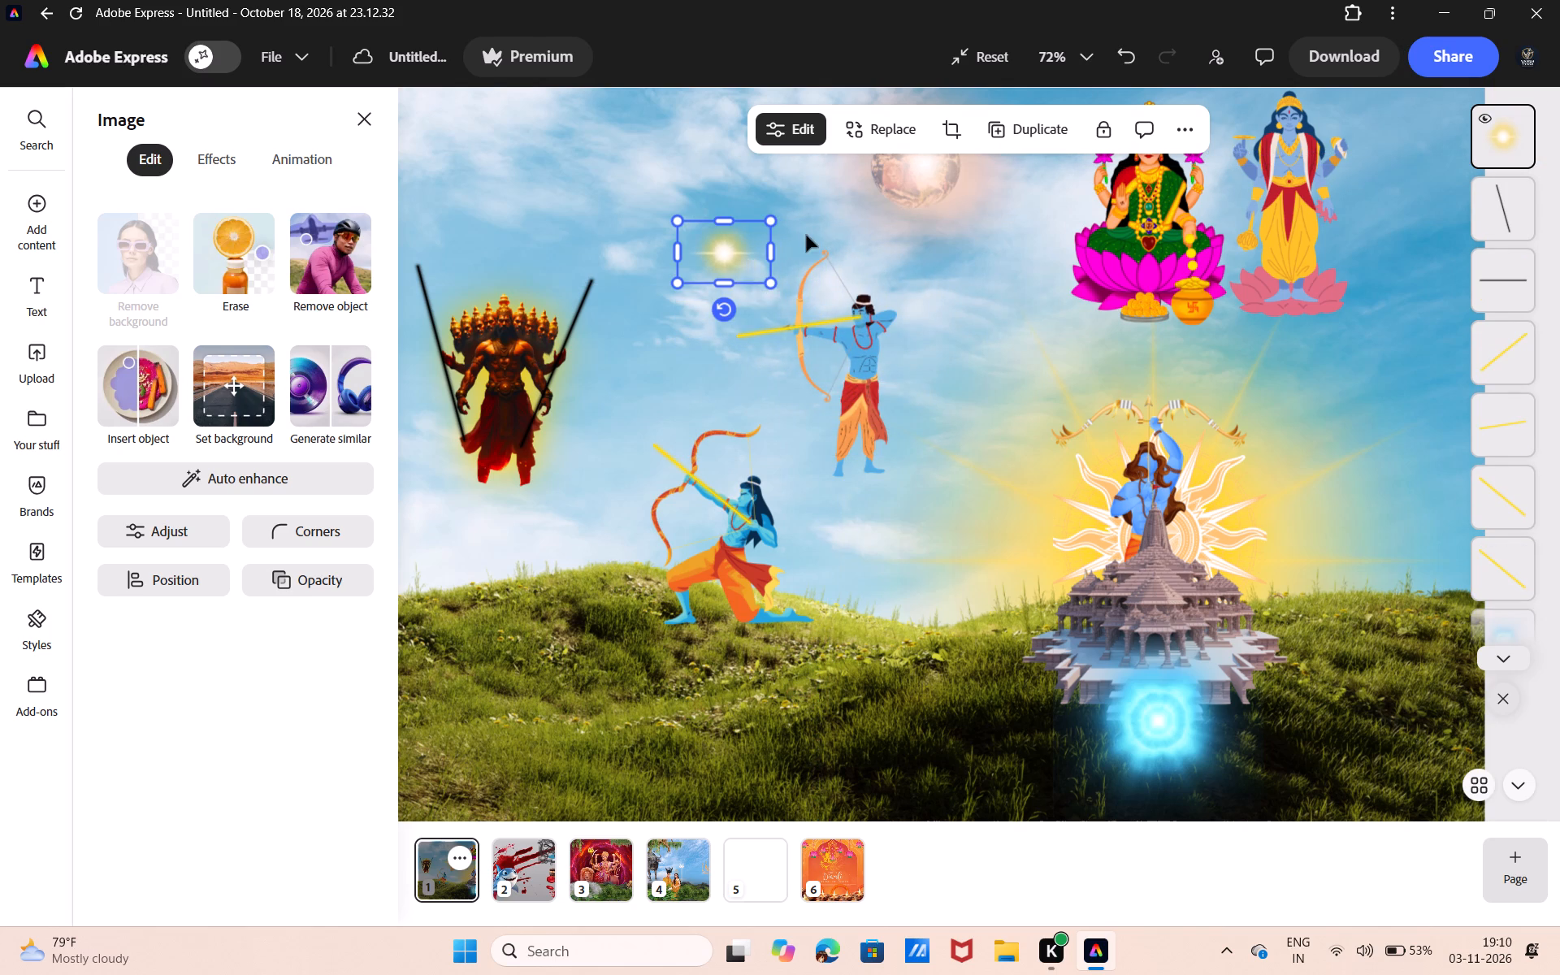
{"action": "left_click_drag", "start_coordinate": [732, 249], "coordinate": [747, 334]}
{"action": "left_click", "coordinate": [747, 334]}
{"action": "left_click_drag", "start_coordinate": [747, 334], "coordinate": [681, 149]}
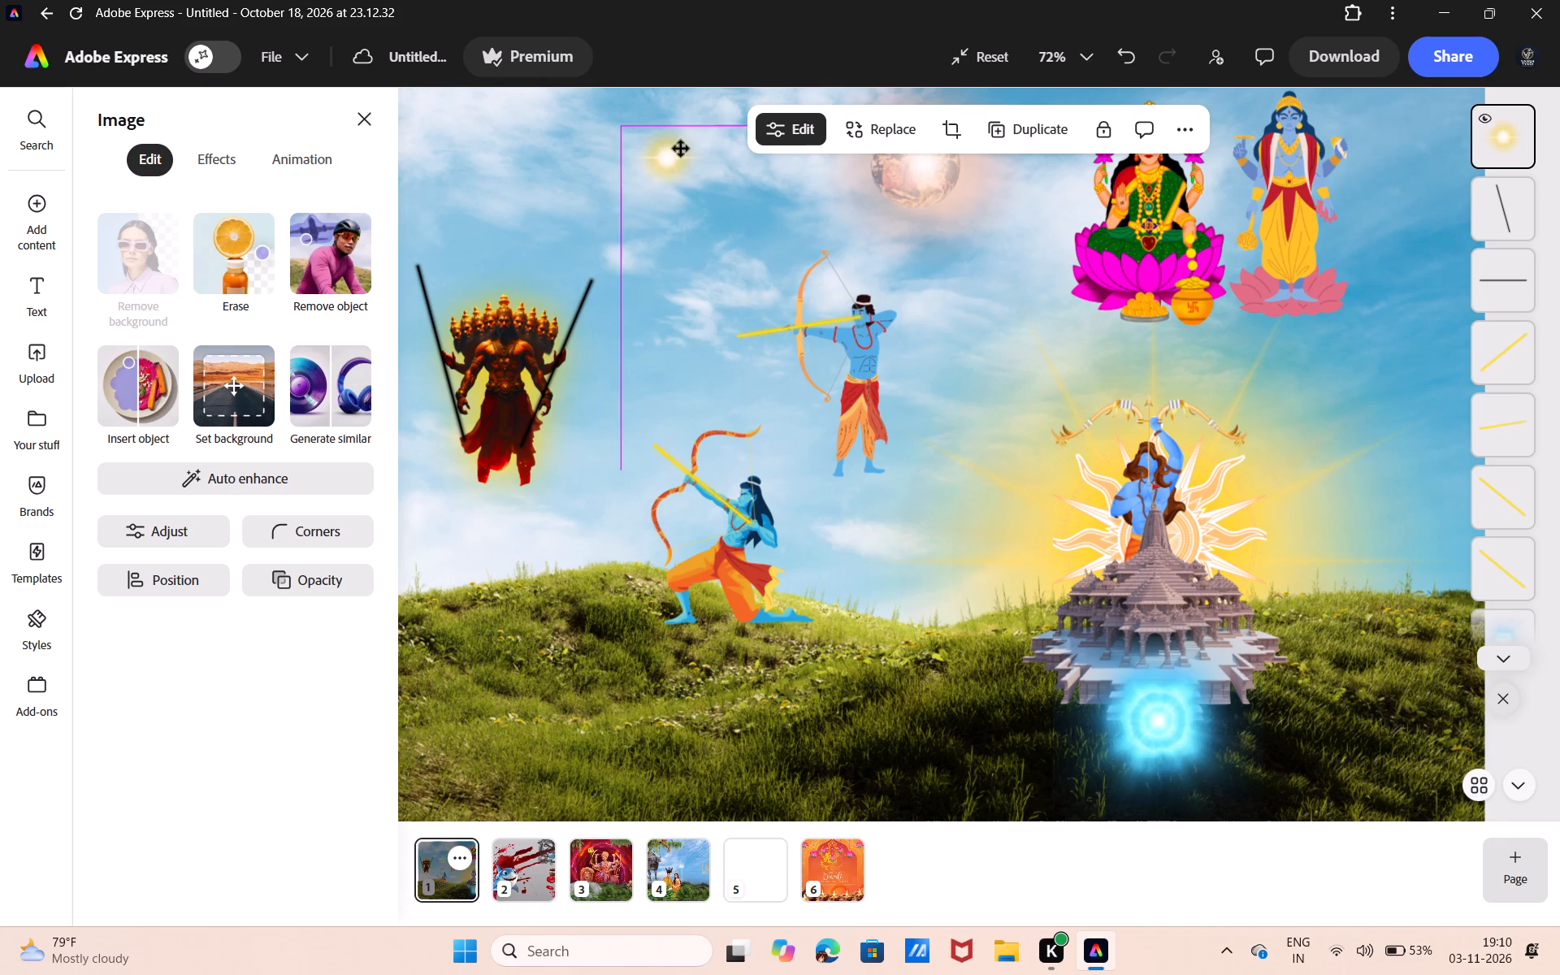
{"action": "left_click_drag", "start_coordinate": [681, 149], "coordinate": [681, 151]}
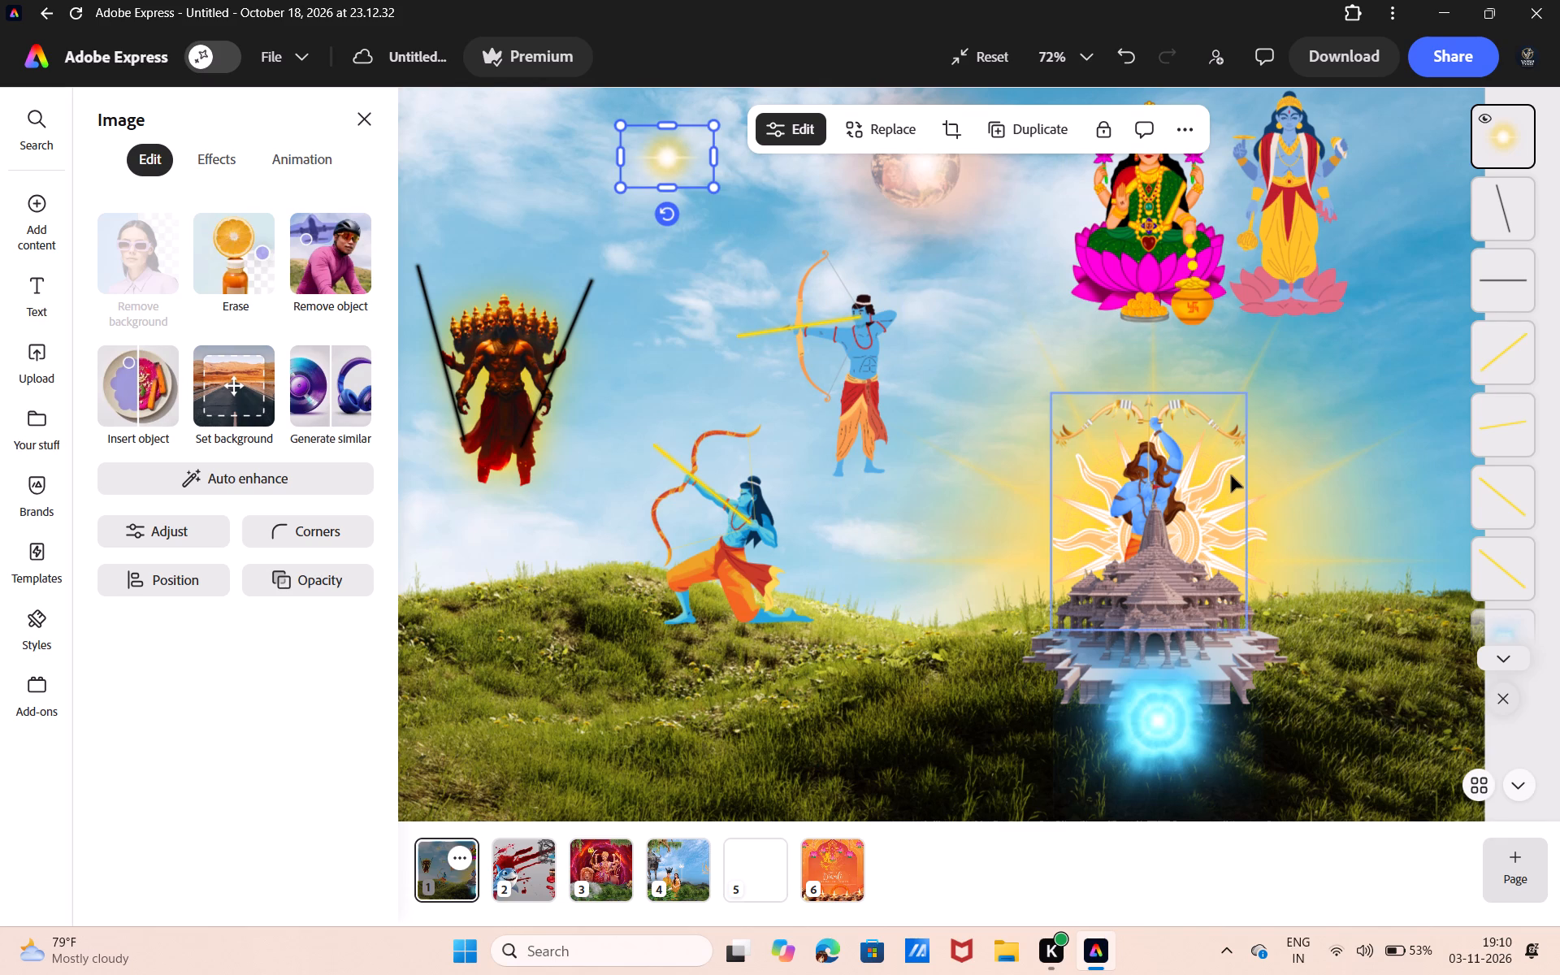
Duplicate the ornate sun behind the temple within its group and move the copy into the sky beside the ten-headed figure.
{"action": "left_click", "coordinate": [1231, 475]}
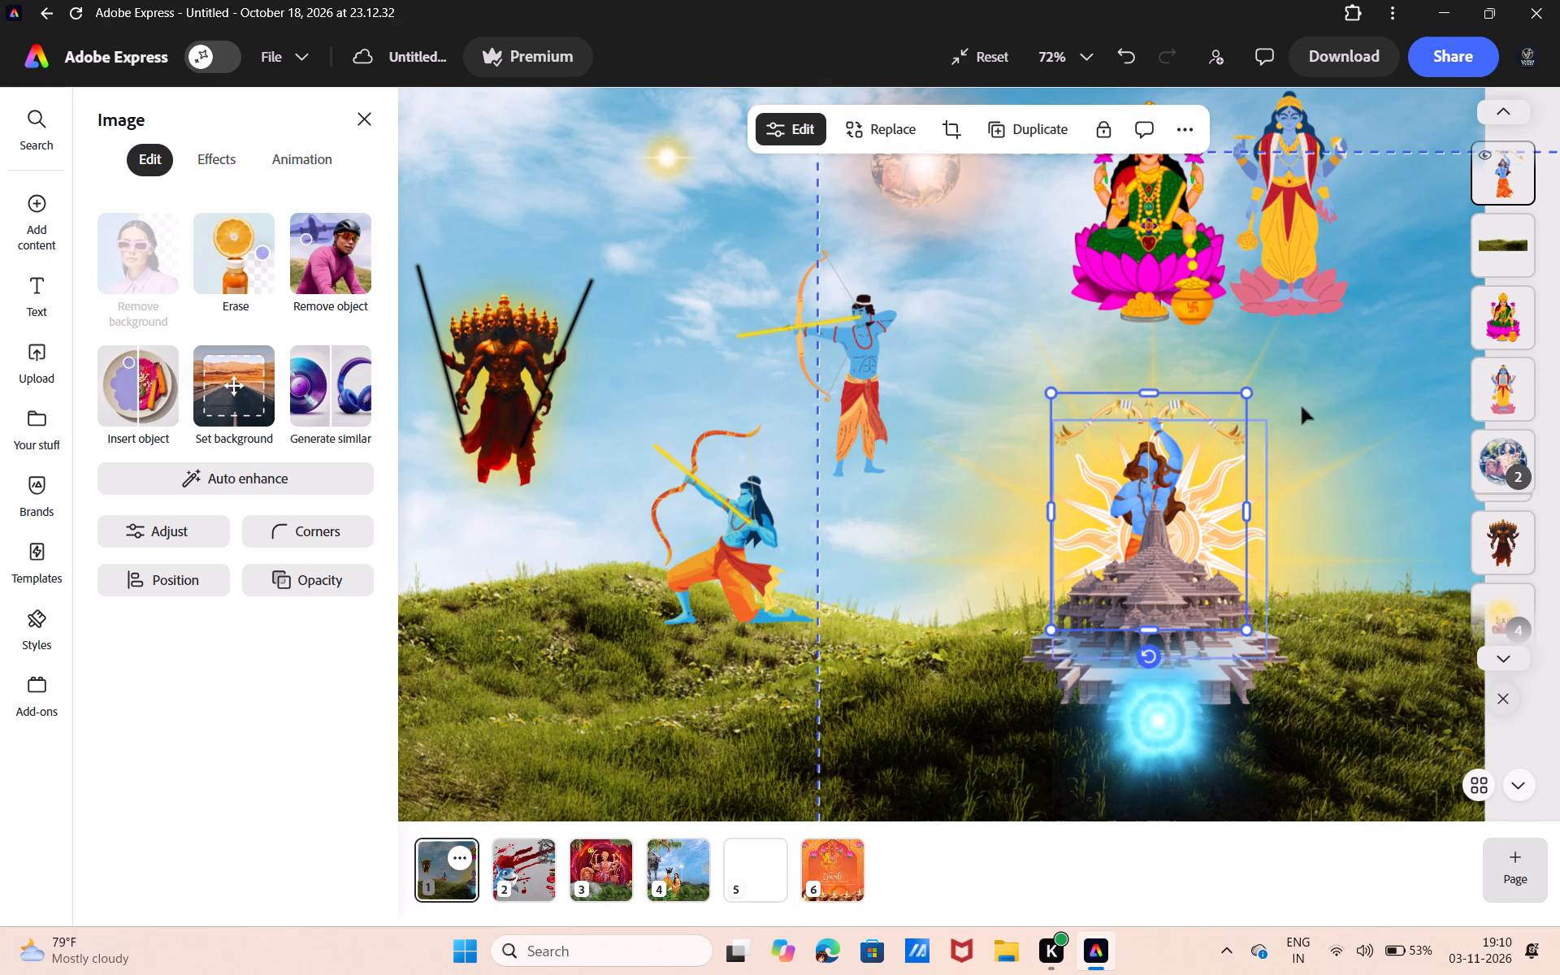
{"action": "scroll", "coordinate": [1509, 479], "scroll_direction": "down", "scroll_amount": 4}
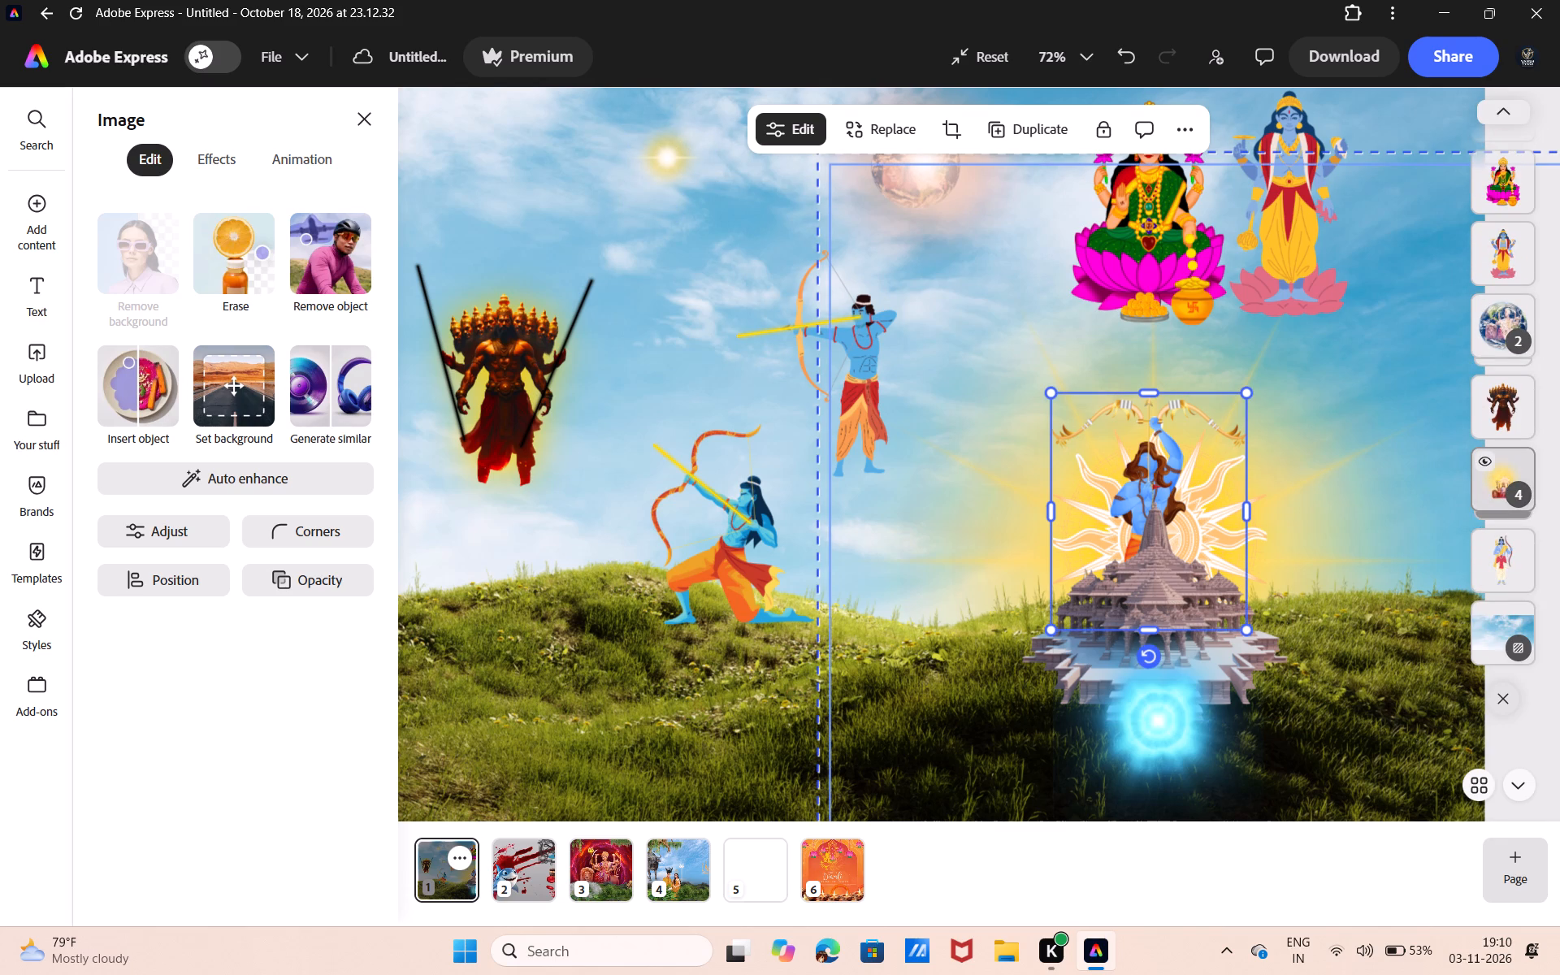
{"action": "left_click", "coordinate": [1509, 479]}
{"action": "left_click", "coordinate": [1509, 479]}
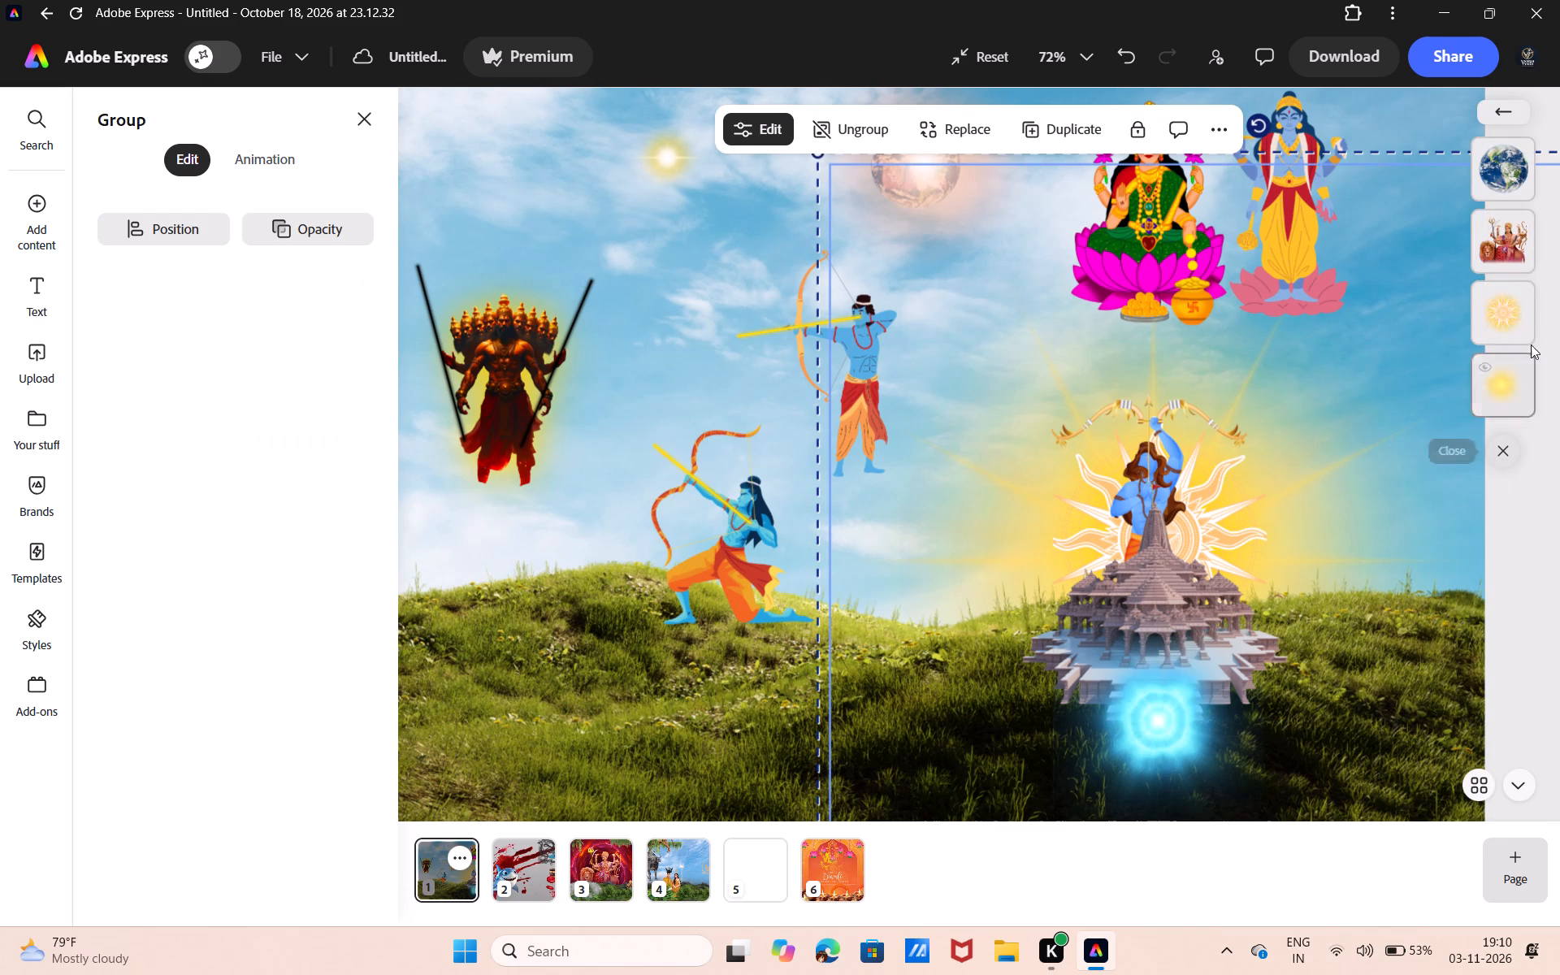
{"action": "left_click", "coordinate": [1529, 338]}
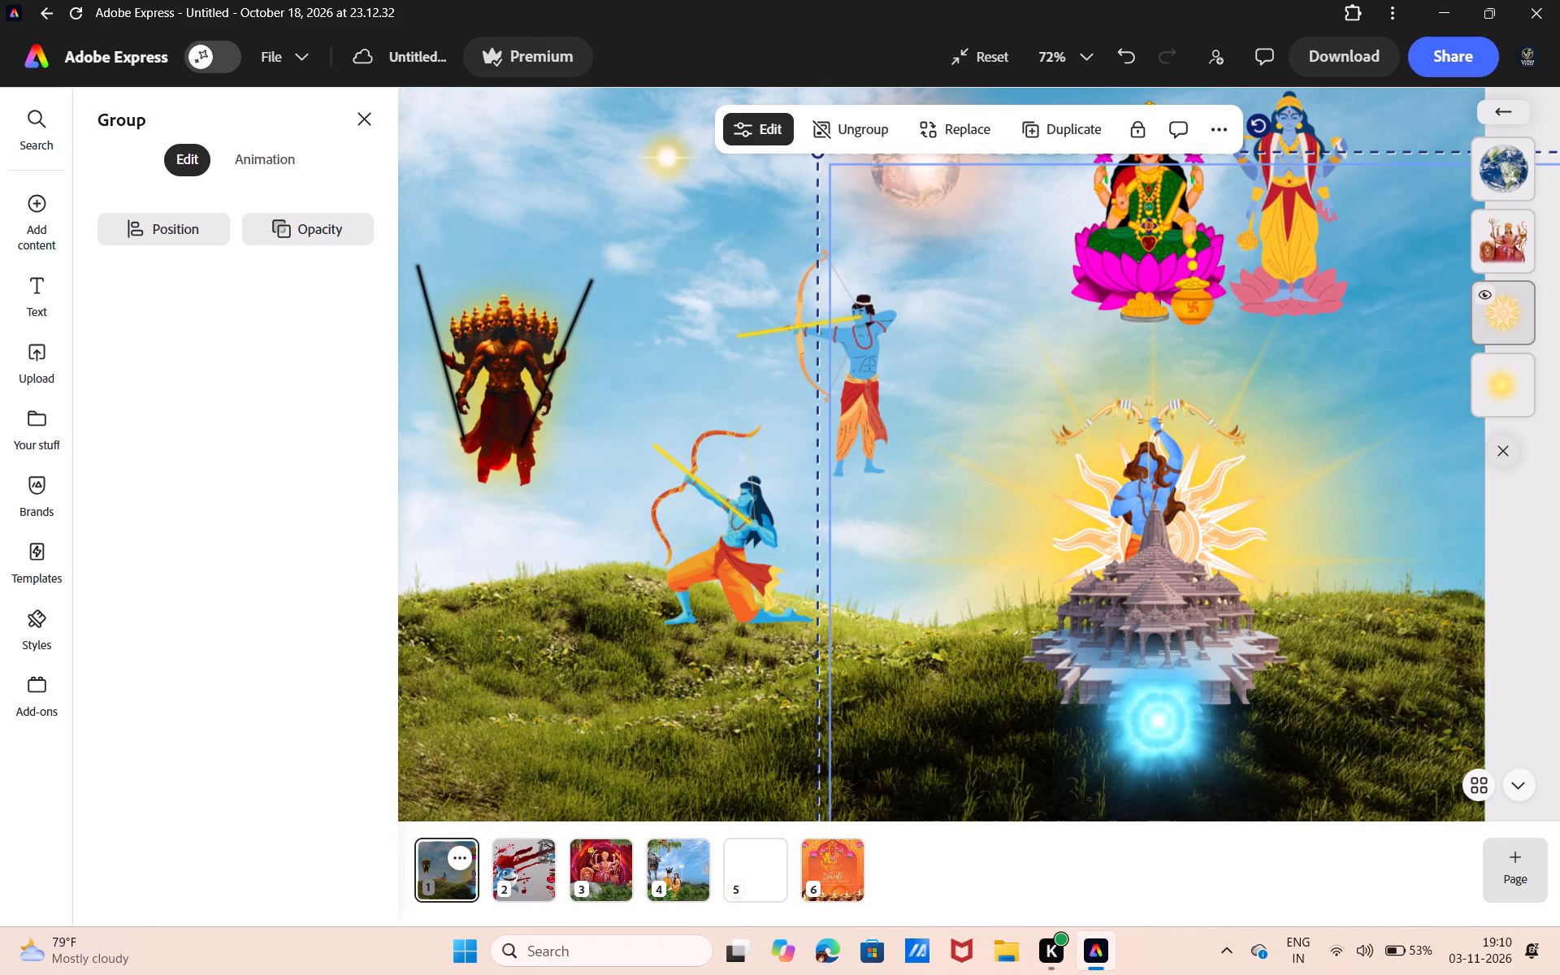
{"action": "left_click", "coordinate": [1529, 338]}
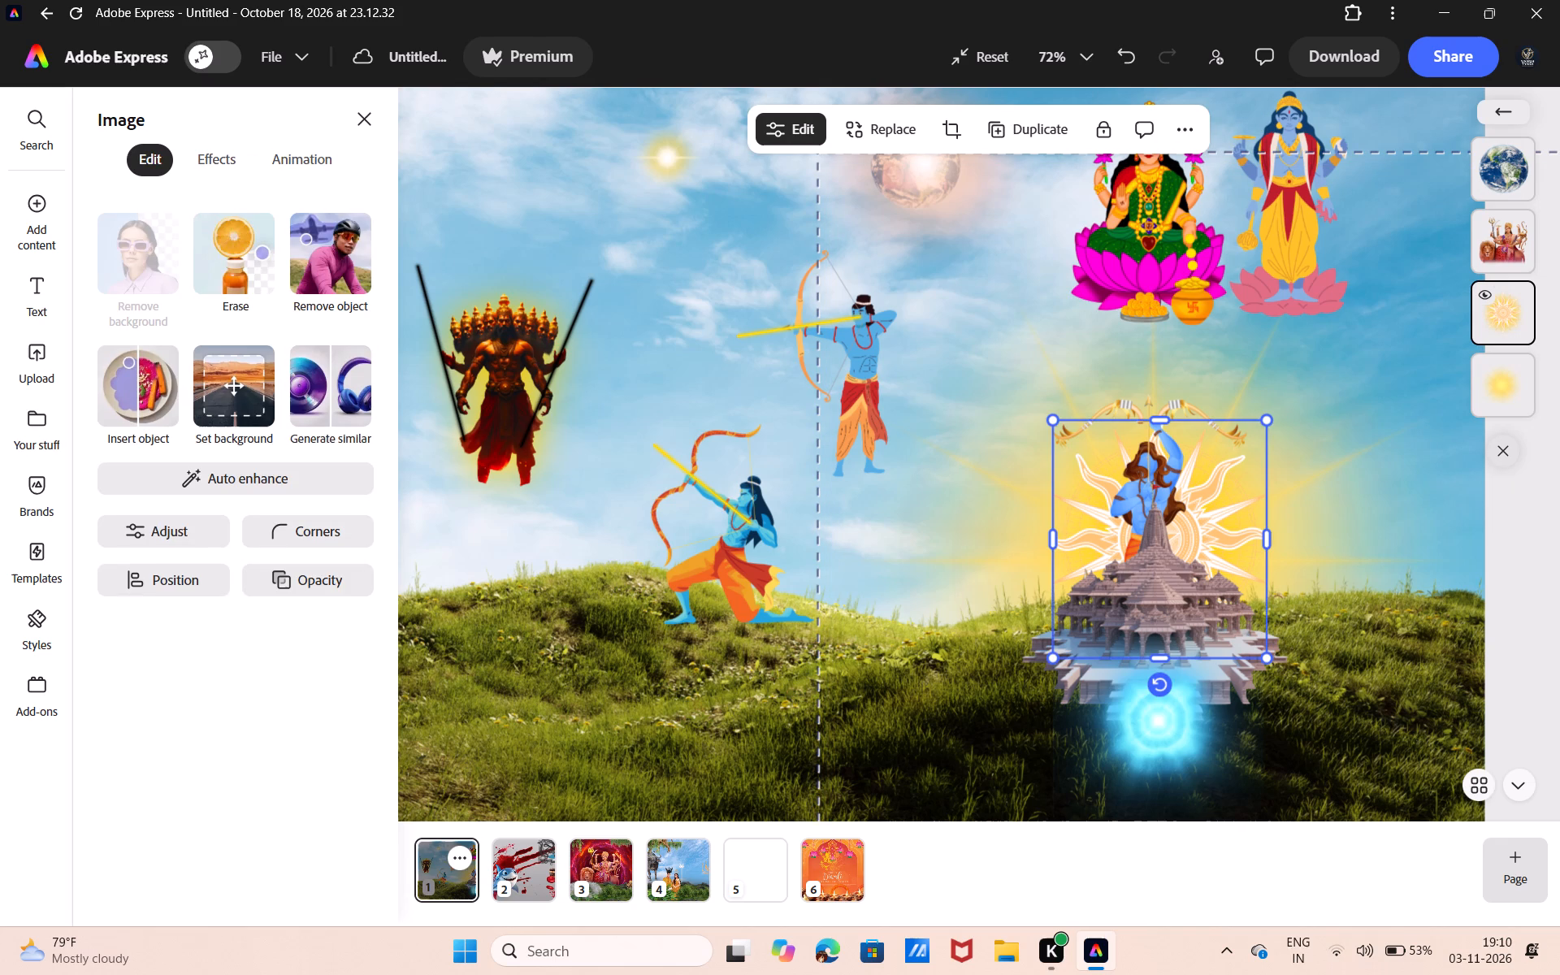
{"action": "left_click", "coordinate": [1062, 129]}
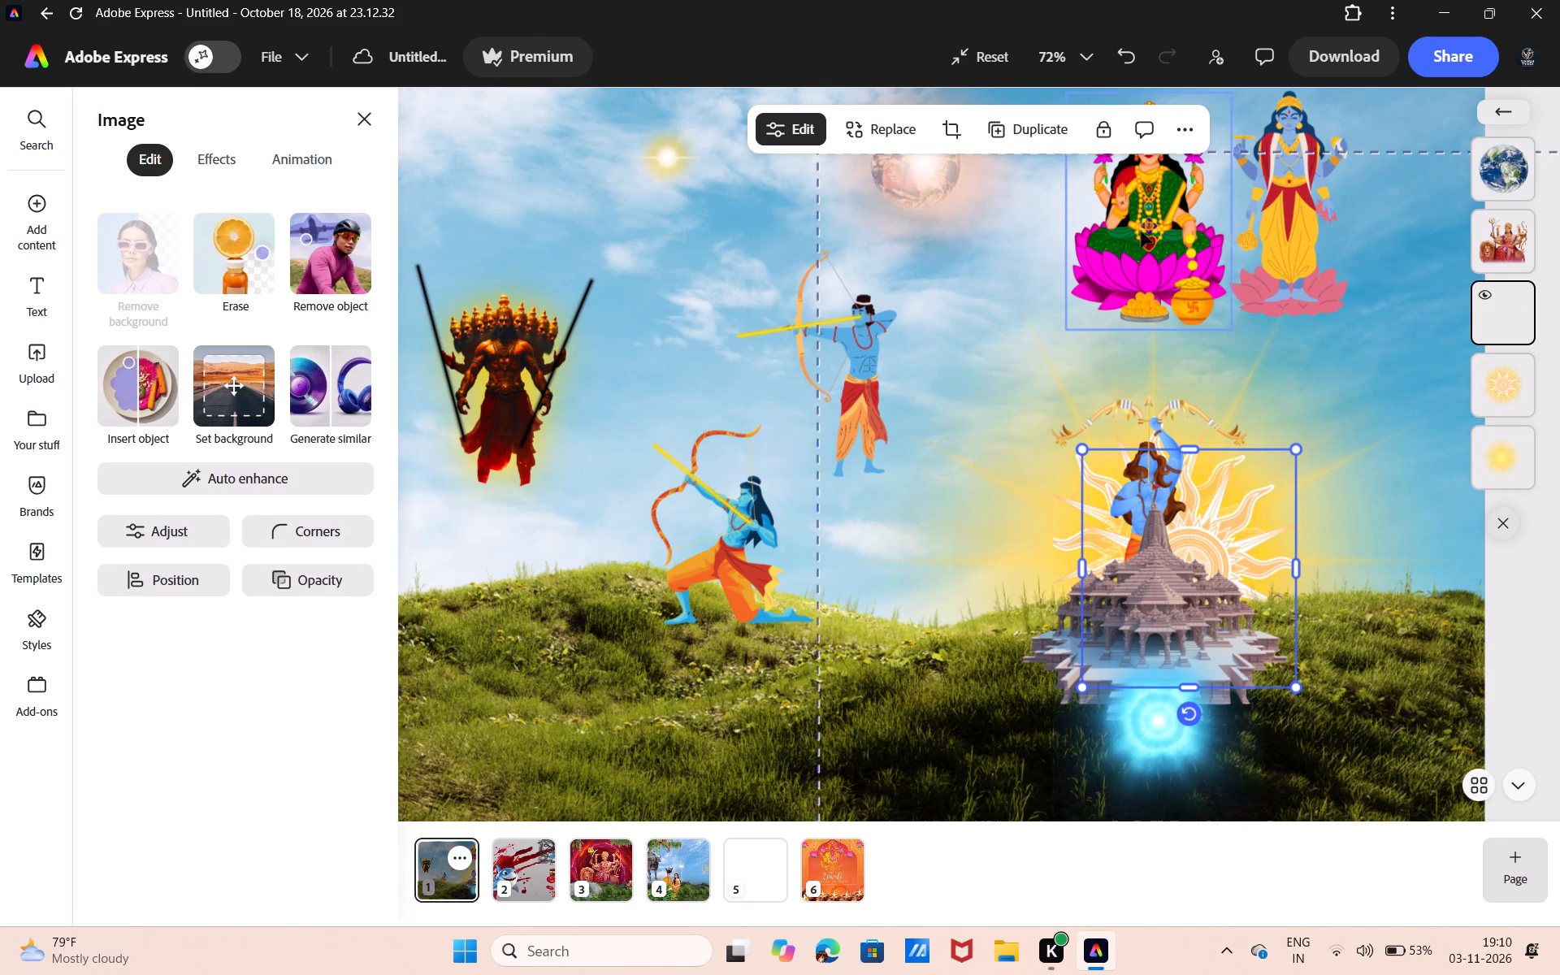
{"action": "left_click_drag", "start_coordinate": [1254, 473], "coordinate": [1153, 460]}
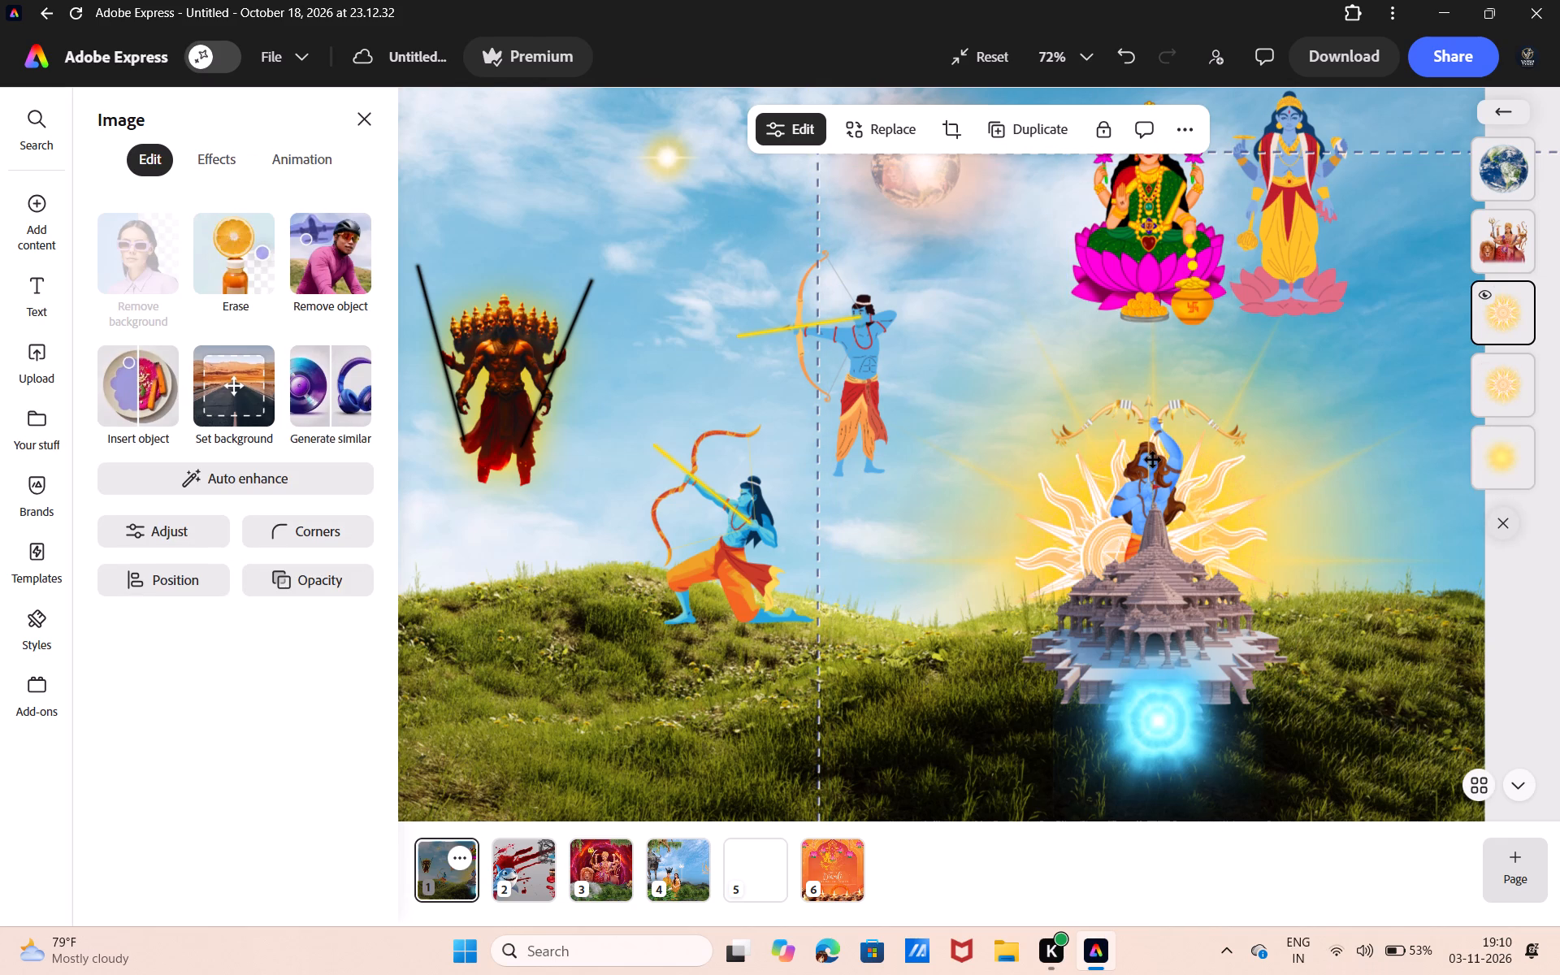
{"action": "left_click_drag", "start_coordinate": [1153, 460], "coordinate": [772, 209]}
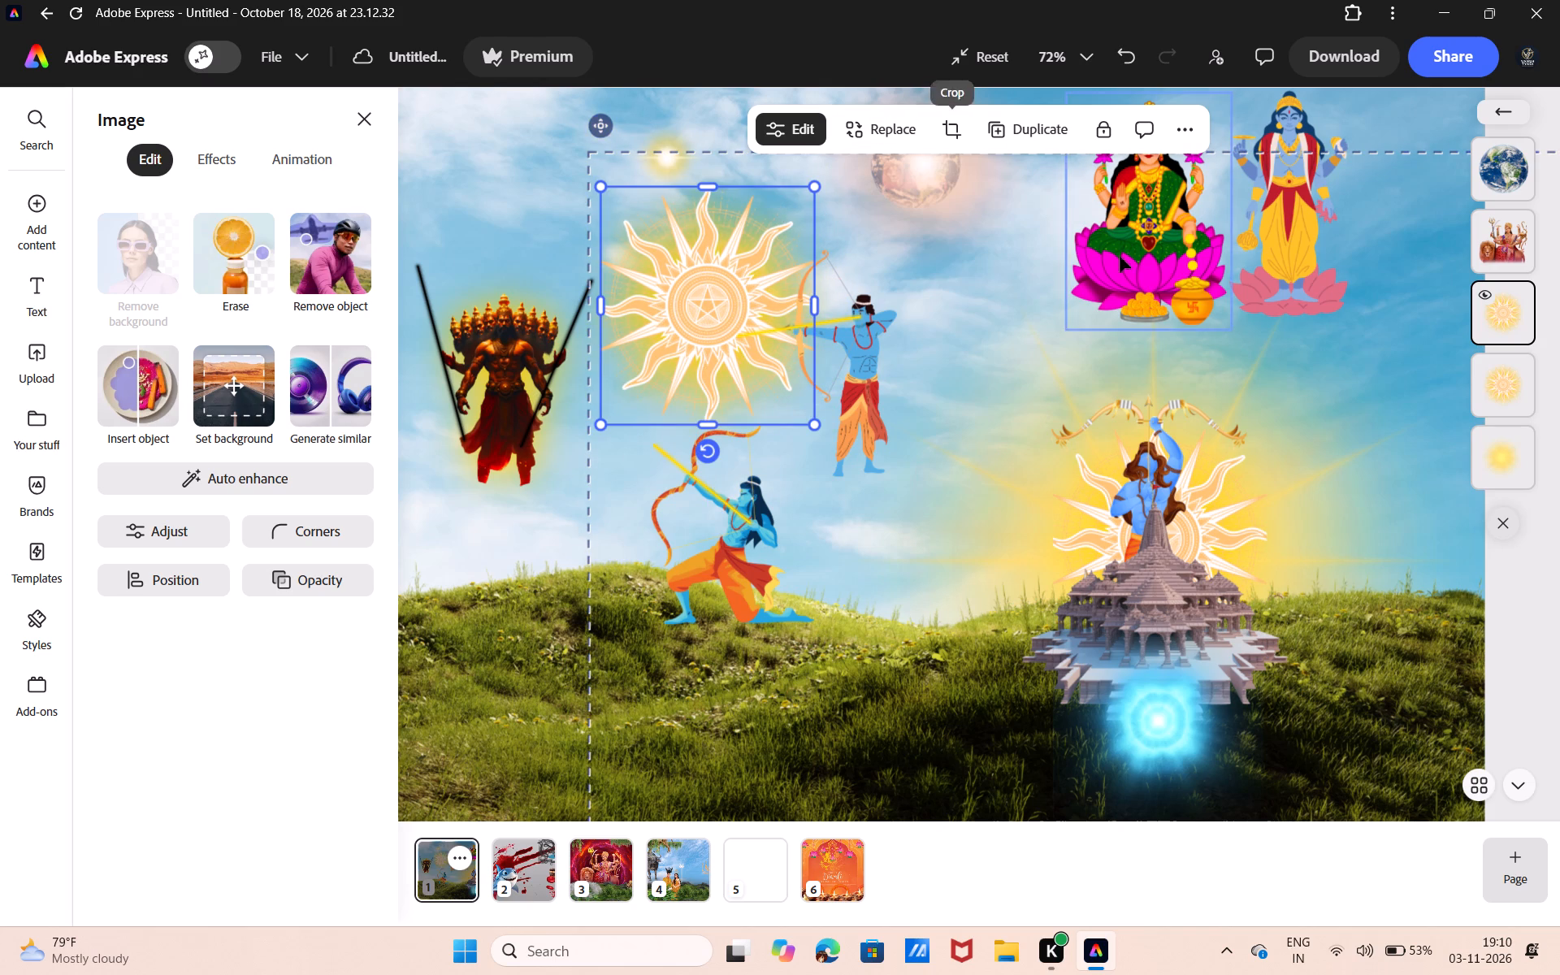
Ungroup the group holding the ornate sun copy and bring that copy to the front of the layer order.
{"action": "left_click", "coordinate": [604, 492]}
{"action": "left_click", "coordinate": [862, 112]}
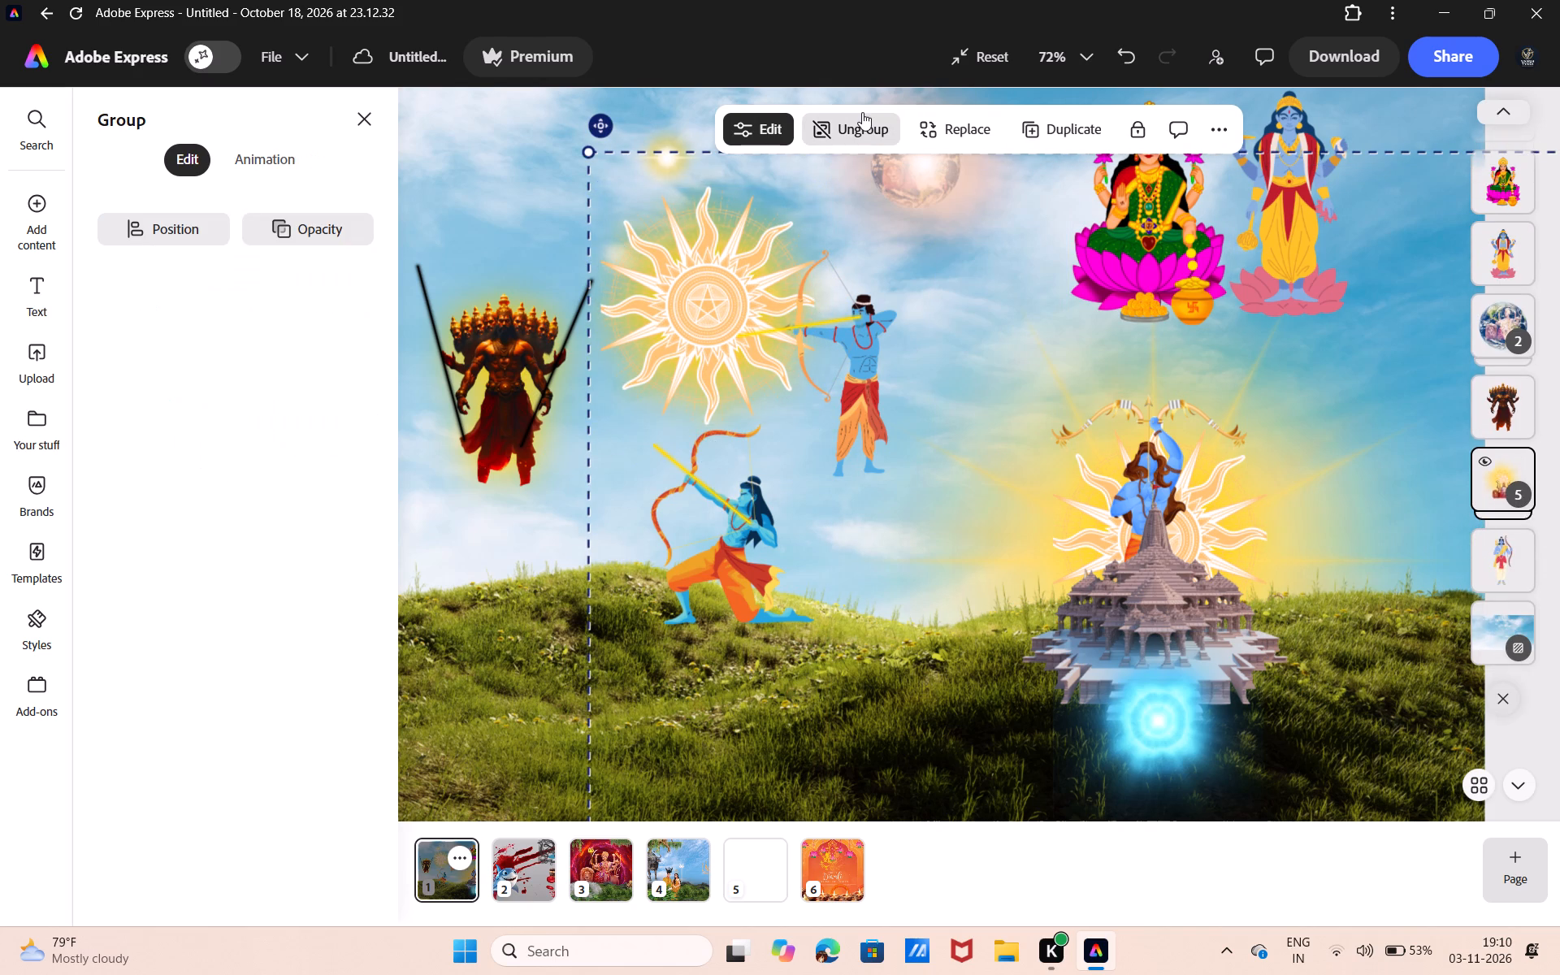
{"action": "left_click", "coordinate": [531, 613]}
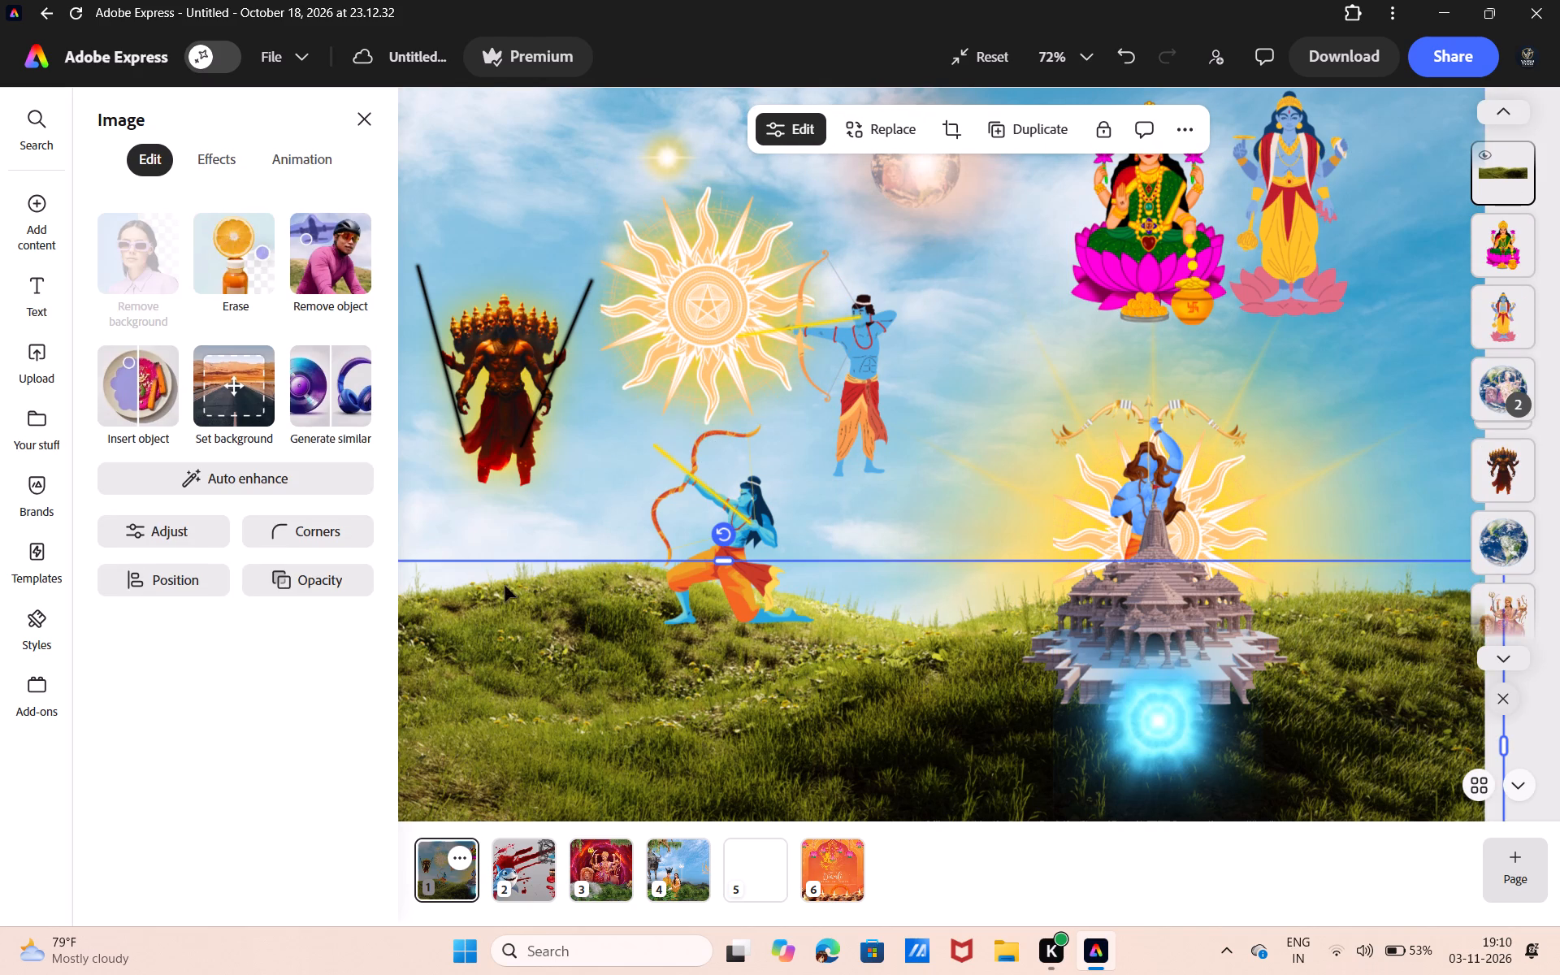
{"action": "left_click", "coordinate": [717, 325]}
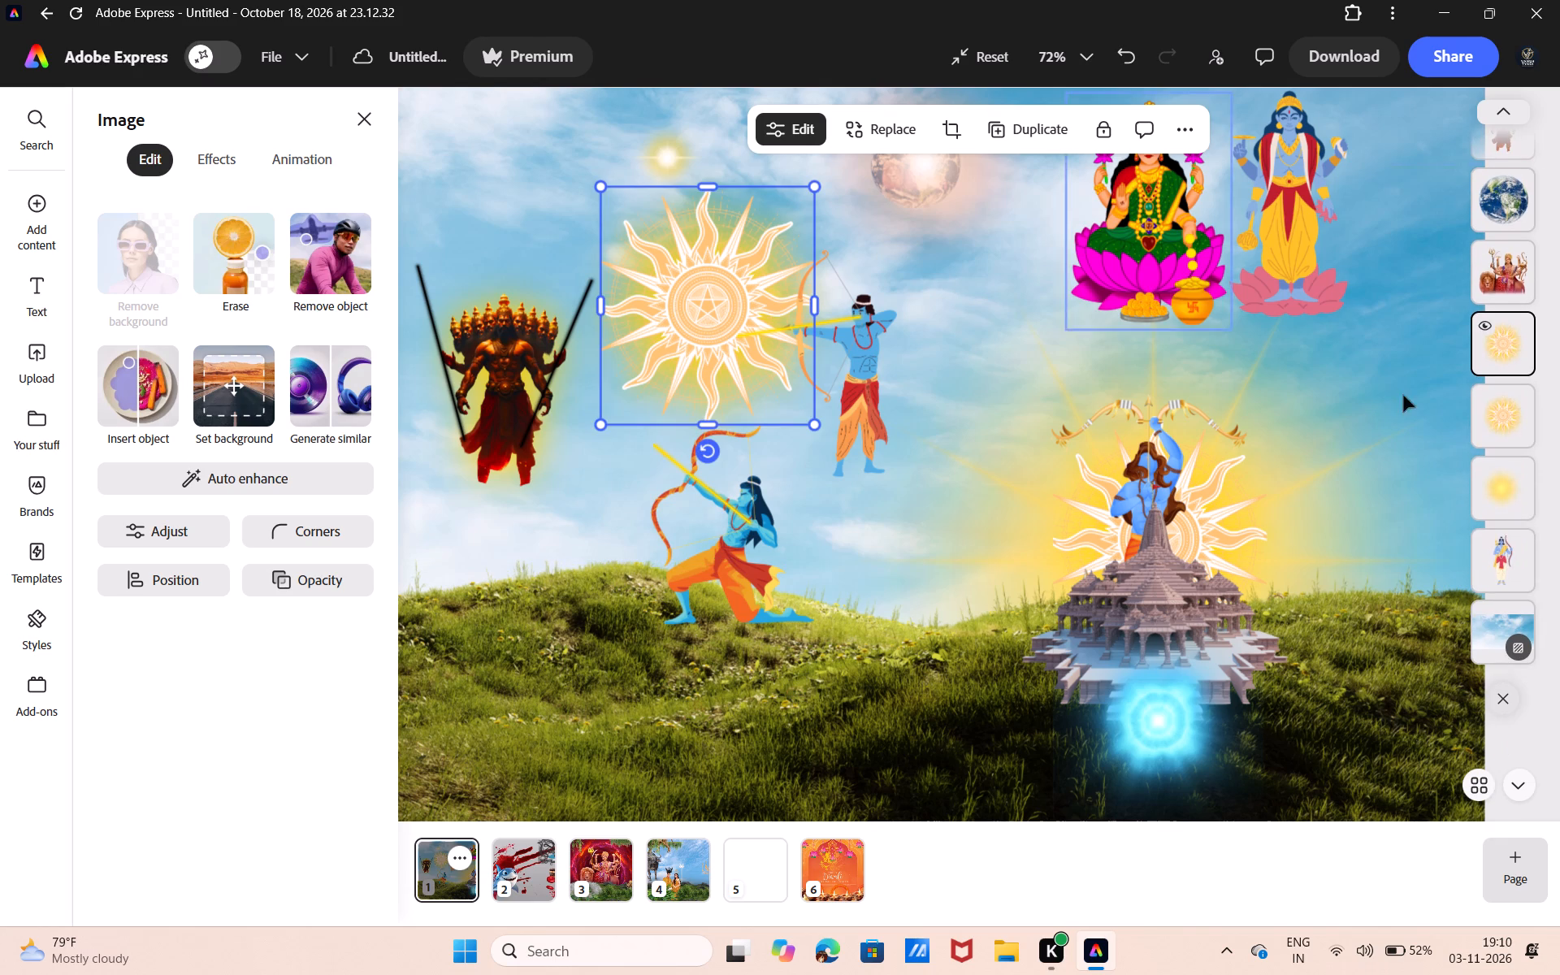
{"action": "left_click_drag", "start_coordinate": [1512, 354], "coordinate": [1523, 0]}
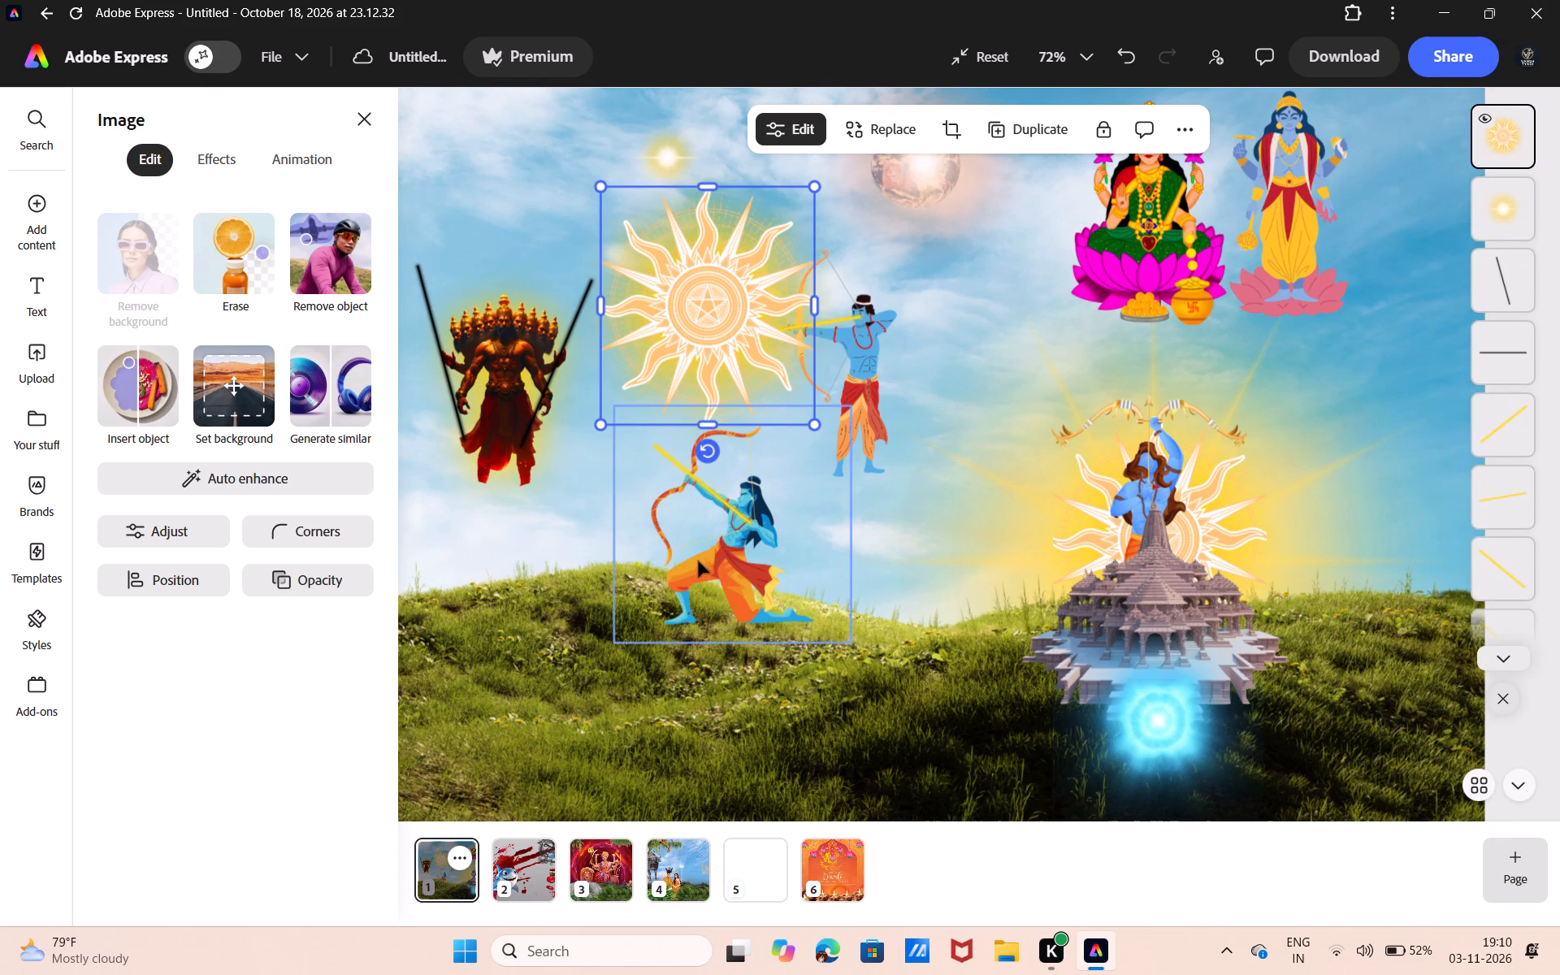
Shrink the ornate sun copy to about a fifth of its size and place it on the tip of the standing archer's arrow.
{"action": "left_click_drag", "start_coordinate": [815, 424], "coordinate": [713, 313]}
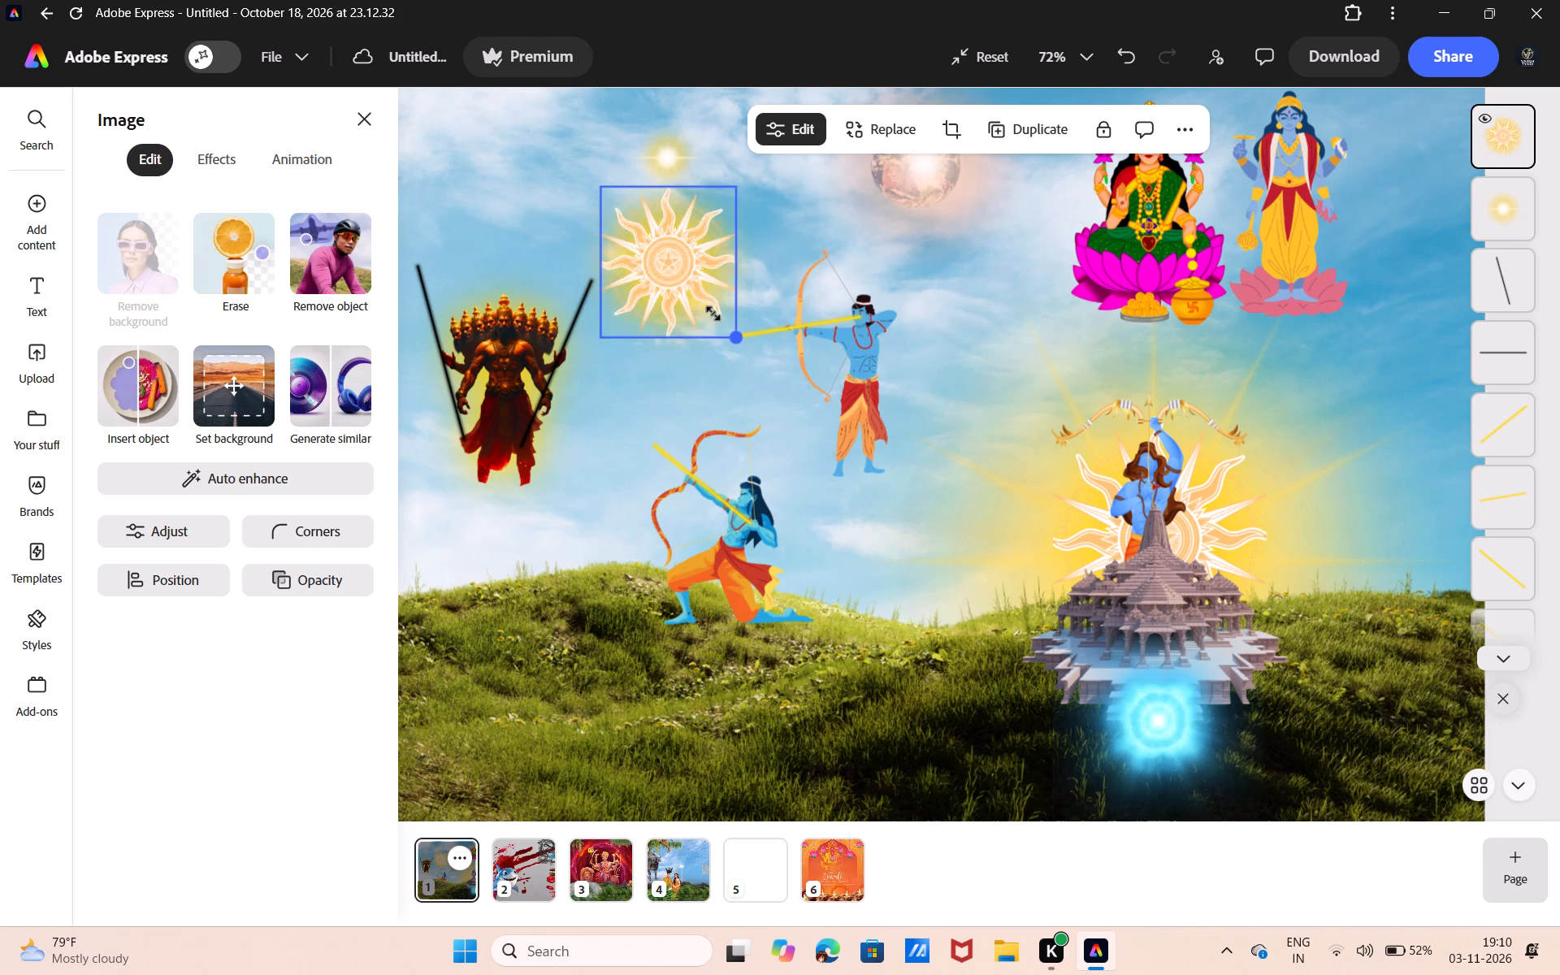
{"action": "left_click_drag", "start_coordinate": [713, 313], "coordinate": [652, 242]}
{"action": "left_click_drag", "start_coordinate": [625, 221], "coordinate": [658, 262]}
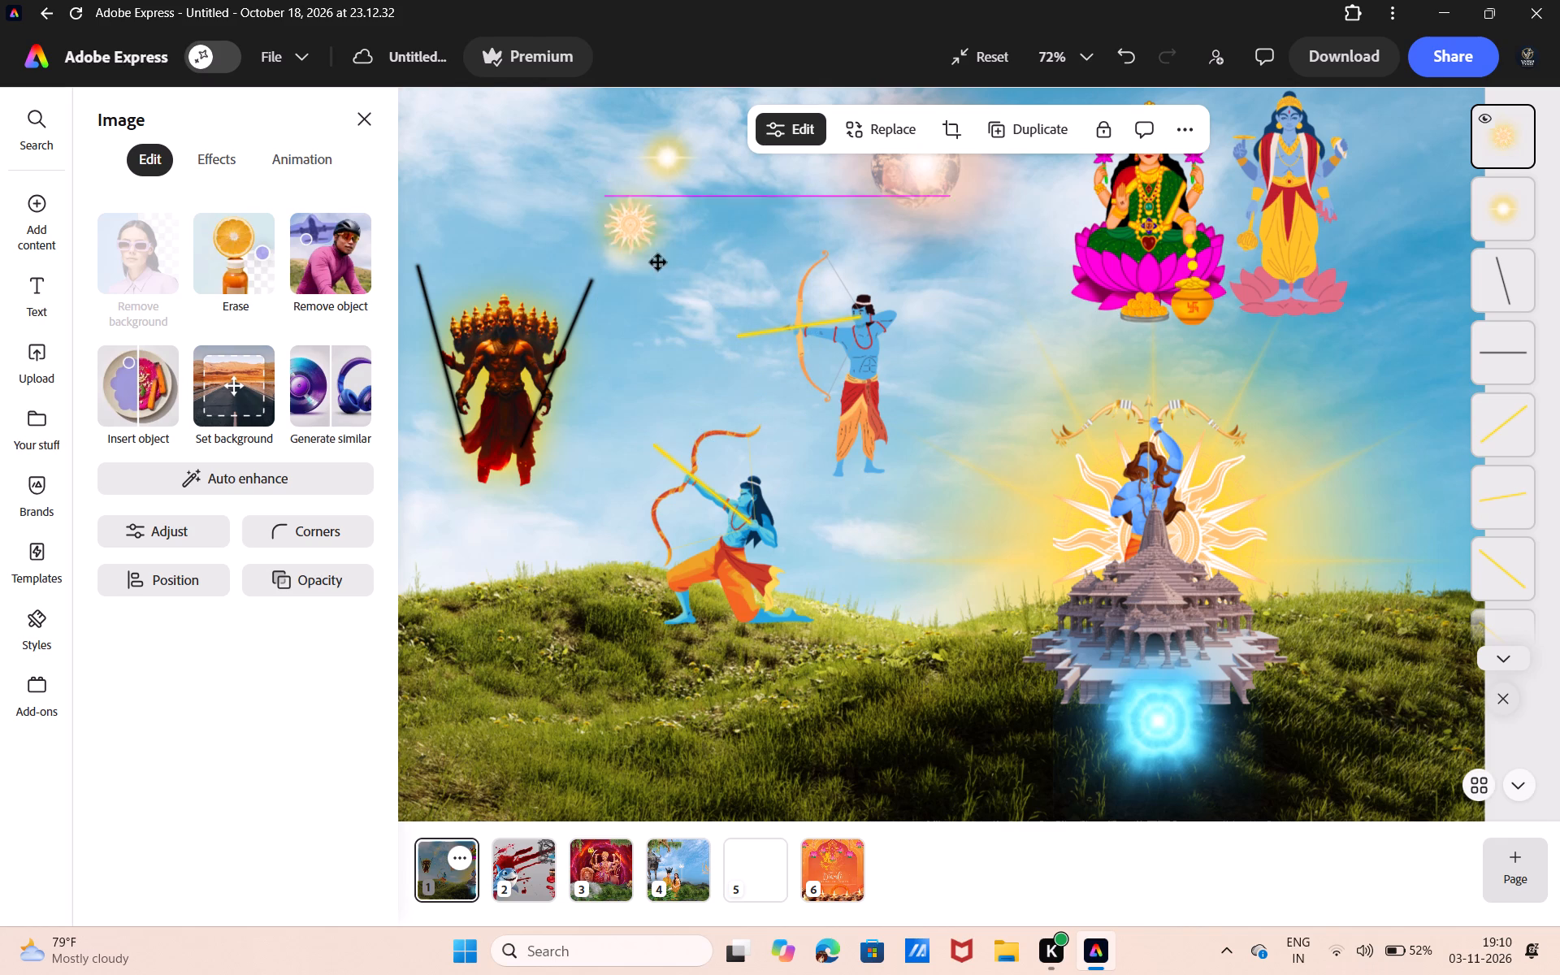
{"action": "left_click_drag", "start_coordinate": [658, 262], "coordinate": [737, 340]}
{"action": "left_click_drag", "start_coordinate": [762, 360], "coordinate": [747, 338]}
{"action": "left_click_drag", "start_coordinate": [734, 327], "coordinate": [740, 339]}
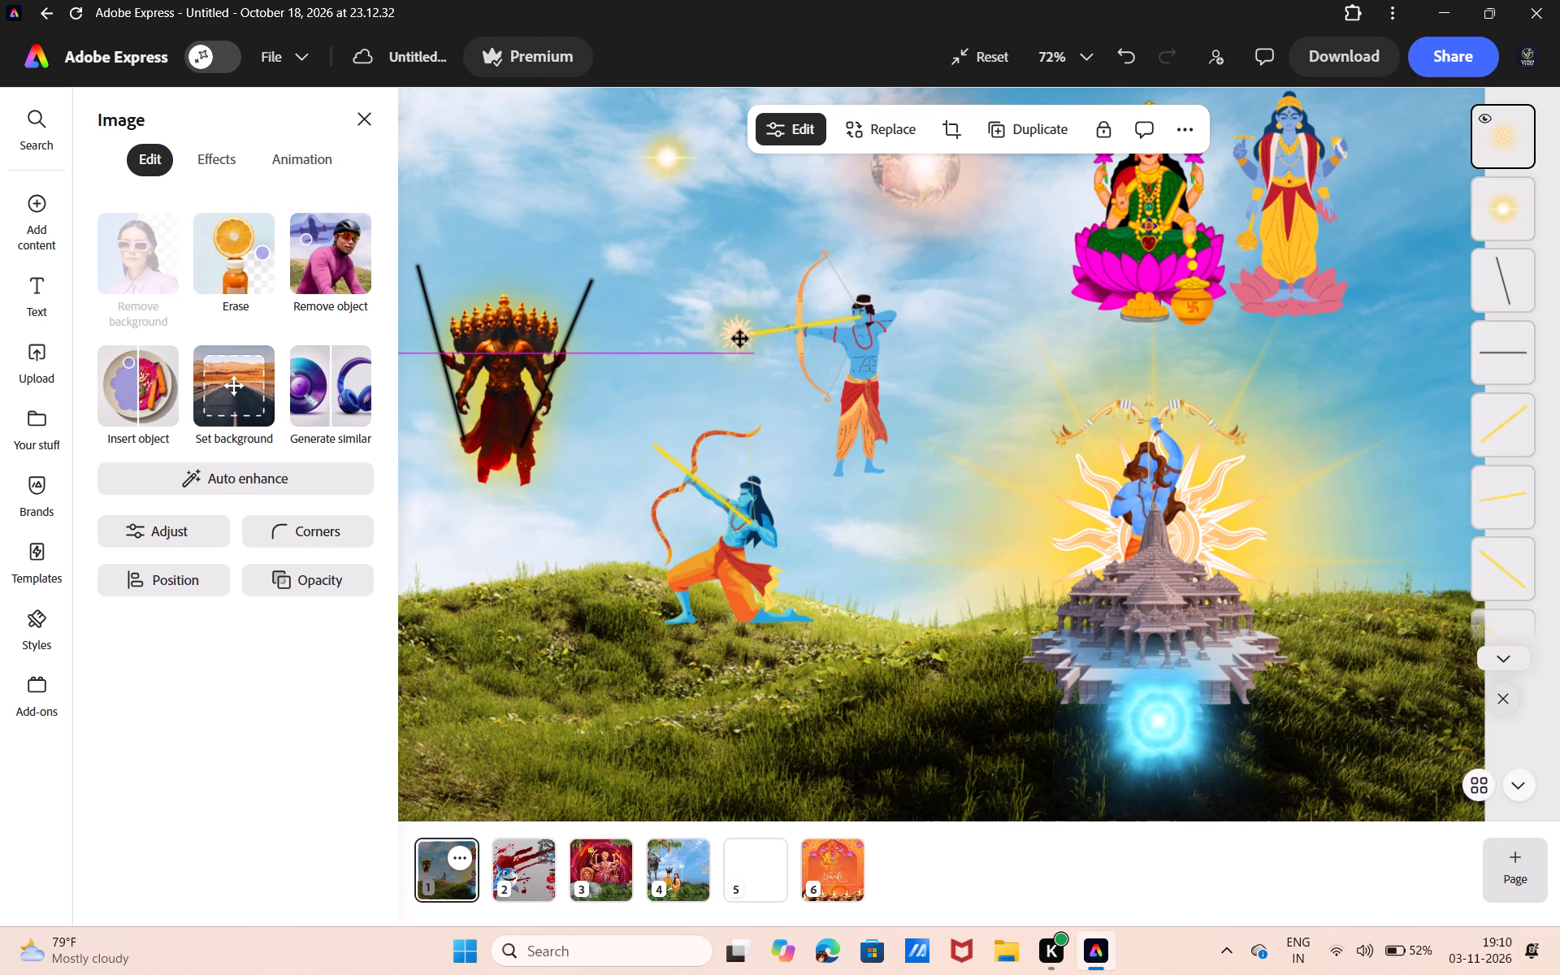
{"action": "left_click_drag", "start_coordinate": [740, 339], "coordinate": [739, 339]}
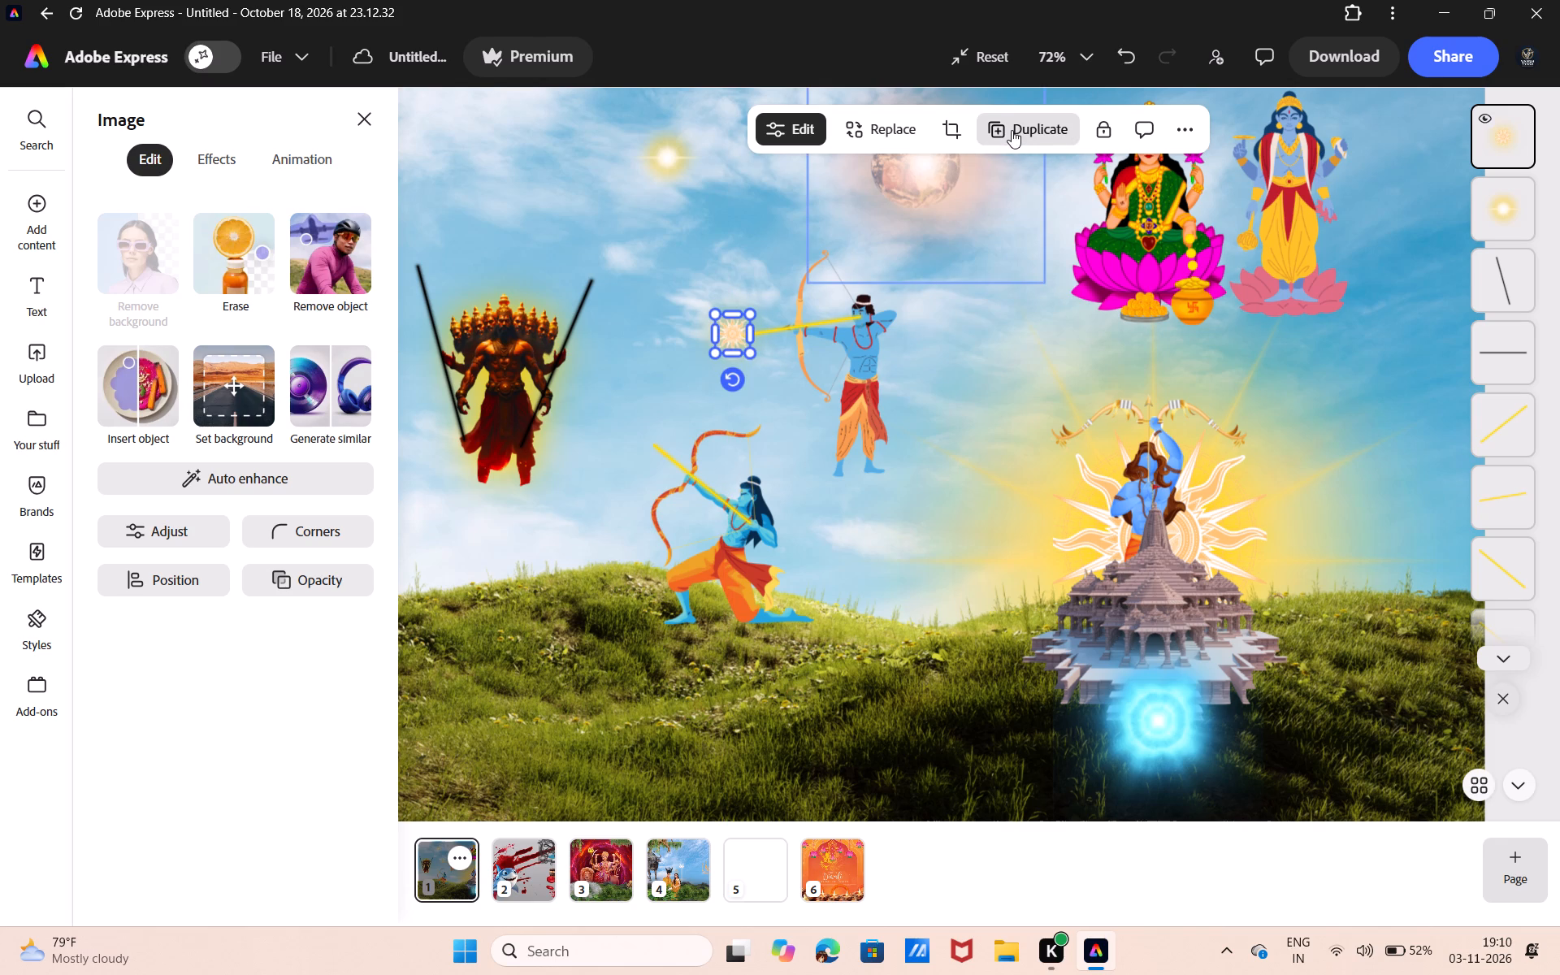
Duplicate the small ornate sun and place the copy on the tip of the kneeling archer's arrow.
{"action": "left_click", "coordinate": [1012, 130]}
{"action": "left_click_drag", "start_coordinate": [760, 361], "coordinate": [664, 437]}
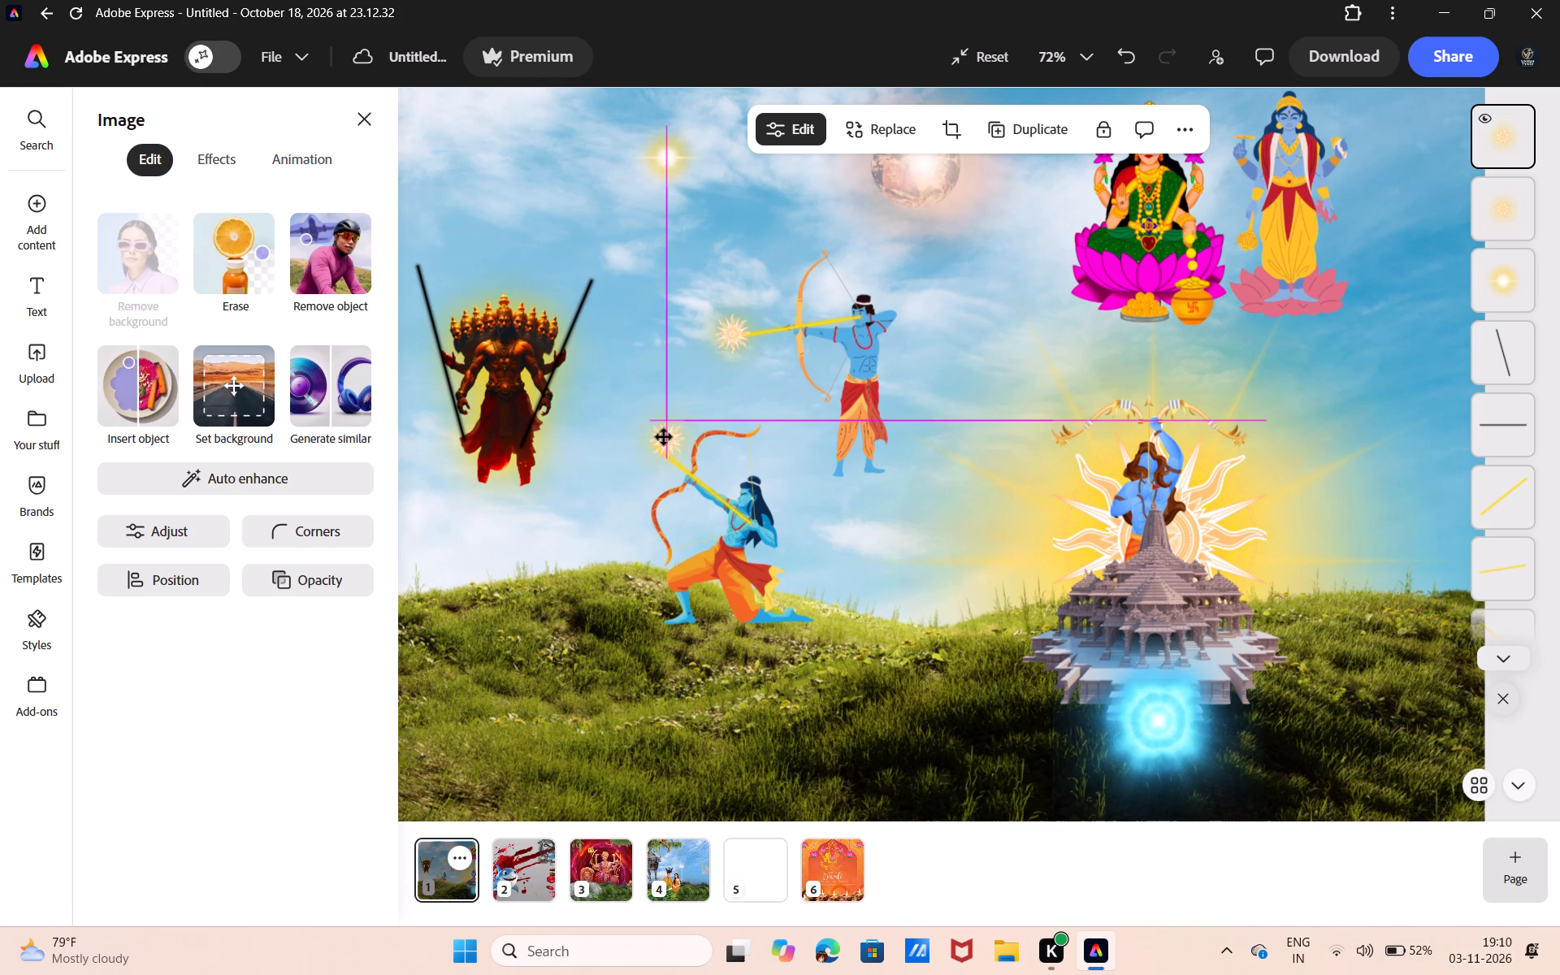
{"action": "left_click_drag", "start_coordinate": [664, 437], "coordinate": [656, 442]}
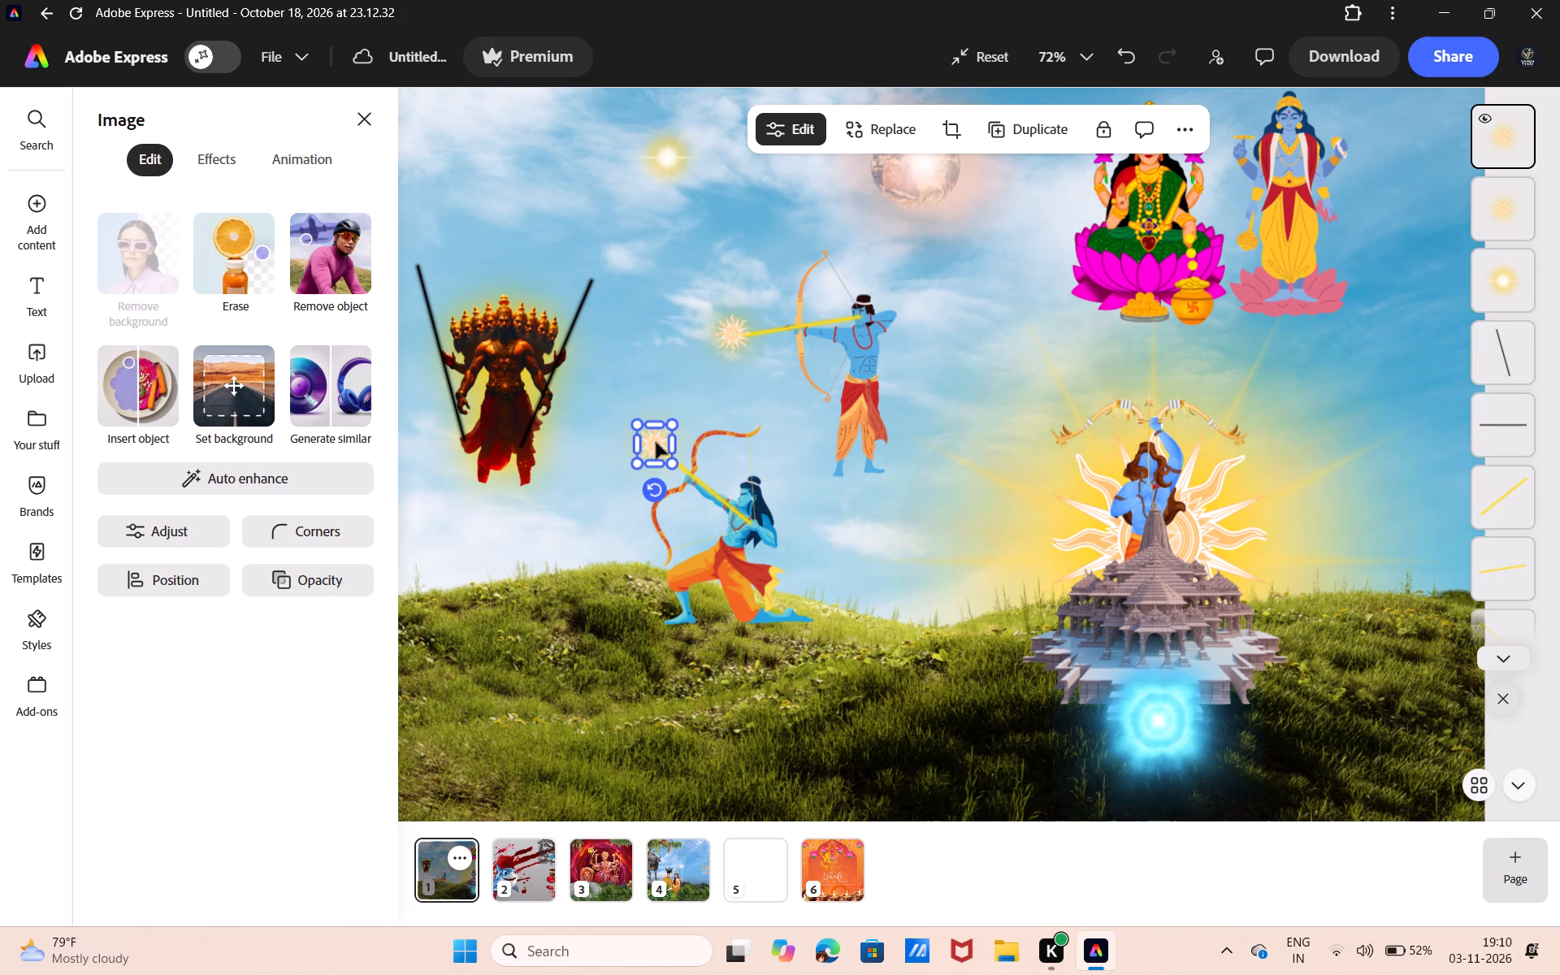
Duplicate the small ornate sun and place the copy on the arrow tip of the archer standing on the hill's left slope.
{"action": "scroll", "coordinate": [591, 527], "scroll_direction": "right", "scroll_amount": 3}
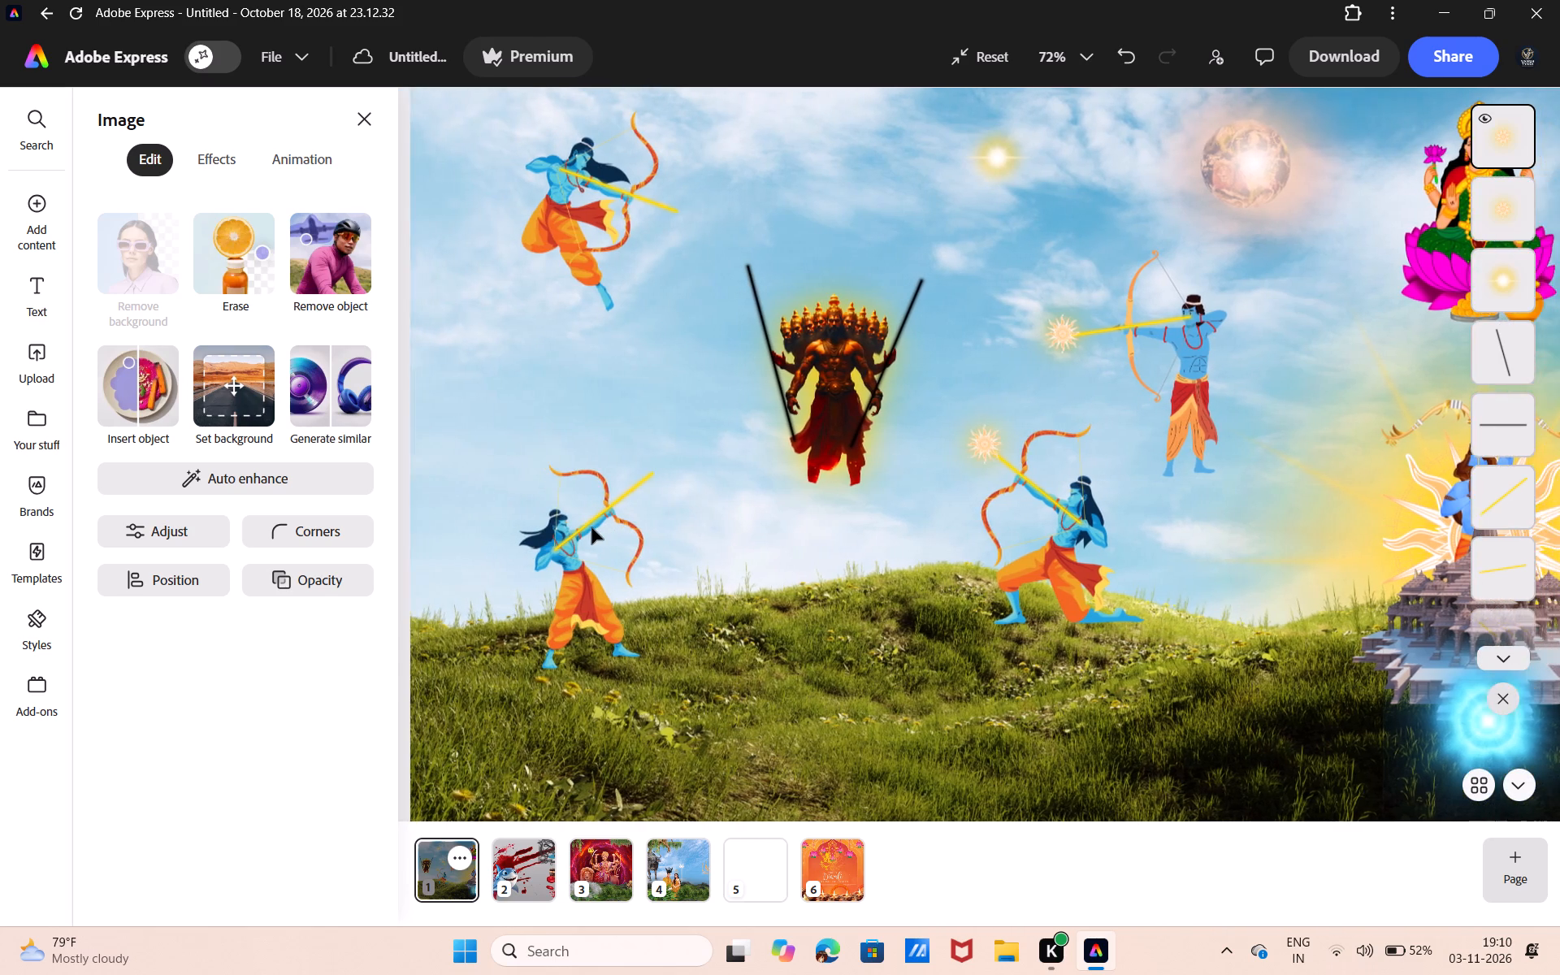
{"action": "scroll", "coordinate": [591, 527], "scroll_direction": "right", "scroll_amount": 2}
{"action": "left_click", "coordinate": [1020, 131]}
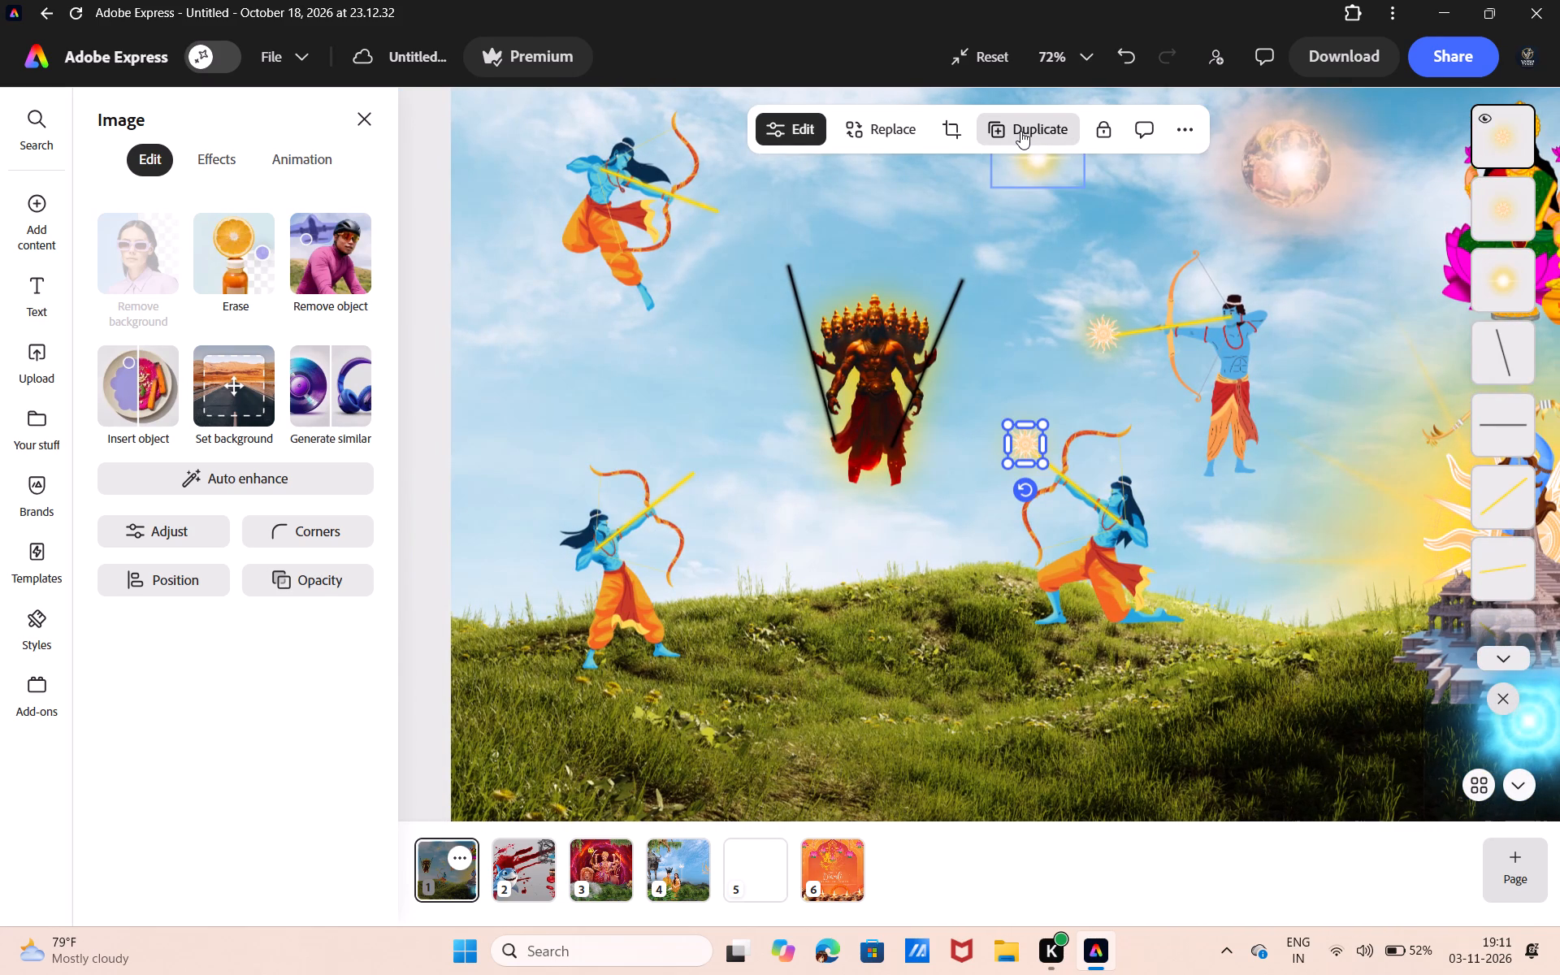
{"action": "left_click_drag", "start_coordinate": [1051, 474], "coordinate": [747, 467]}
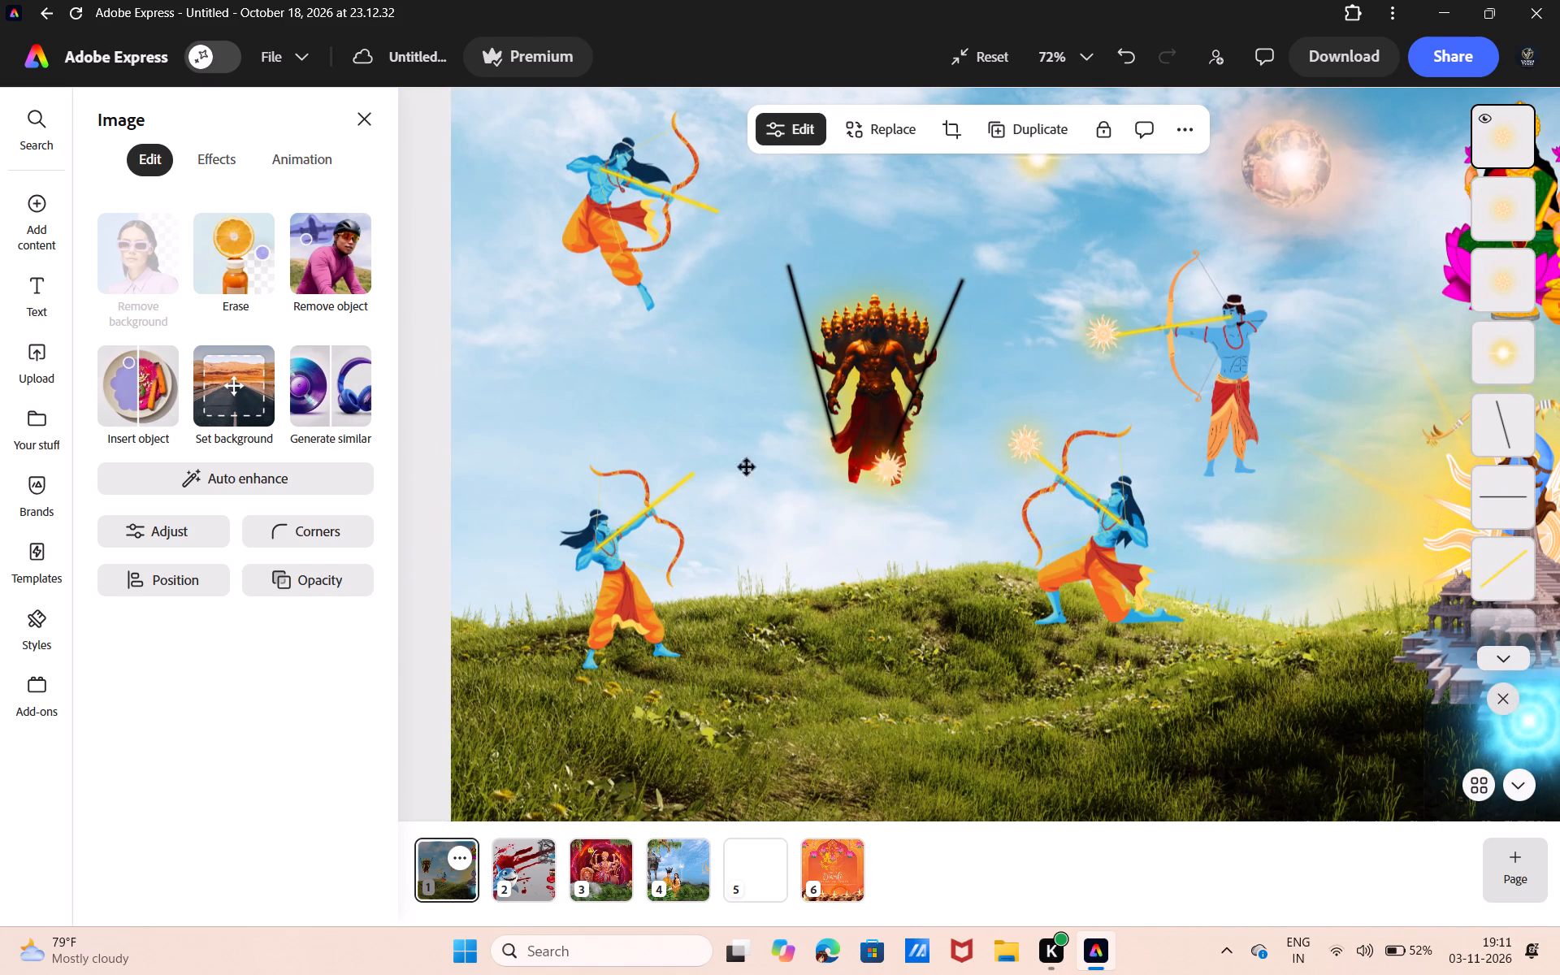
{"action": "left_click_drag", "start_coordinate": [747, 467], "coordinate": [691, 472]}
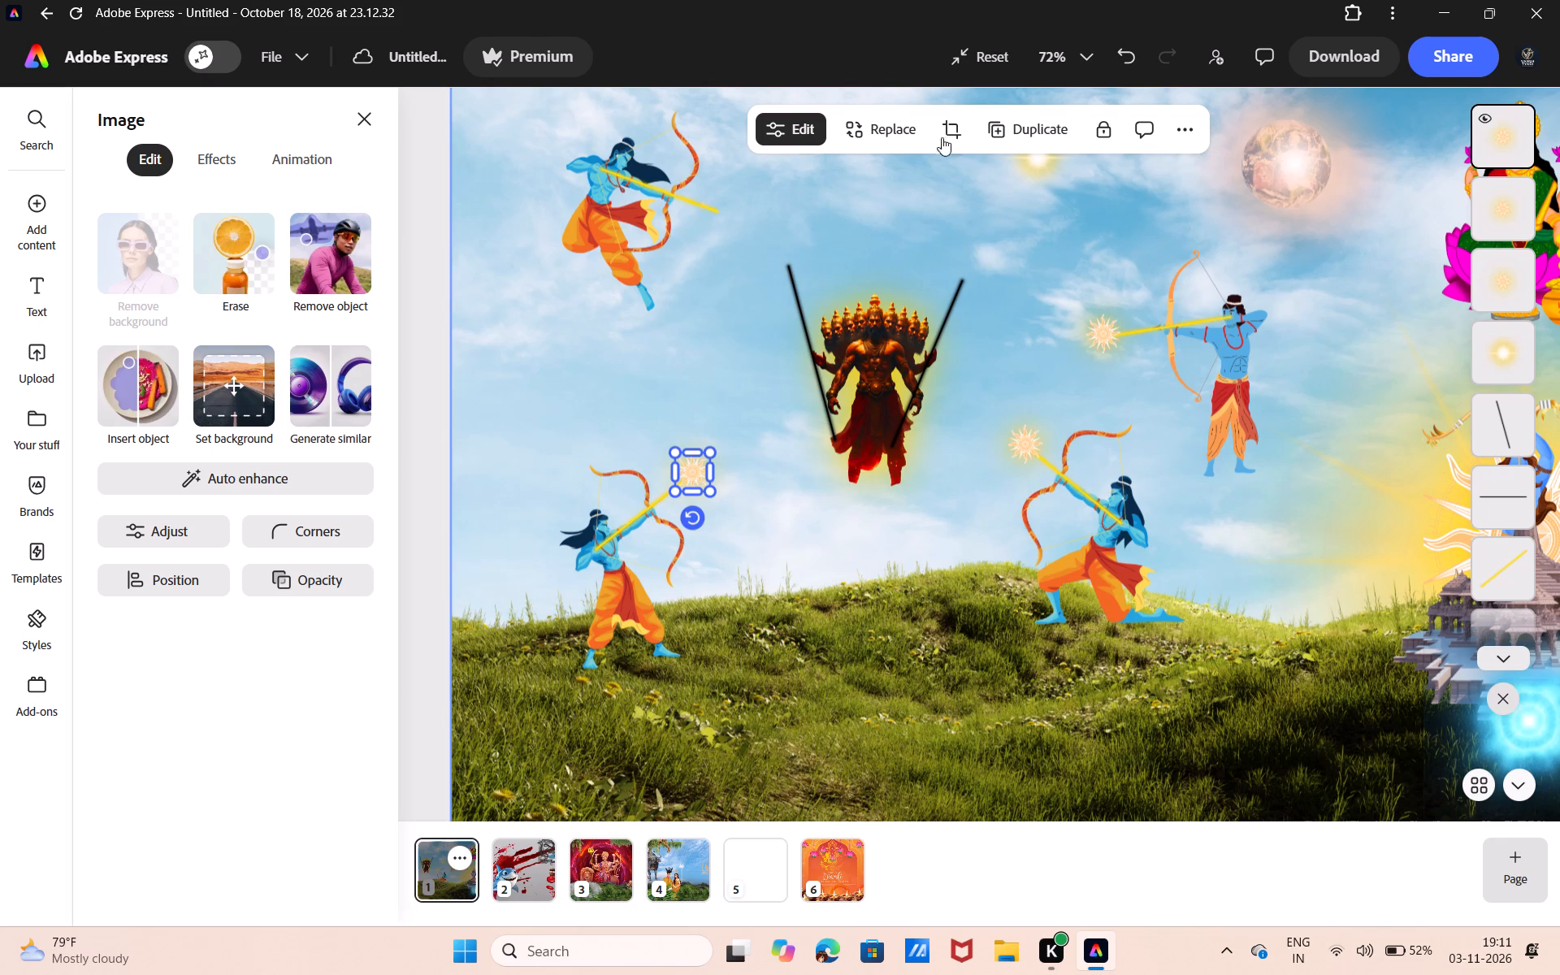
Duplicate the small ornate sun again and place the copy on the arrow tip of the leaping archer in the sky.
{"action": "left_click", "coordinate": [999, 135]}
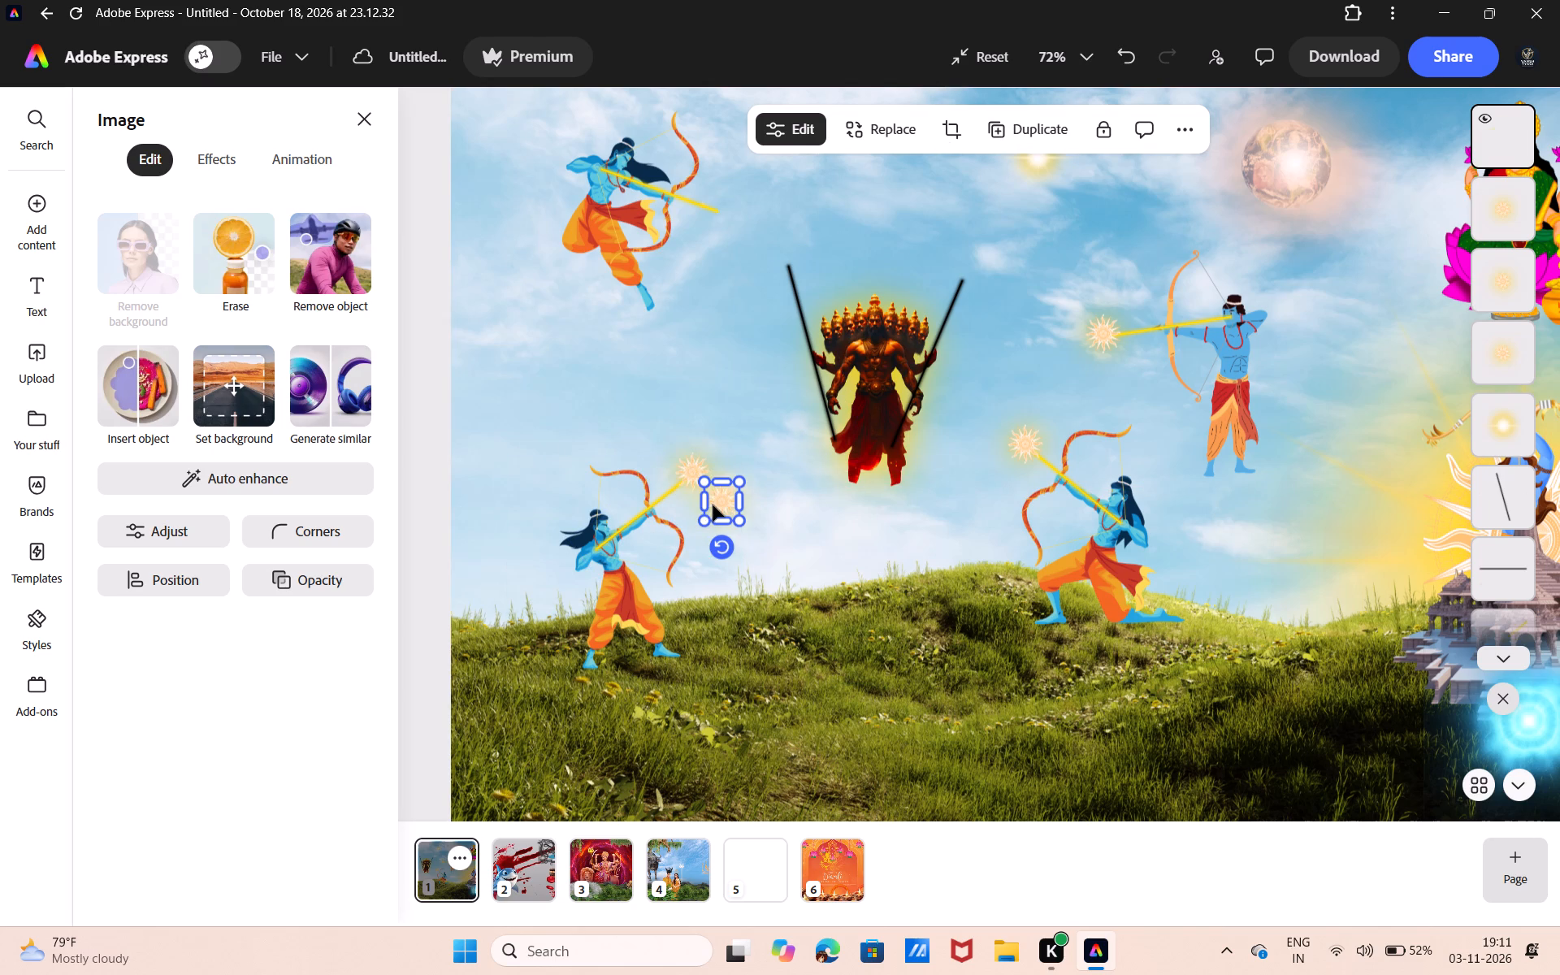
{"action": "left_click_drag", "start_coordinate": [717, 505], "coordinate": [715, 212]}
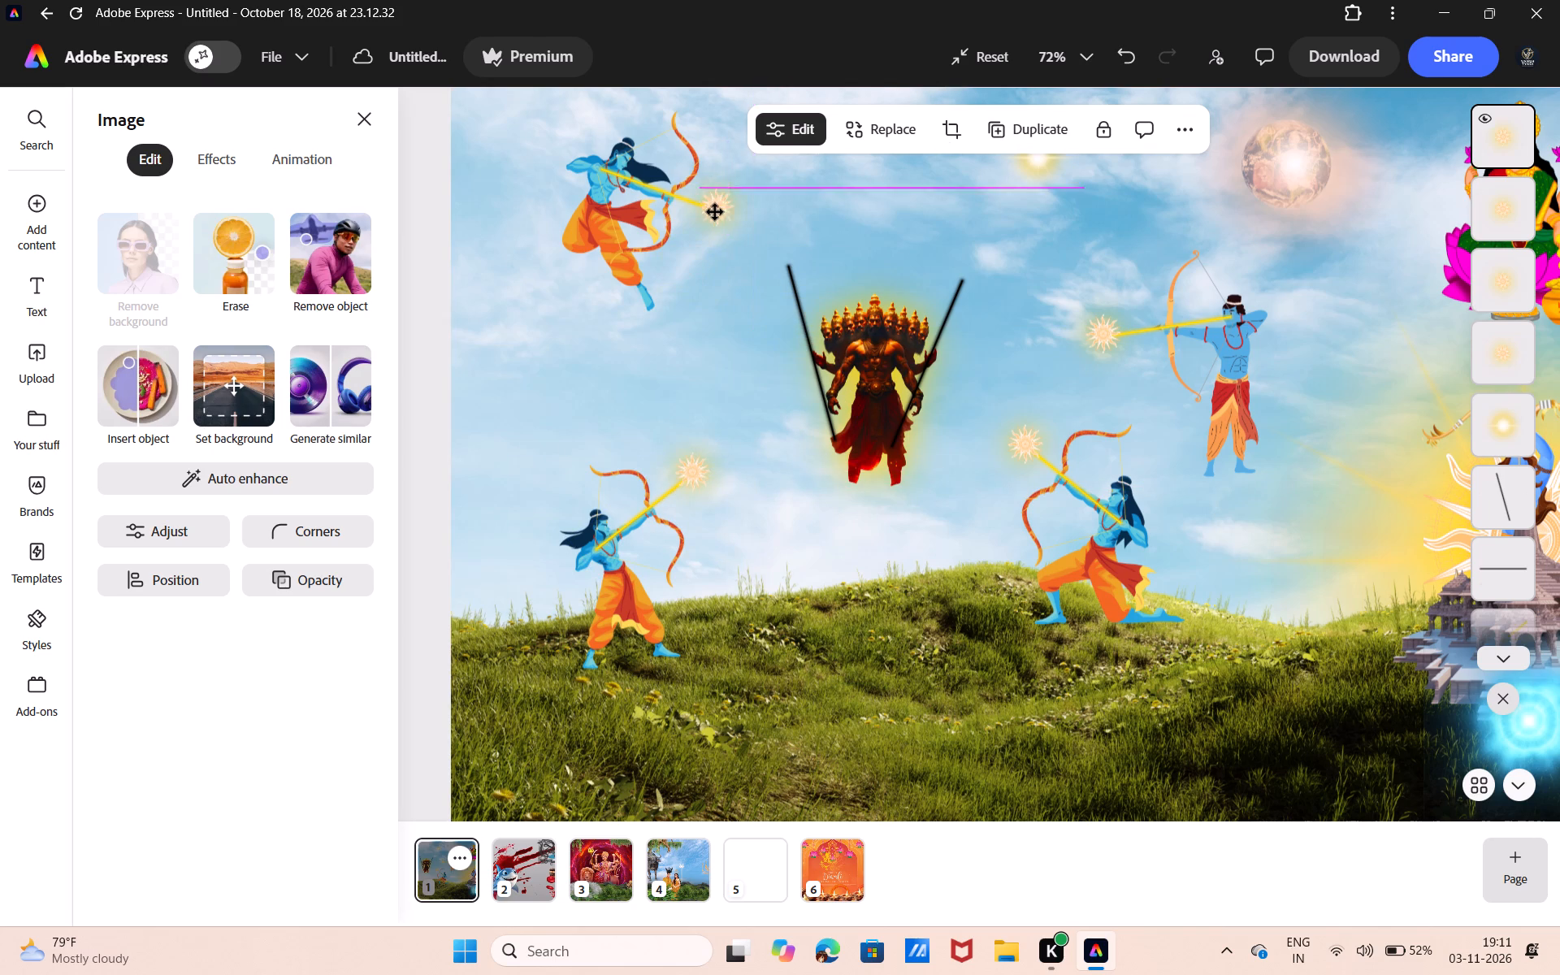
{"action": "left_click_drag", "start_coordinate": [715, 212], "coordinate": [717, 214]}
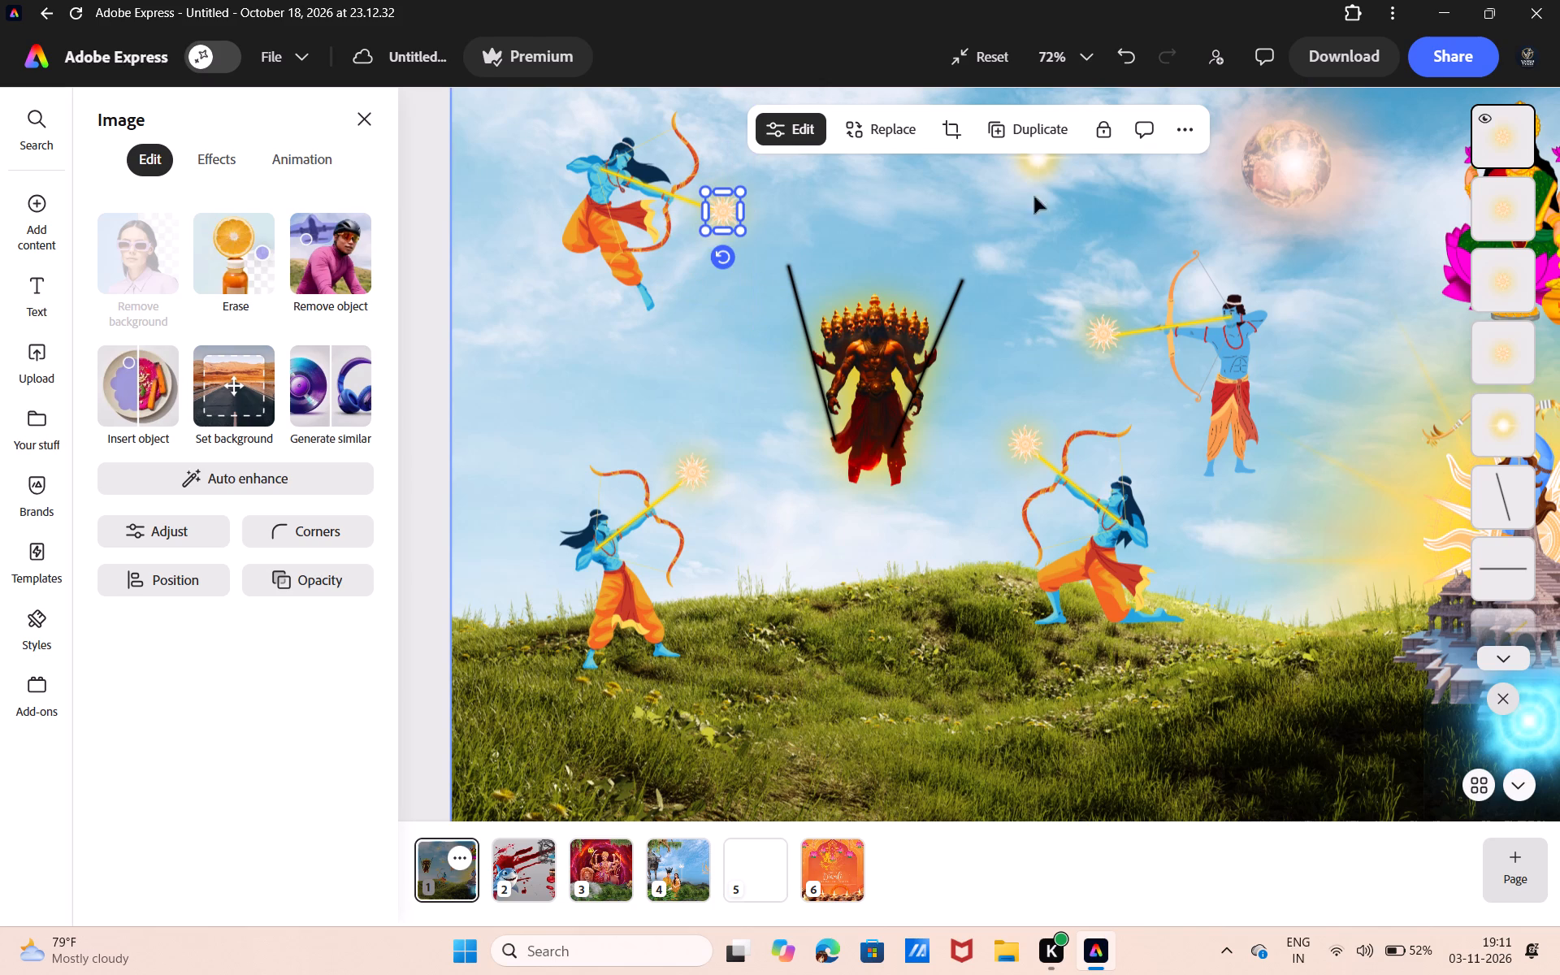
Duplicate the small ornate sun and place the copy at the upper end of the dark line left of the ten-headed figure.
{"action": "left_click", "coordinate": [1054, 130]}
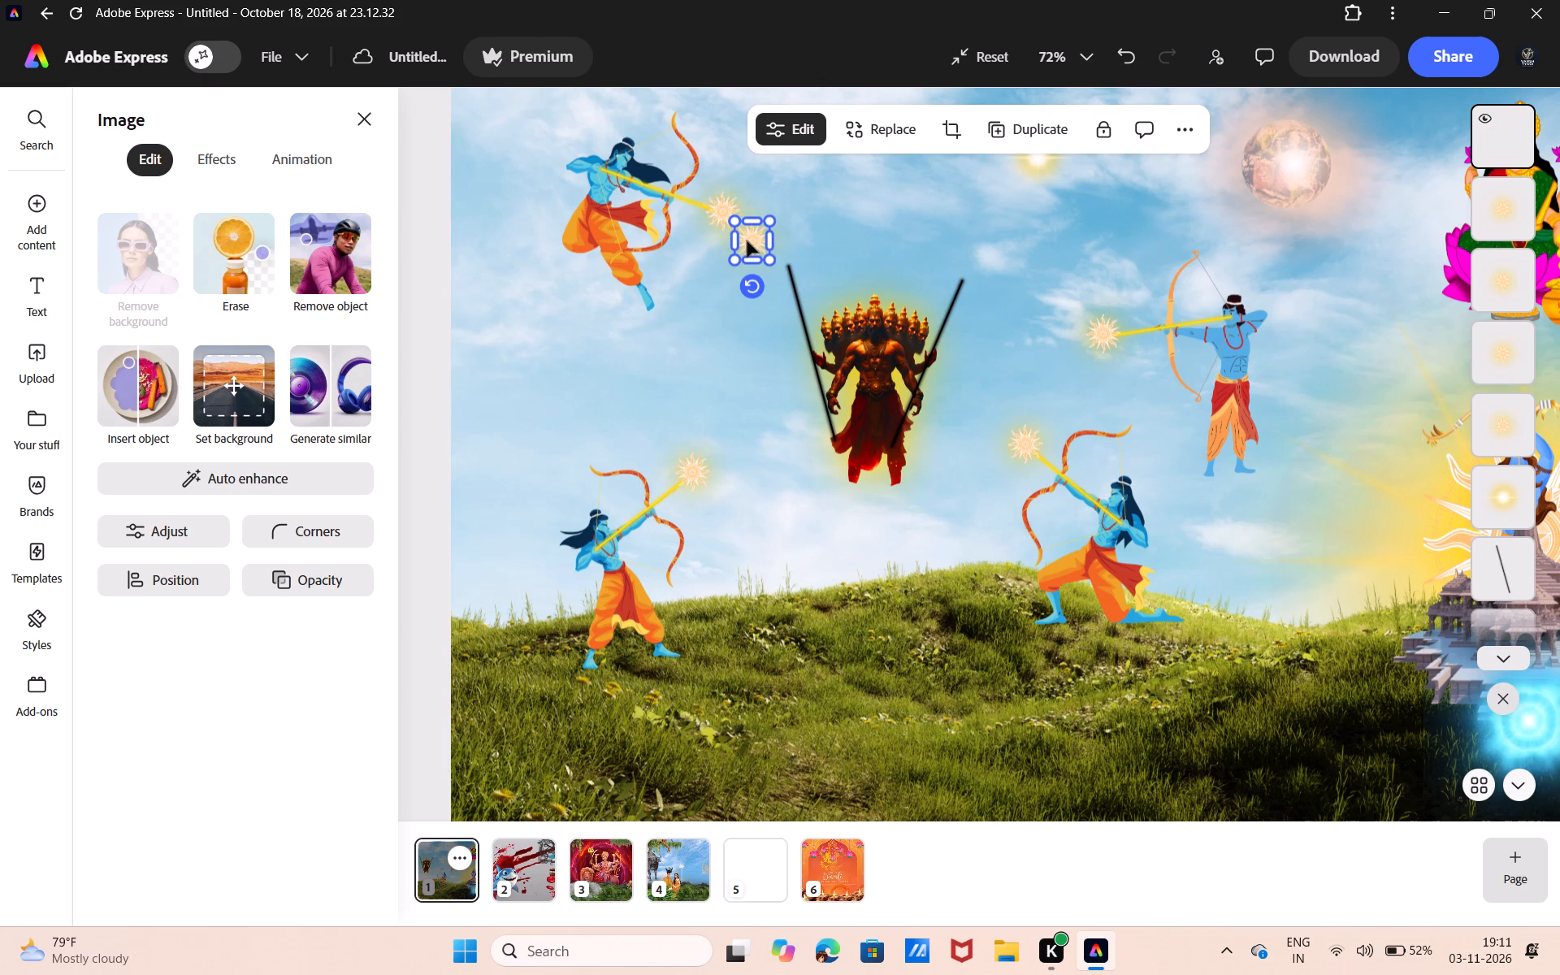
{"action": "left_click_drag", "start_coordinate": [743, 240], "coordinate": [782, 263]}
Apply a custom duotone to the sun on the dark line, with both shadows and highlights set to black (#000000).
{"action": "left_click", "coordinate": [236, 167]}
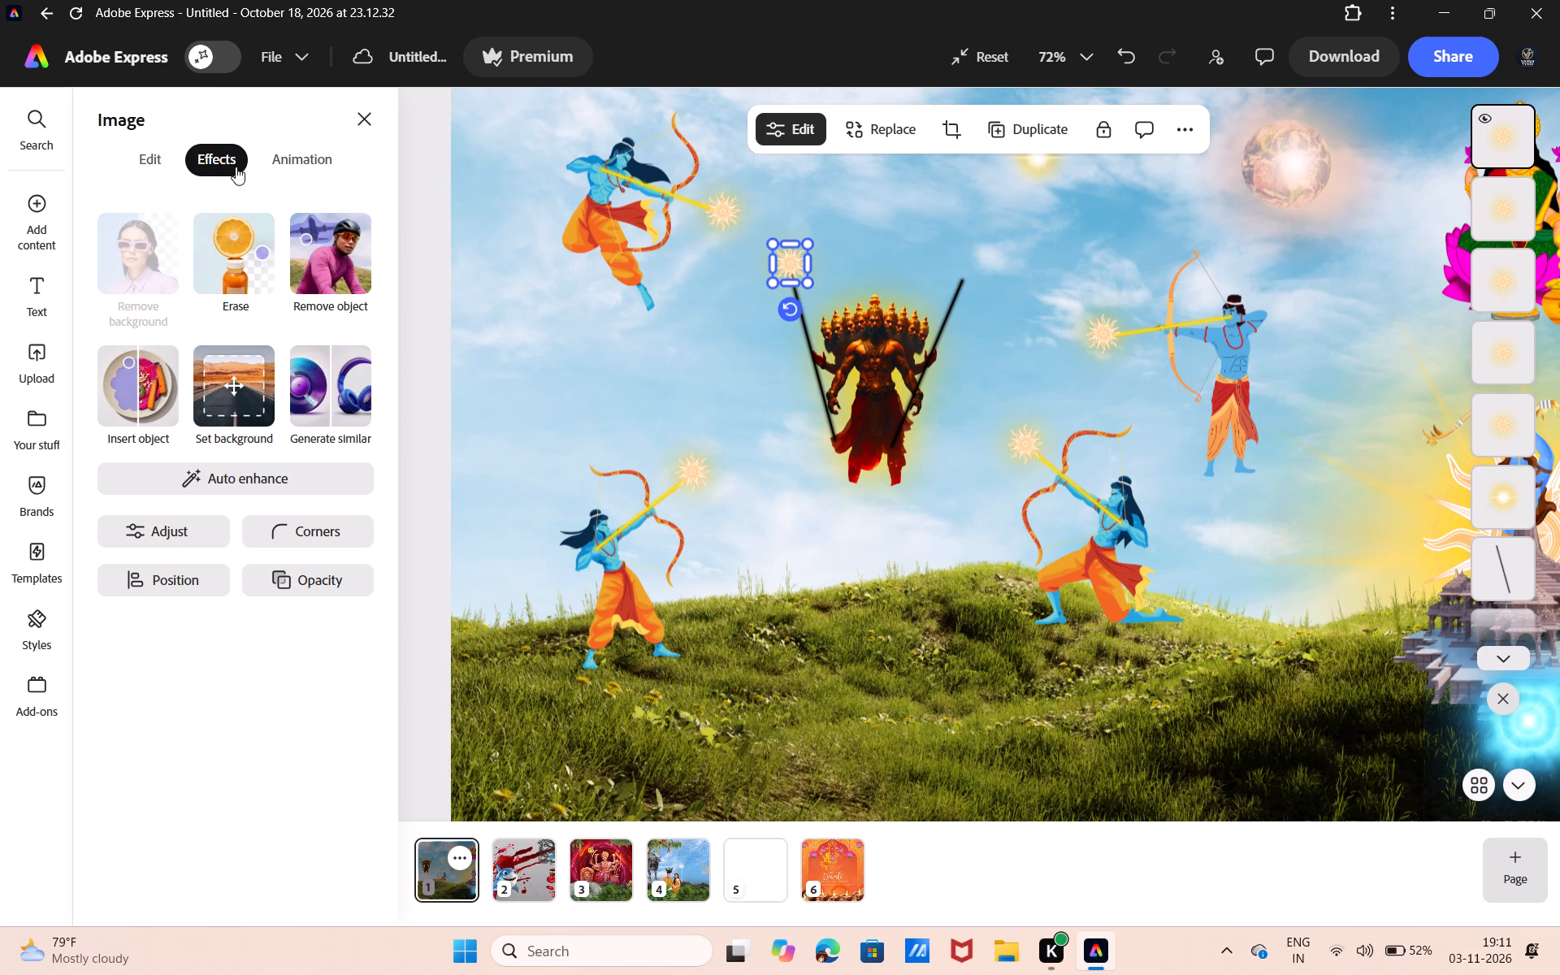
{"action": "left_click", "coordinate": [346, 486]}
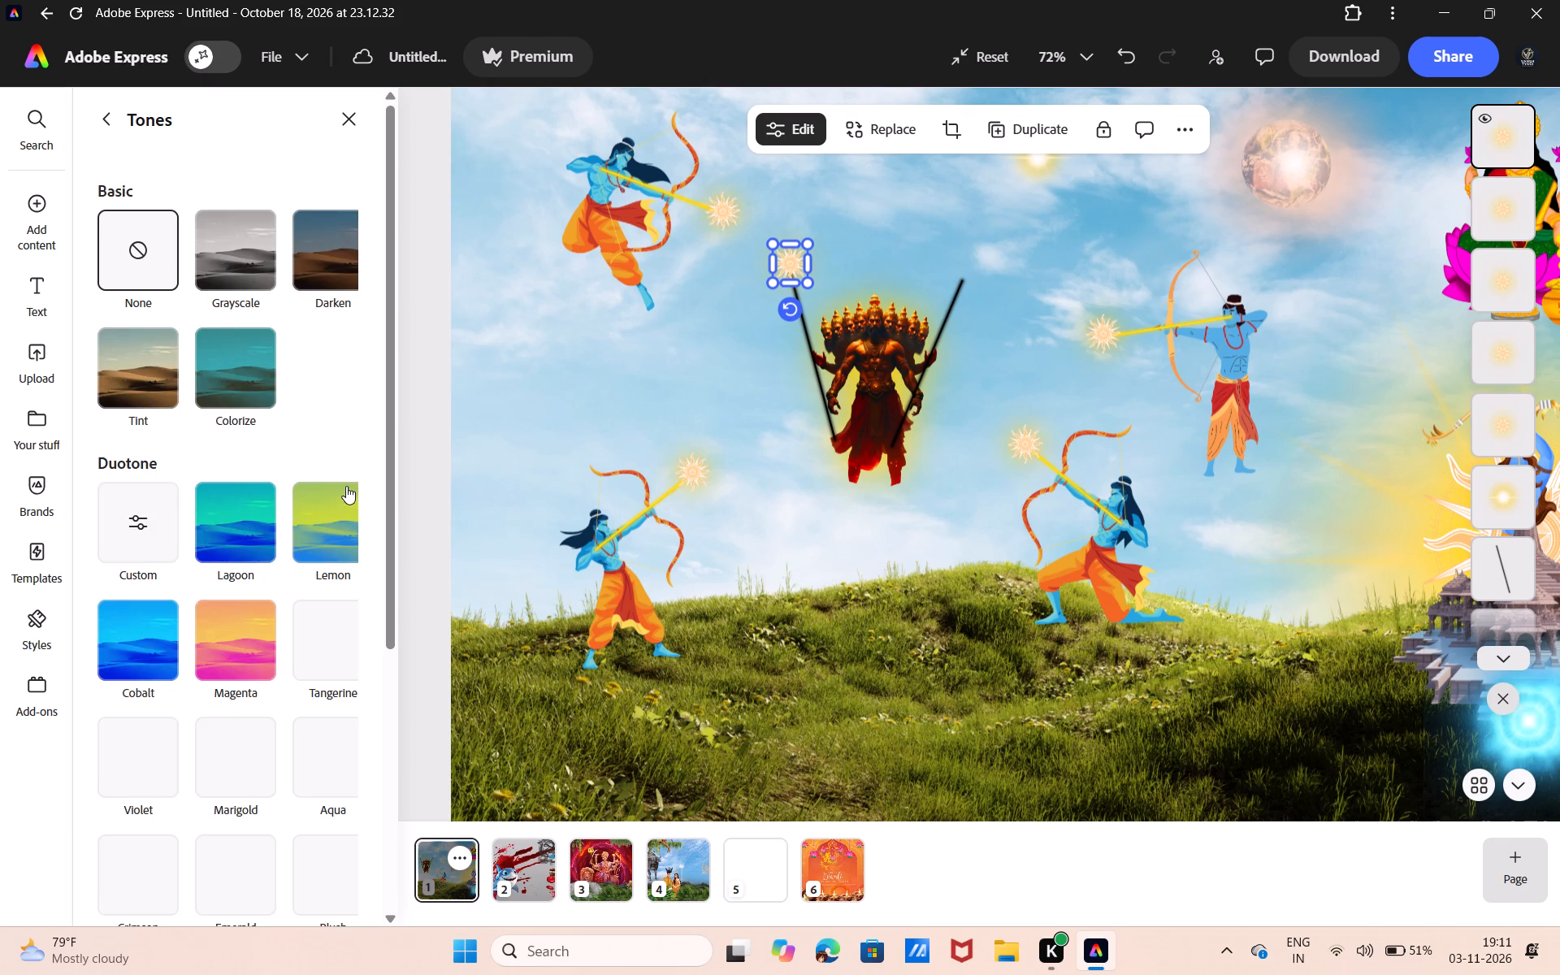
{"action": "left_click", "coordinate": [134, 546]}
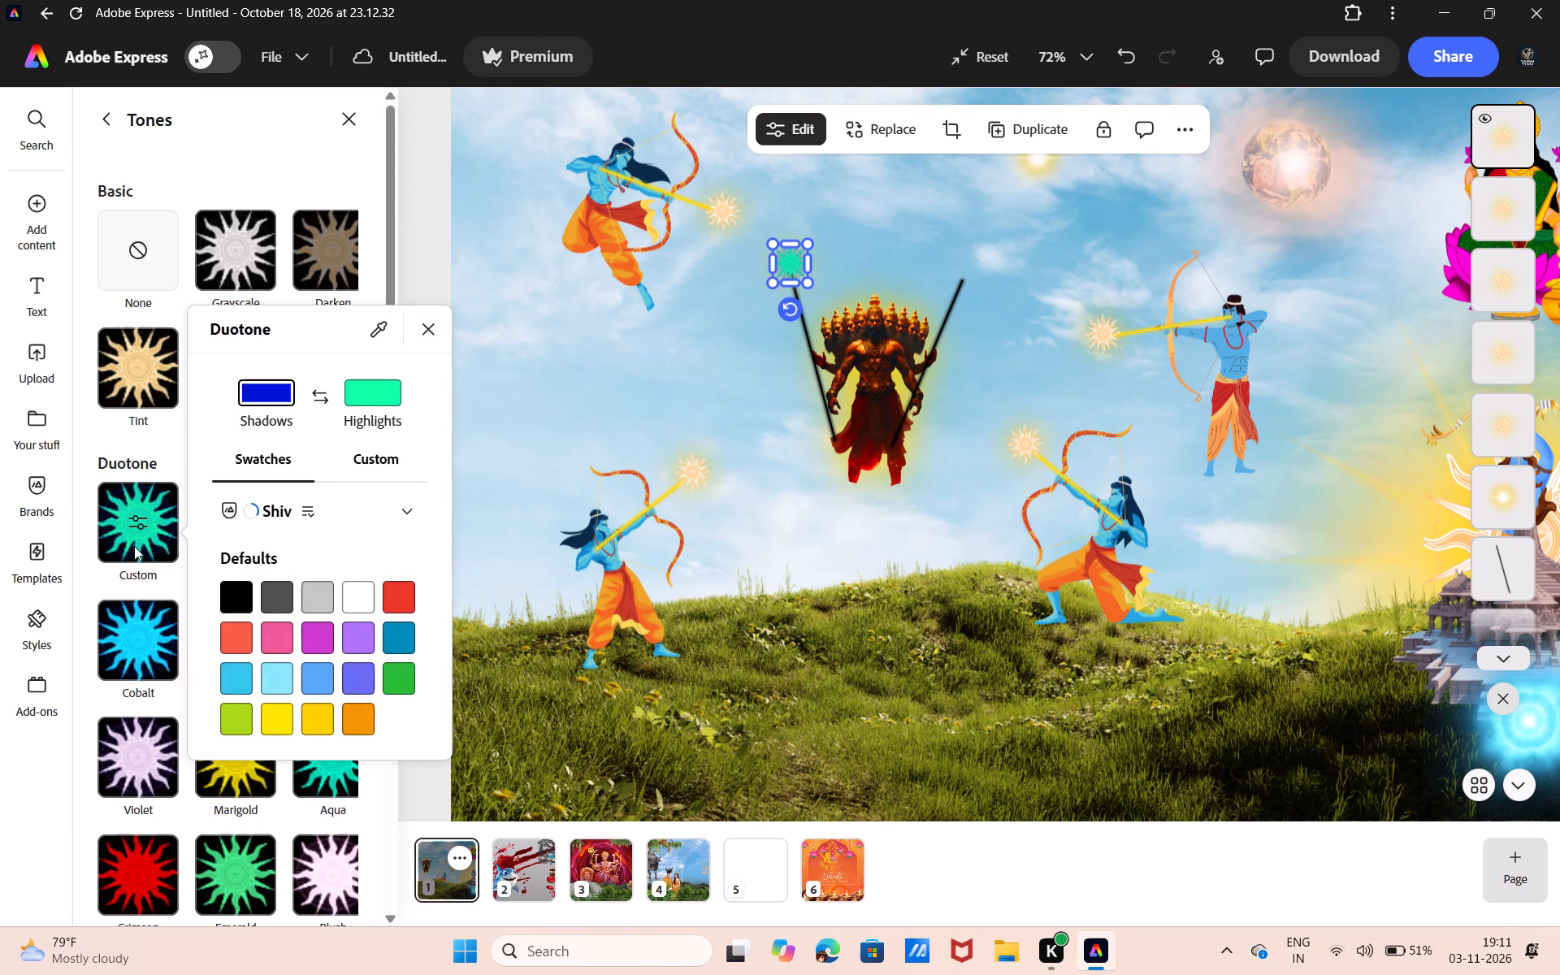
{"action": "left_click", "coordinate": [231, 608]}
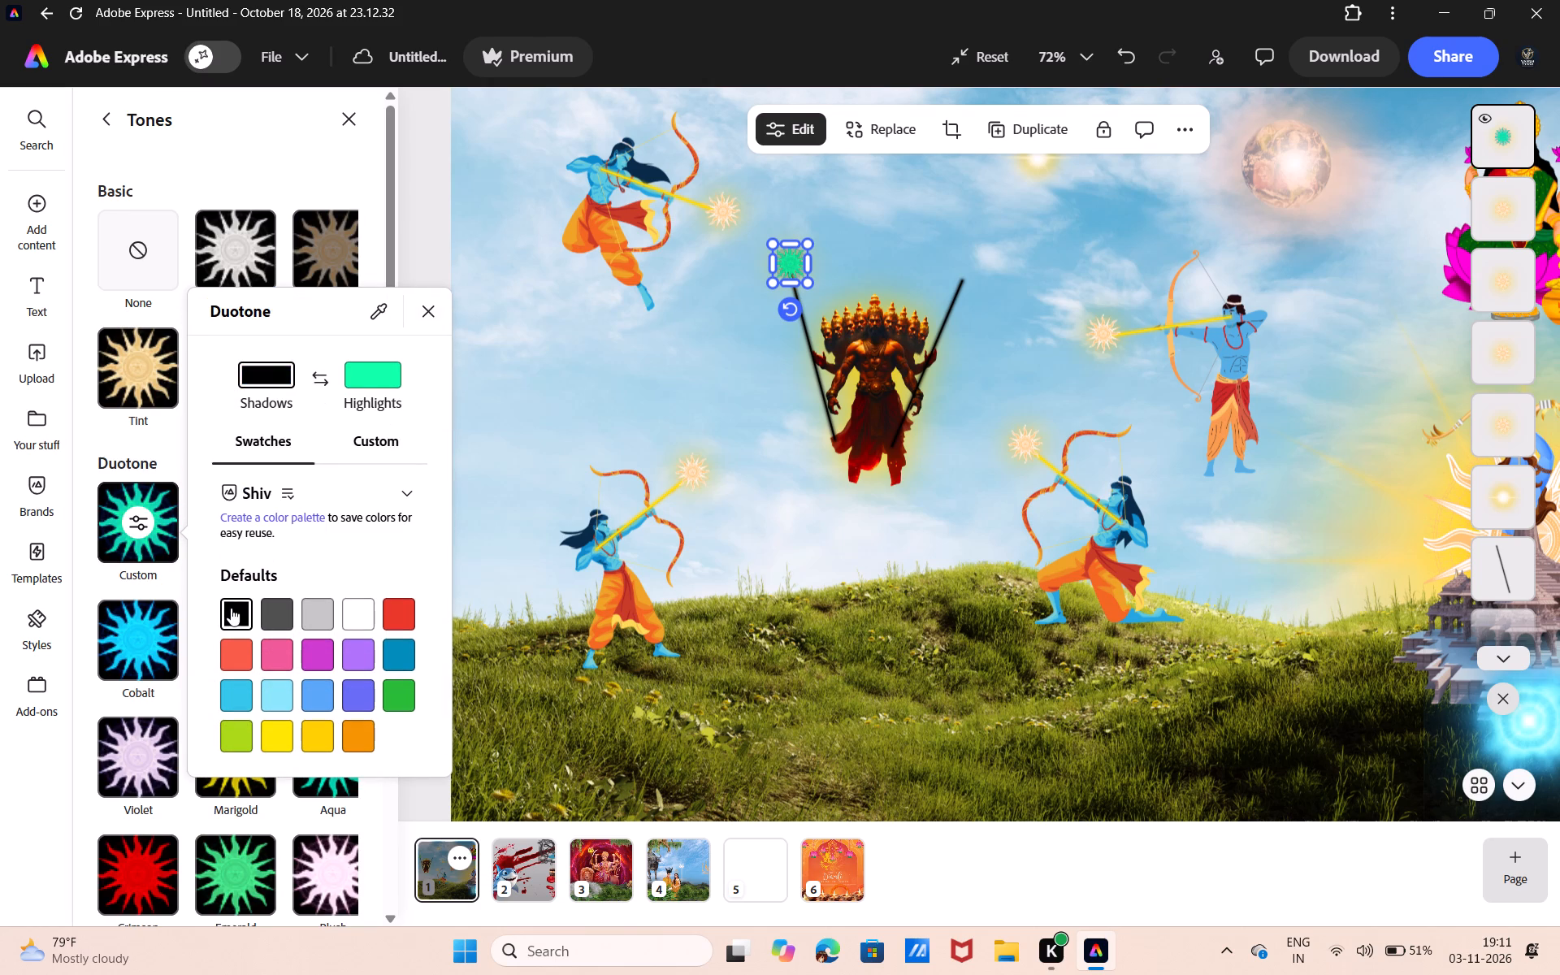
{"action": "left_click", "coordinate": [364, 381]}
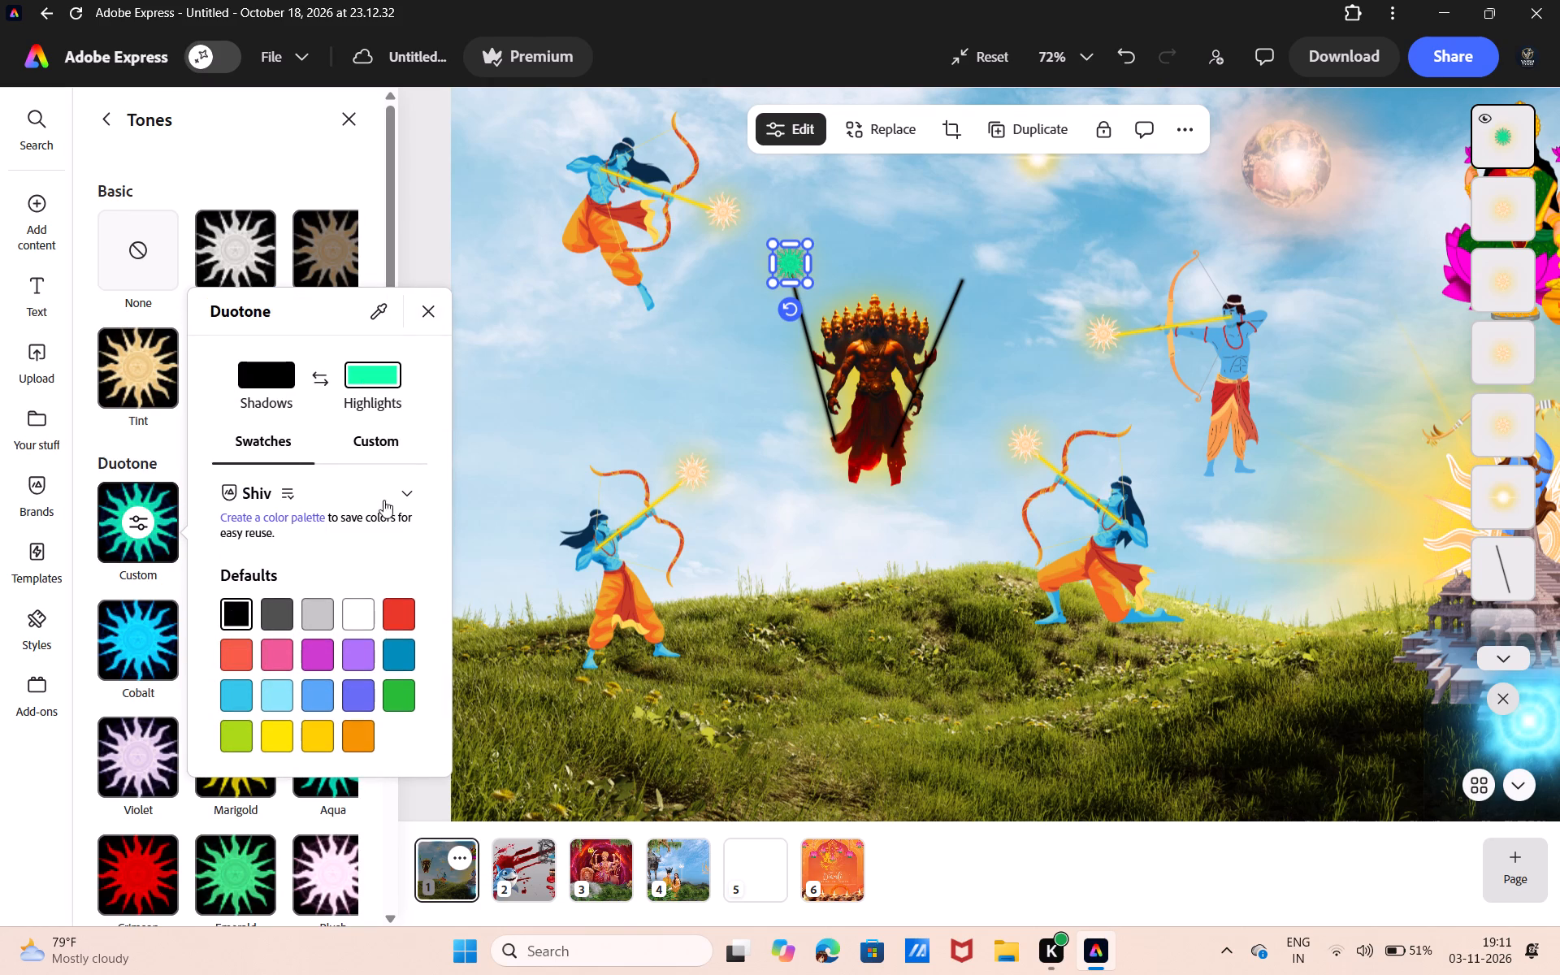
{"action": "left_click", "coordinate": [394, 601]}
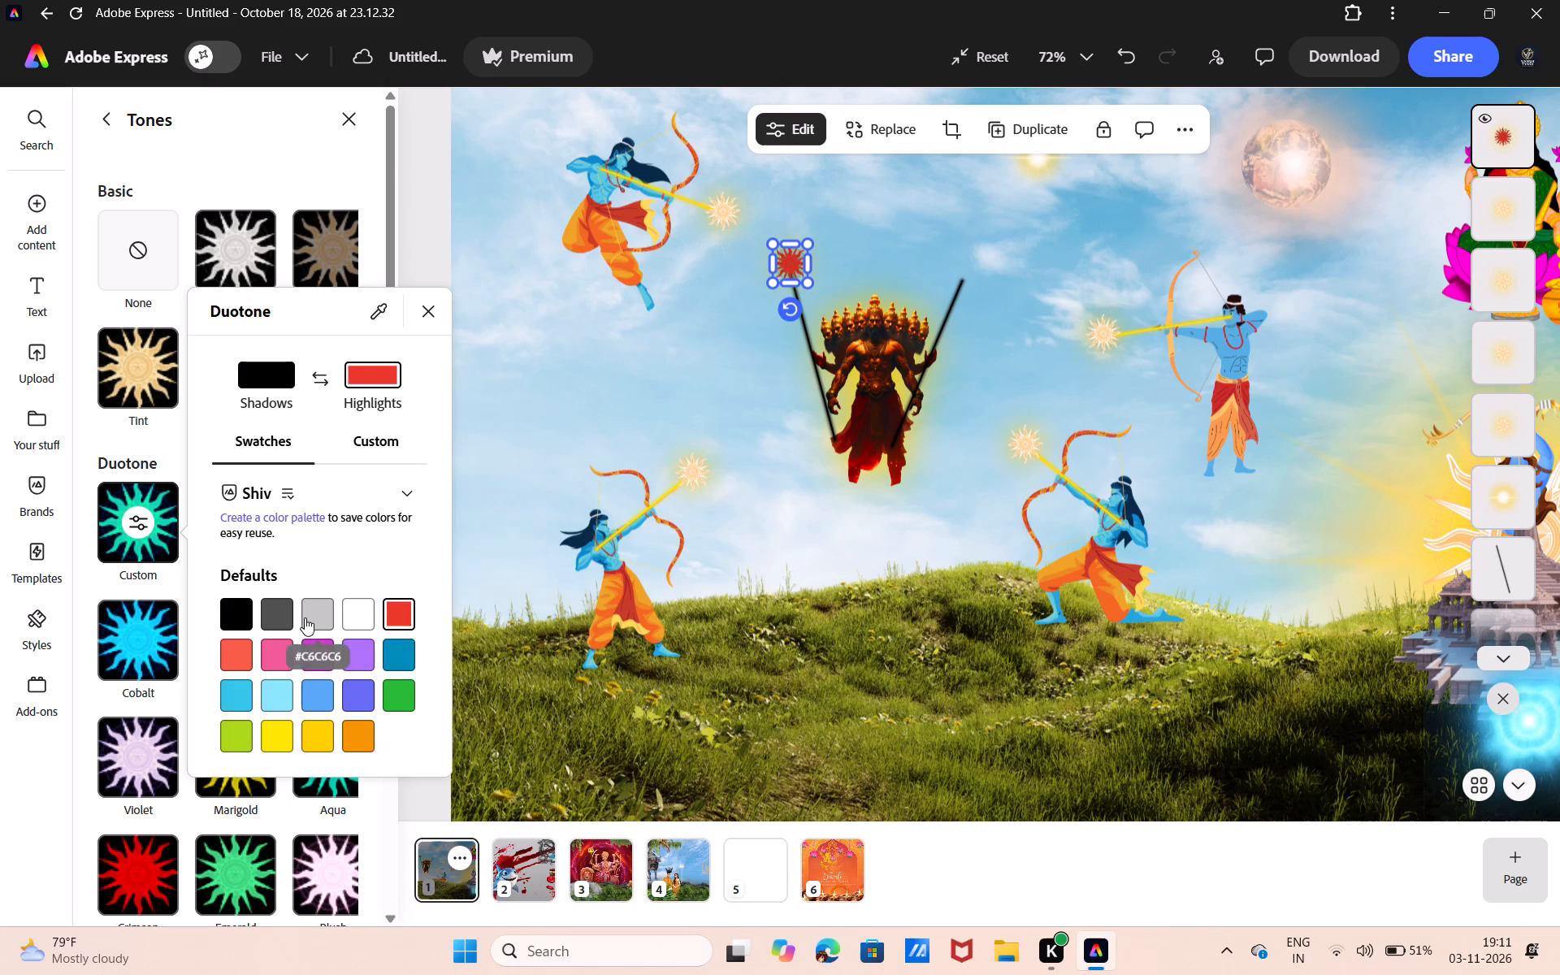
{"action": "left_click", "coordinate": [282, 614]}
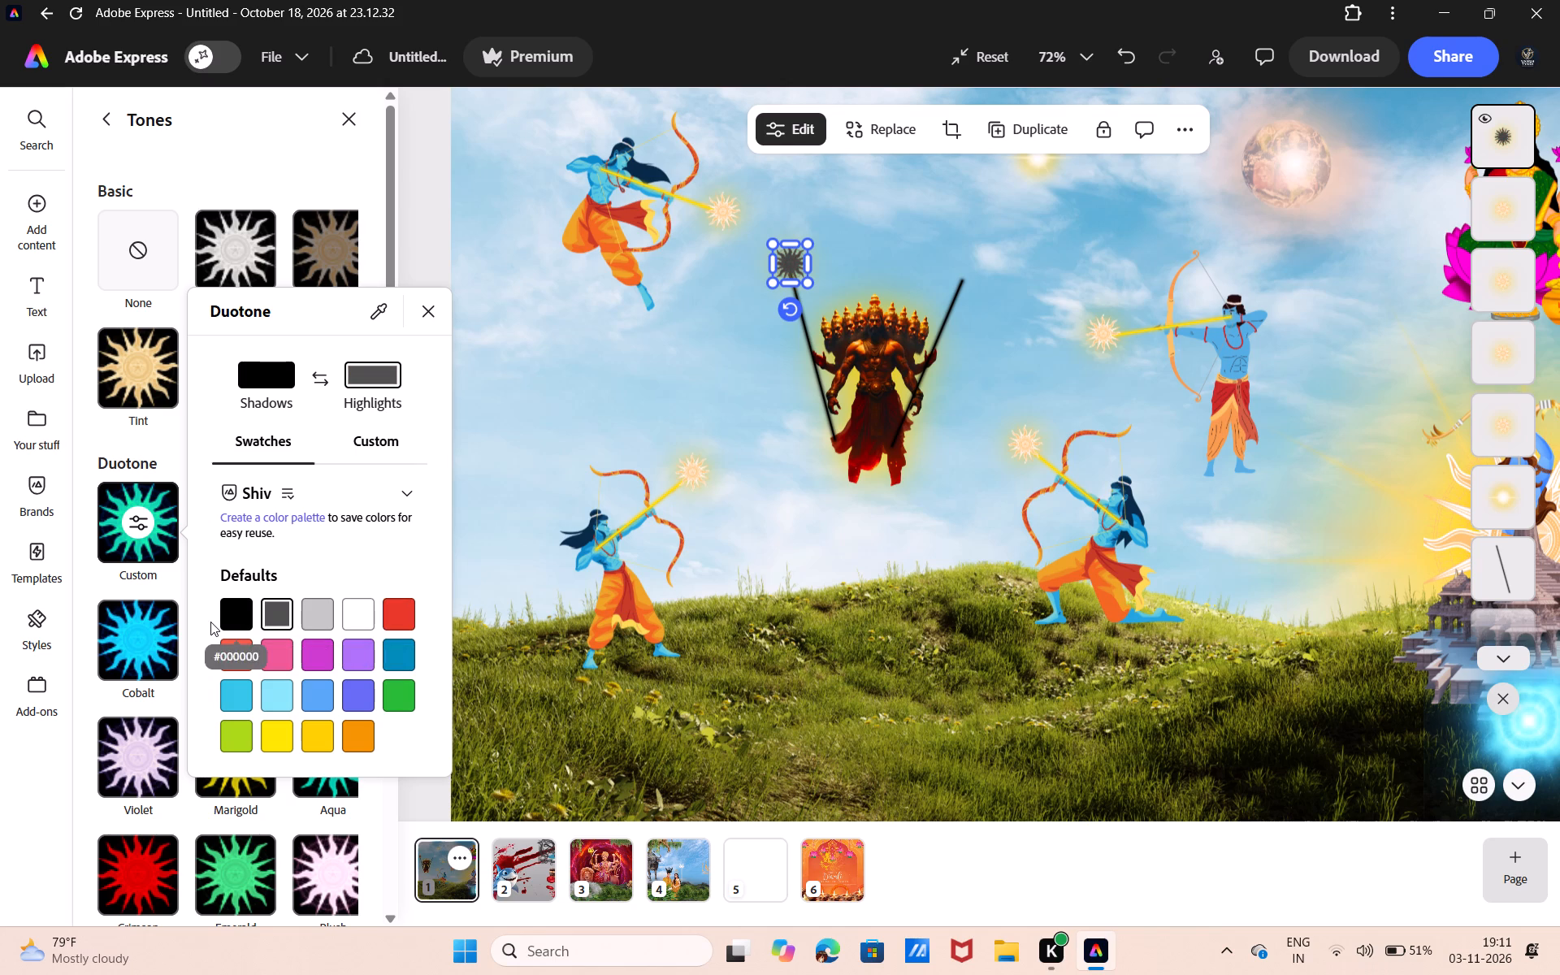
{"action": "left_click", "coordinate": [233, 617]}
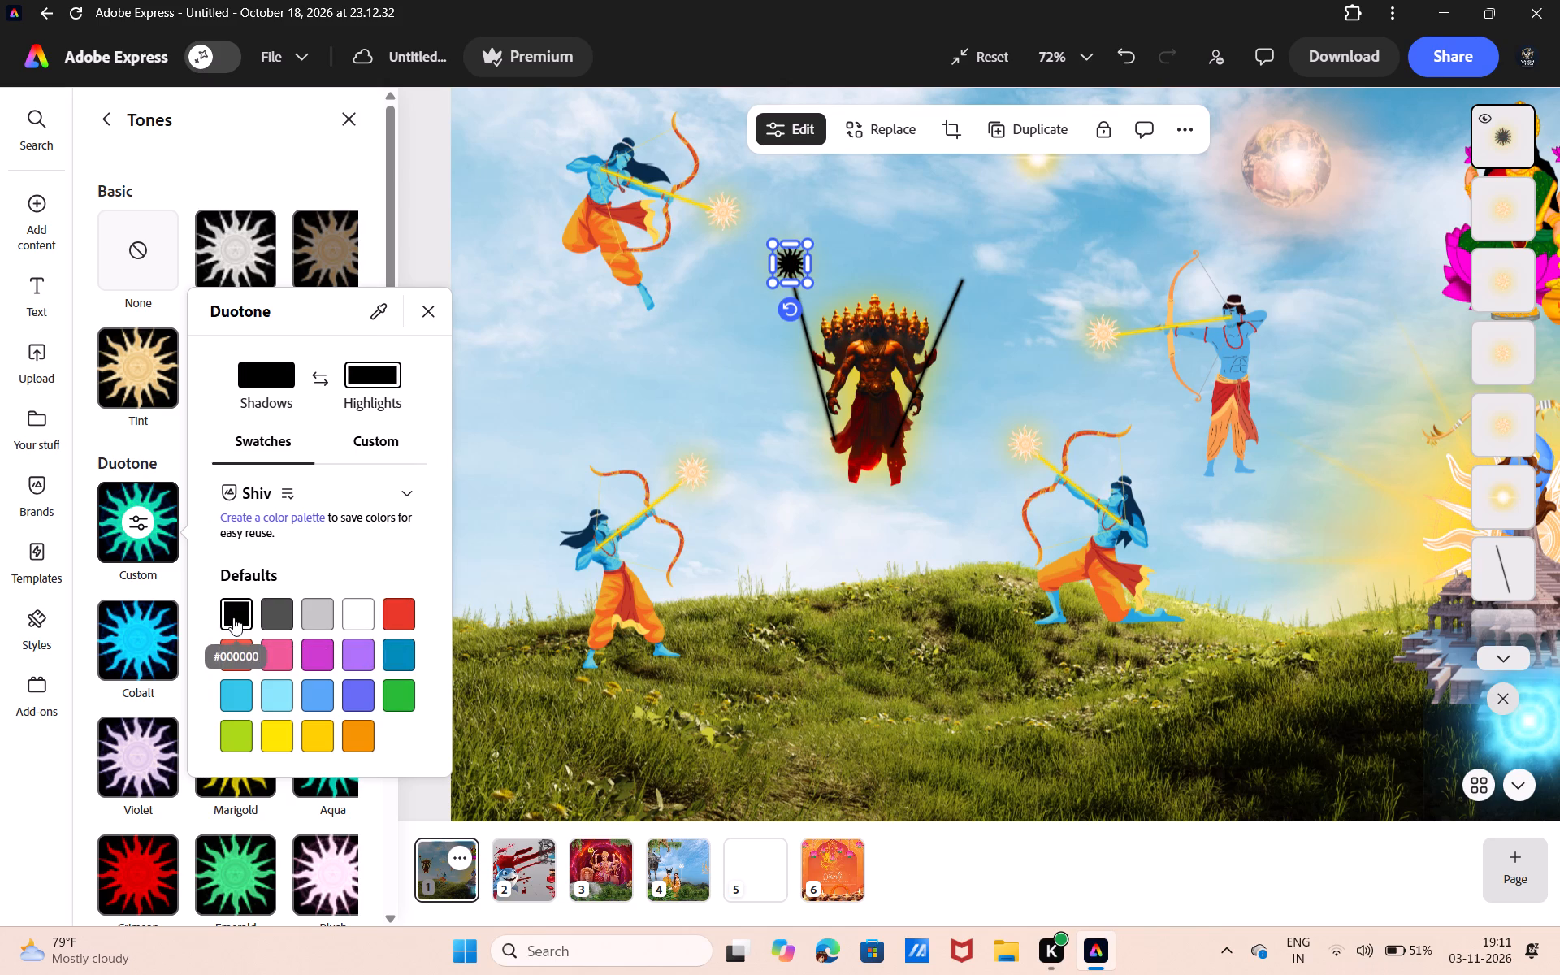
{"action": "left_click", "coordinate": [415, 274]}
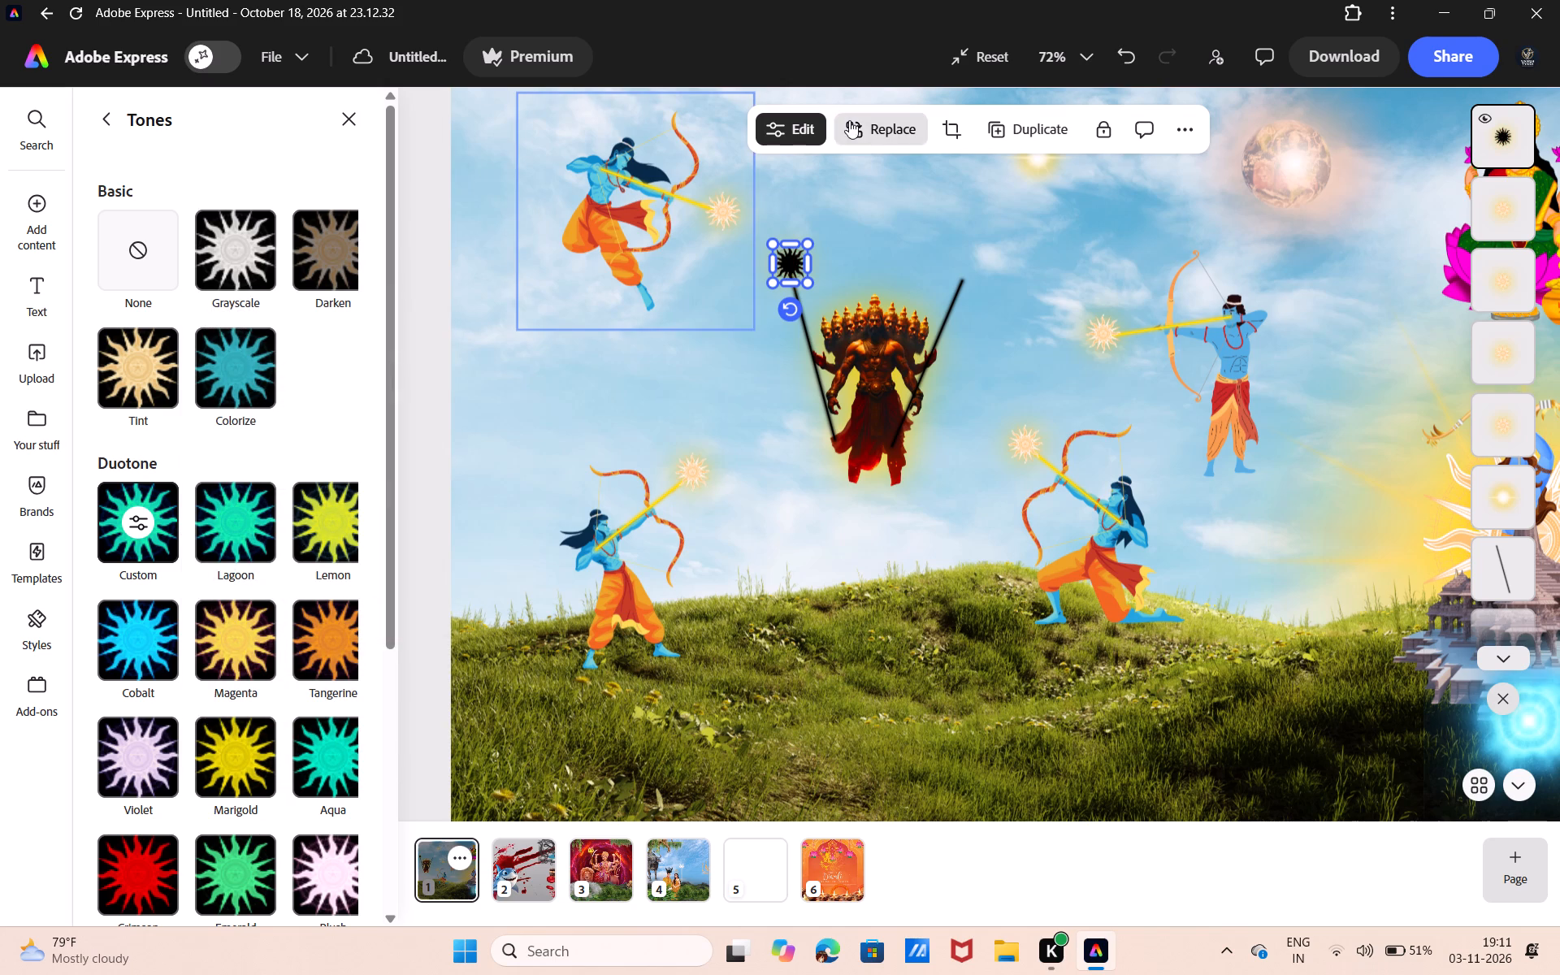
Duplicate the black sun and place the copy at the upper end of the dark line right of the ten-headed figure.
{"action": "left_click", "coordinate": [1000, 129]}
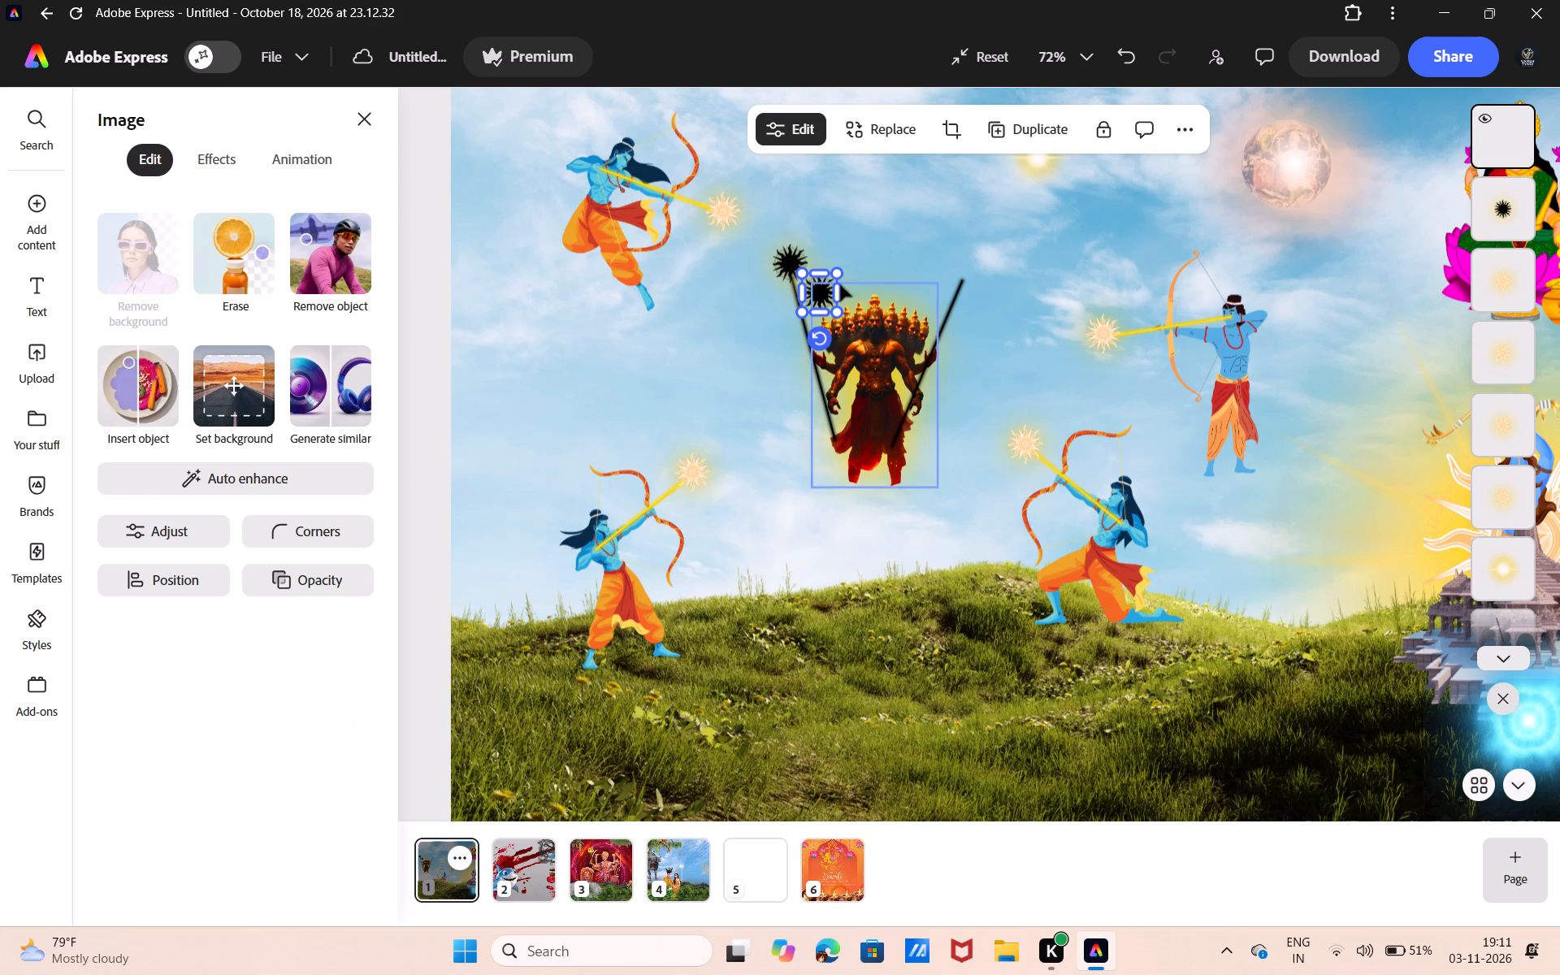
{"action": "left_click_drag", "start_coordinate": [825, 285], "coordinate": [973, 271]}
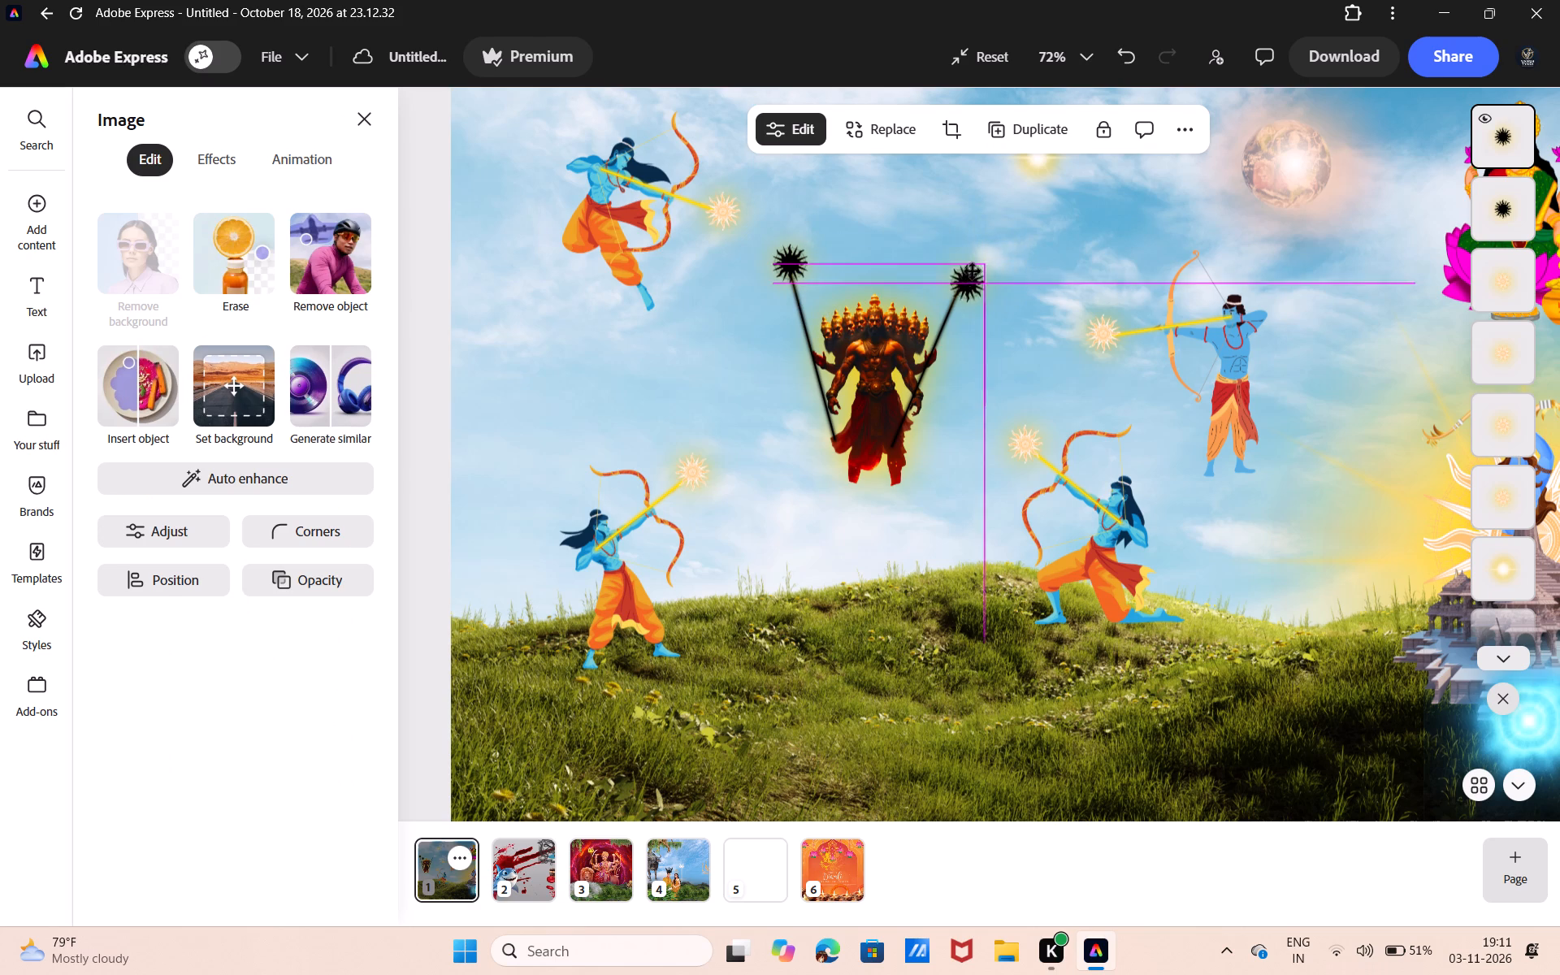
{"action": "left_click_drag", "start_coordinate": [973, 271], "coordinate": [967, 272]}
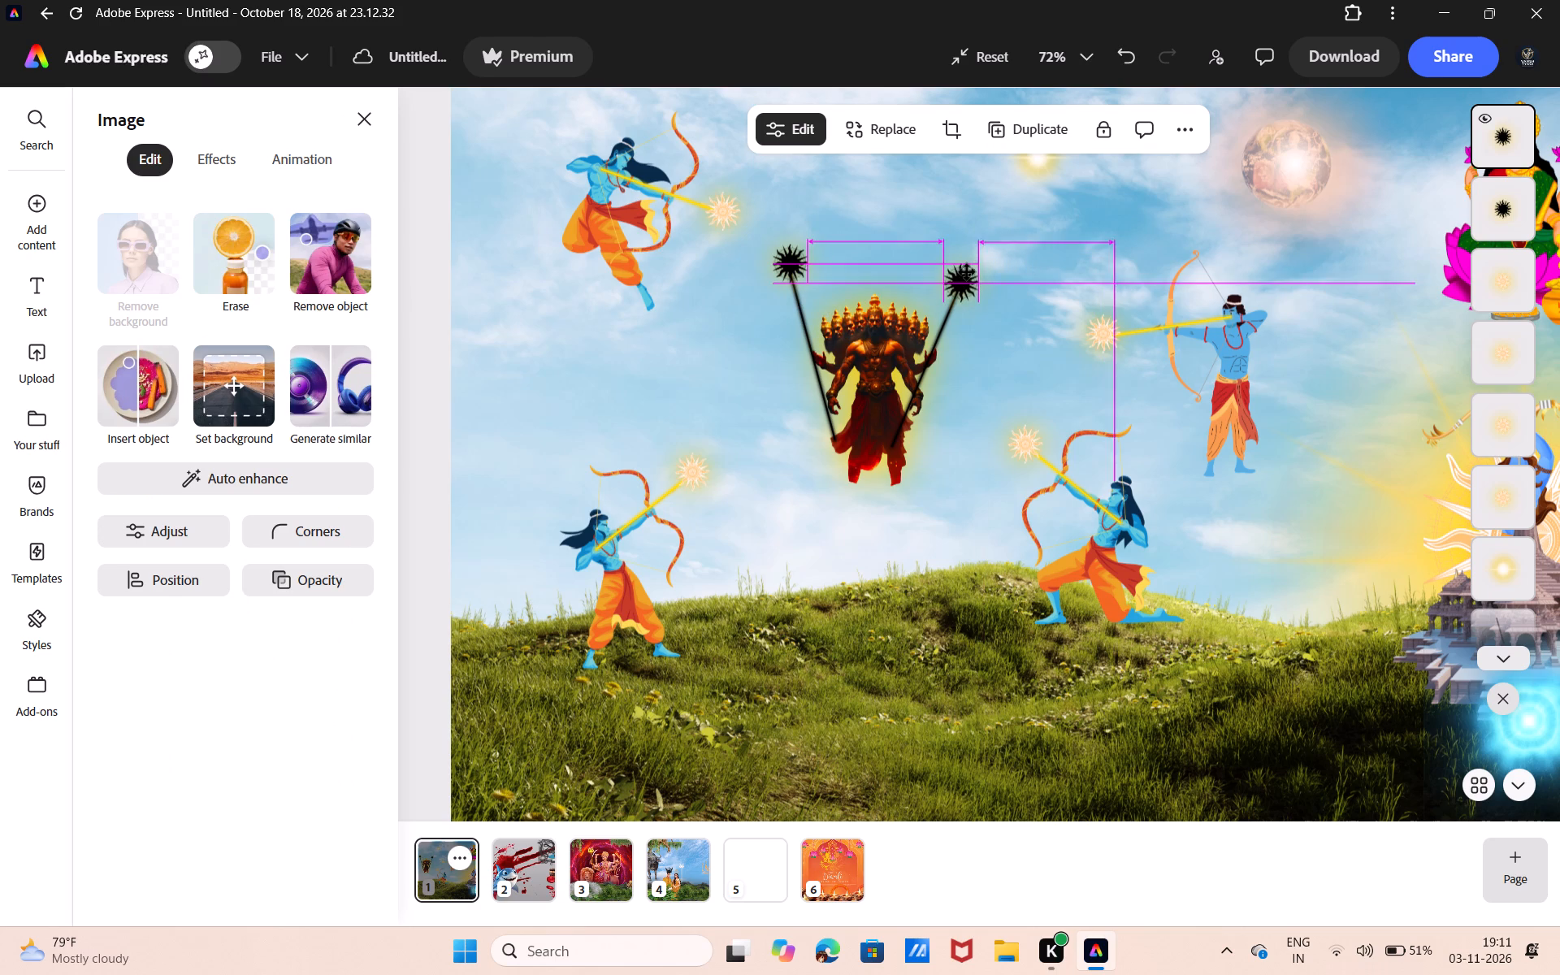
{"action": "left_click_drag", "start_coordinate": [967, 272], "coordinate": [966, 274]}
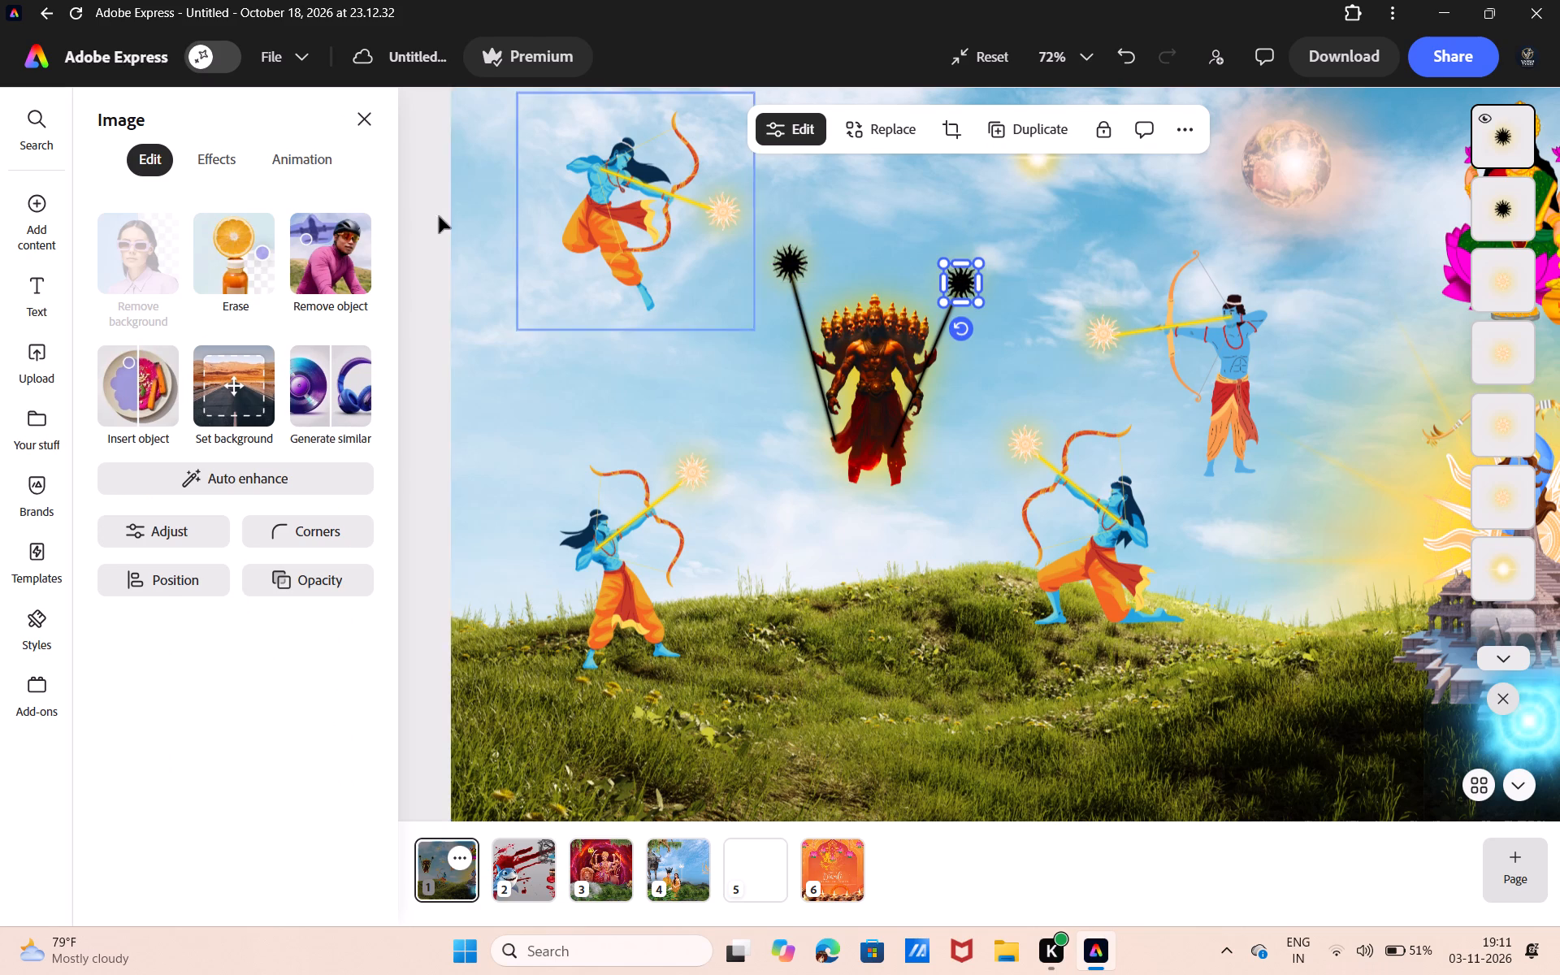
Set the custom shadow colour of the black sun on the right dark line to black.
{"action": "left_click", "coordinate": [236, 162]}
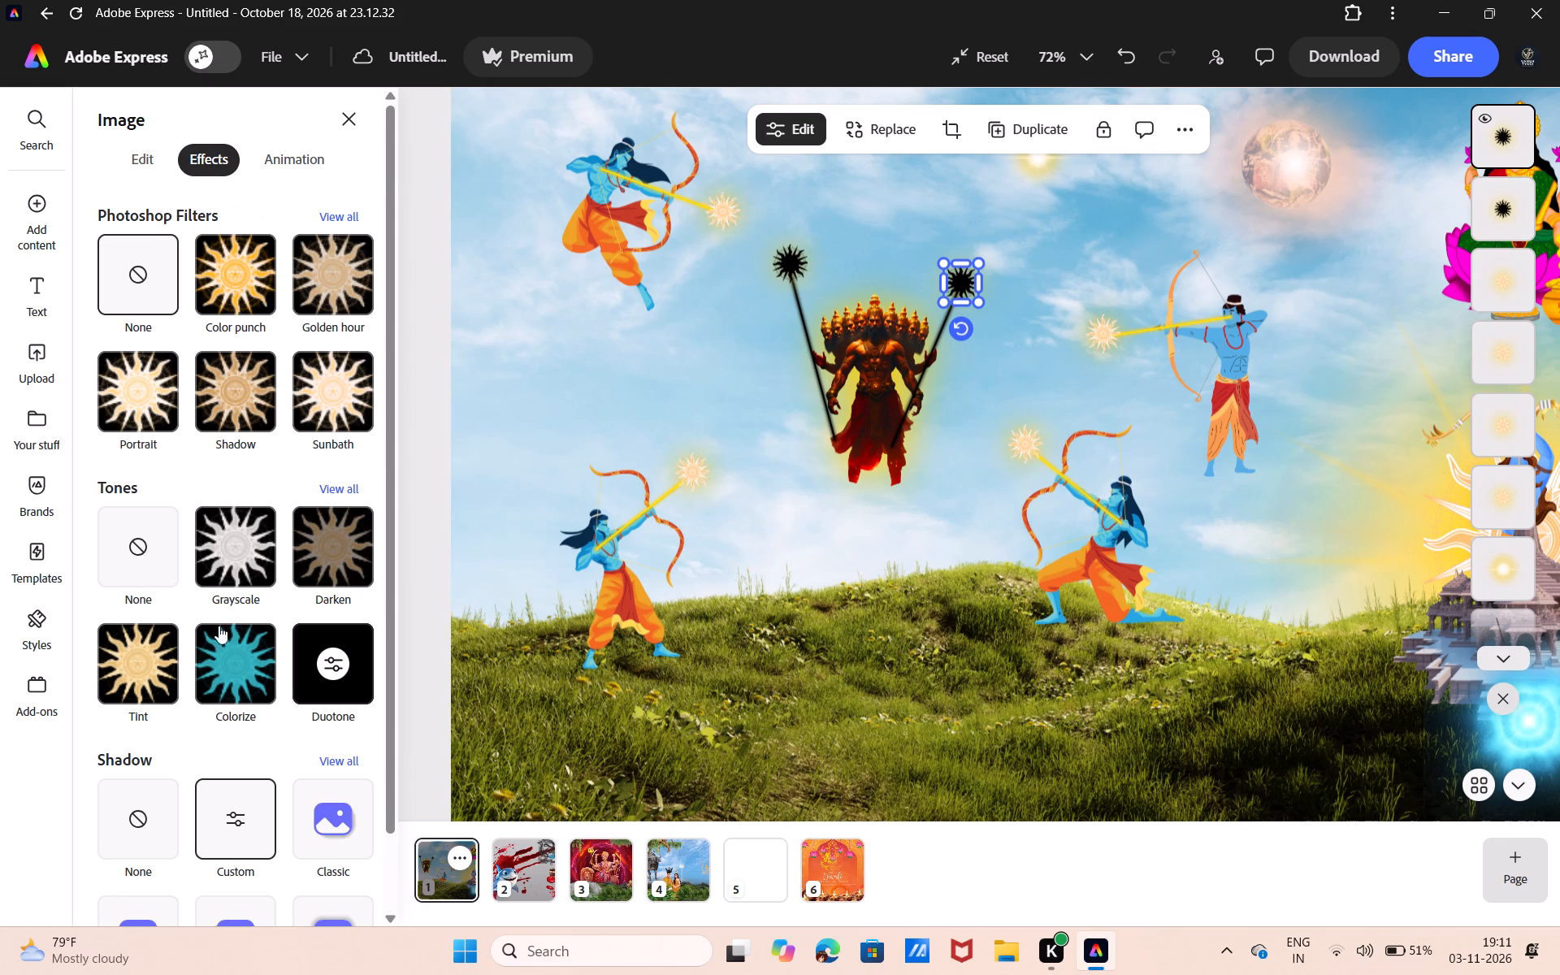
{"action": "scroll", "coordinate": [215, 654], "scroll_direction": "down", "scroll_amount": 3}
{"action": "left_click", "coordinate": [232, 742]}
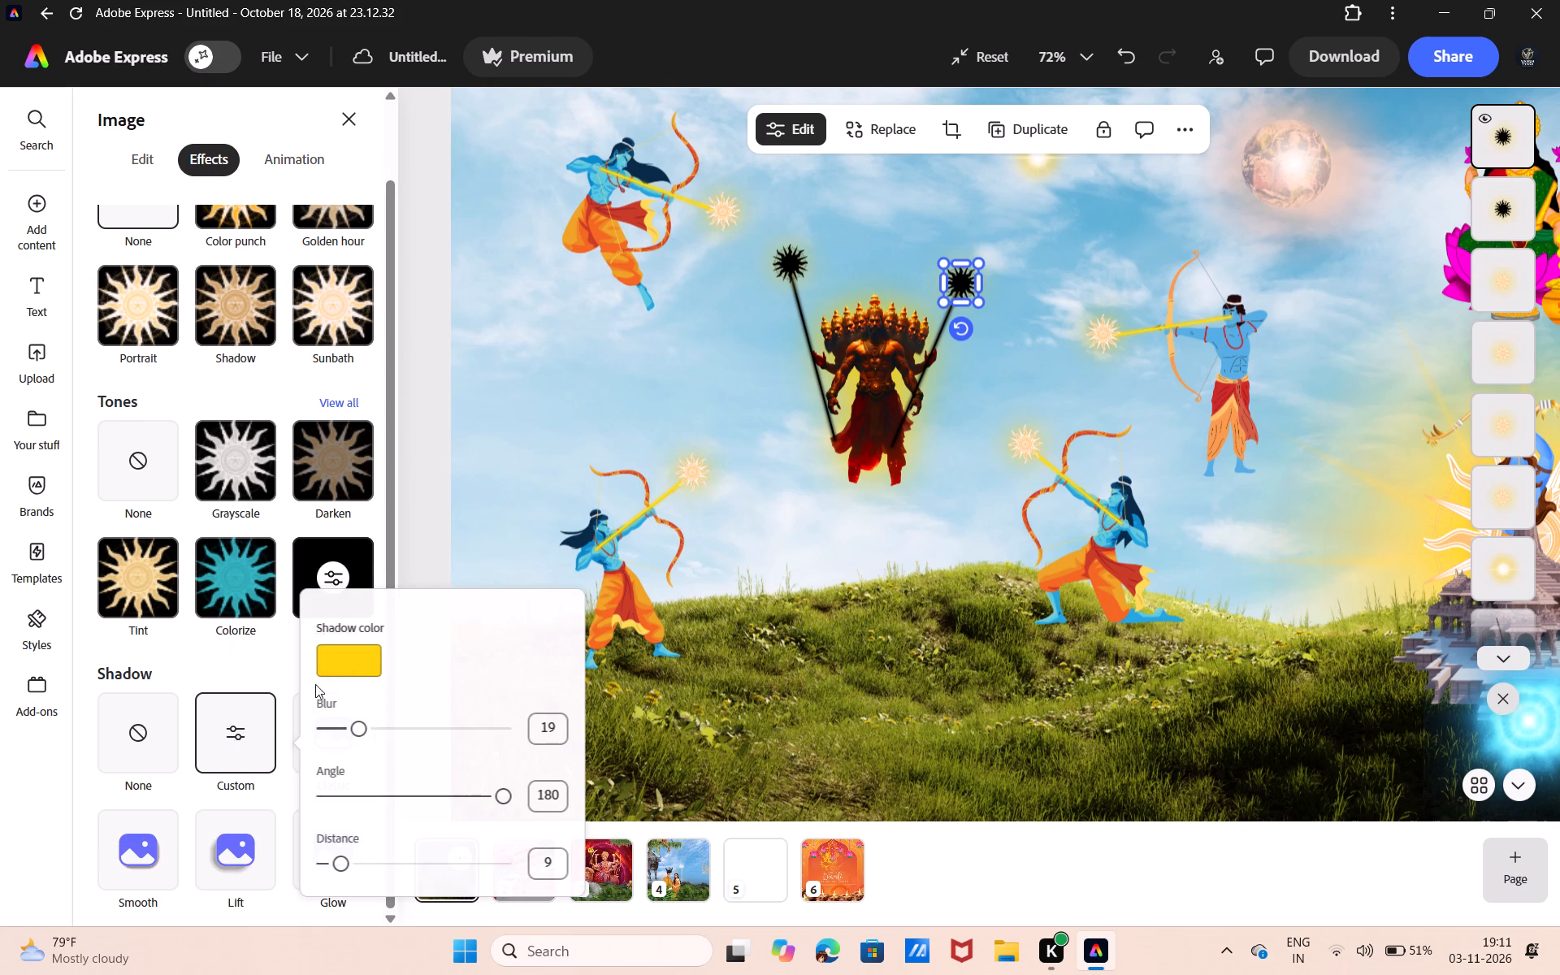
{"action": "left_click", "coordinate": [332, 662]}
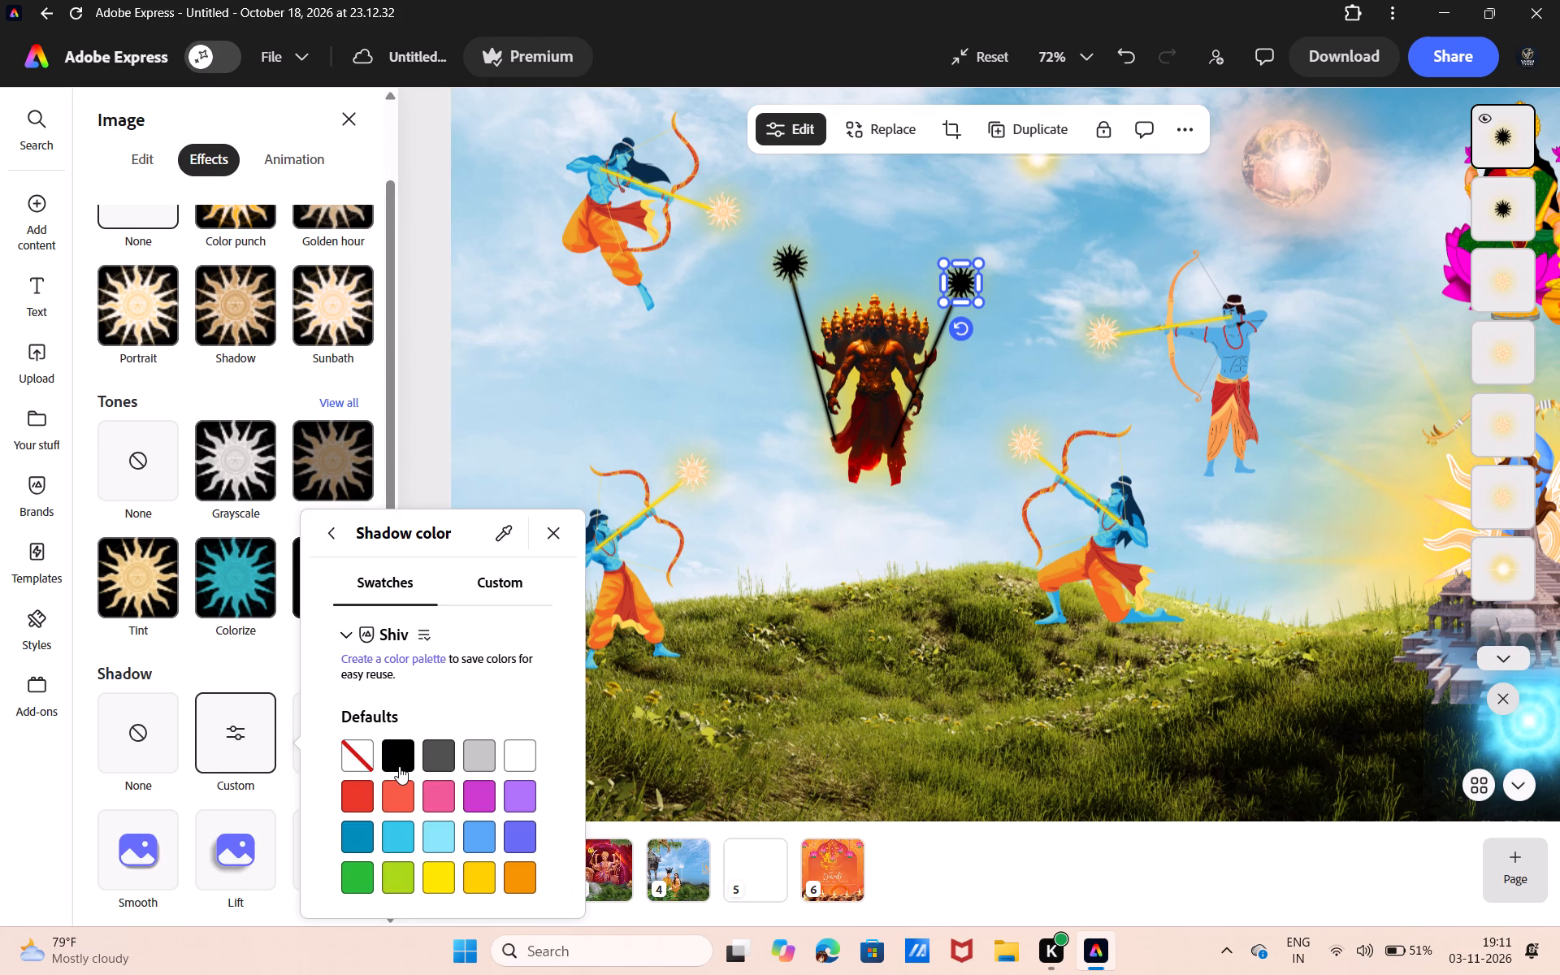
{"action": "left_click", "coordinate": [399, 766]}
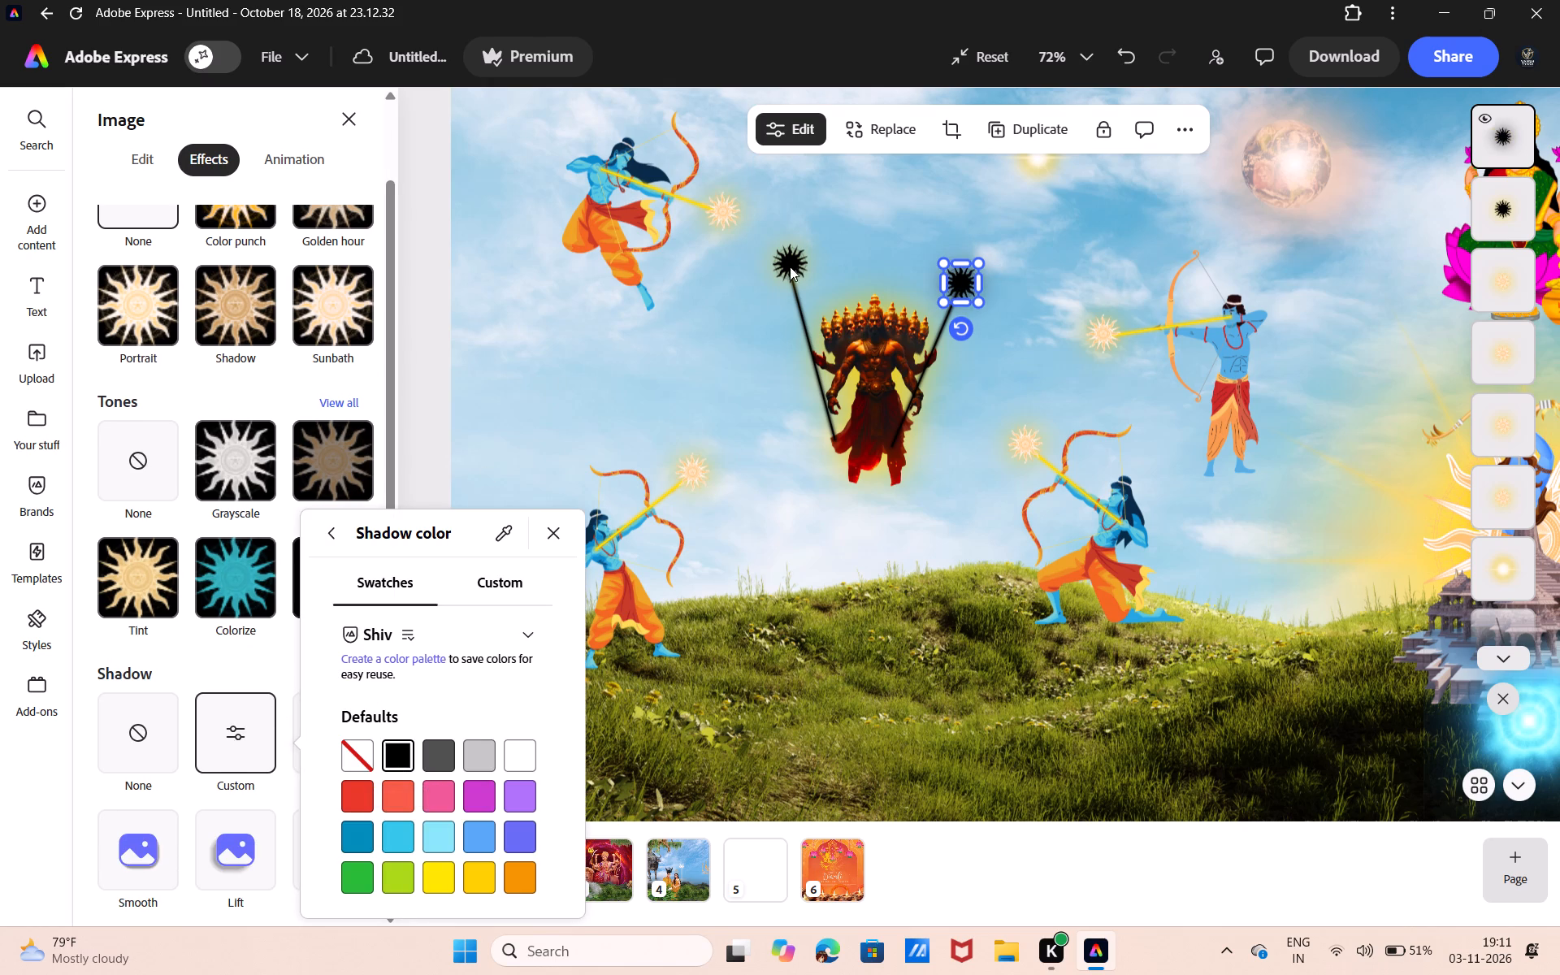
Set the custom shadow colour of the black sun on the left dark line to black and deselect it.
{"action": "left_click", "coordinate": [793, 263]}
{"action": "left_click", "coordinate": [793, 263]}
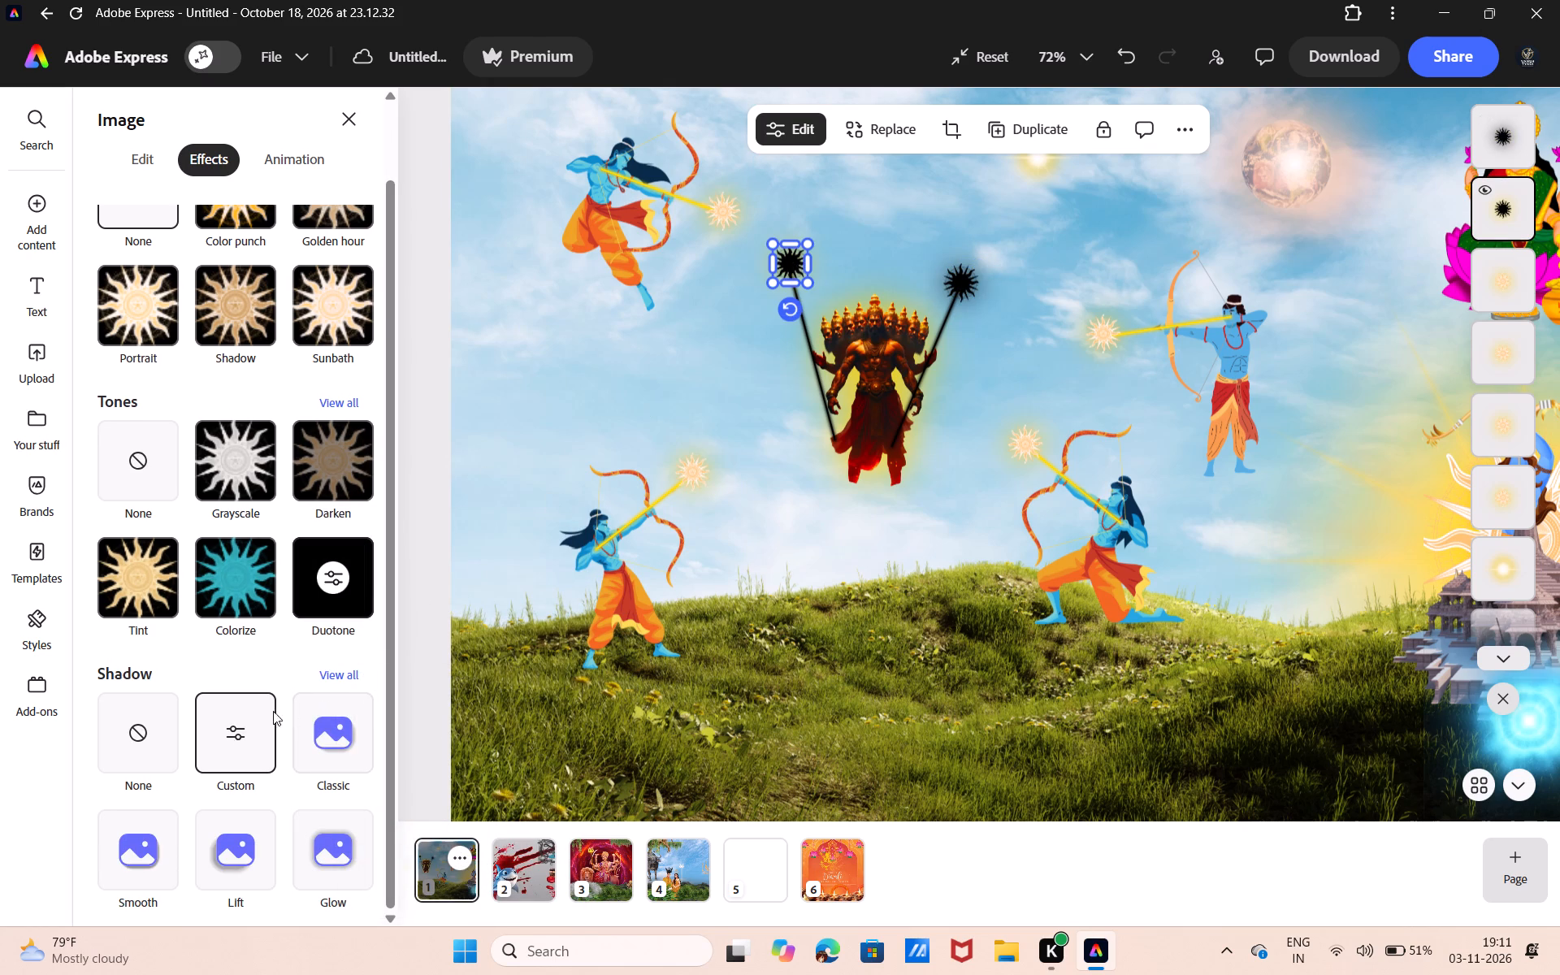
{"action": "left_click", "coordinate": [254, 706]}
{"action": "left_click", "coordinate": [351, 655]}
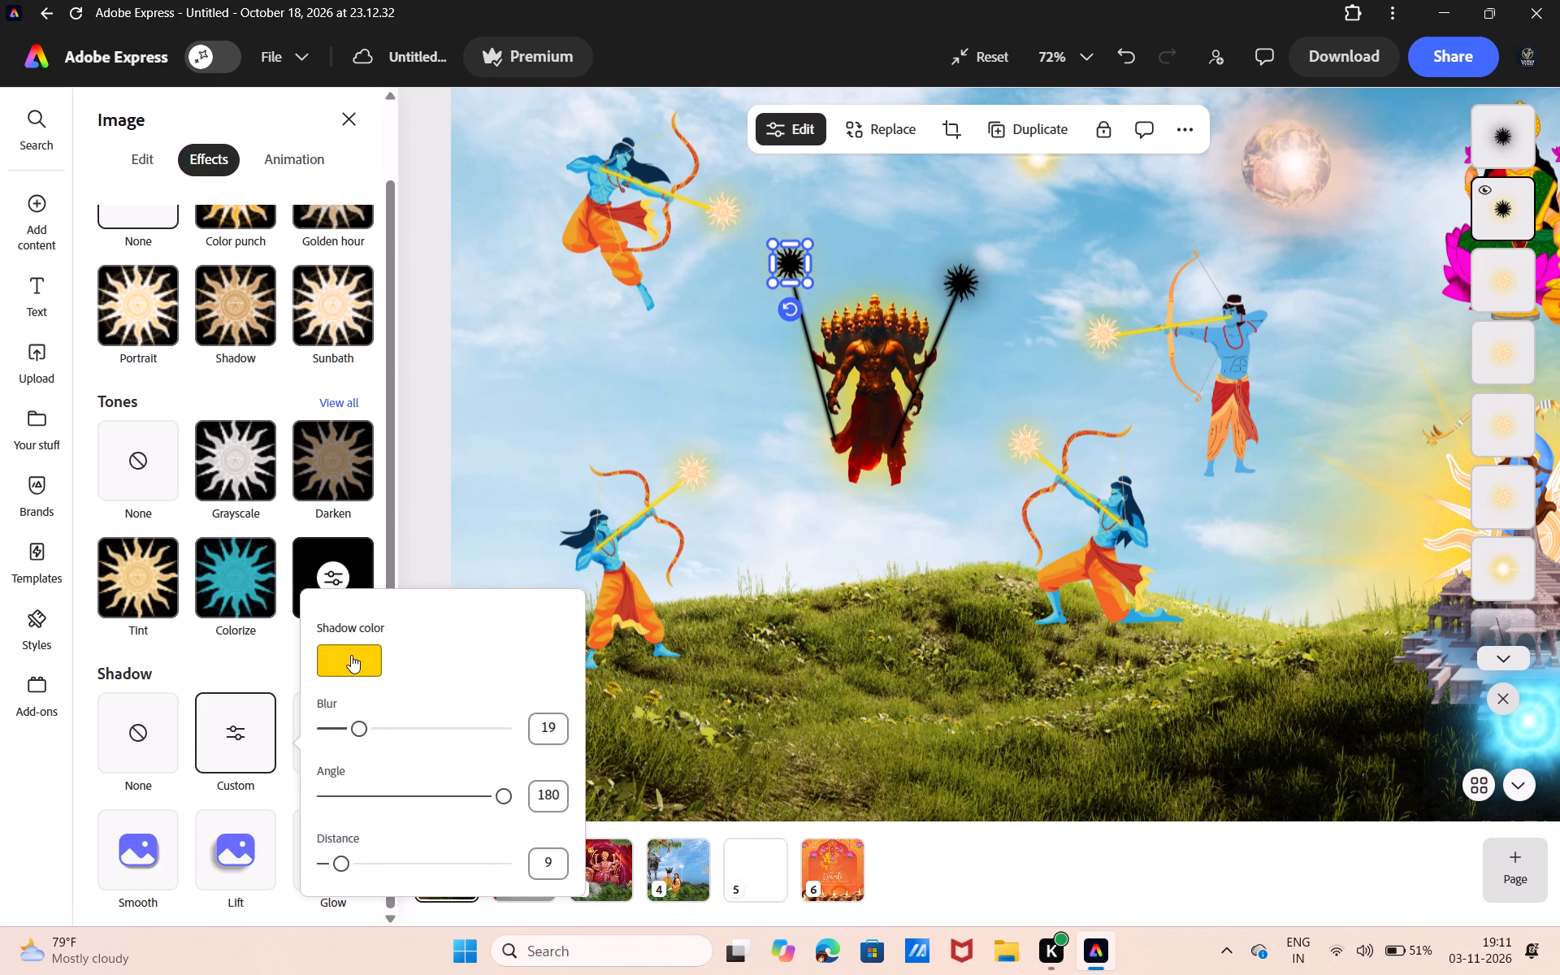
{"action": "left_click", "coordinate": [392, 757]}
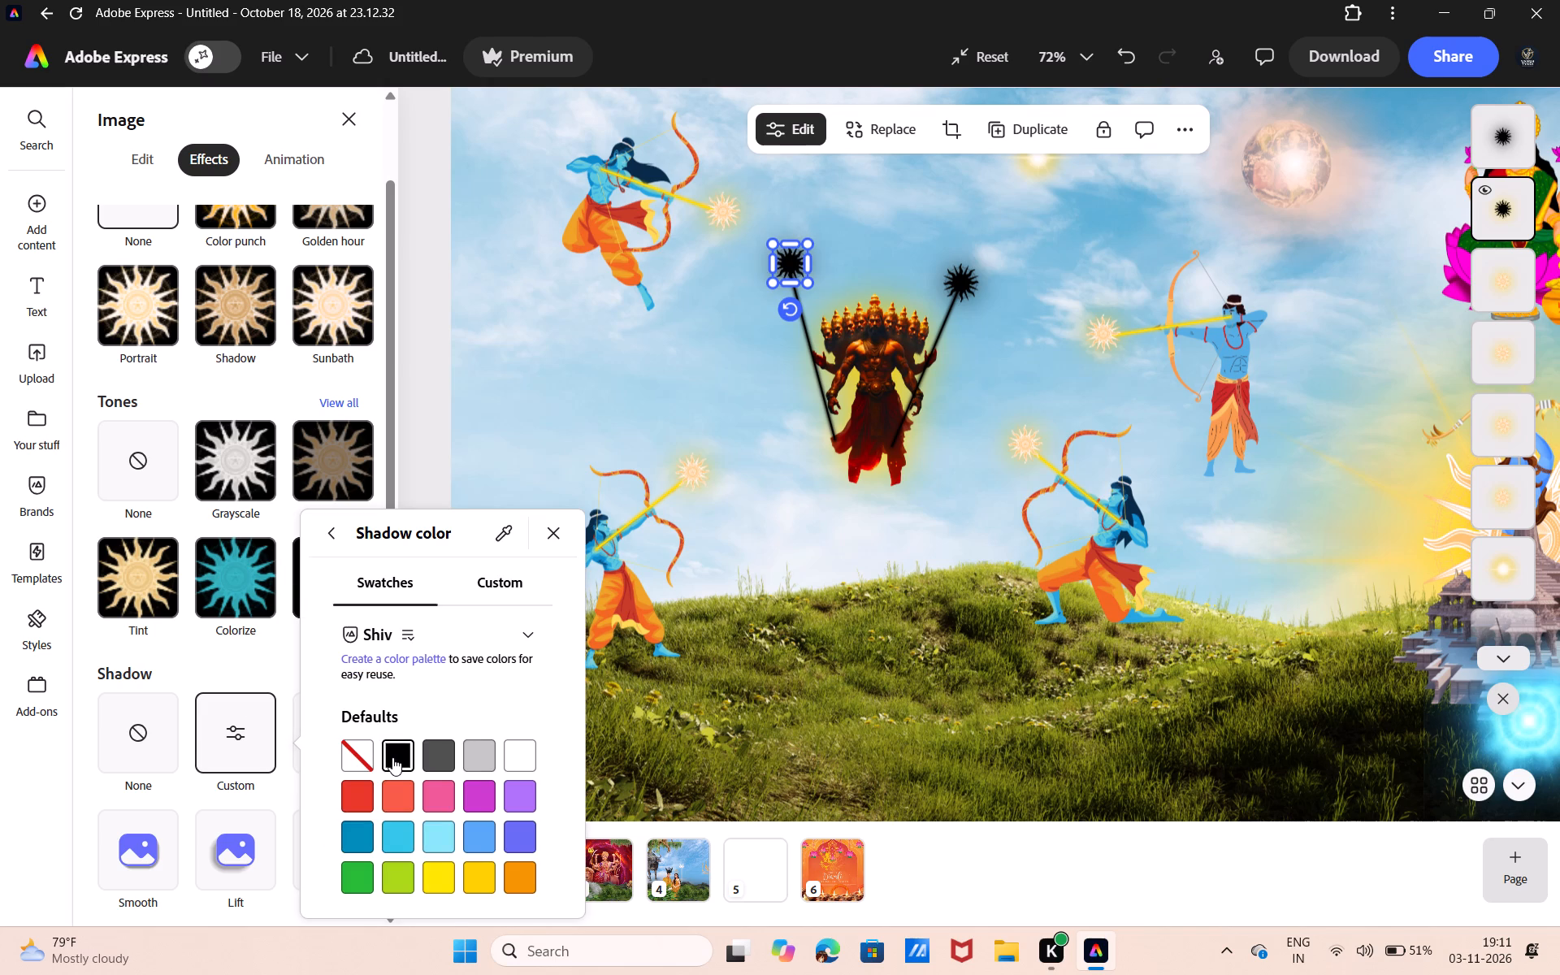
{"action": "left_click", "coordinate": [401, 477]}
{"action": "left_click", "coordinate": [411, 476]}
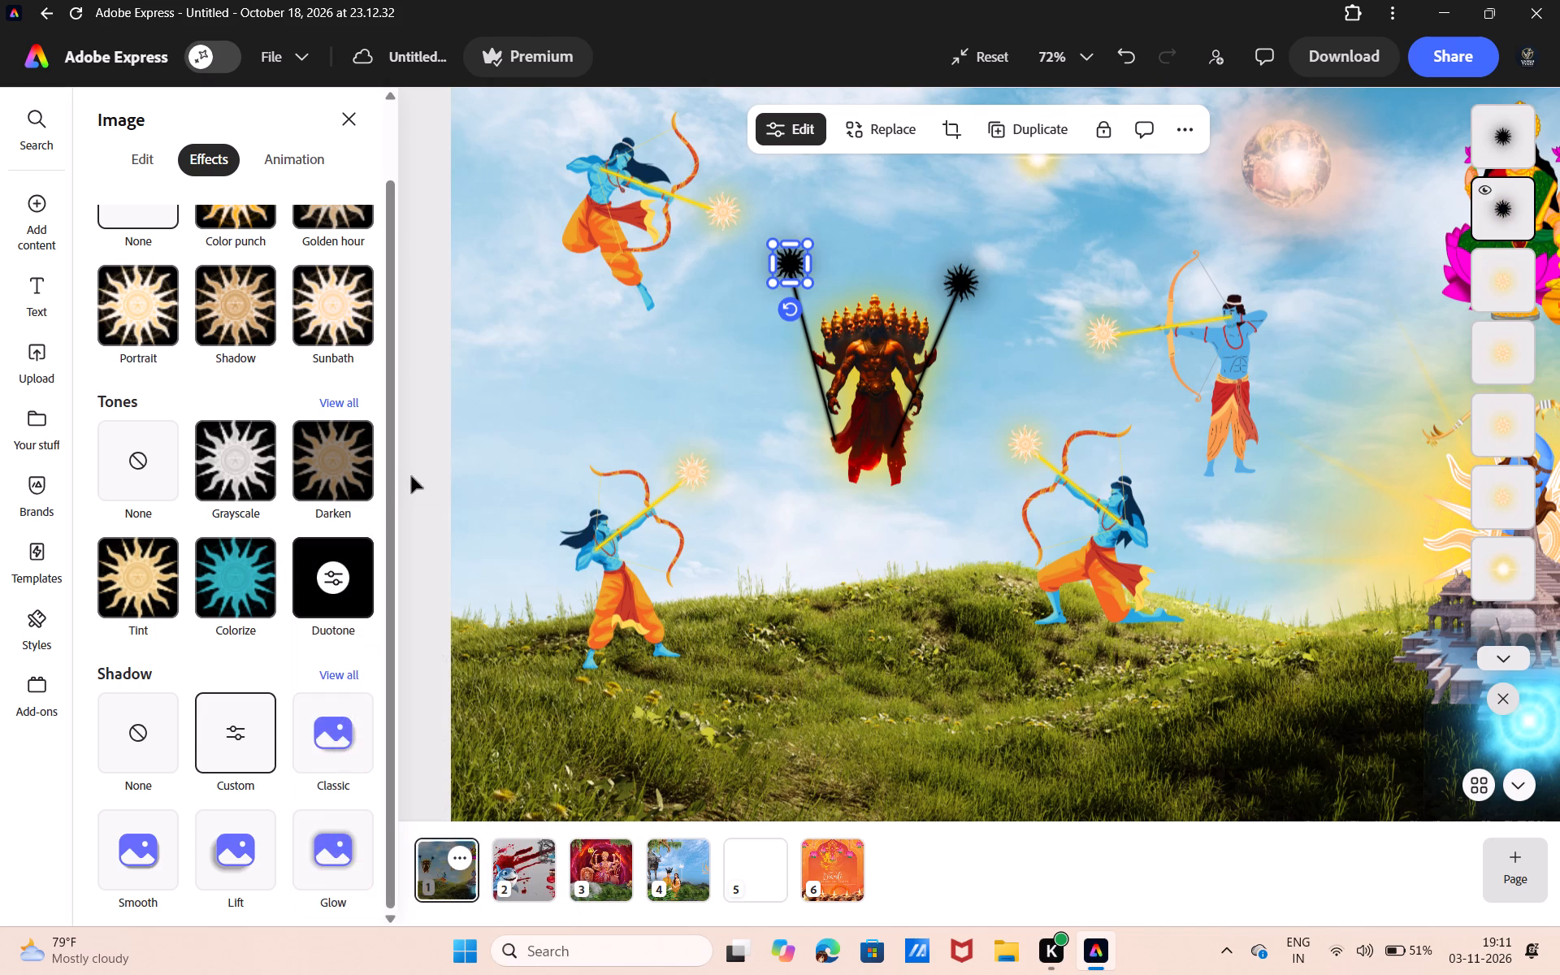
{"action": "left_click", "coordinate": [411, 476]}
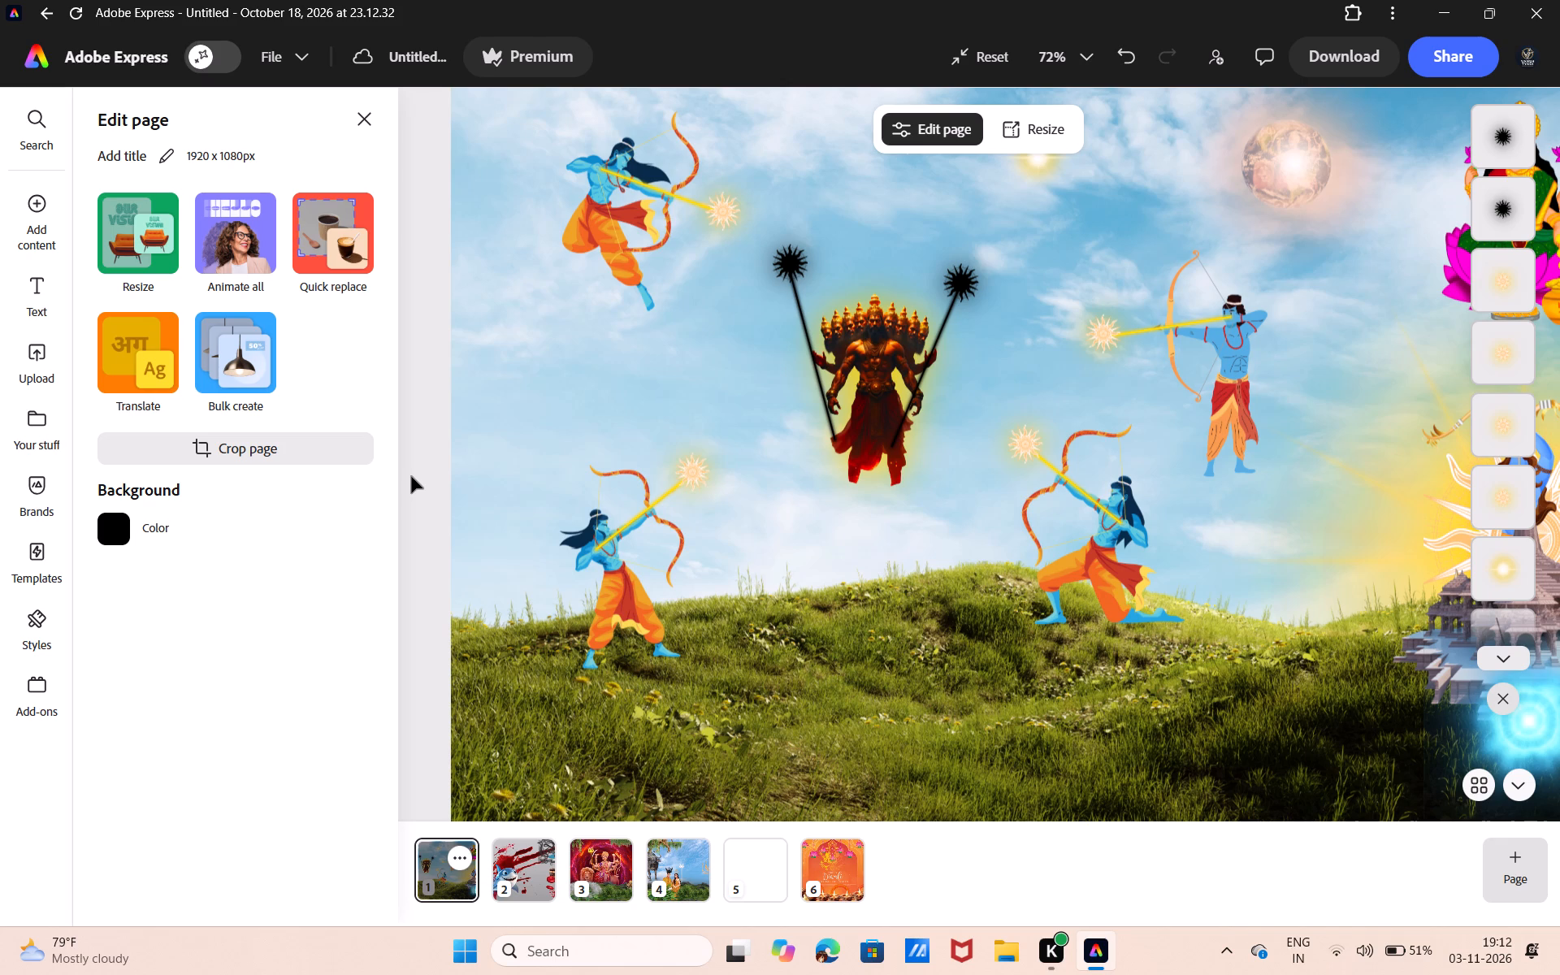
Move the blue glow from the temple's base up over the figure raising the bow above the temple.
{"action": "scroll", "coordinate": [411, 476], "scroll_direction": "left", "scroll_amount": 3}
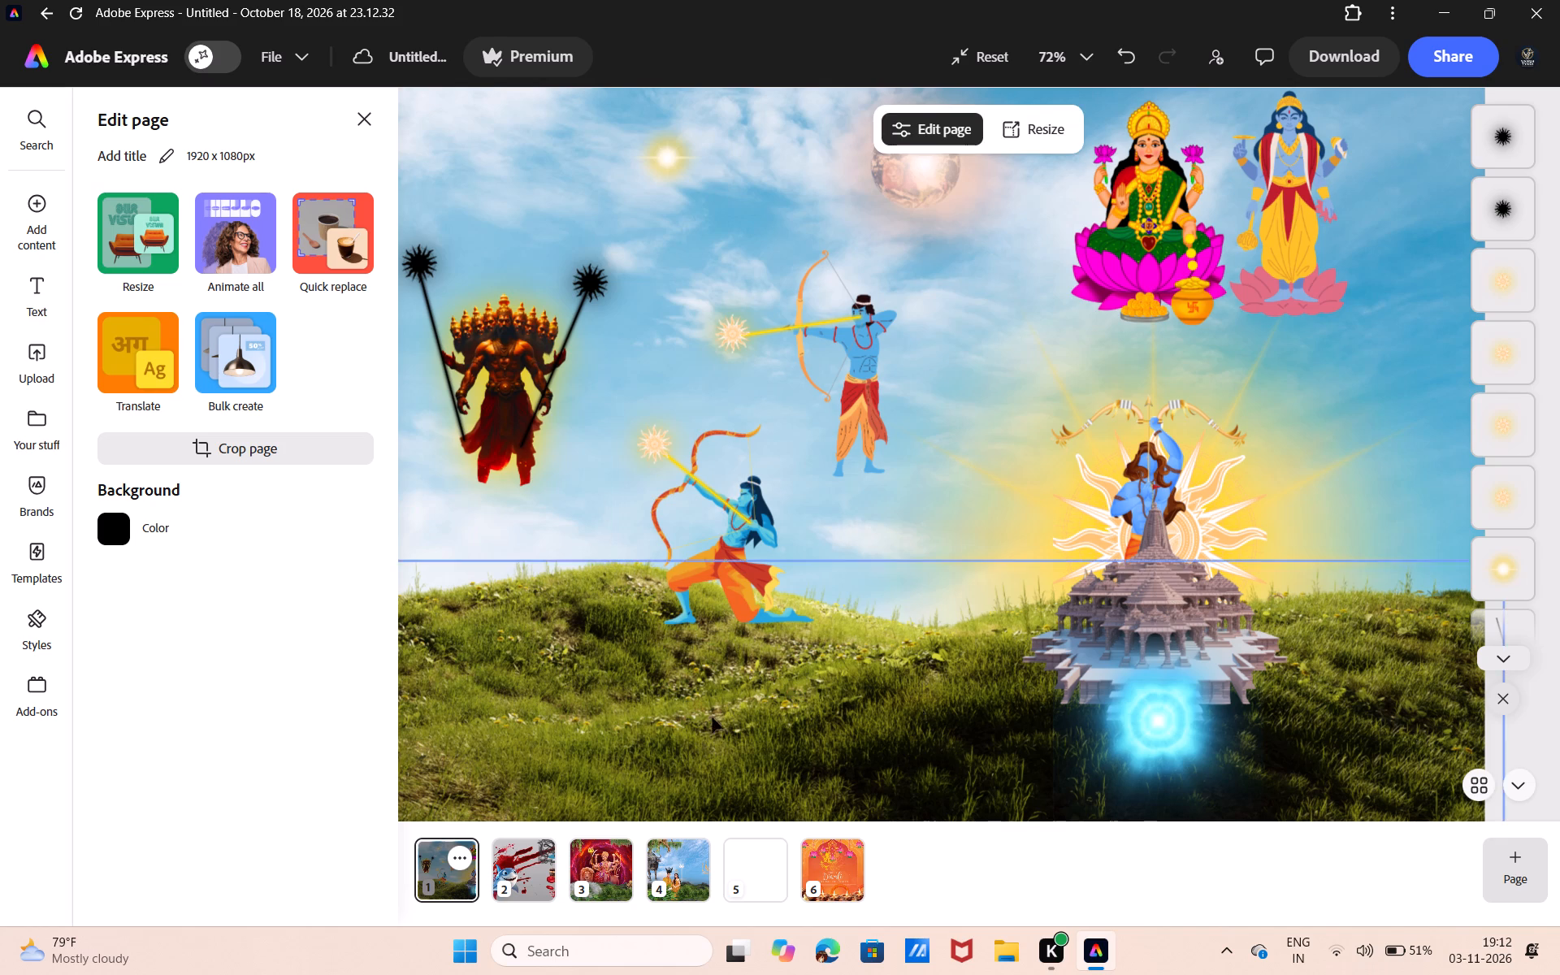
{"action": "left_click", "coordinate": [1175, 727]}
{"action": "left_click_drag", "start_coordinate": [1175, 727], "coordinate": [1180, 544]}
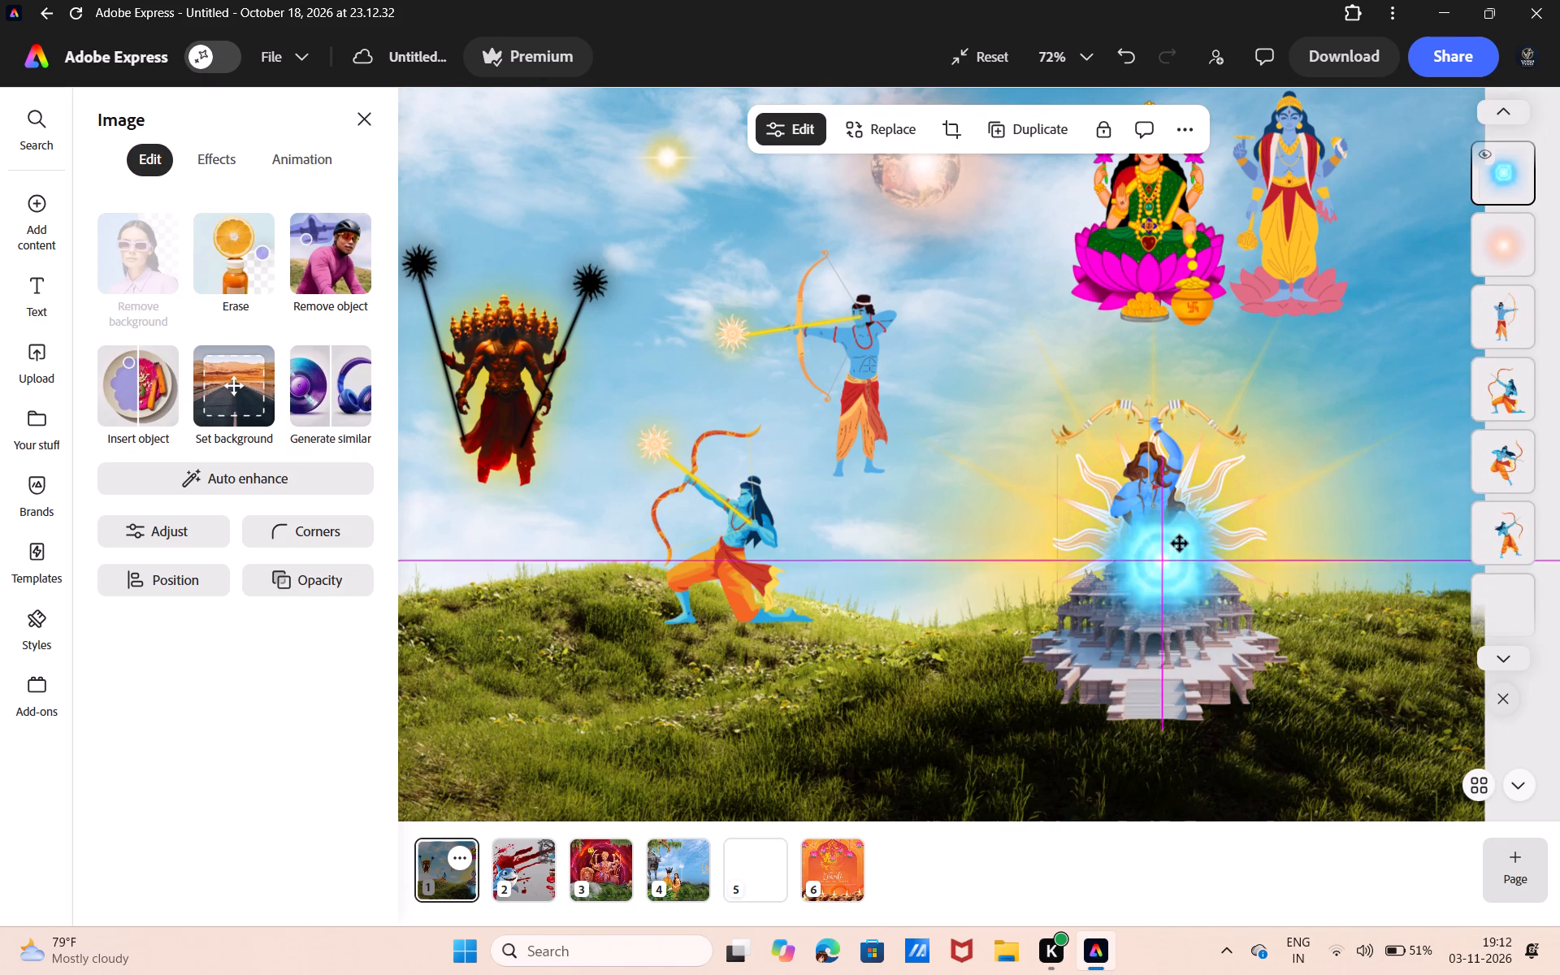
{"action": "left_click_drag", "start_coordinate": [1180, 544], "coordinate": [1172, 486]}
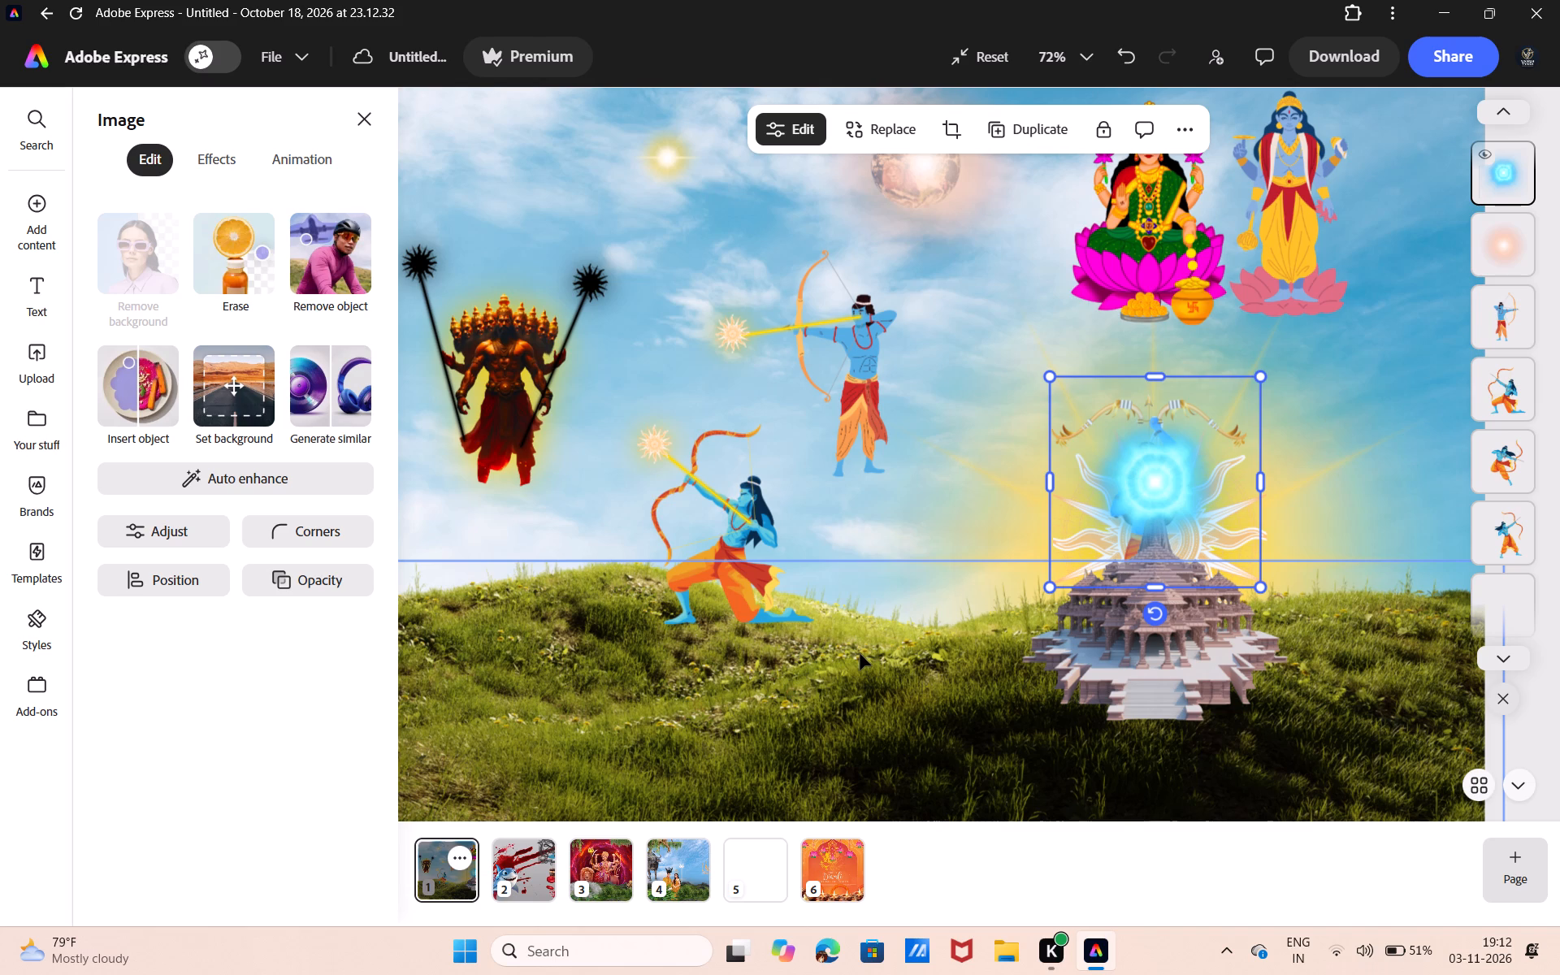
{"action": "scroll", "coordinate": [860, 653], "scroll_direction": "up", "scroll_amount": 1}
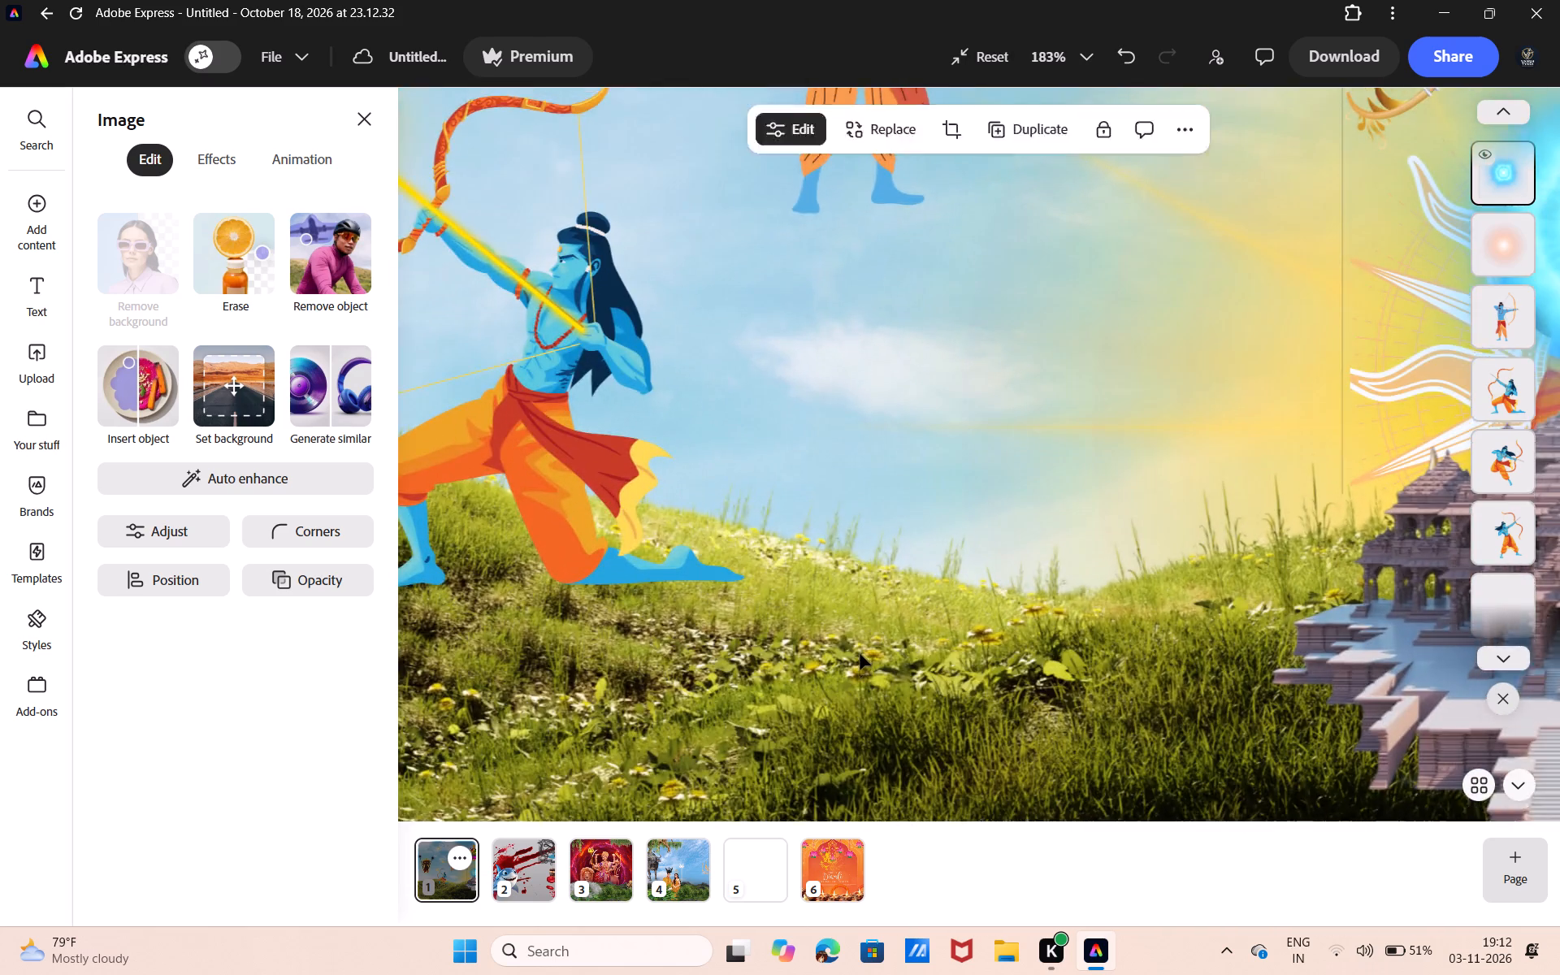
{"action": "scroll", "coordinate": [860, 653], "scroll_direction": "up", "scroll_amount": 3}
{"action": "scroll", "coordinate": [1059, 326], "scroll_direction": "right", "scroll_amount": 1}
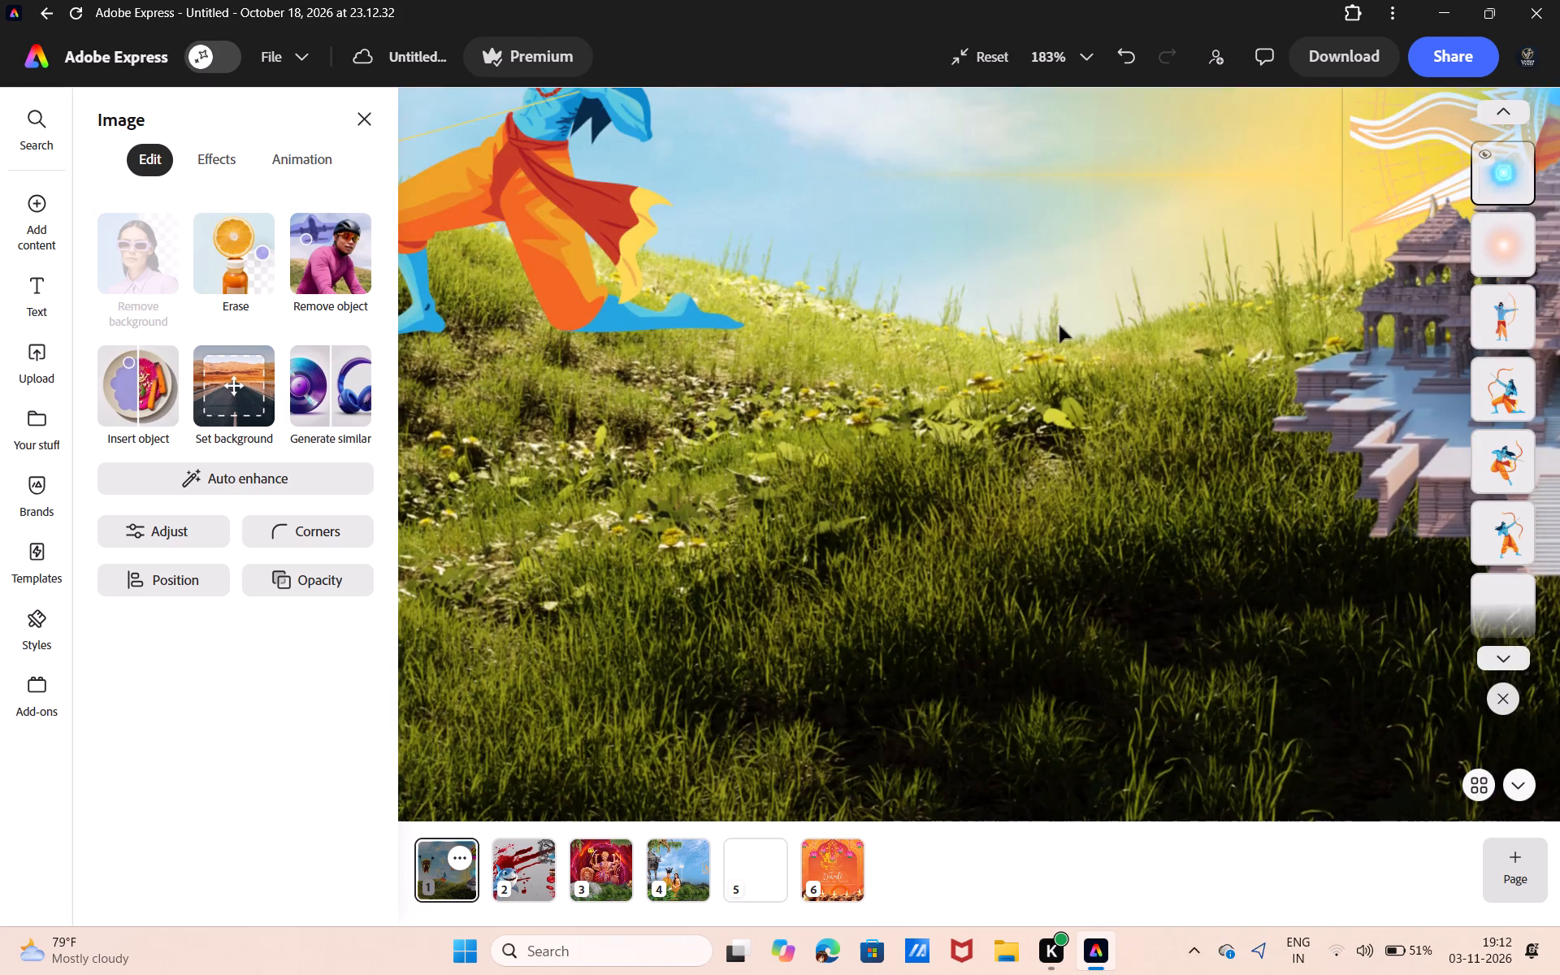
Group the glowing sun with the yellow arrow of the bare-chested standing archer right of the ten-headed figure.
{"action": "scroll", "coordinate": [1059, 326], "scroll_direction": "right", "scroll_amount": 1}
{"action": "scroll", "coordinate": [1059, 326], "scroll_direction": "up", "scroll_amount": 2}
{"action": "scroll", "coordinate": [1059, 326], "scroll_direction": "right", "scroll_amount": 3}
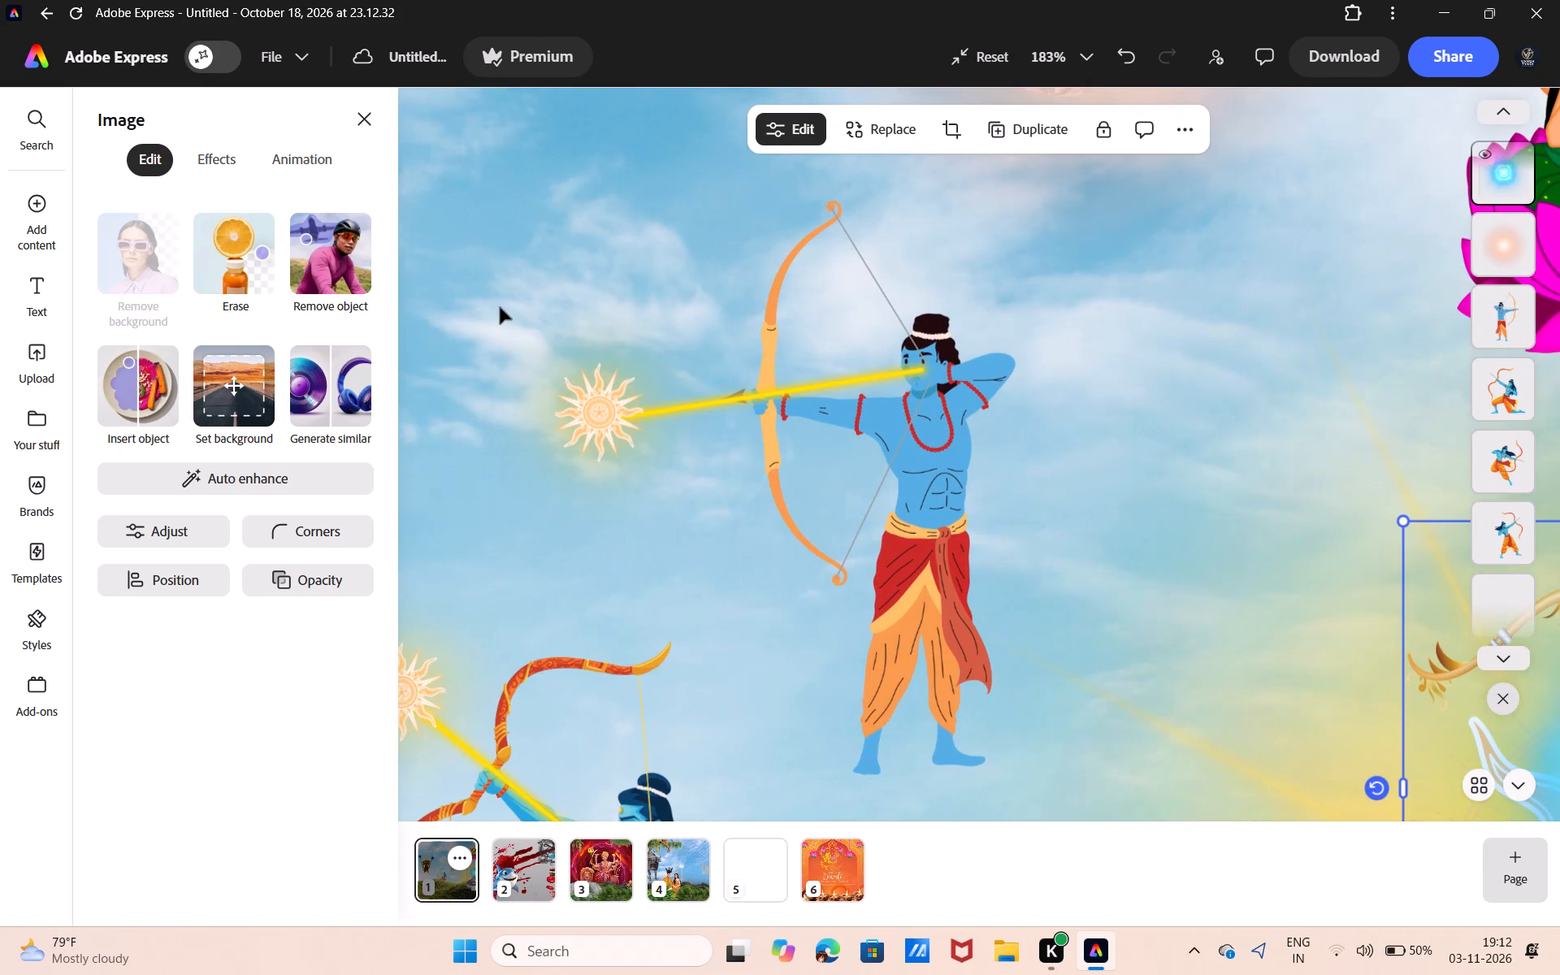
{"action": "left_click_drag", "start_coordinate": [500, 308], "coordinate": [604, 433]}
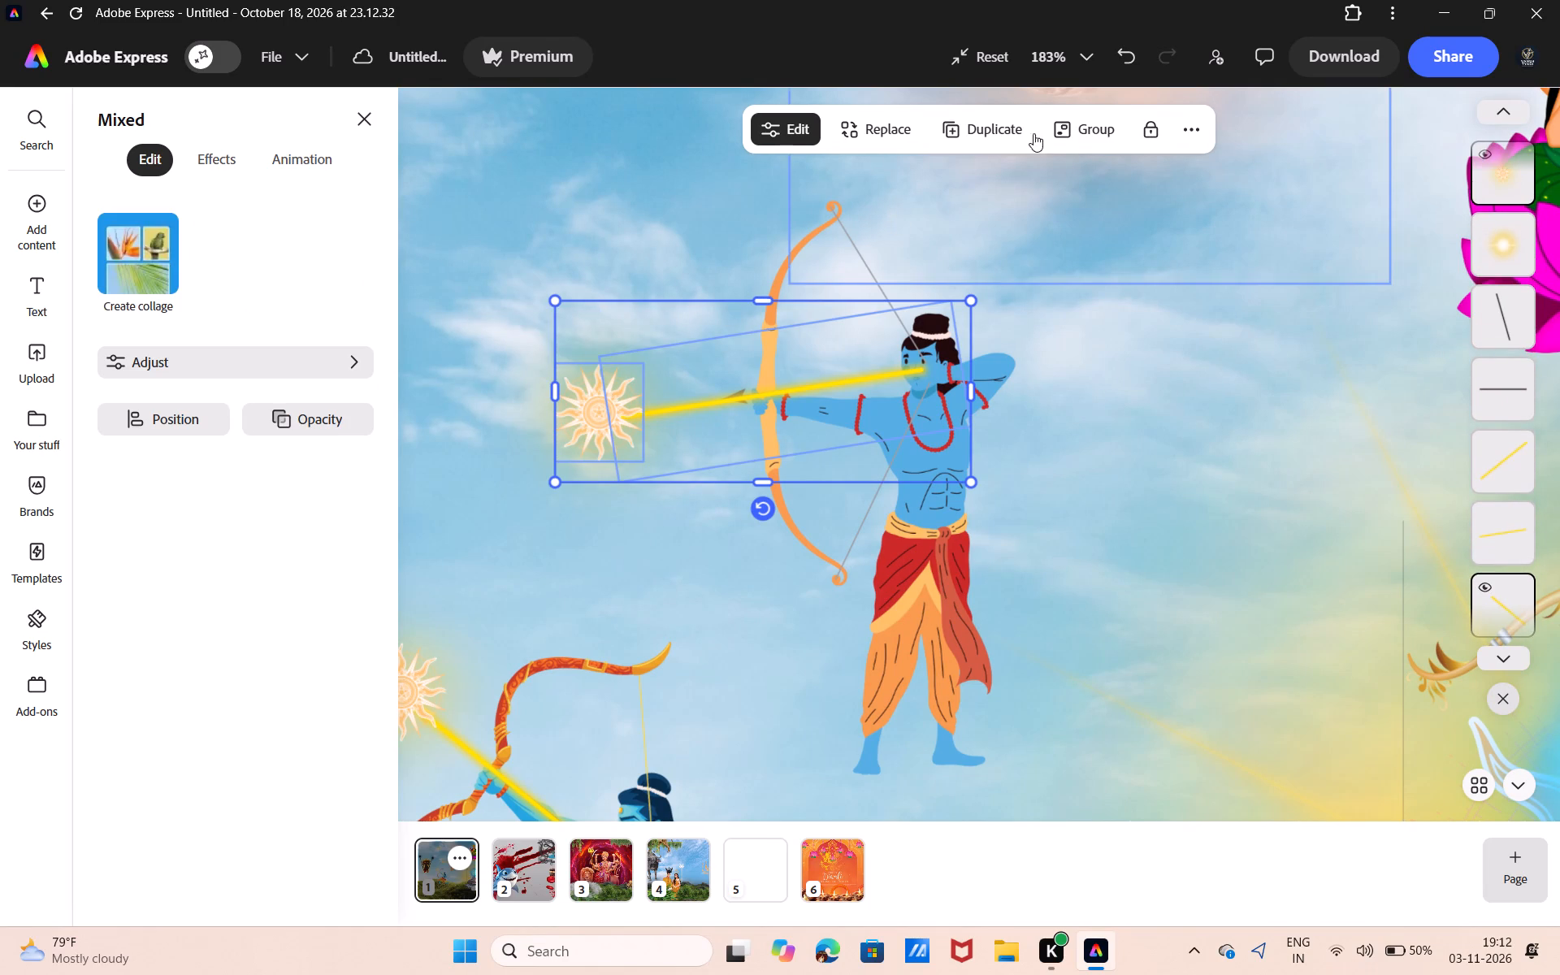
{"action": "left_click", "coordinate": [1086, 117]}
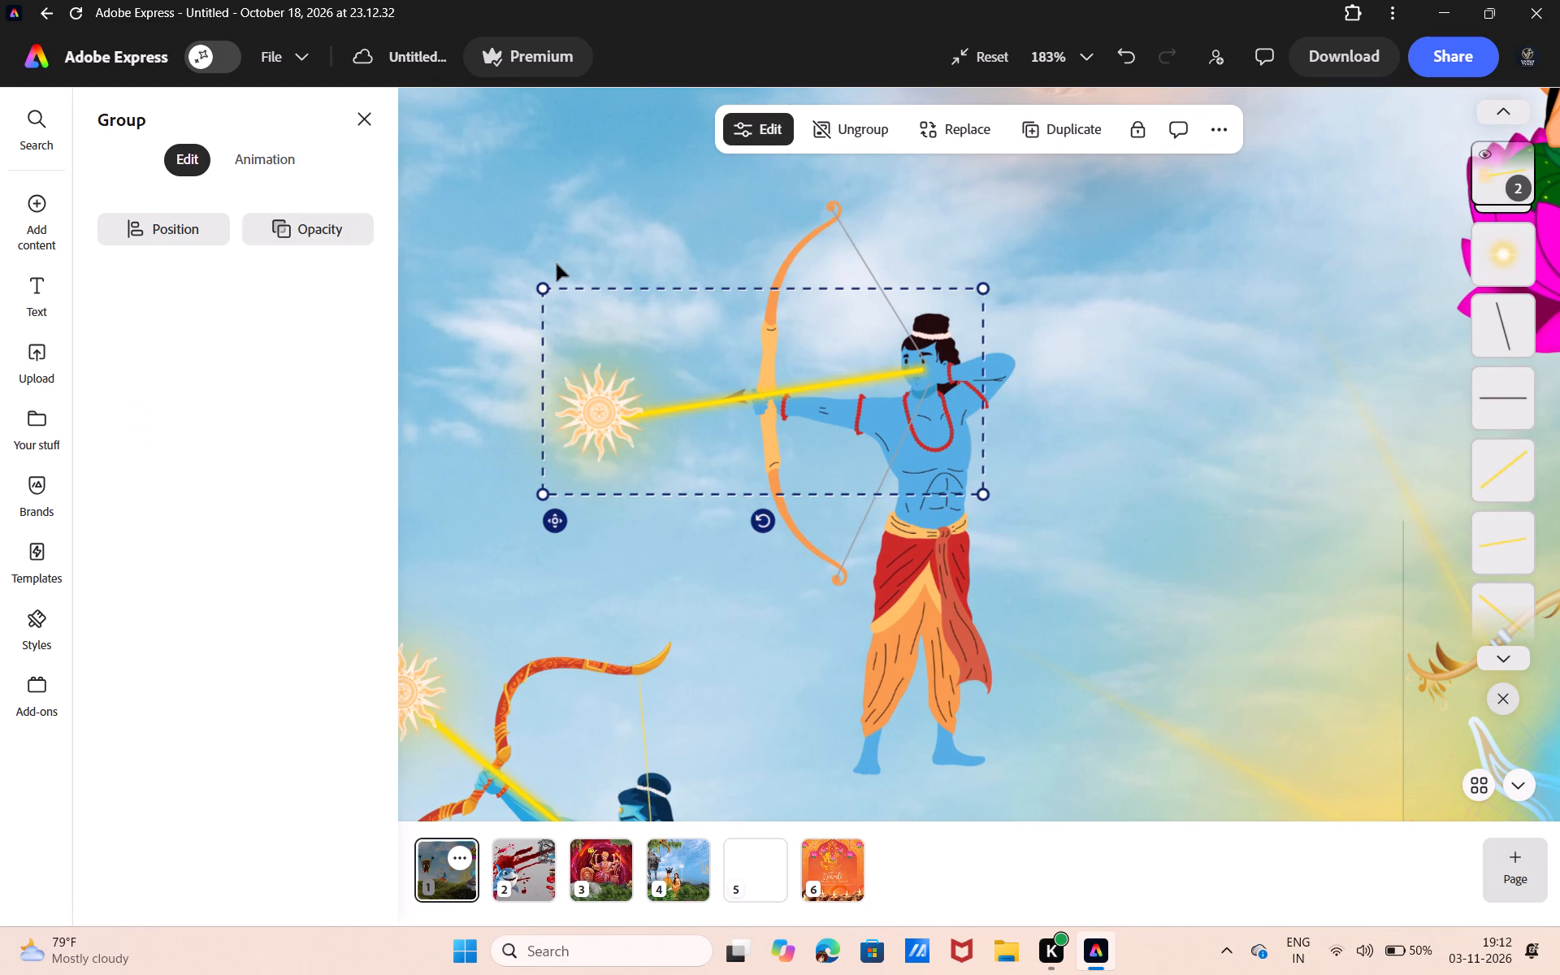
Crop in the sun side of the kneeling archer's image until its frame clears the glowing sun.
{"action": "scroll", "coordinate": [557, 264], "scroll_direction": "right", "scroll_amount": 4}
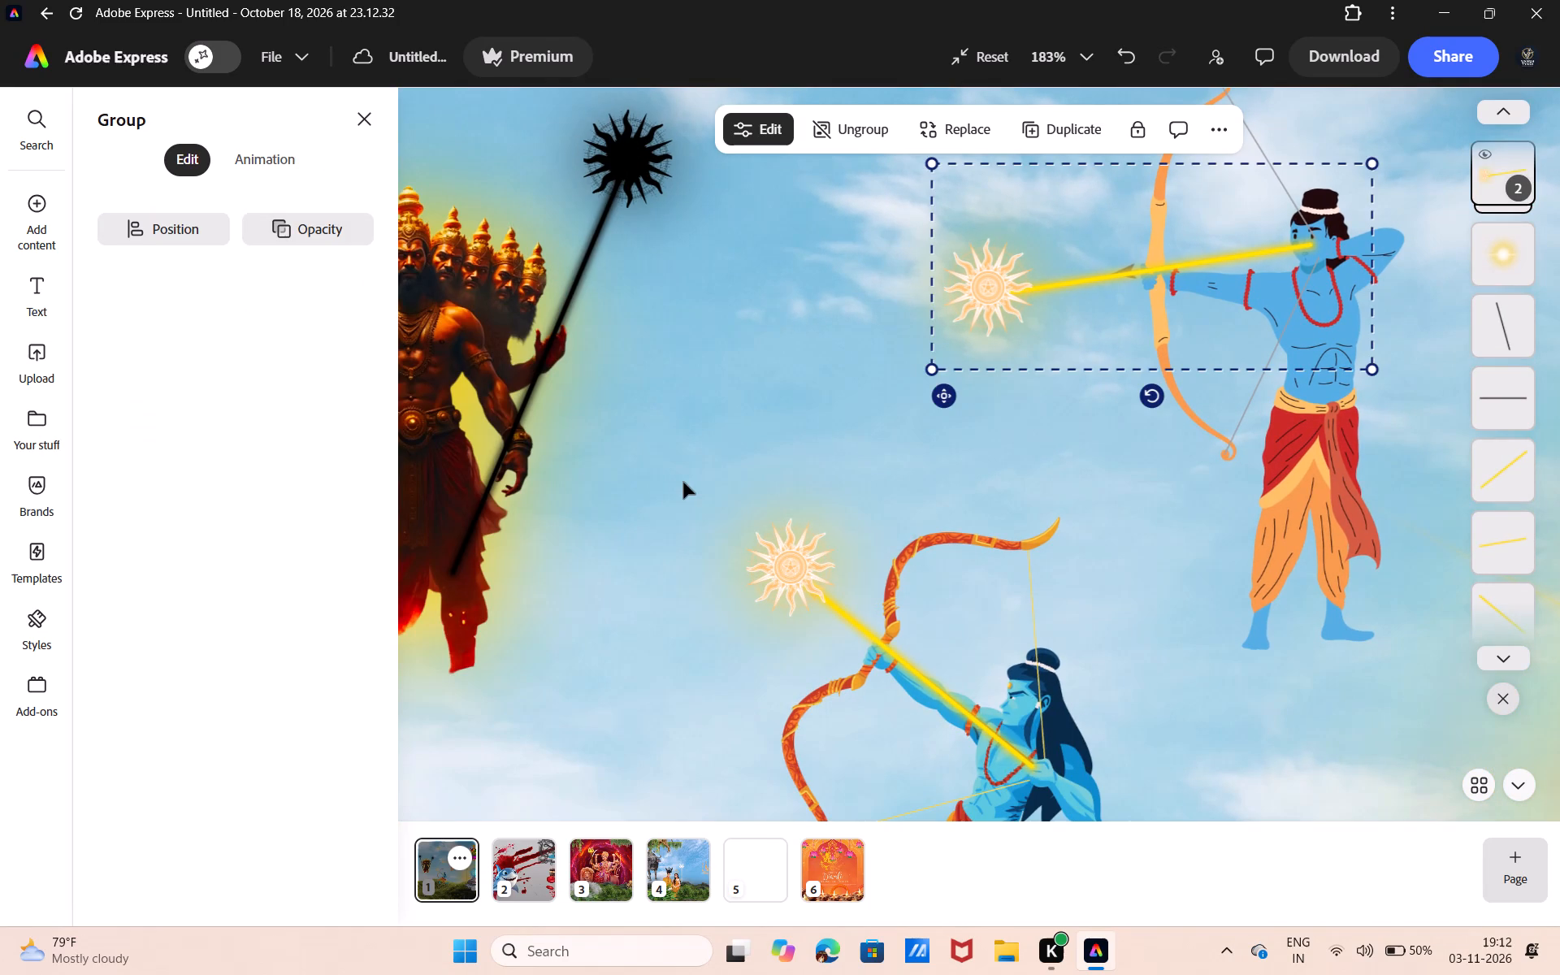
{"action": "left_click_drag", "start_coordinate": [683, 482], "coordinate": [663, 510]}
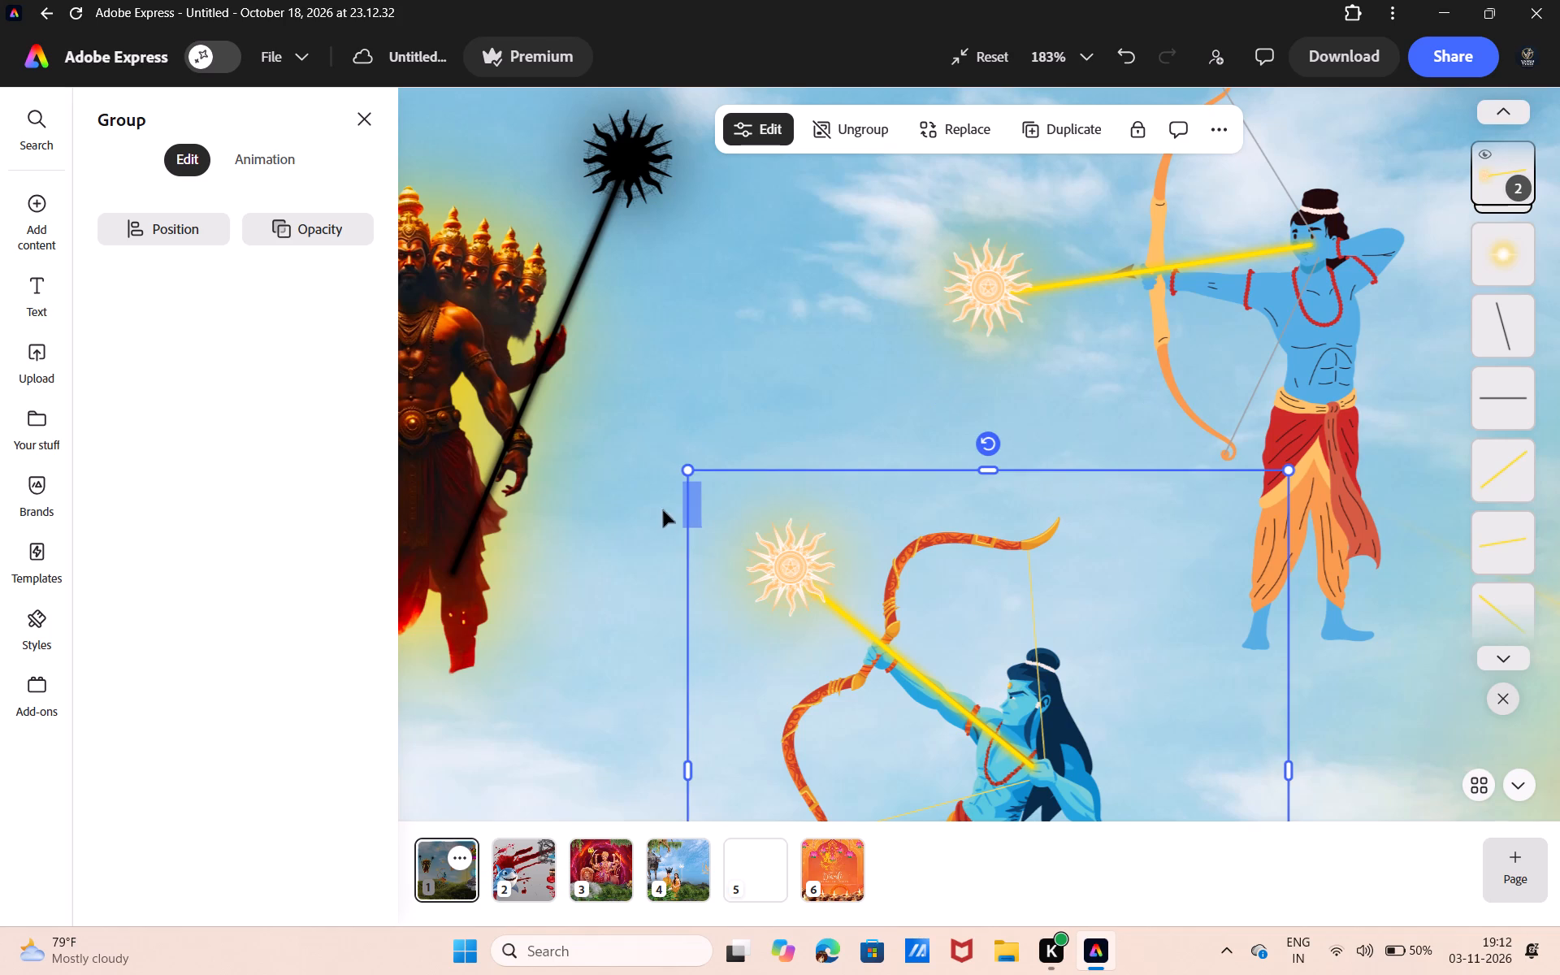
{"action": "left_click_drag", "start_coordinate": [663, 510], "coordinate": [637, 492]}
{"action": "left_click", "coordinate": [897, 507]}
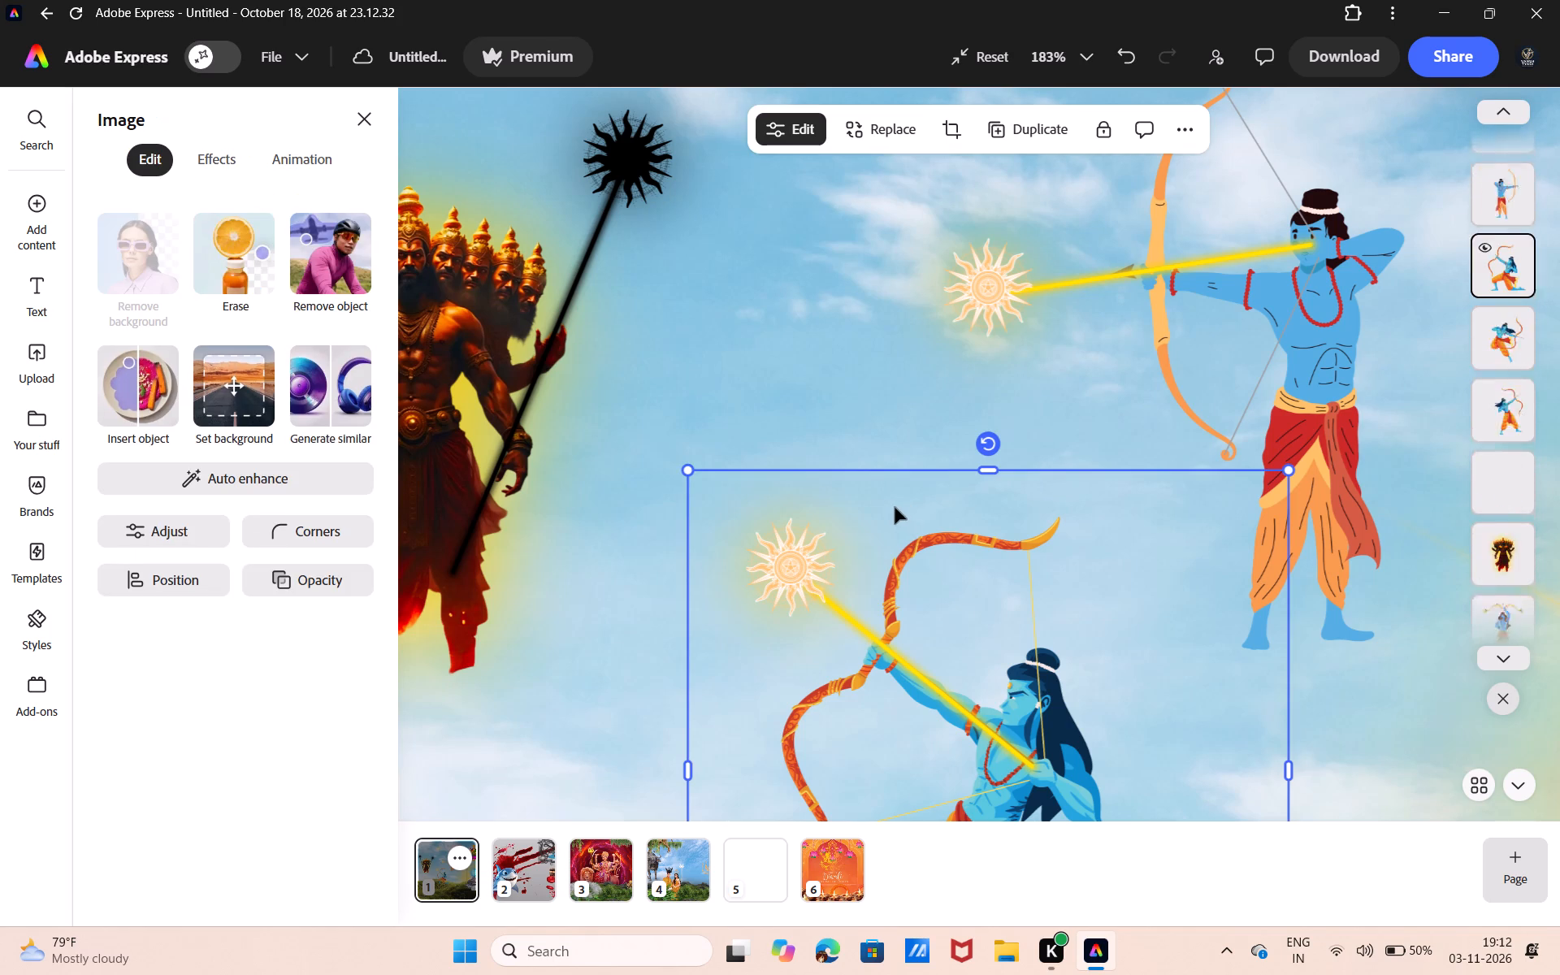
{"action": "left_click_drag", "start_coordinate": [685, 773], "coordinate": [756, 785]}
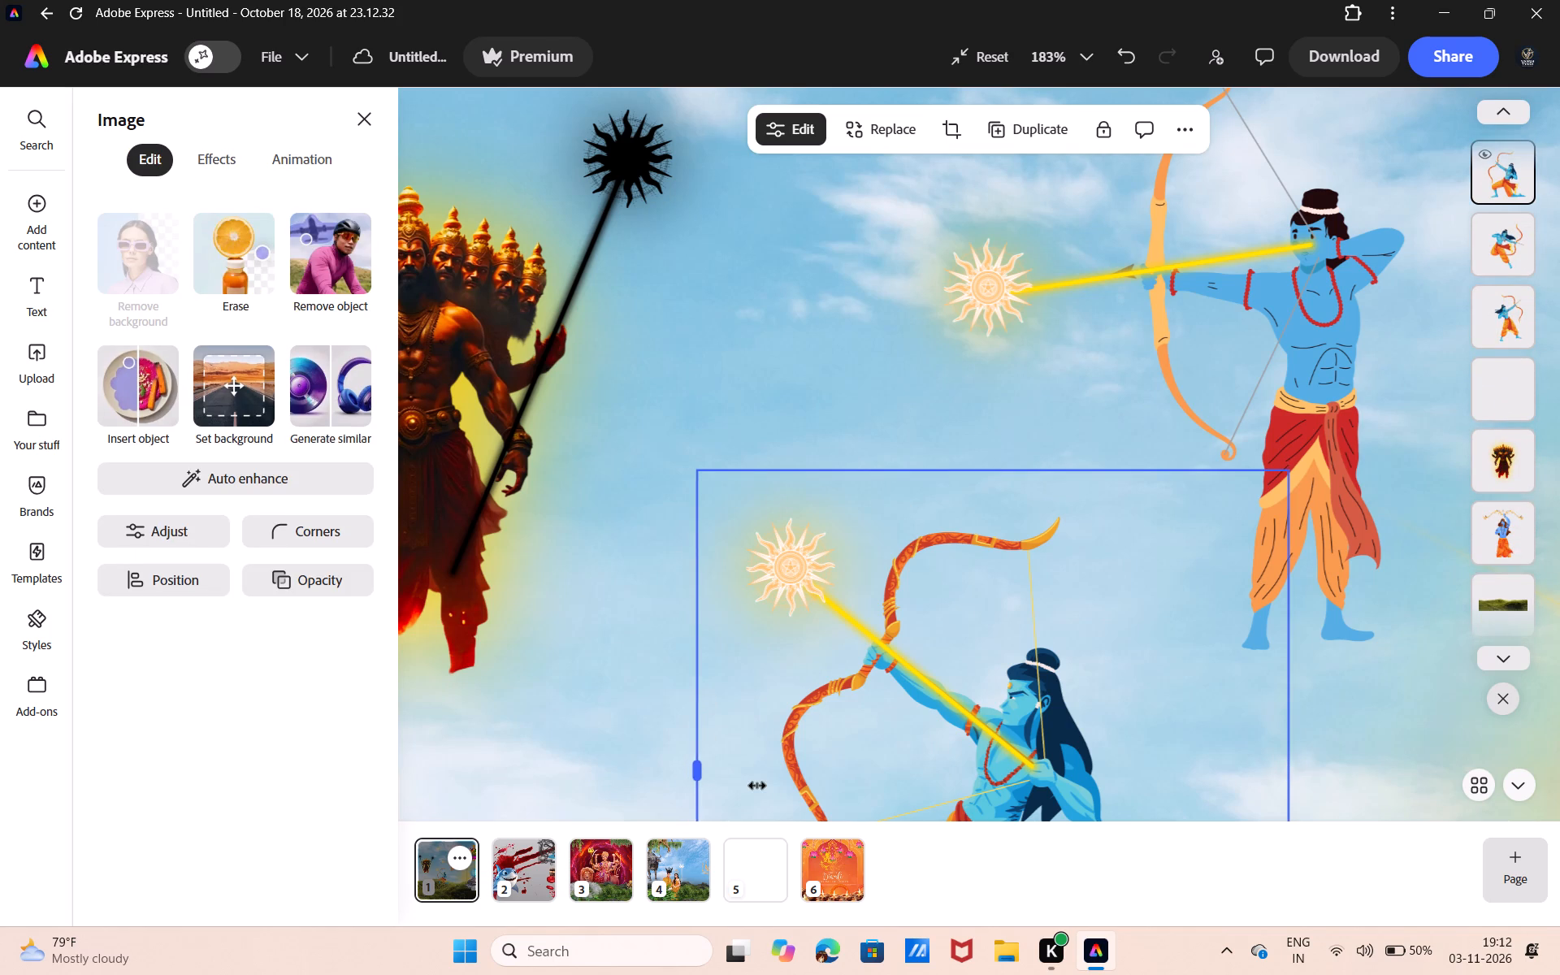
{"action": "left_click_drag", "start_coordinate": [756, 785], "coordinate": [833, 784]}
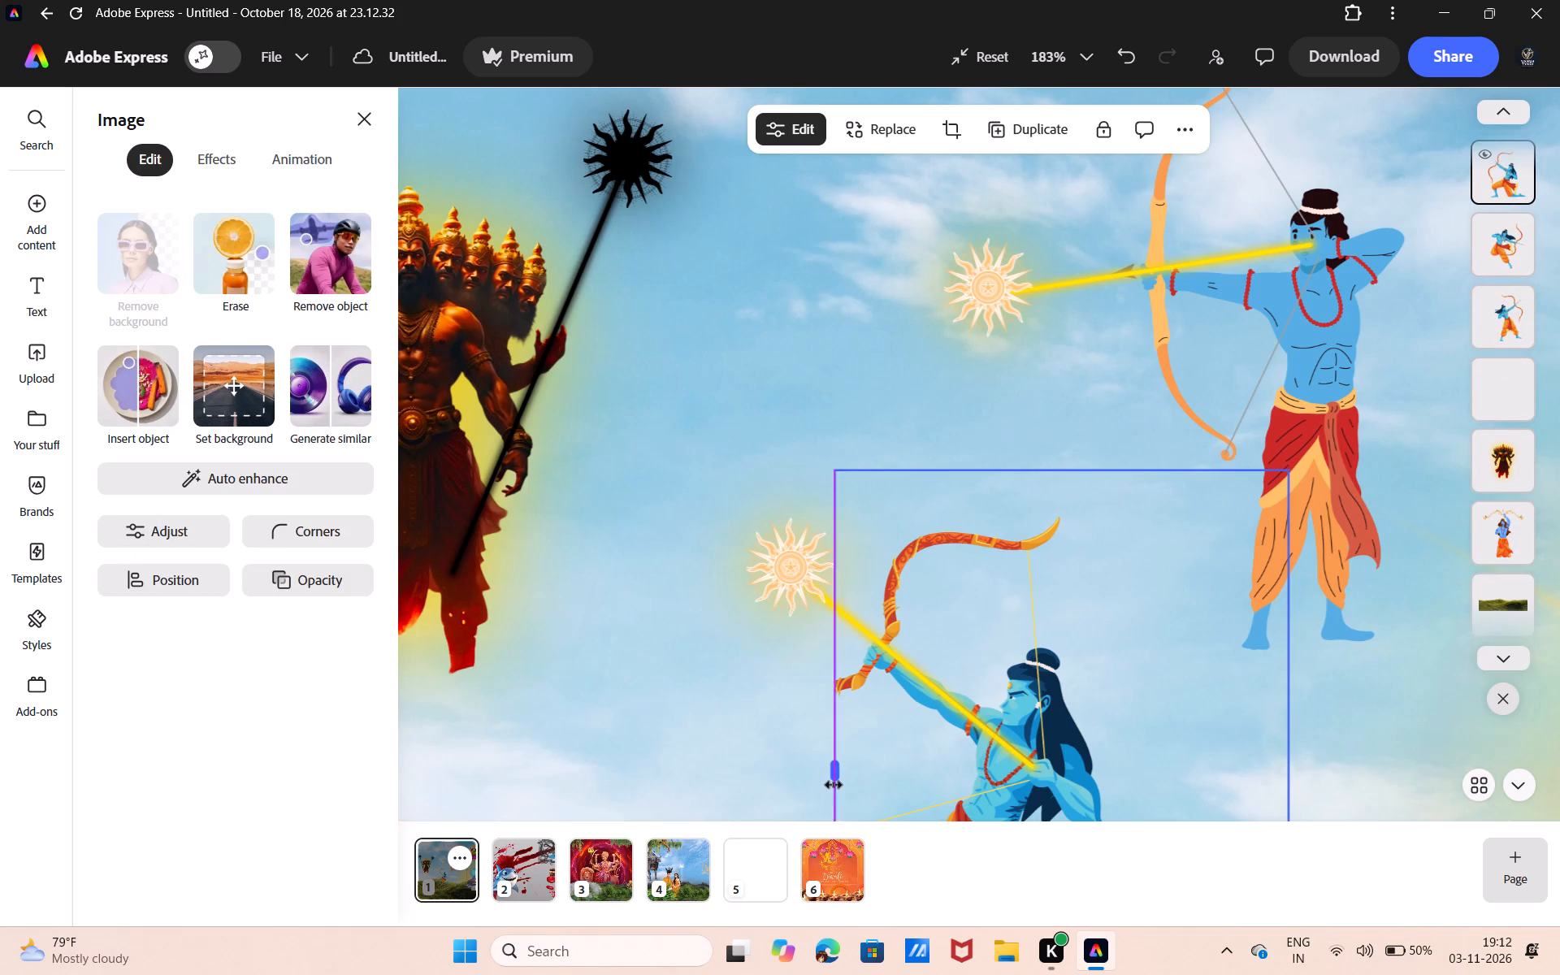
{"action": "left_click_drag", "start_coordinate": [833, 784], "coordinate": [882, 777]}
{"action": "left_click", "coordinate": [663, 349]}
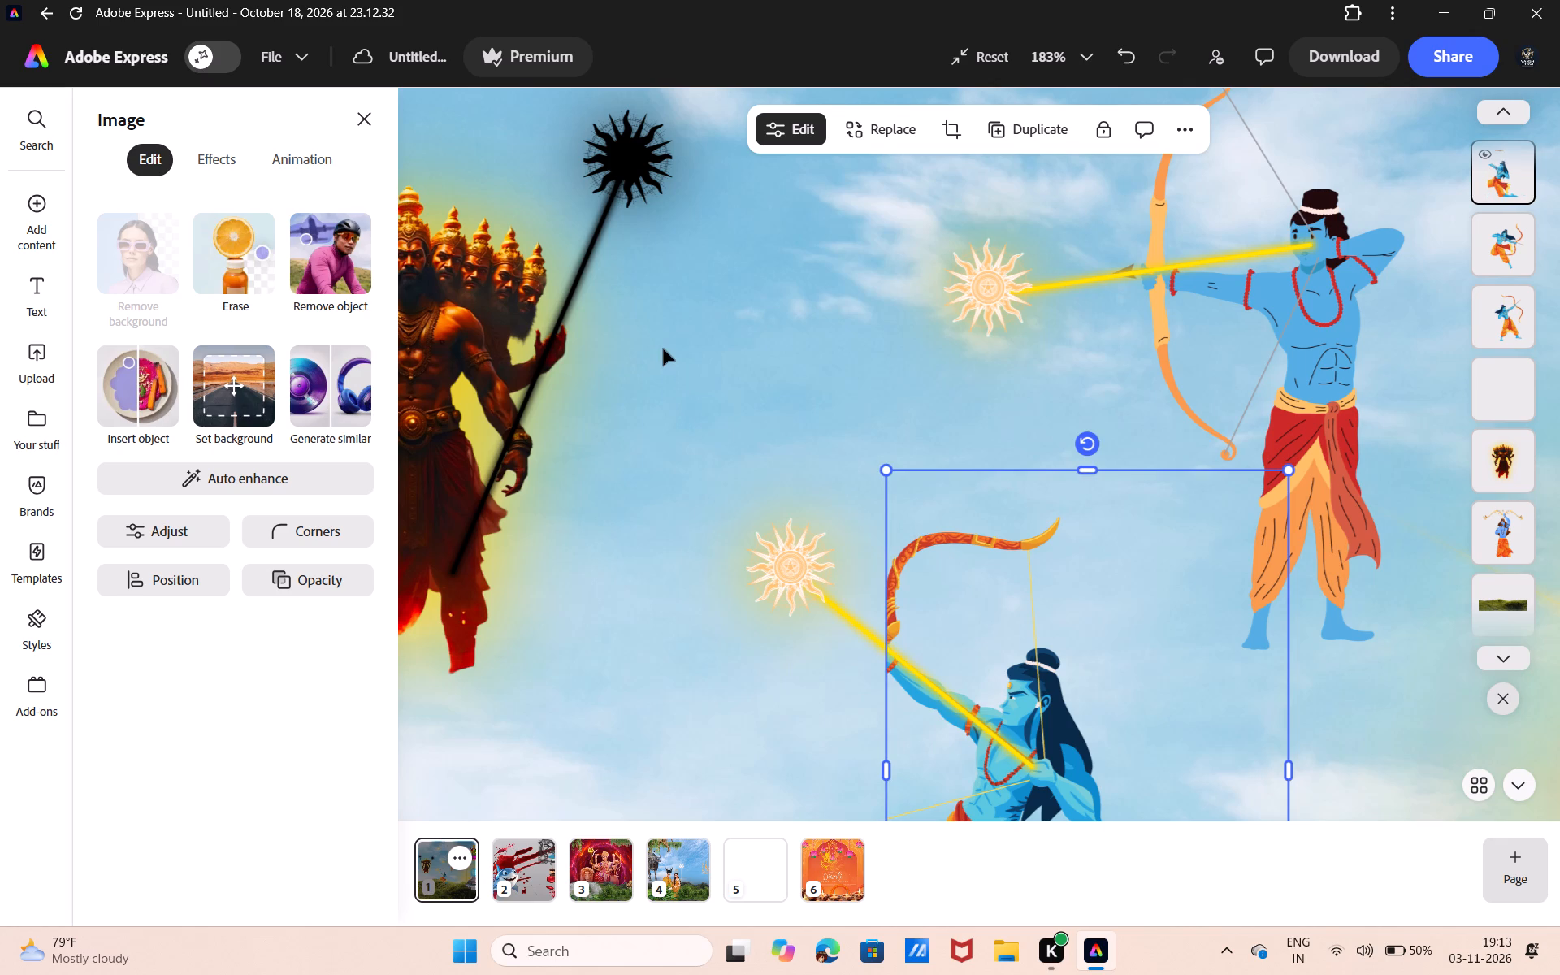
Group the kneeling archer's glowing sun with its yellow arrow, undoing any accidental resize of the pair.
{"action": "left_click_drag", "start_coordinate": [705, 483], "coordinate": [808, 604]}
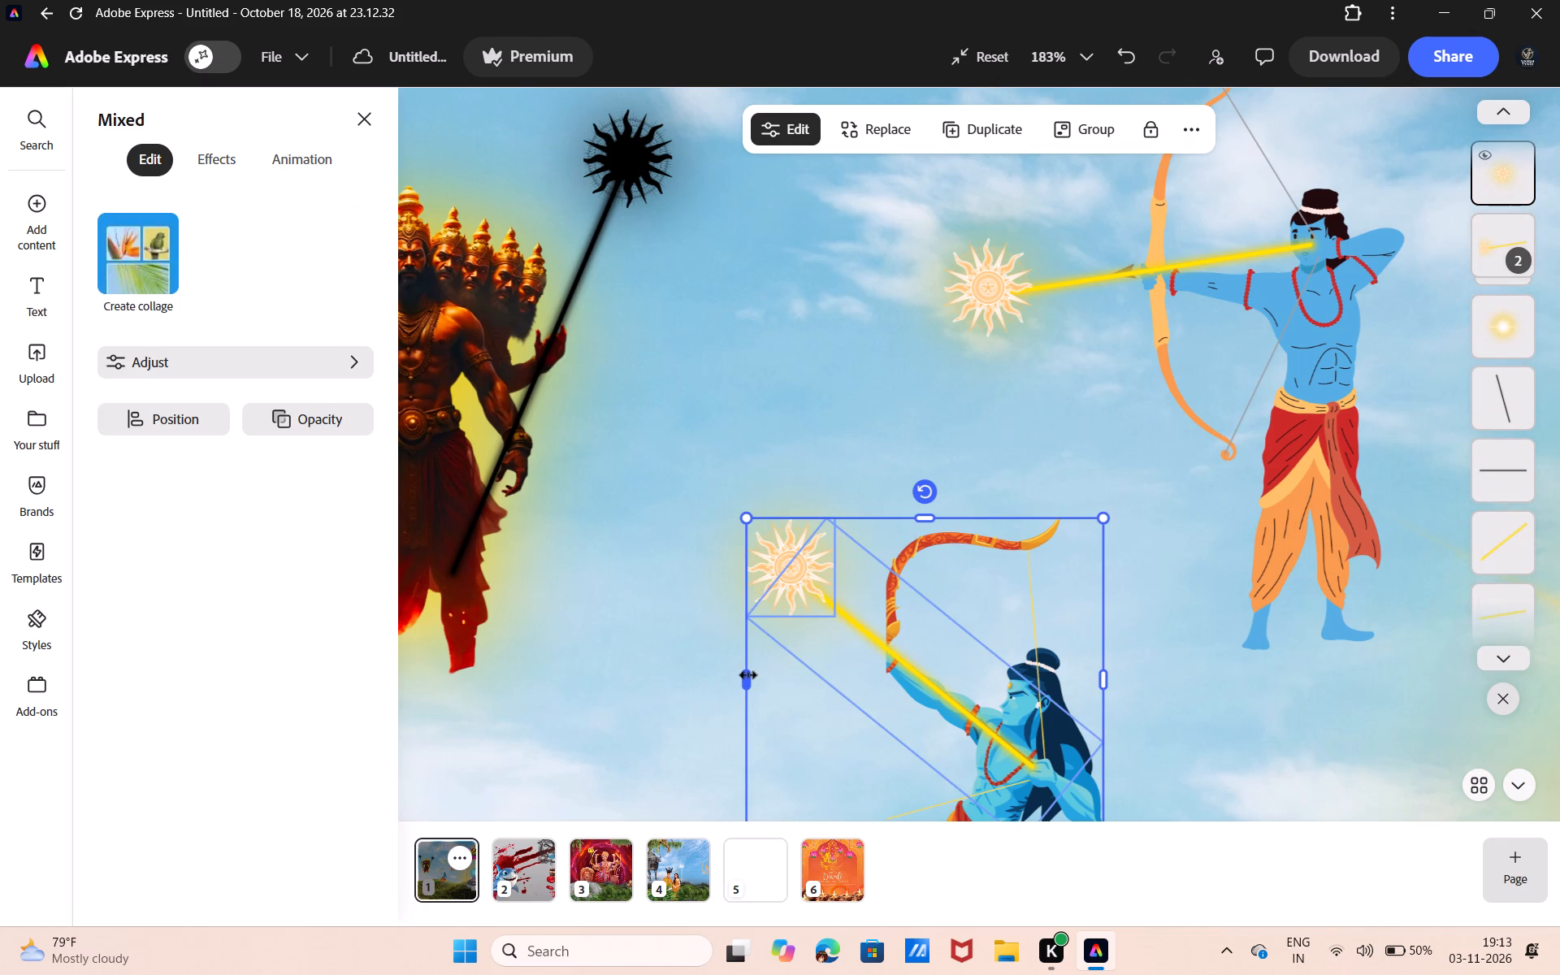
{"action": "left_click_drag", "start_coordinate": [747, 674], "coordinate": [757, 635]}
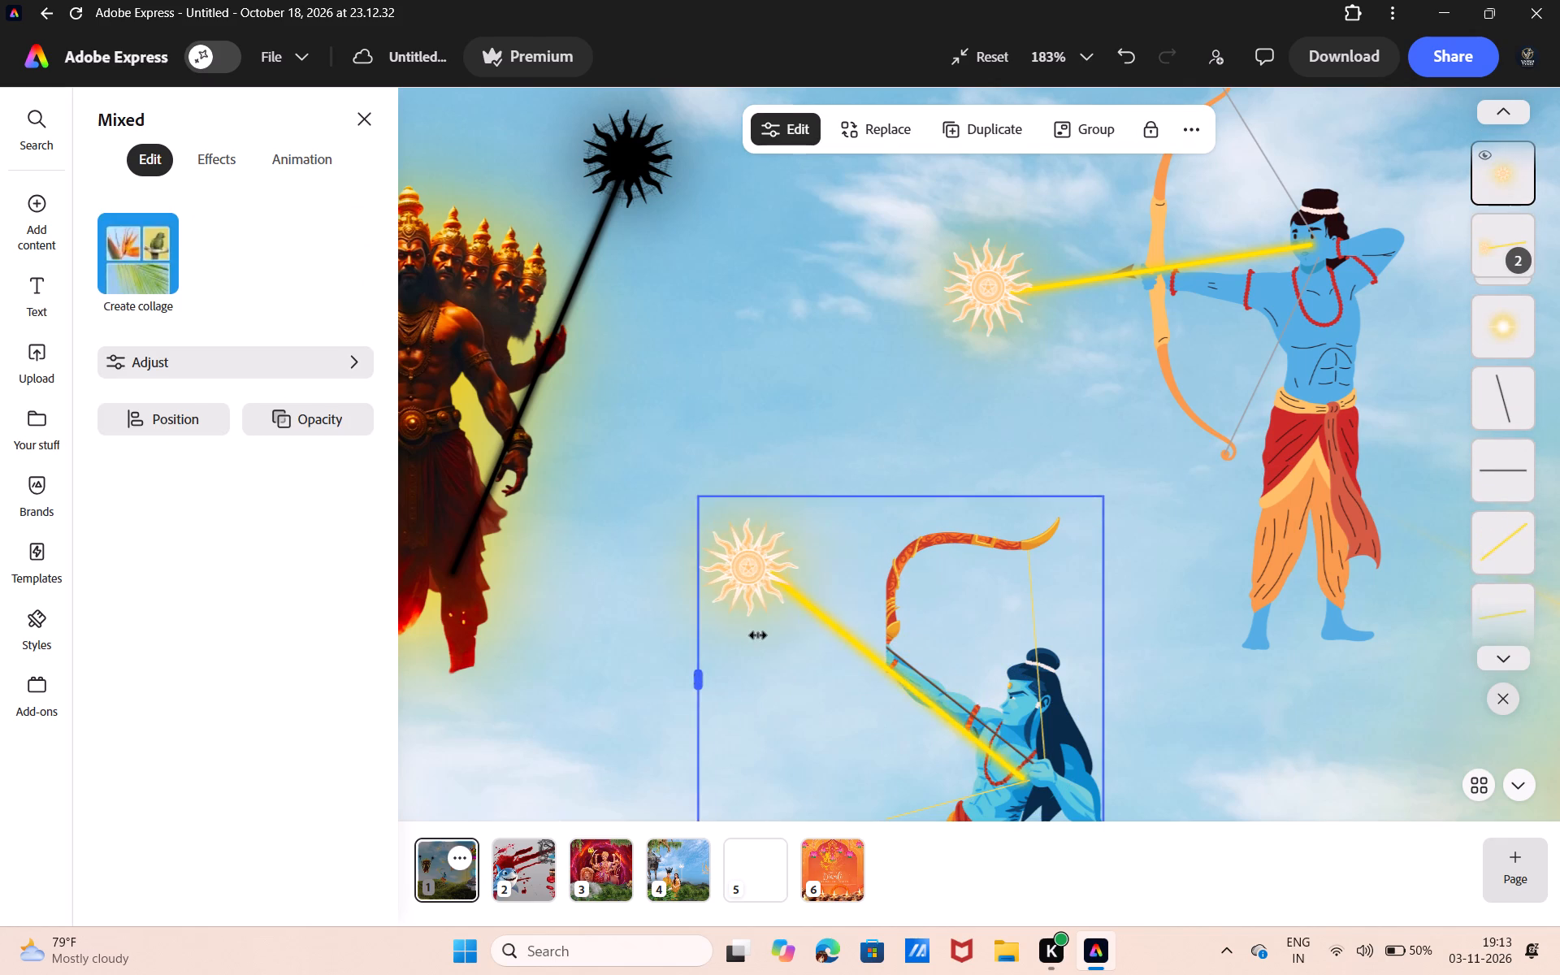
{"action": "left_click_drag", "start_coordinate": [757, 635], "coordinate": [759, 633]}
{"action": "left_click", "coordinate": [1123, 51]}
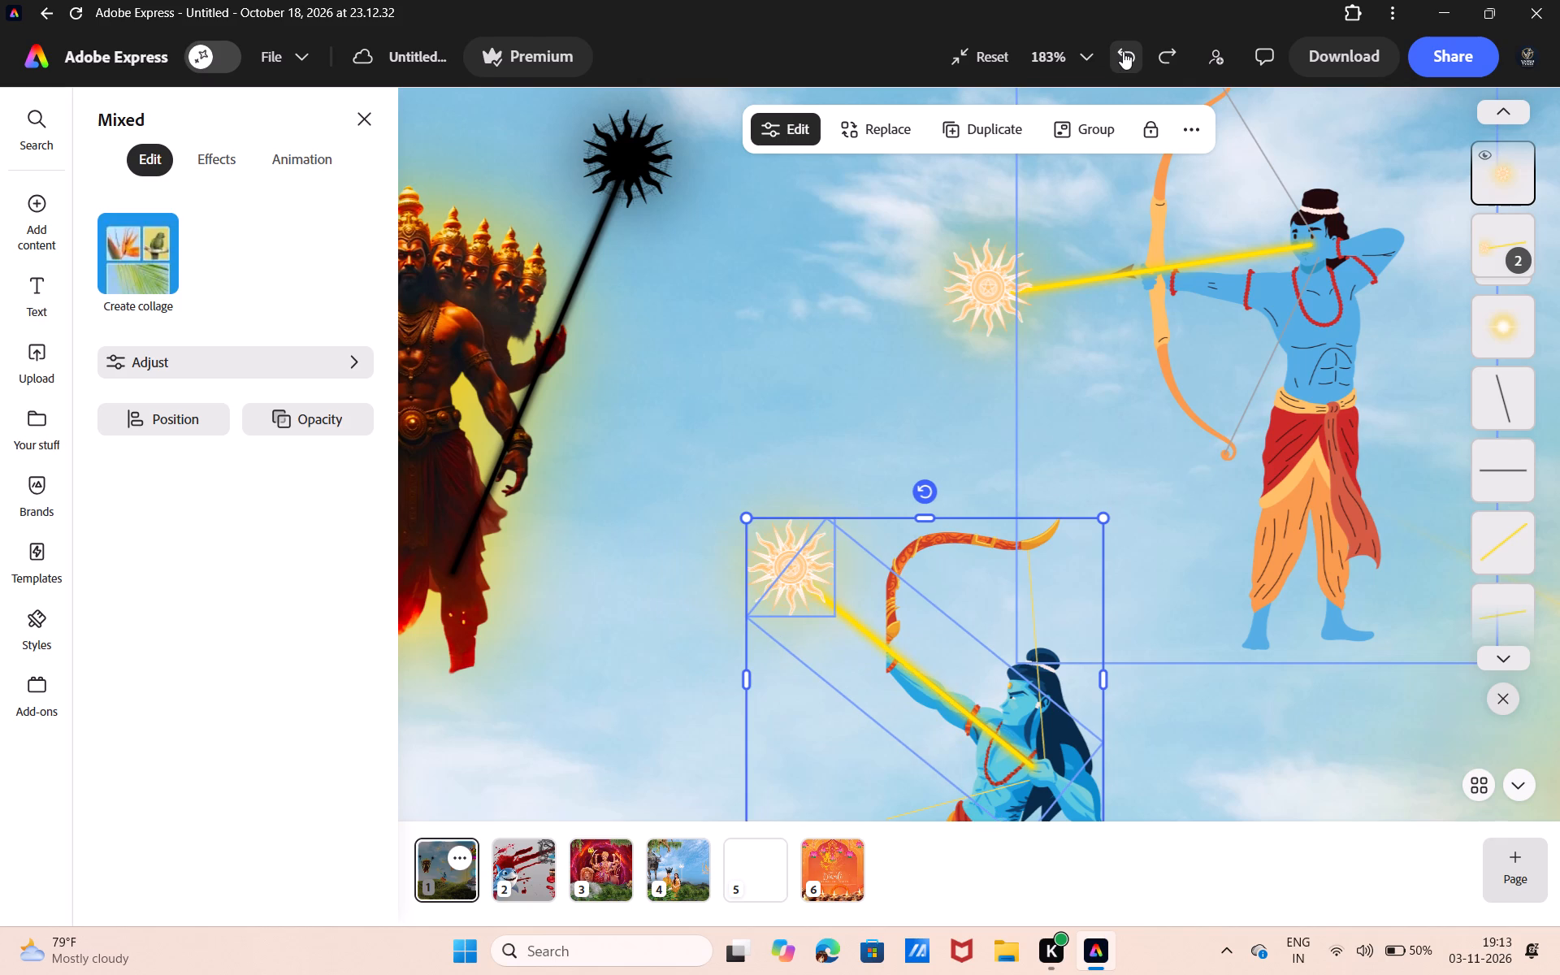
{"action": "left_click", "coordinate": [1085, 130]}
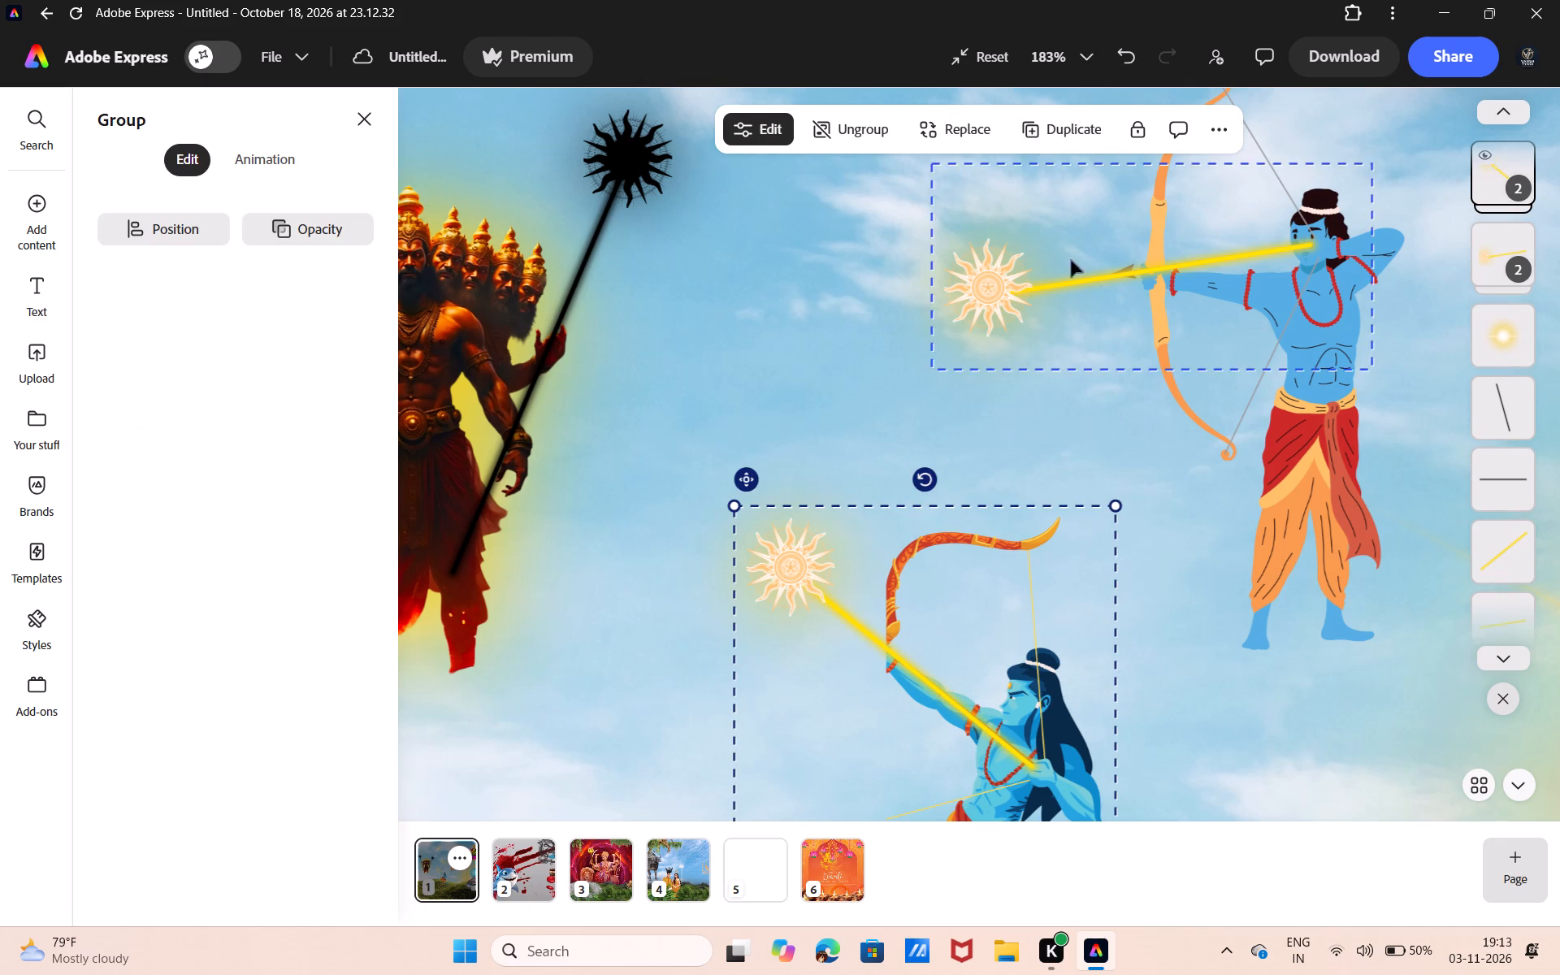
Extend the kneeling archer's image frame back out past the bow to reveal the whole bow.
{"action": "double_click", "coordinate": [1002, 587]}
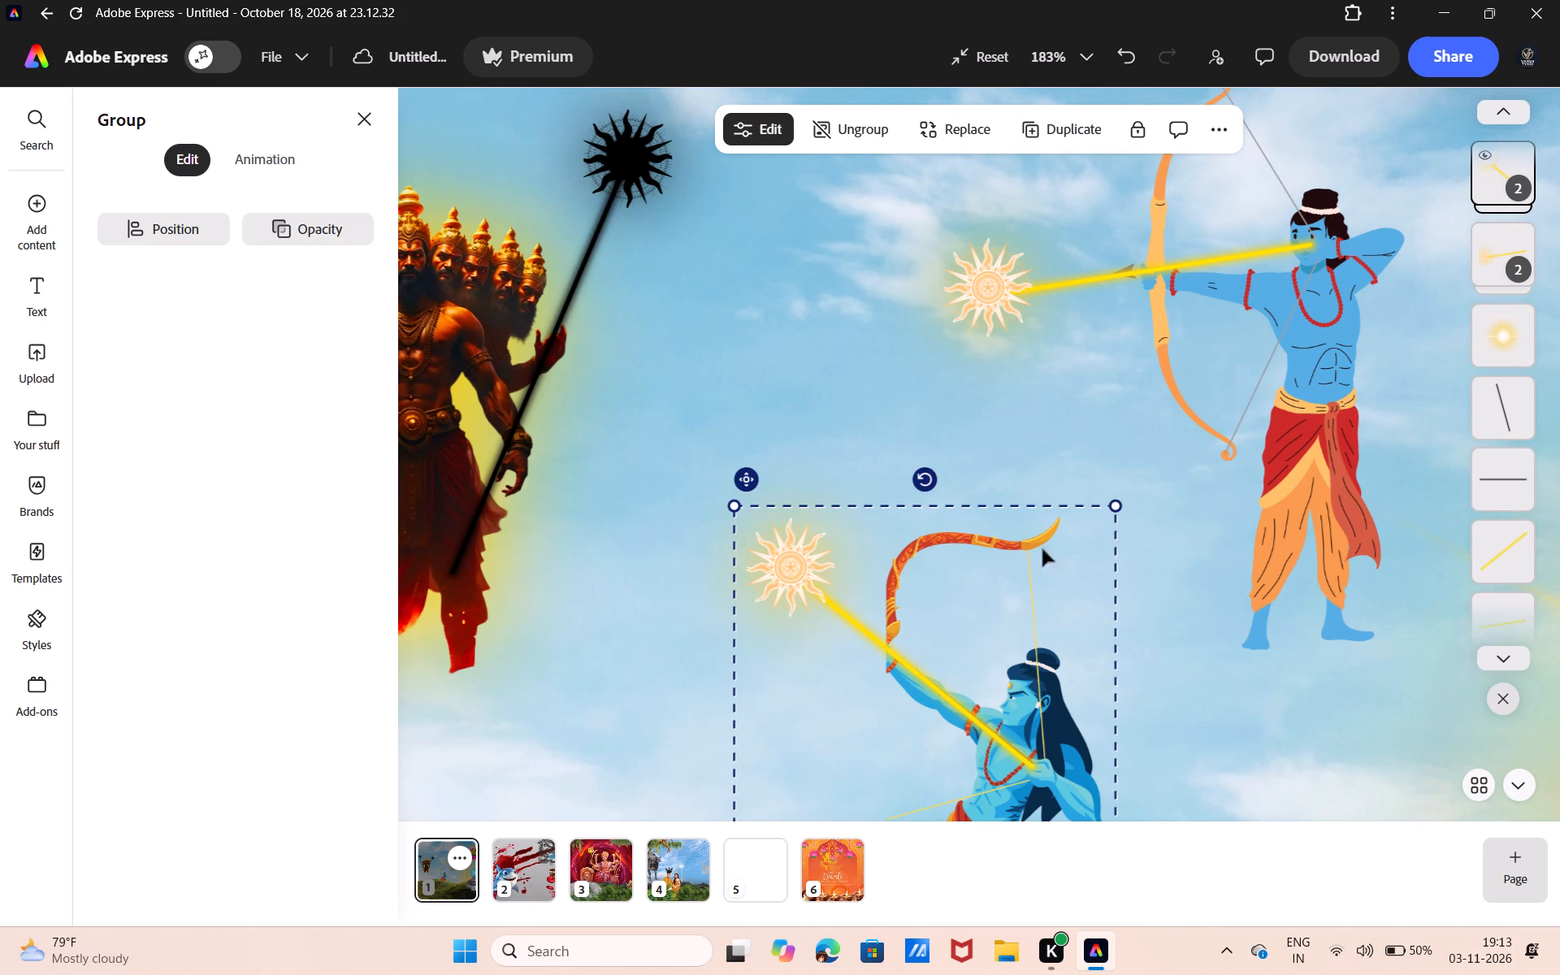
{"action": "left_click", "coordinate": [981, 492]}
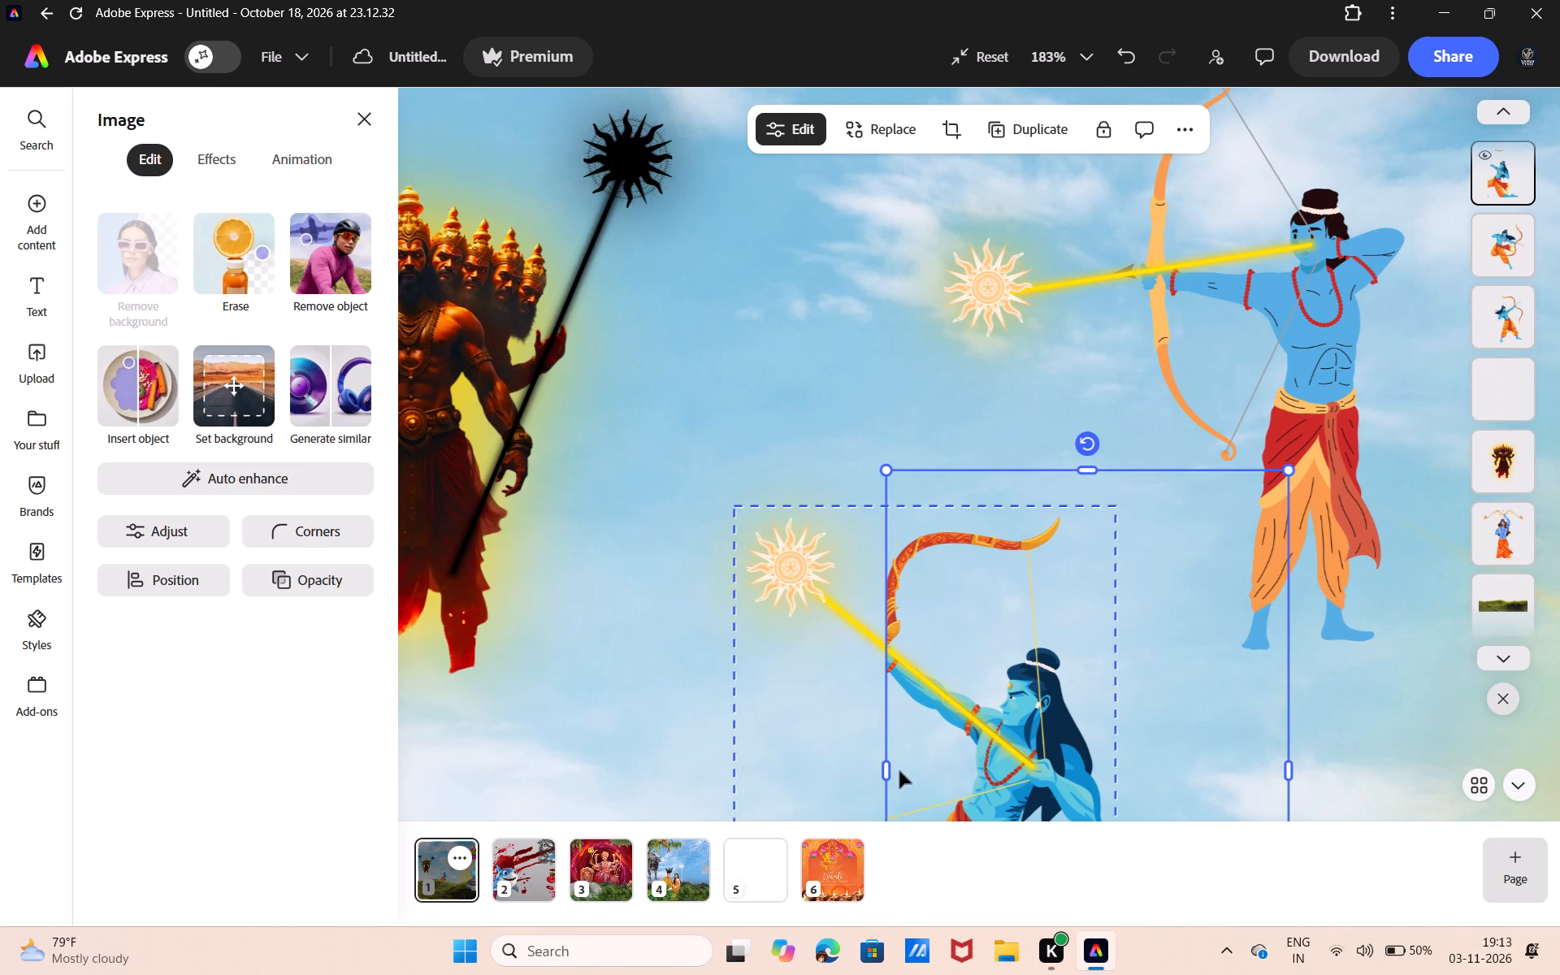
{"action": "left_click_drag", "start_coordinate": [882, 766], "coordinate": [718, 738]}
Crop in the sun side of the image of the archer standing on the grass until its frame clears the glowing sun.
{"action": "scroll", "coordinate": [718, 738], "scroll_direction": "down", "scroll_amount": 2}
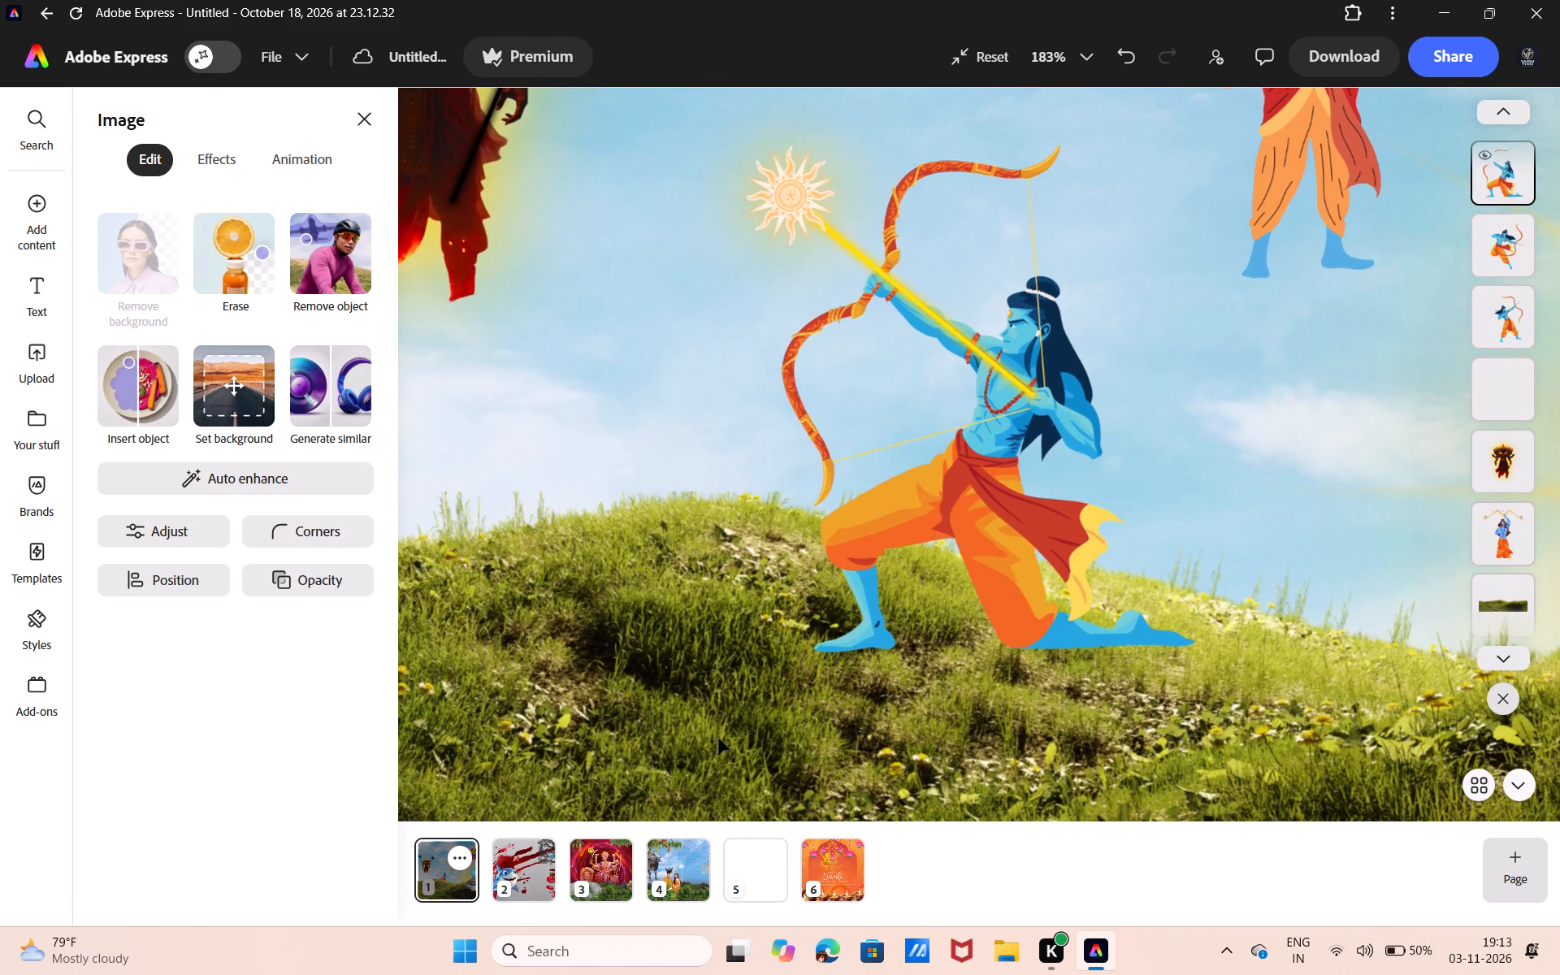
{"action": "scroll", "coordinate": [718, 738], "scroll_direction": "right", "scroll_amount": 2}
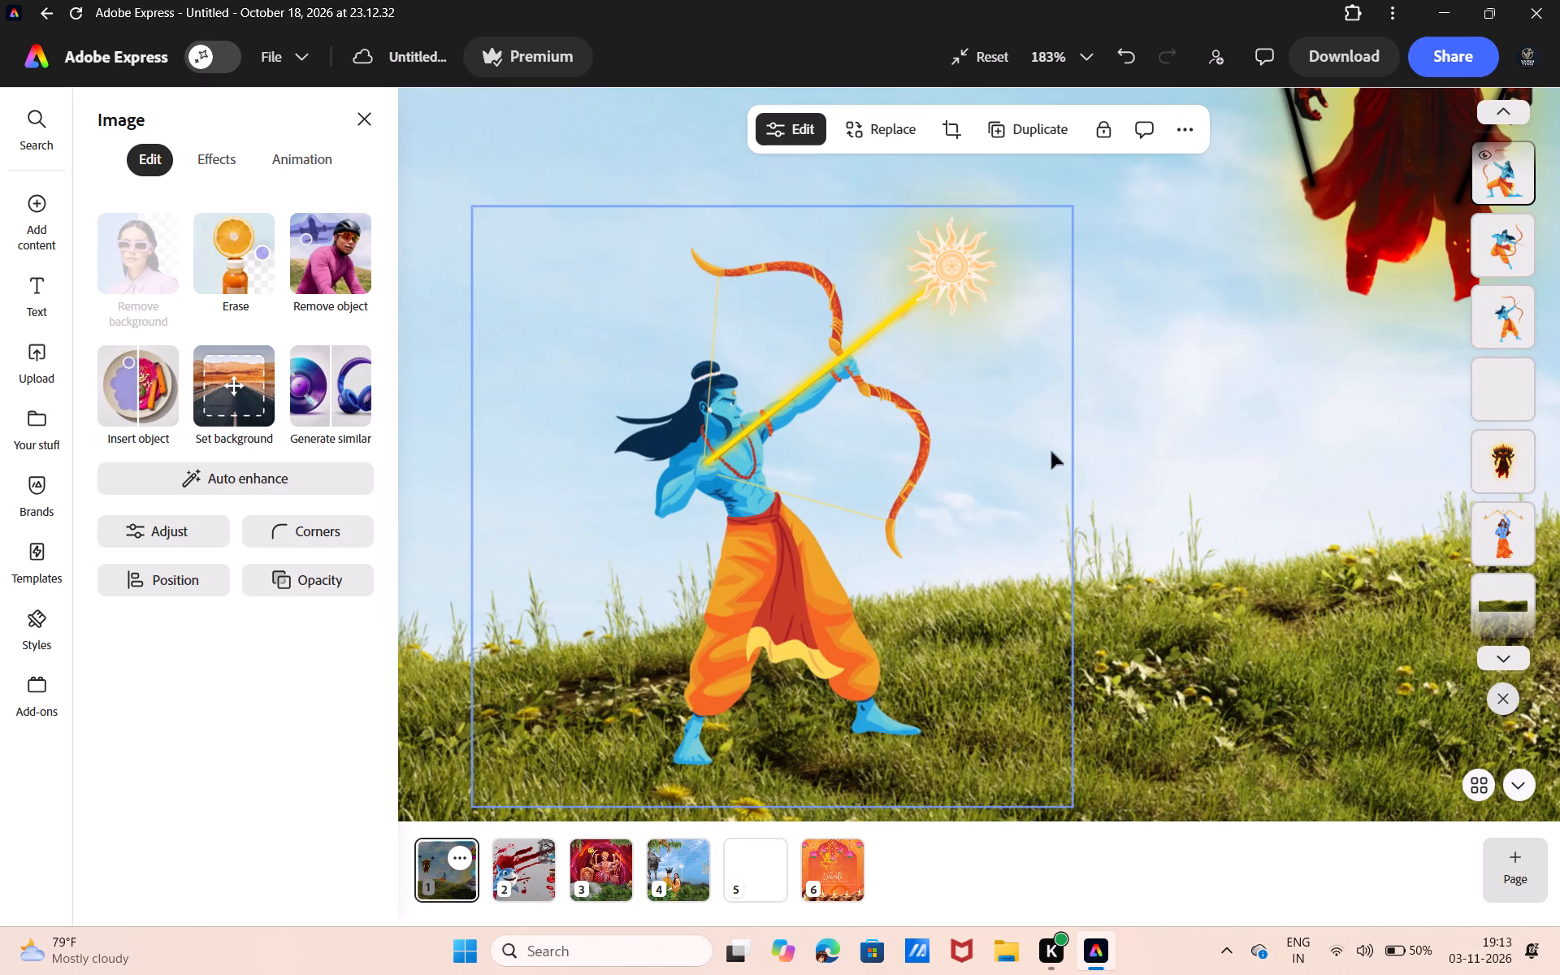
{"action": "left_click", "coordinate": [1040, 373]}
{"action": "left_click_drag", "start_coordinate": [1074, 505], "coordinate": [885, 512]}
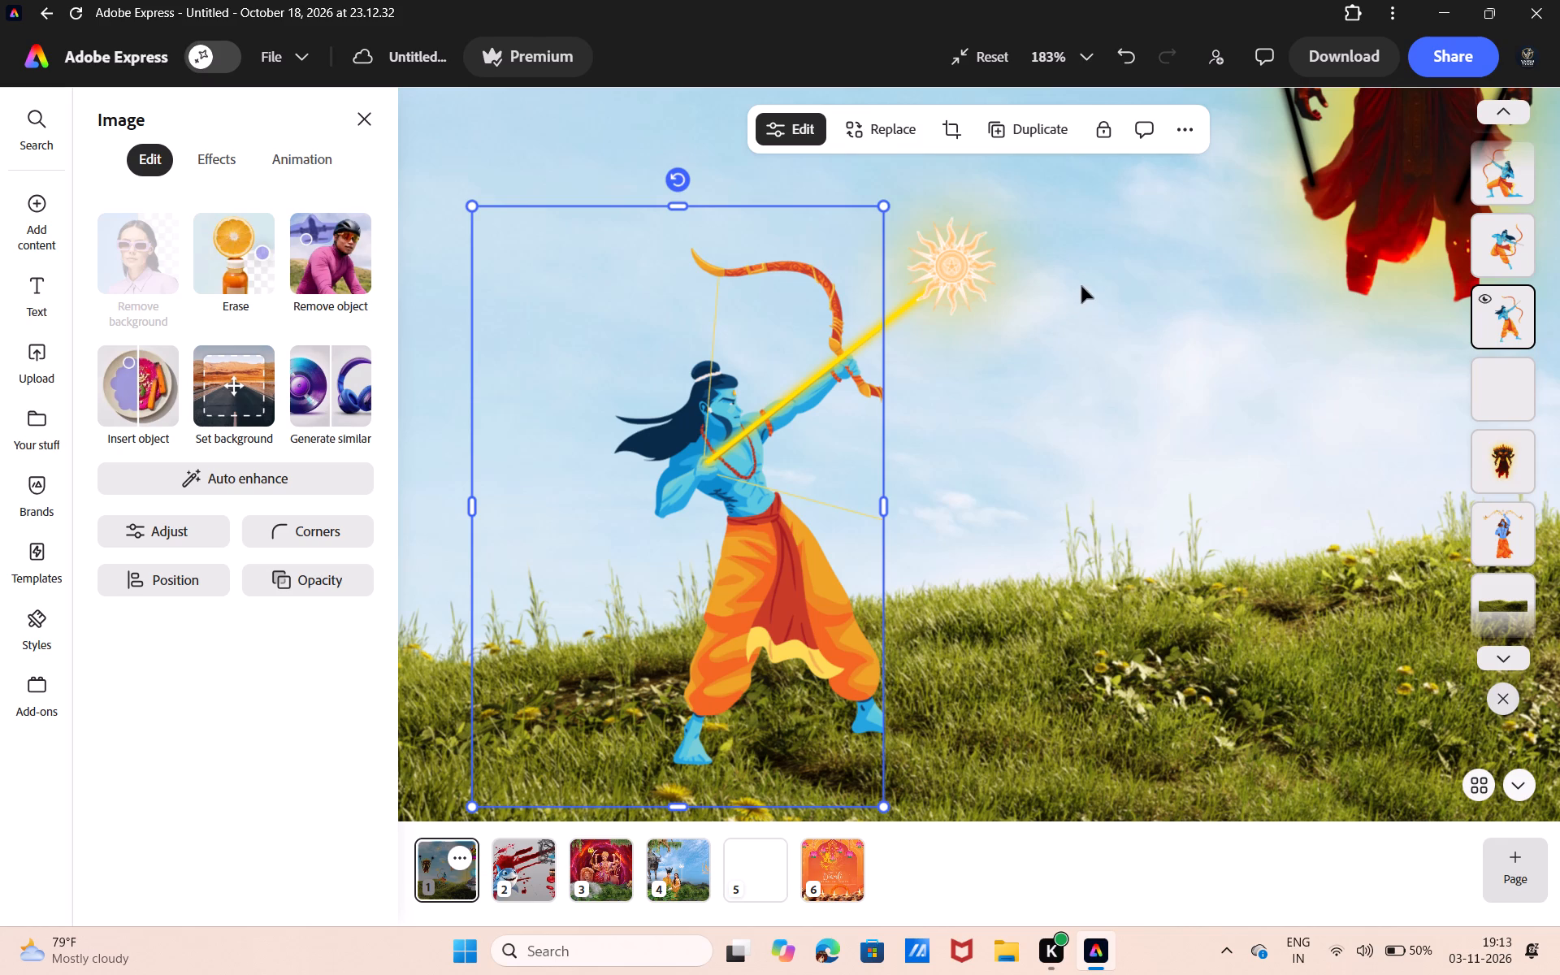
Group the glowing sun with the yellow arrow of the archer standing on the grass.
{"action": "left_click", "coordinate": [1081, 286]}
{"action": "left_click_drag", "start_coordinate": [1081, 286], "coordinate": [973, 288]}
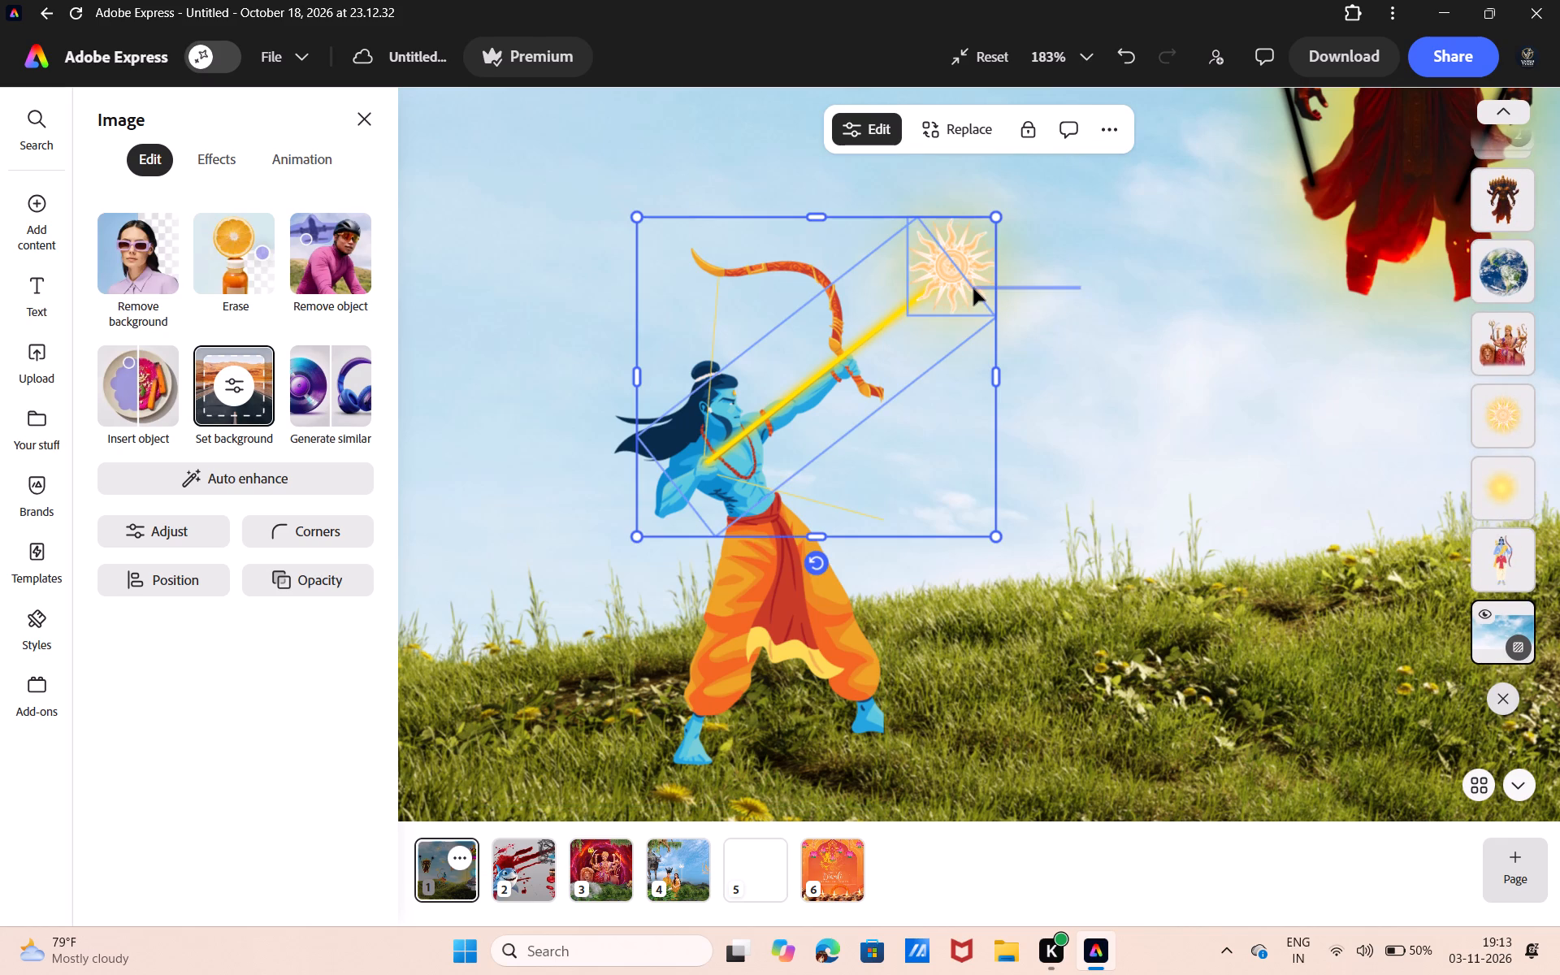
{"action": "left_click_drag", "start_coordinate": [973, 288], "coordinate": [960, 291]}
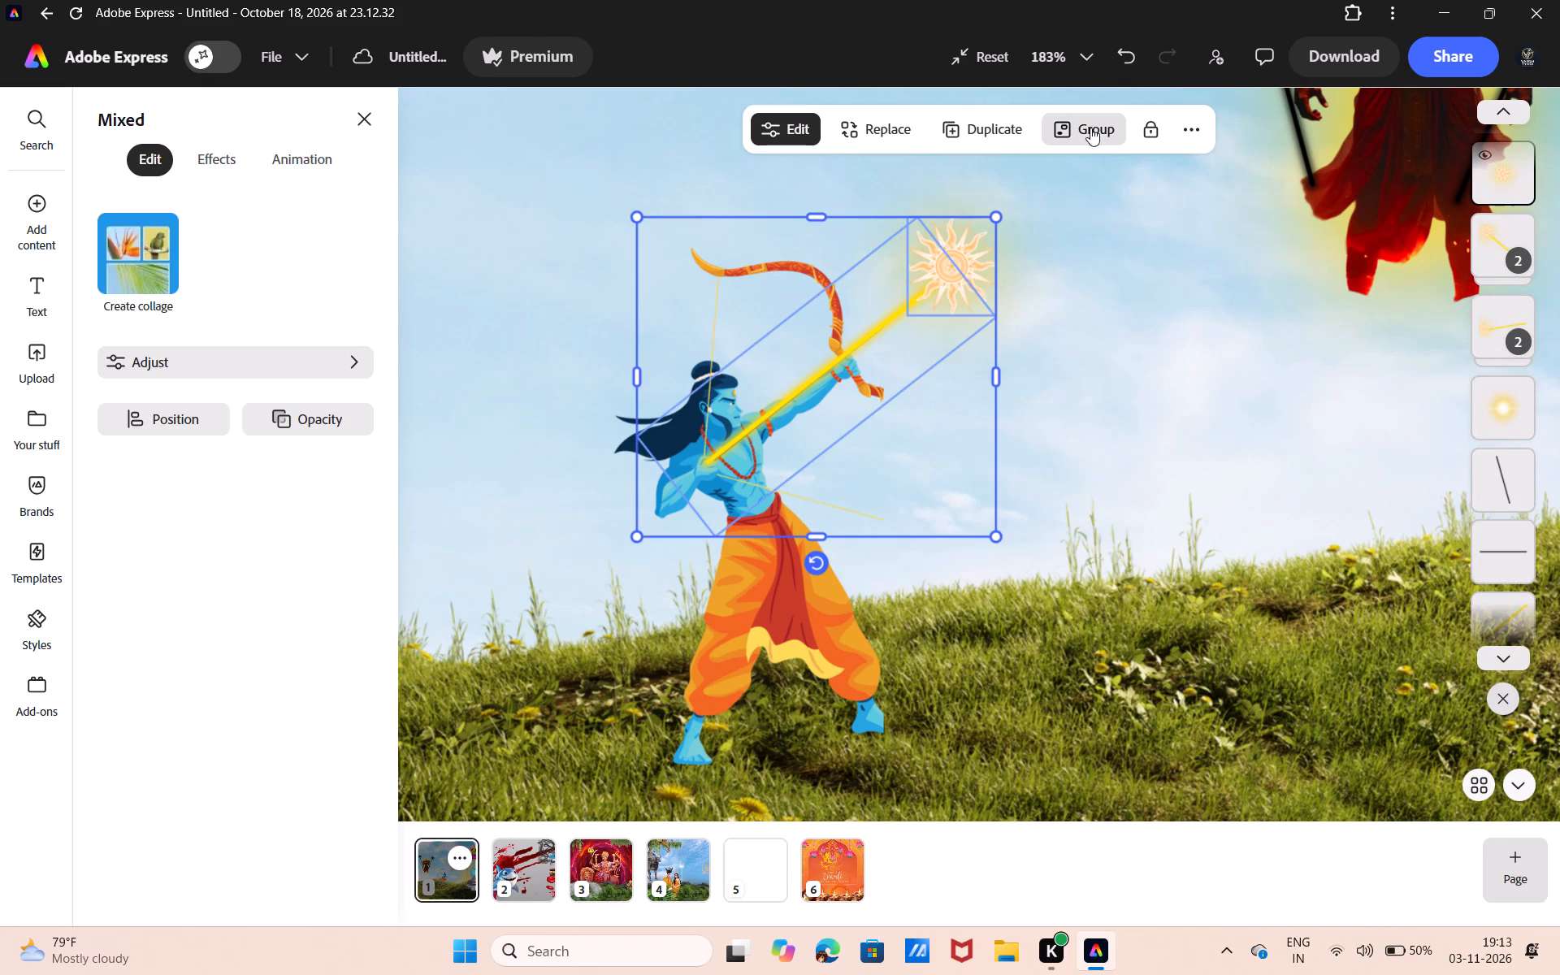
{"action": "left_click", "coordinate": [1090, 128]}
Extend the grass-standing archer's image frame back out to reveal the whole bow and front foot.
{"action": "left_click", "coordinate": [837, 632]}
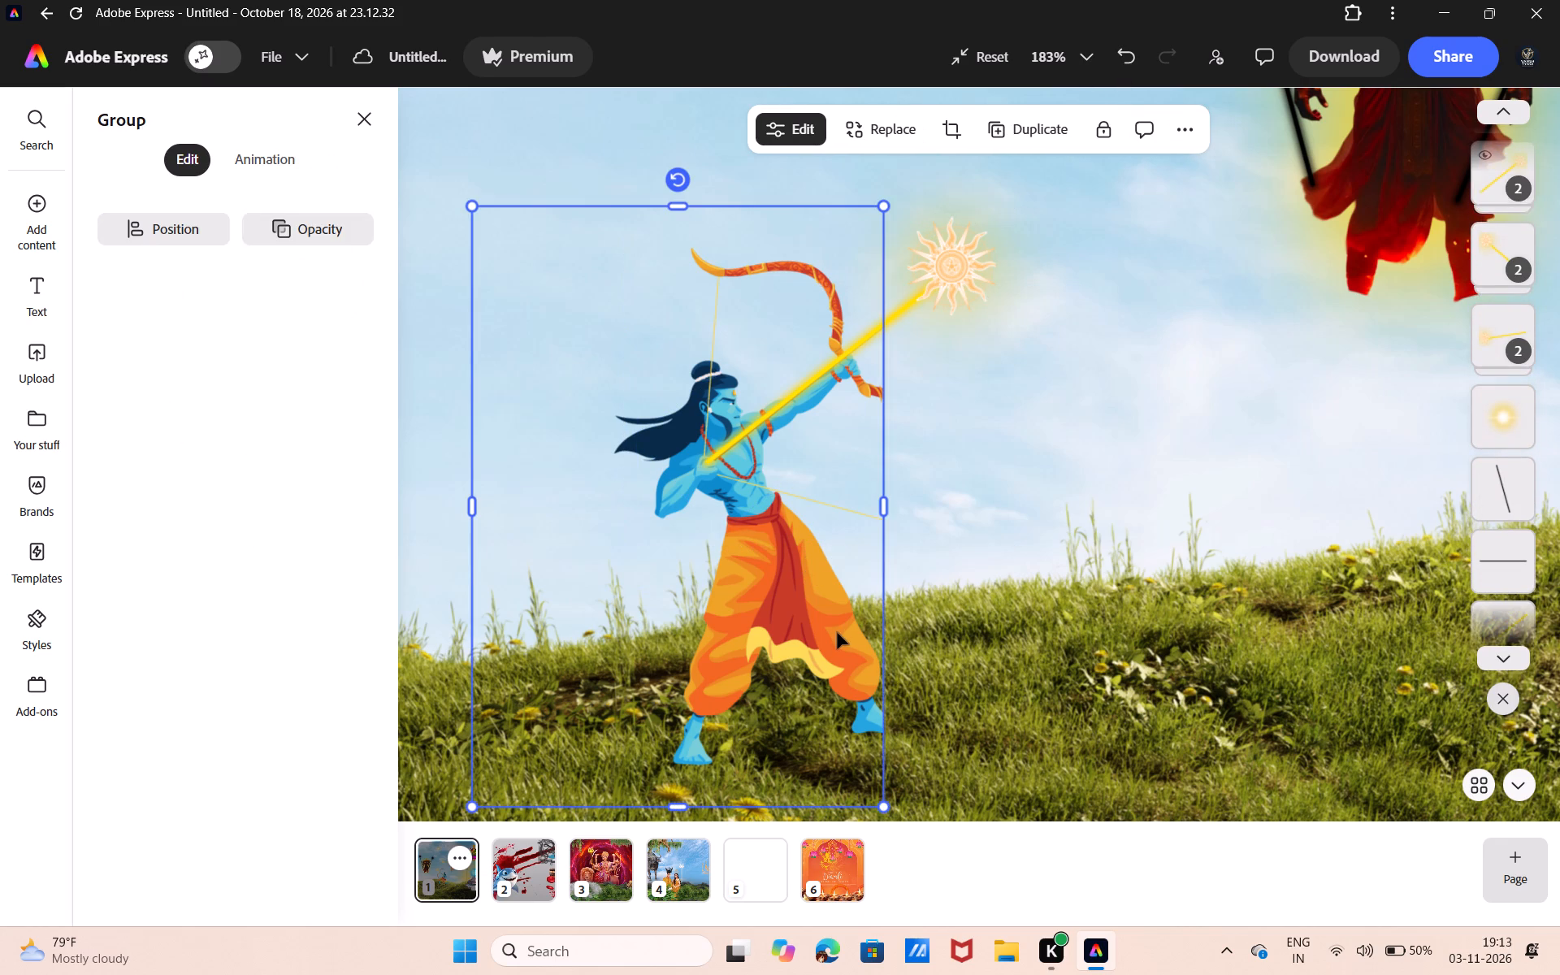
{"action": "left_click_drag", "start_coordinate": [883, 509], "coordinate": [980, 501]}
Crop in the sun side of the leaping archer's image to just beyond the bow so its frame clears the glowing sun.
{"action": "scroll", "coordinate": [980, 501], "scroll_direction": "up", "scroll_amount": 6}
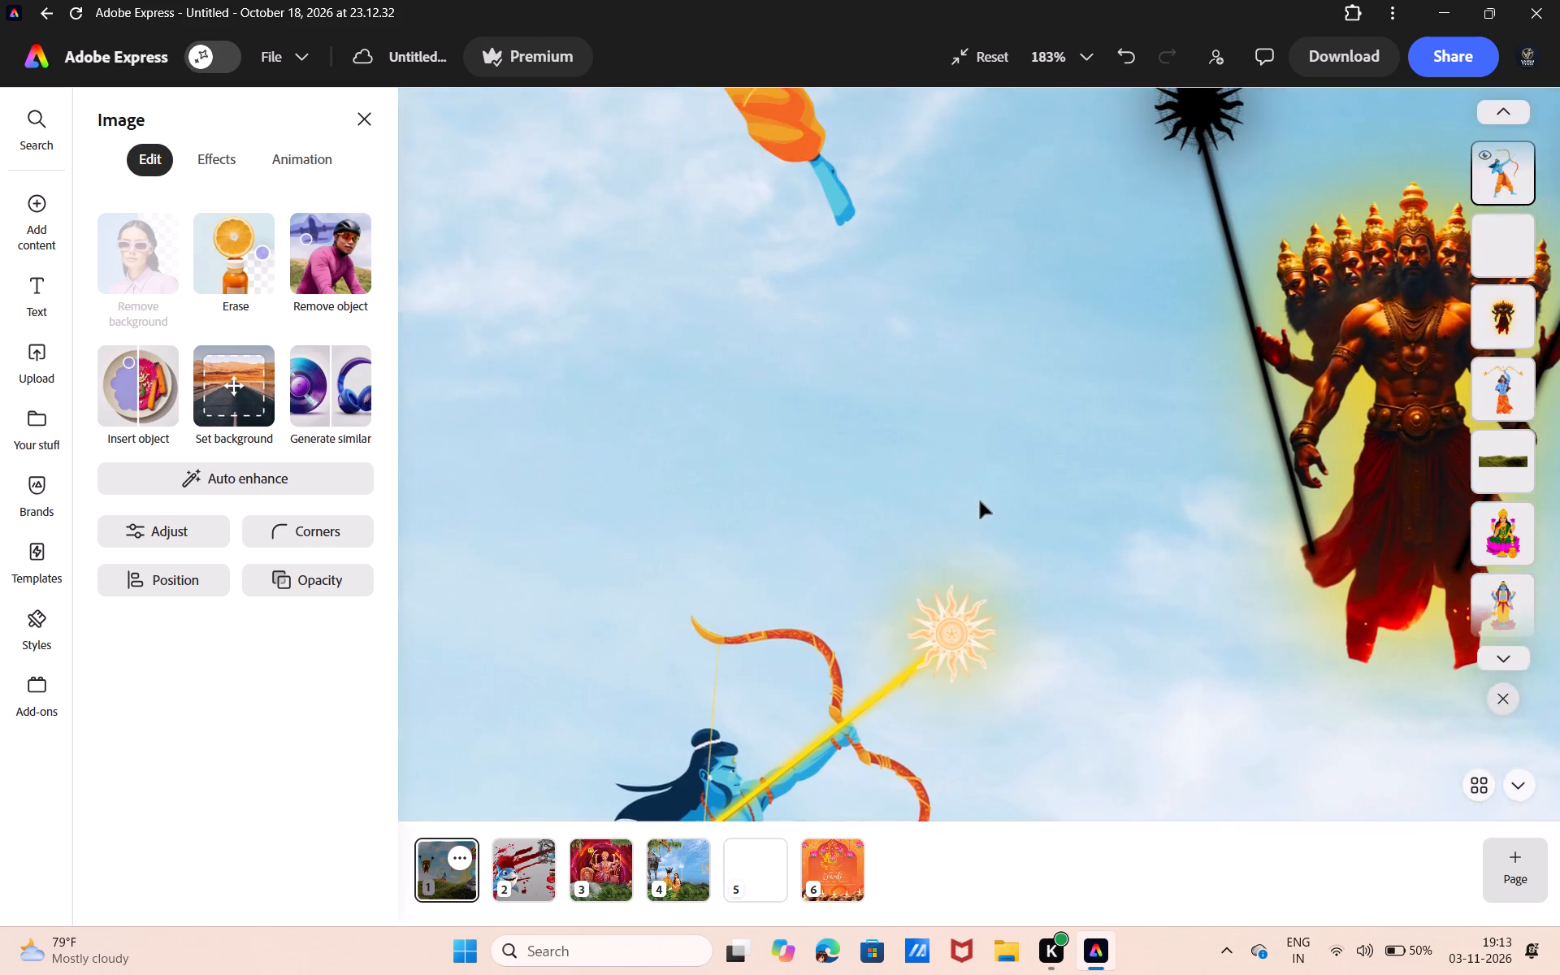
{"action": "scroll", "coordinate": [980, 501], "scroll_direction": "up", "scroll_amount": 3}
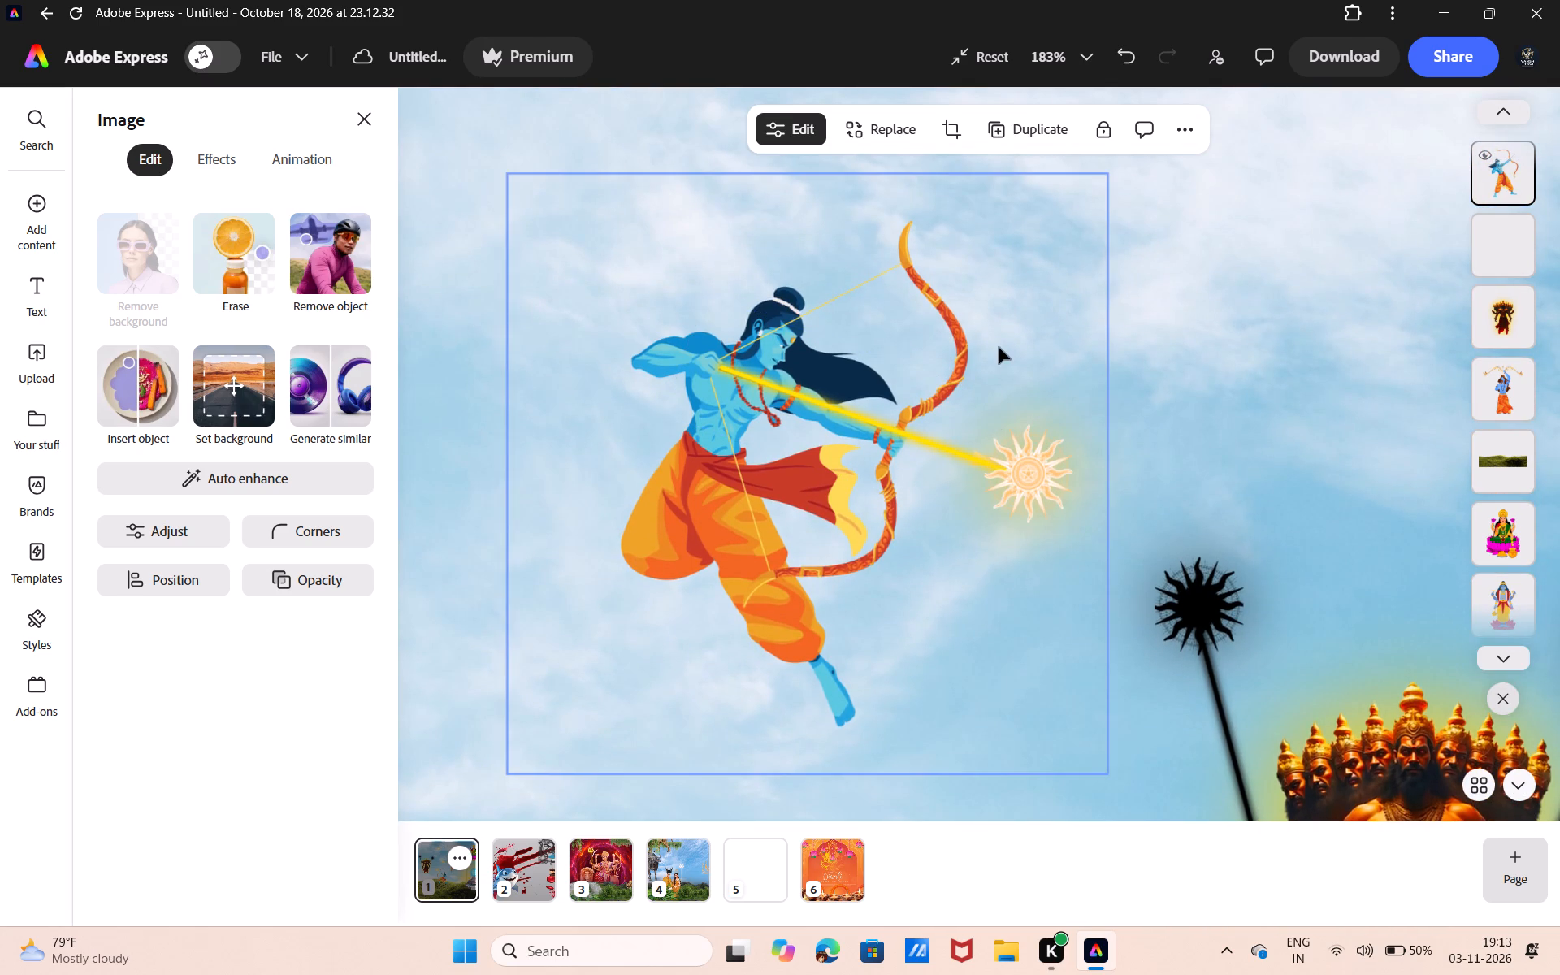
{"action": "left_click", "coordinate": [1038, 355]}
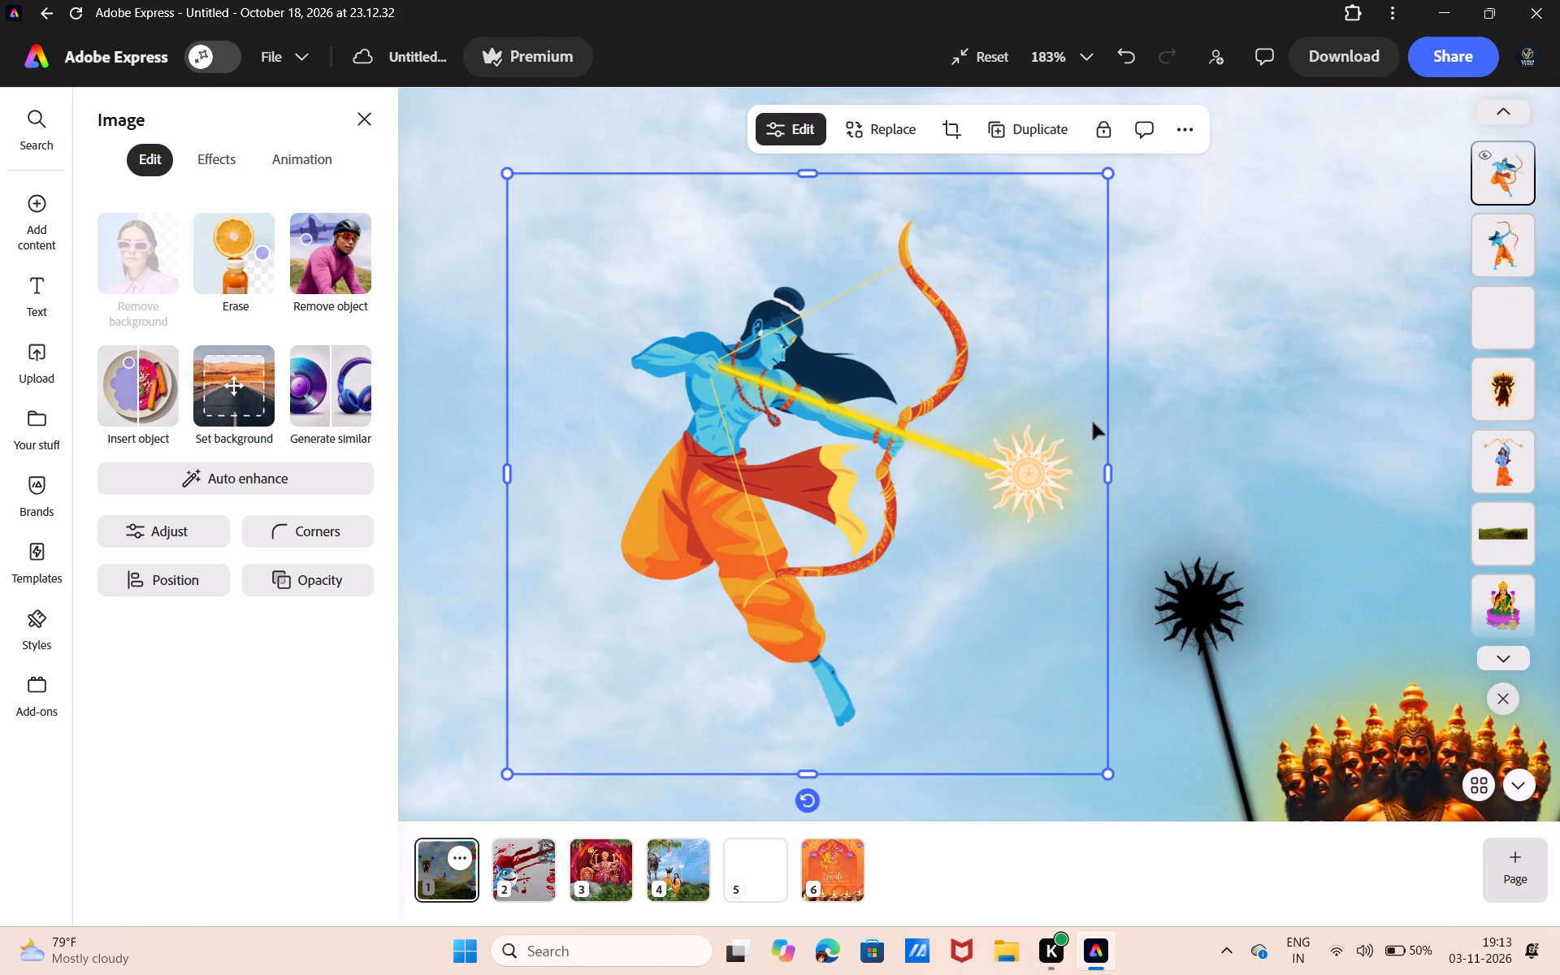
{"action": "left_click_drag", "start_coordinate": [1110, 471], "coordinate": [990, 470]}
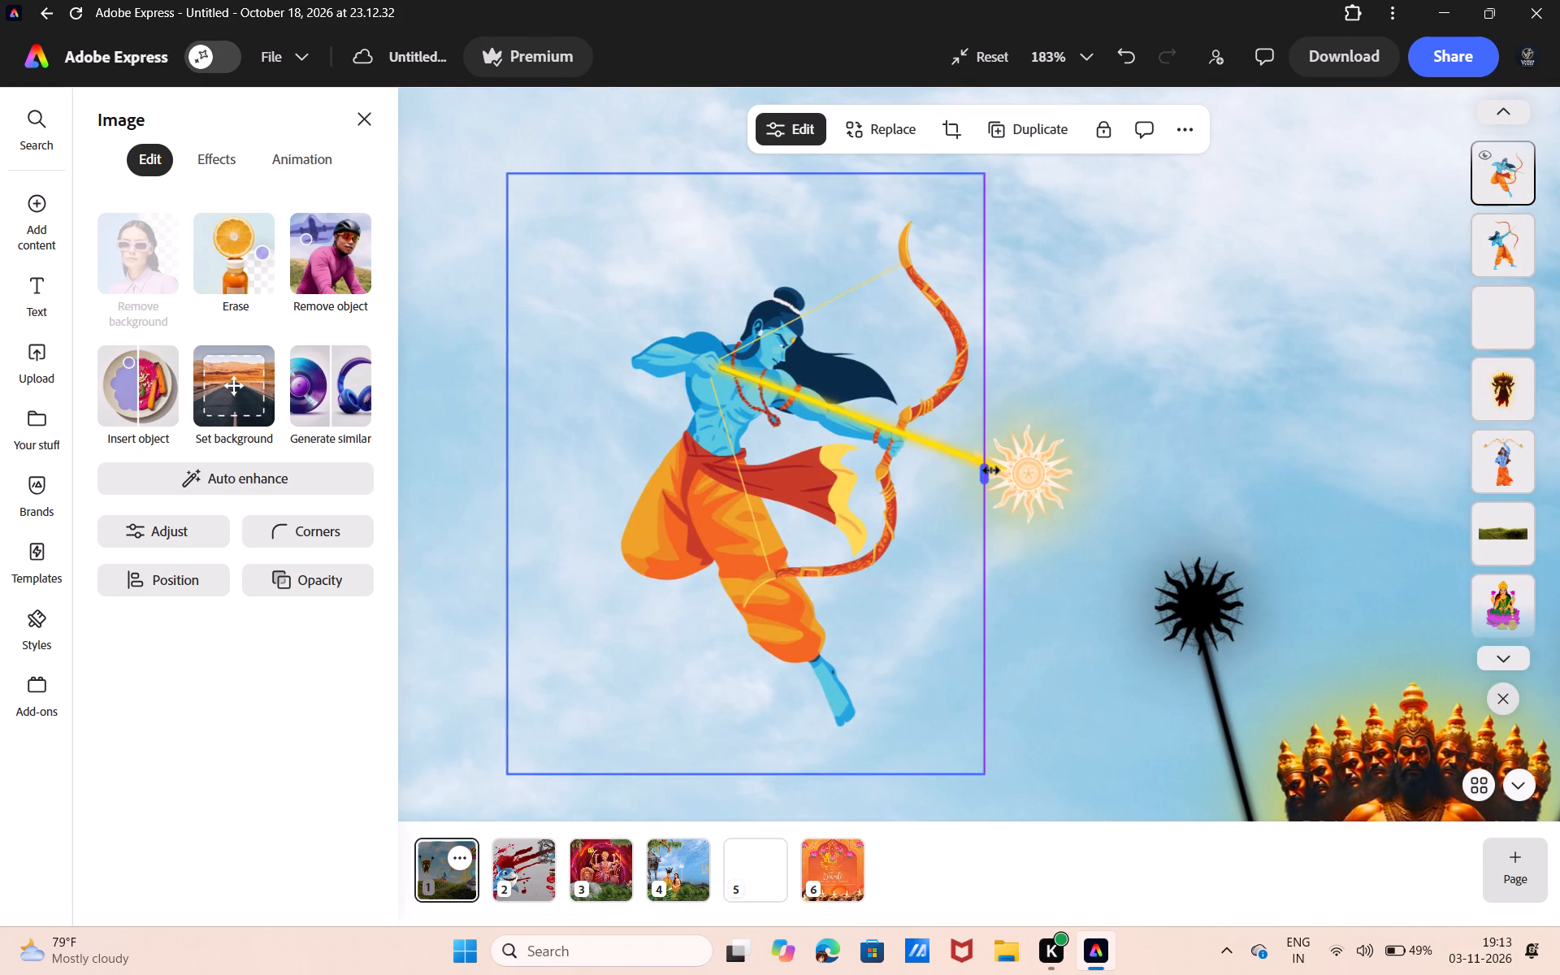
{"action": "left_click_drag", "start_coordinate": [990, 470], "coordinate": [976, 470]}
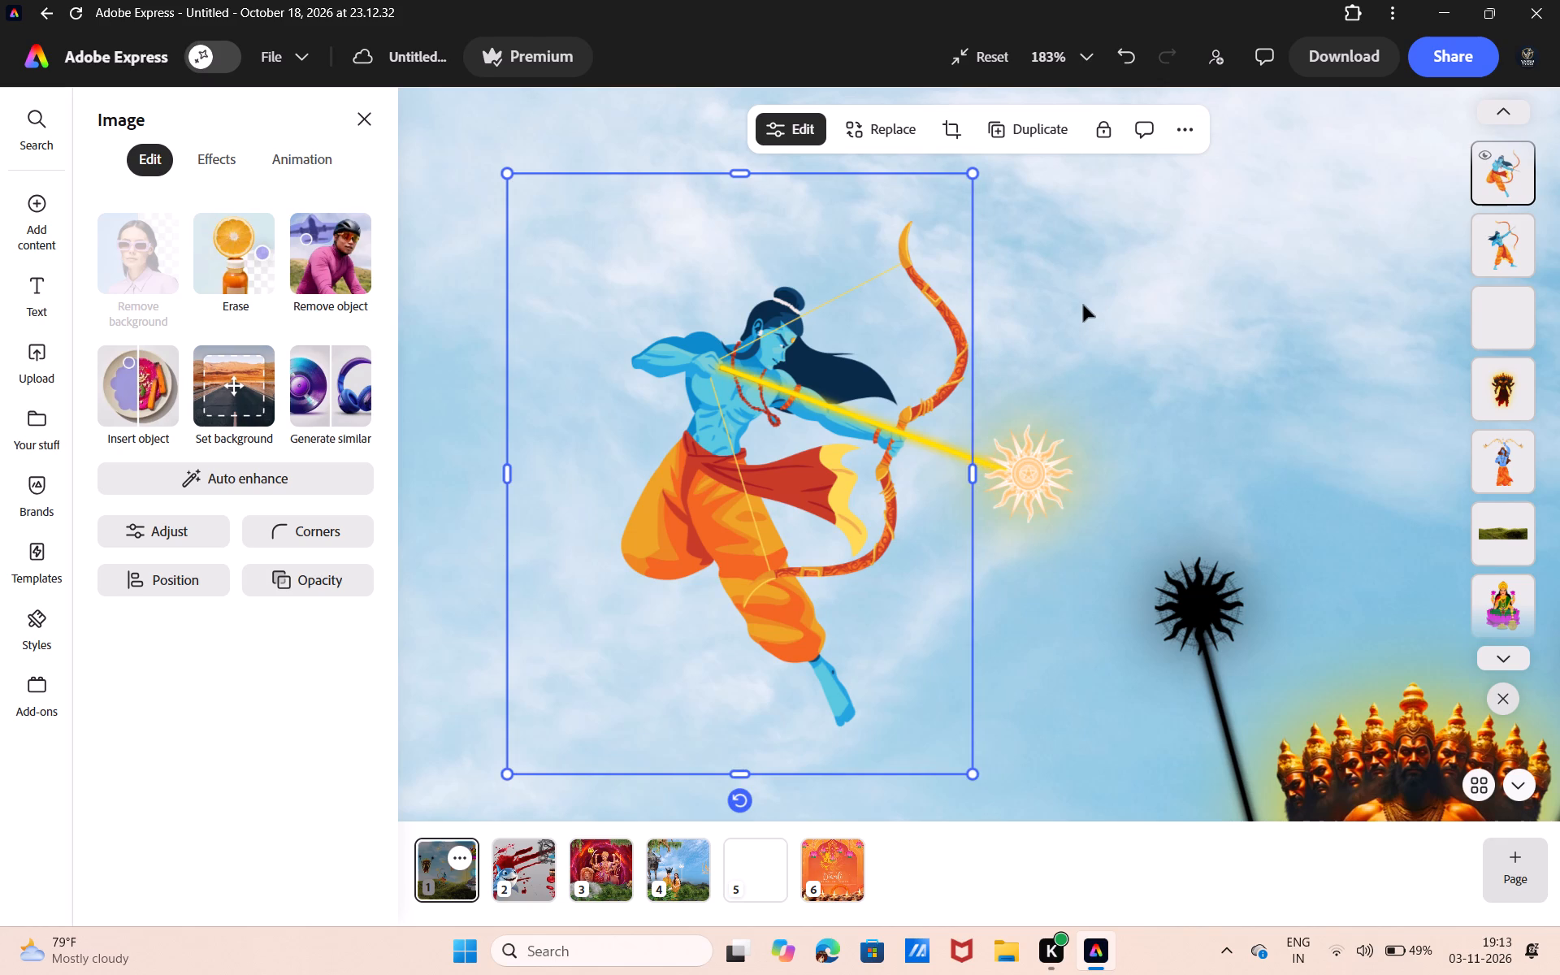
Group the leaping archer's glowing sun with its yellow arrow.
{"action": "left_click_drag", "start_coordinate": [1083, 305], "coordinate": [1071, 355]}
{"action": "left_click_drag", "start_coordinate": [1060, 381], "coordinate": [997, 494]}
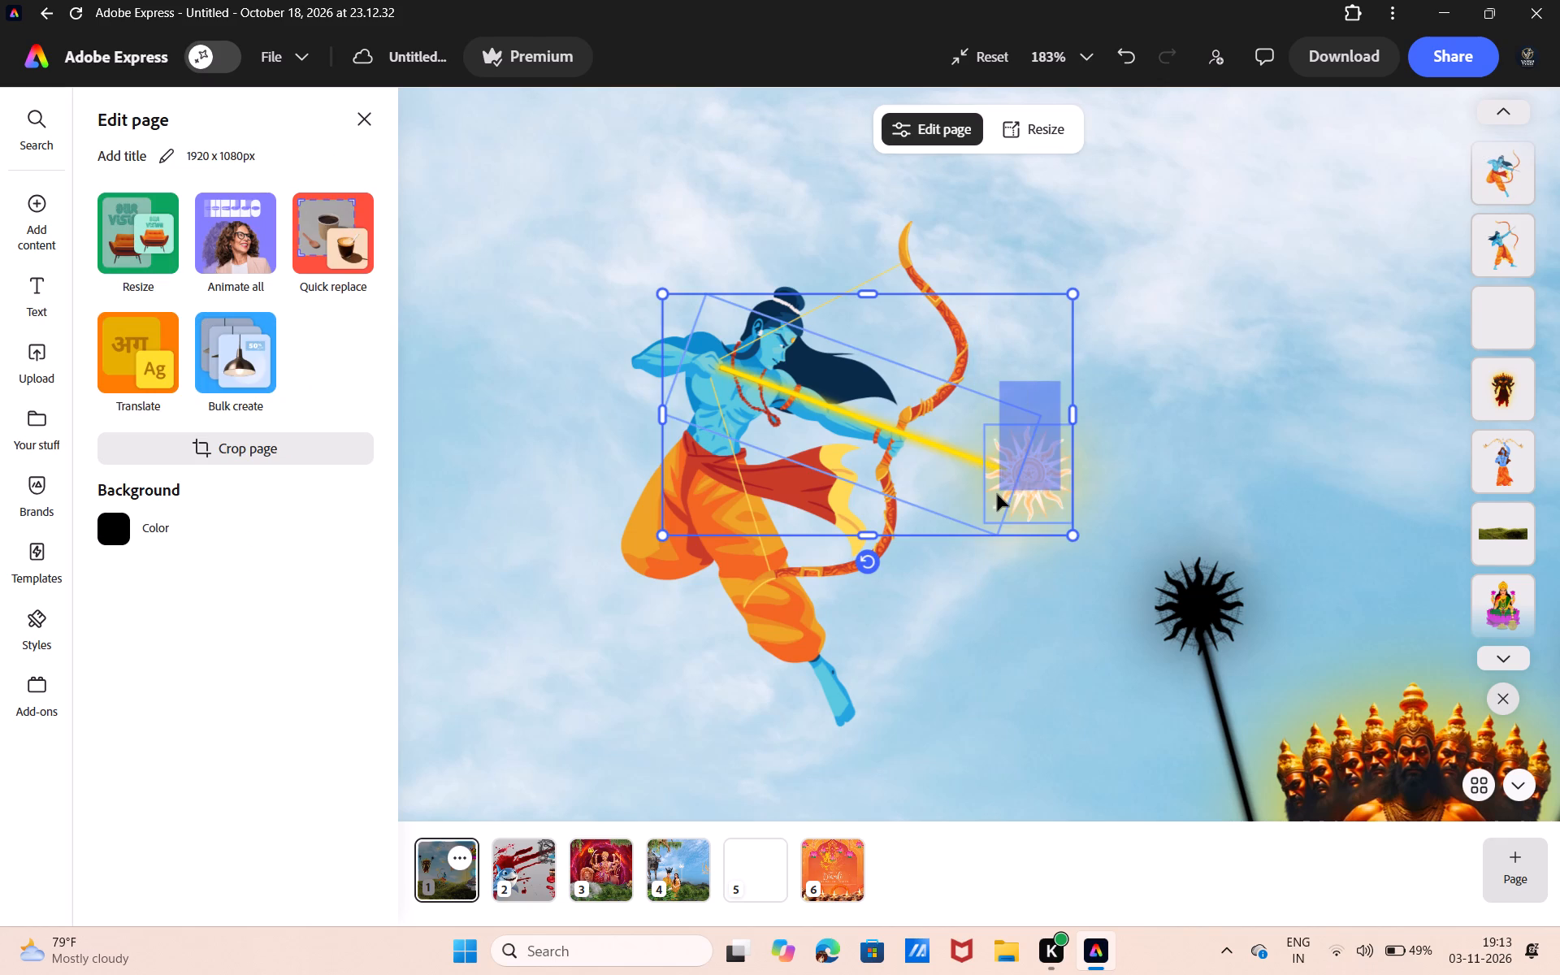
{"action": "left_click_drag", "start_coordinate": [997, 494], "coordinate": [996, 496]}
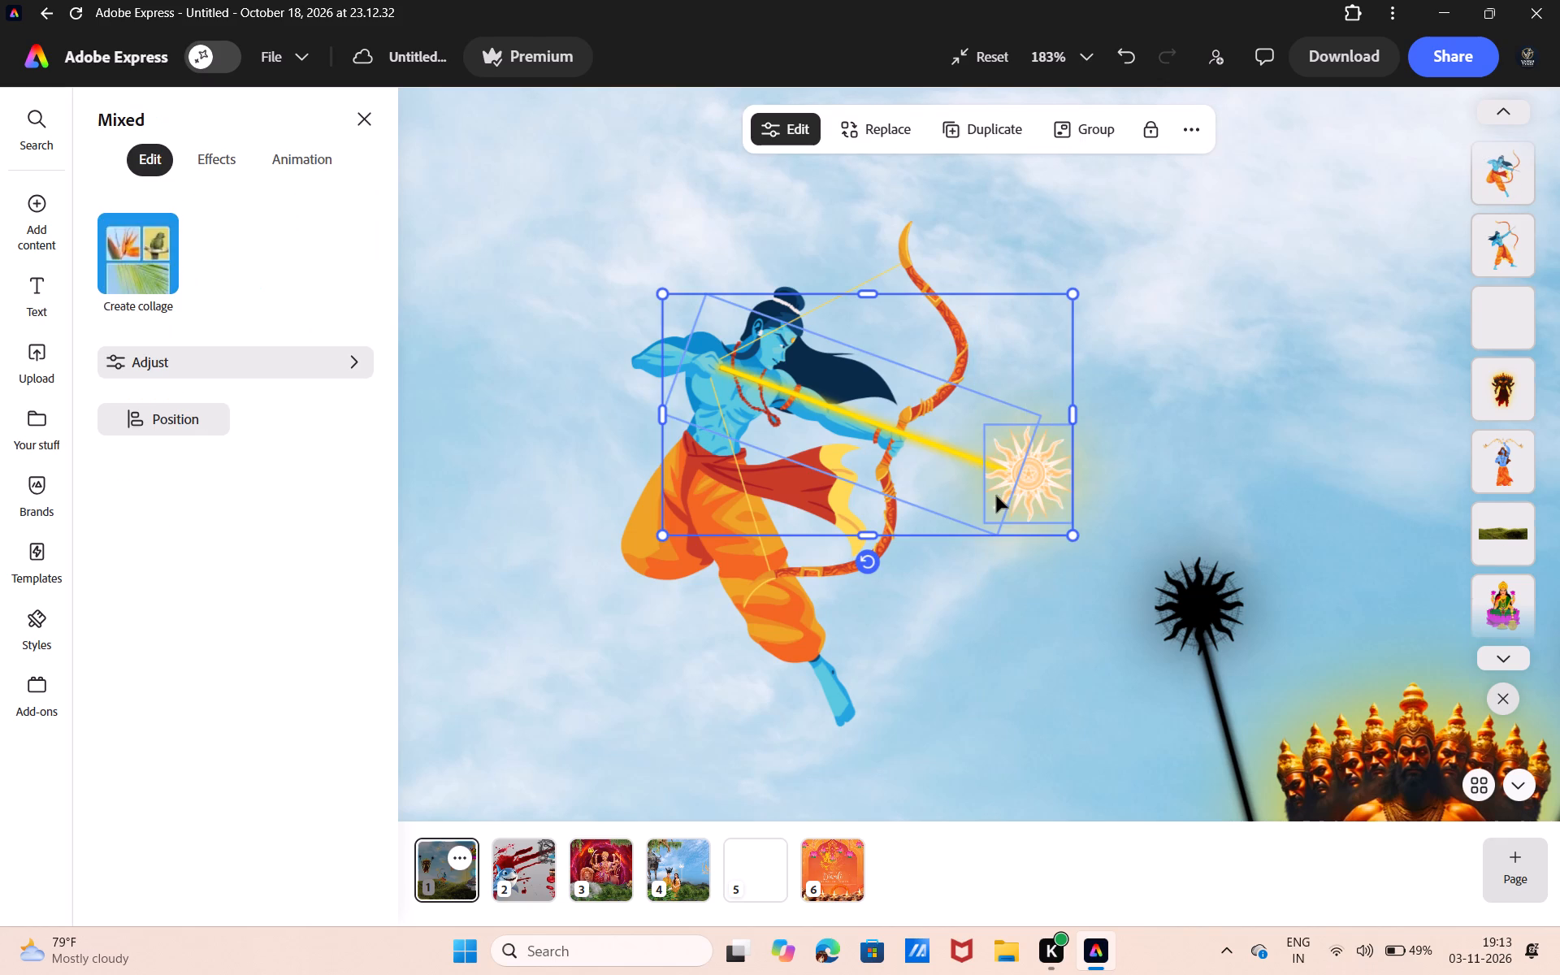
{"action": "left_click_drag", "start_coordinate": [1045, 366], "coordinate": [1094, 318]}
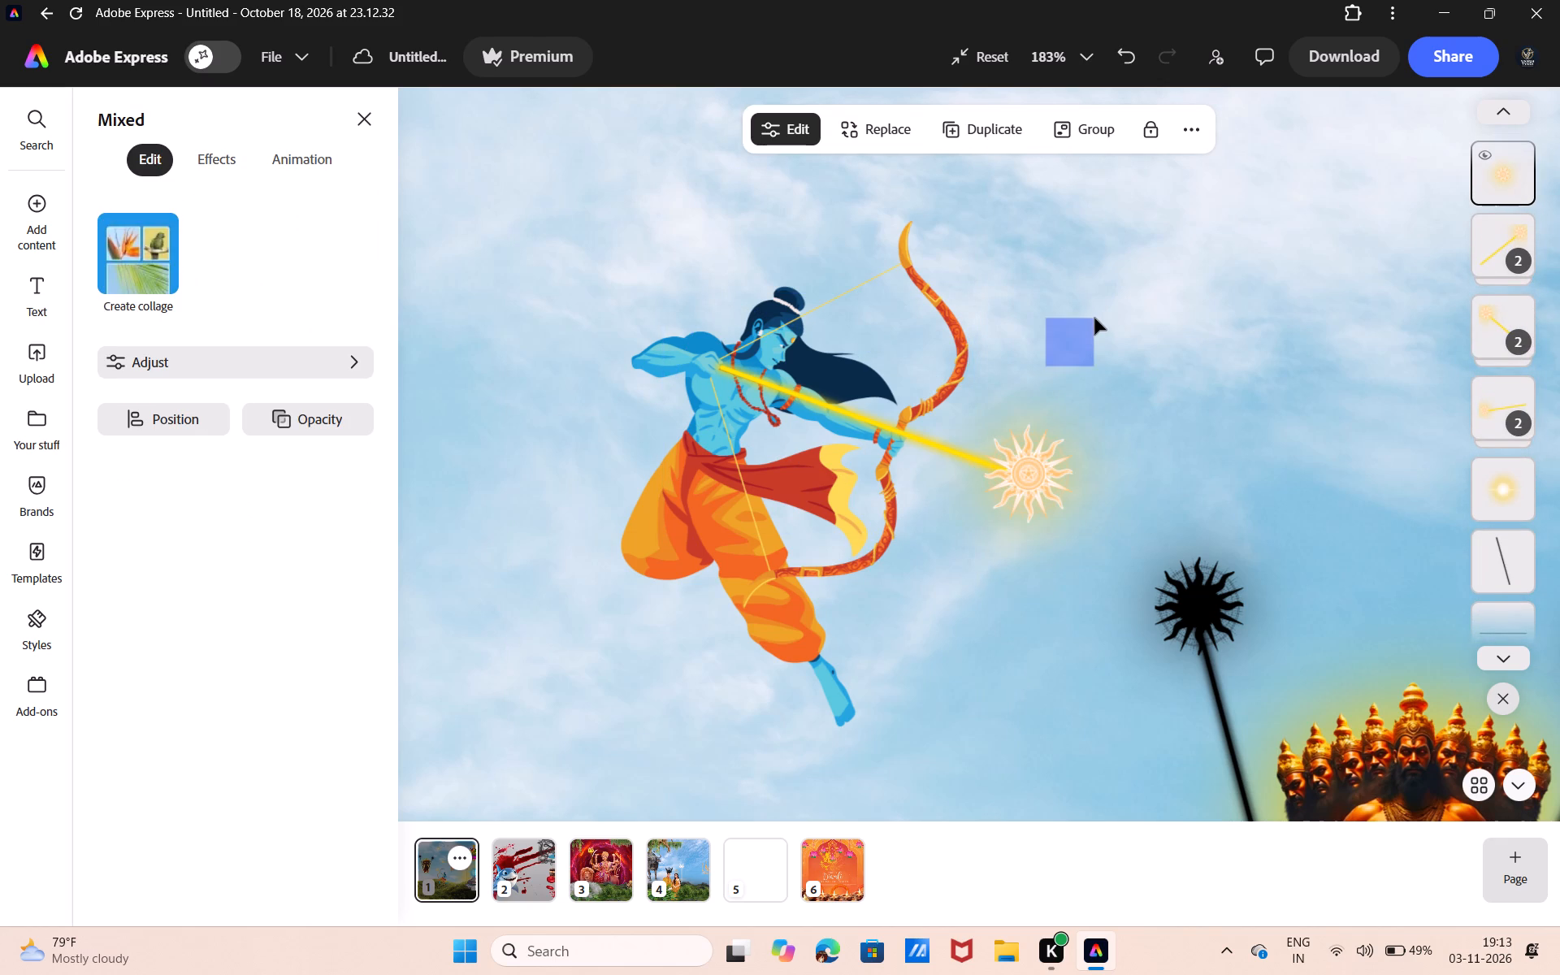
{"action": "left_click_drag", "start_coordinate": [1094, 318], "coordinate": [1022, 483]}
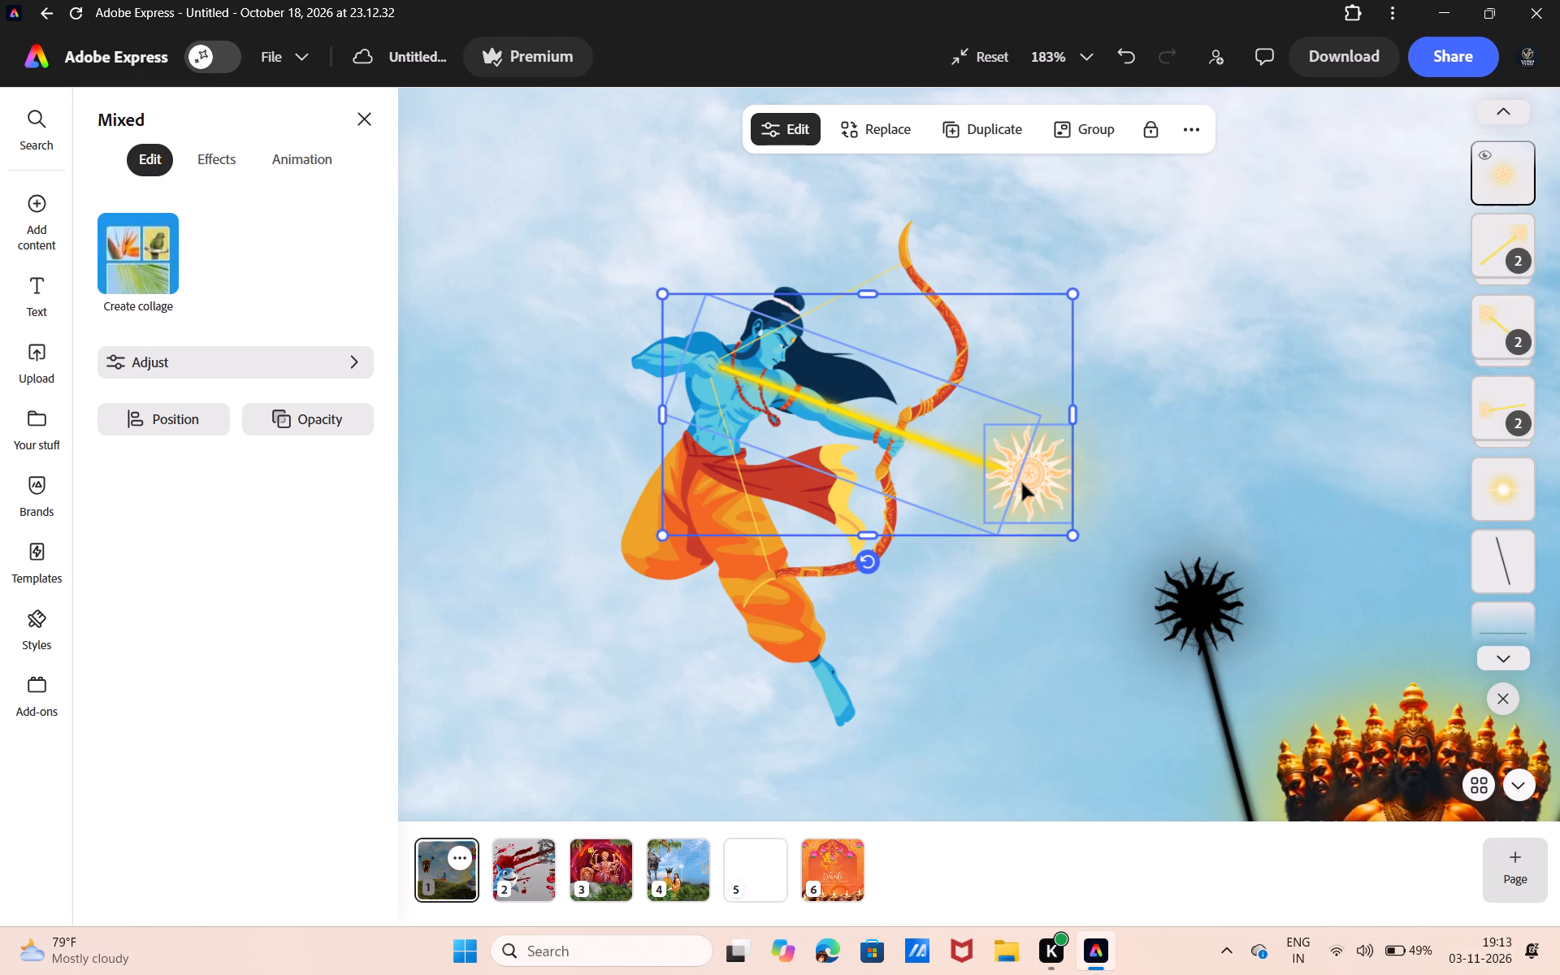
{"action": "left_click", "coordinate": [1107, 132]}
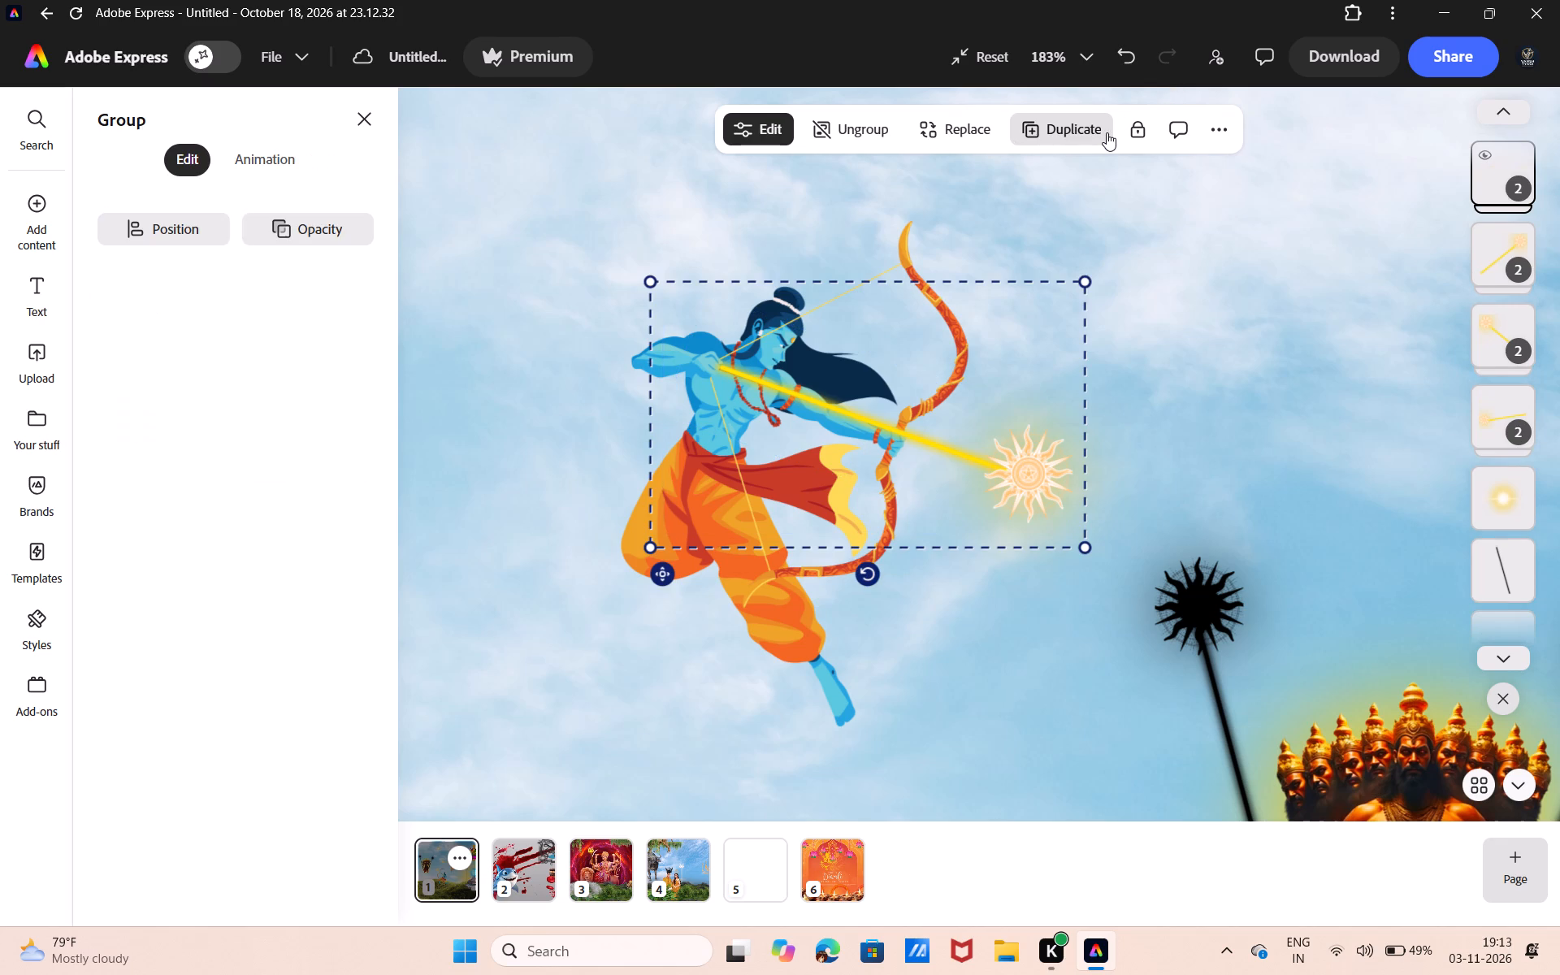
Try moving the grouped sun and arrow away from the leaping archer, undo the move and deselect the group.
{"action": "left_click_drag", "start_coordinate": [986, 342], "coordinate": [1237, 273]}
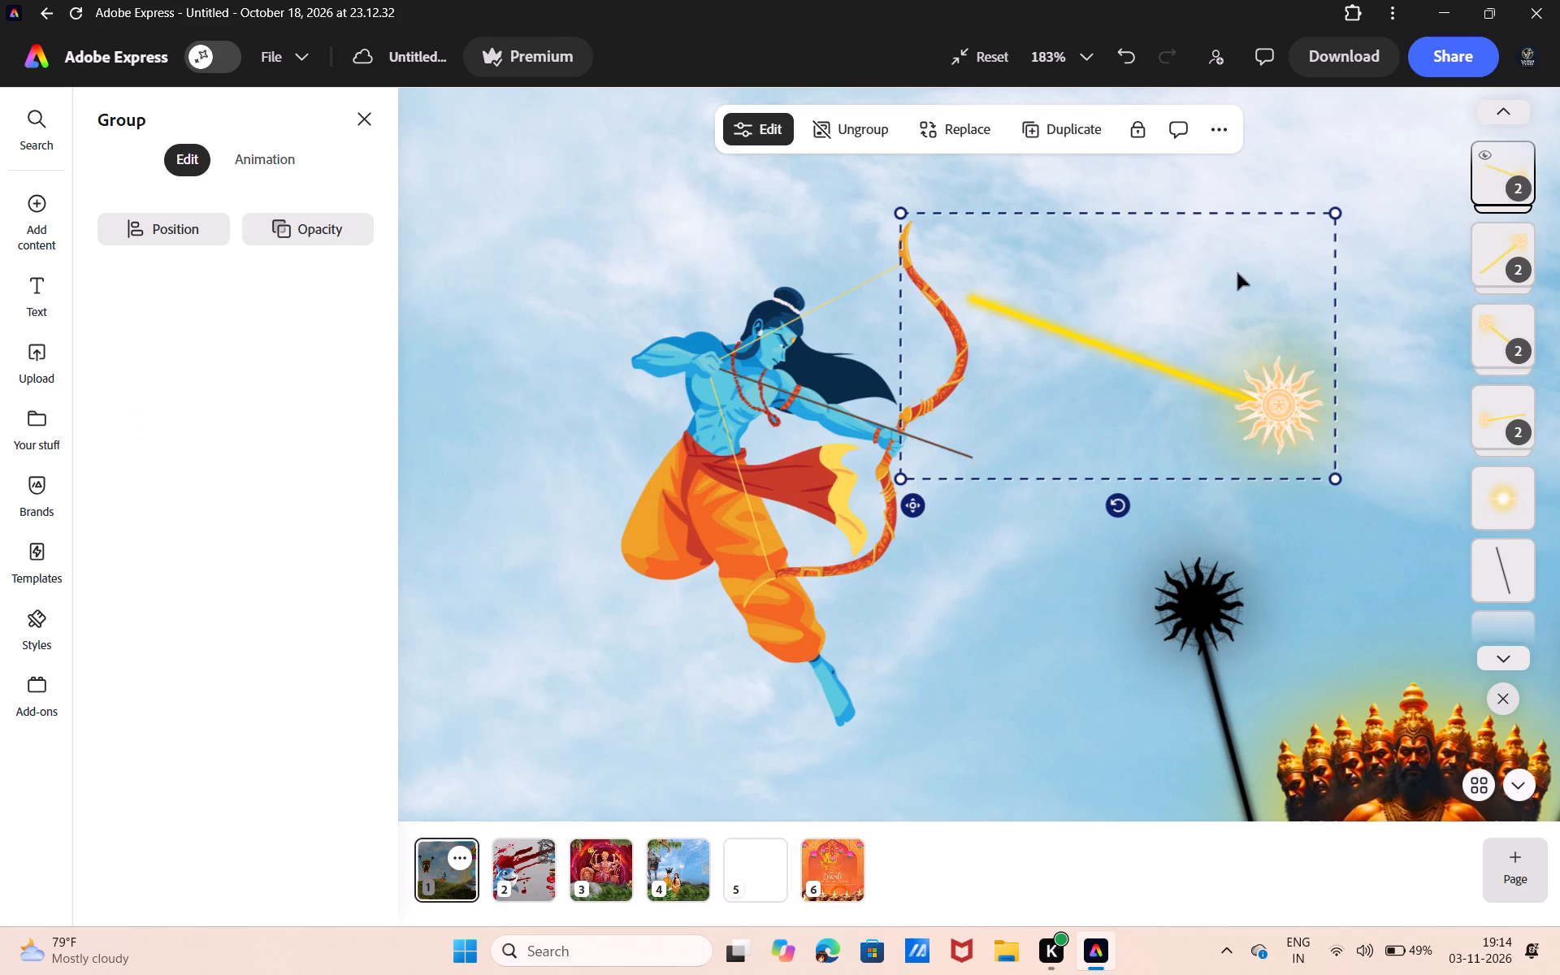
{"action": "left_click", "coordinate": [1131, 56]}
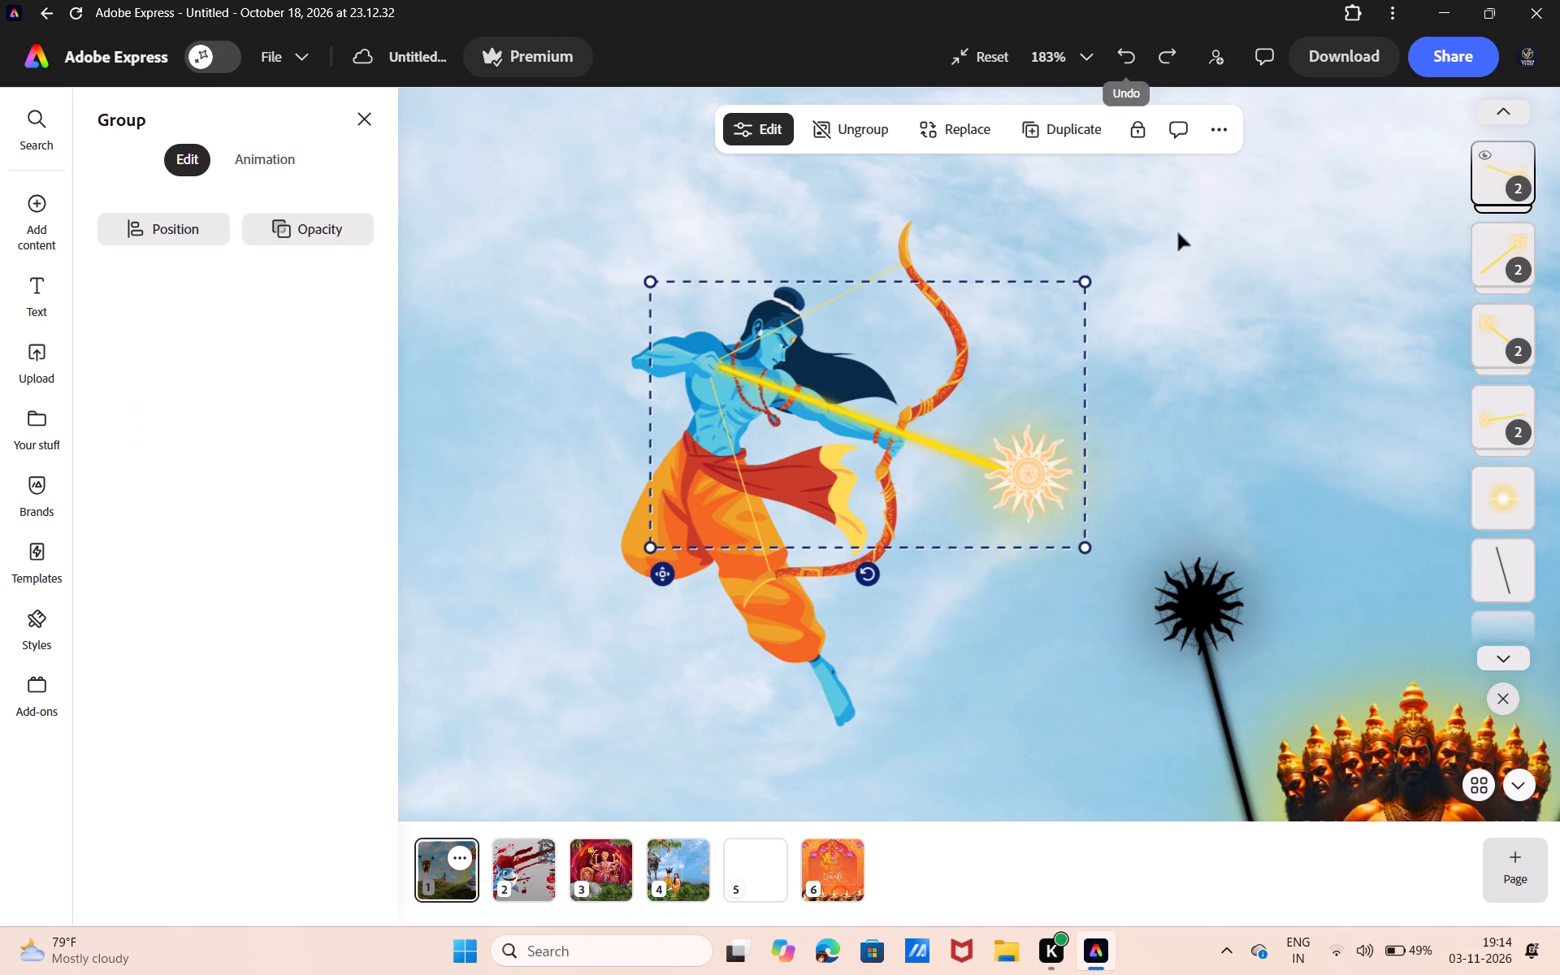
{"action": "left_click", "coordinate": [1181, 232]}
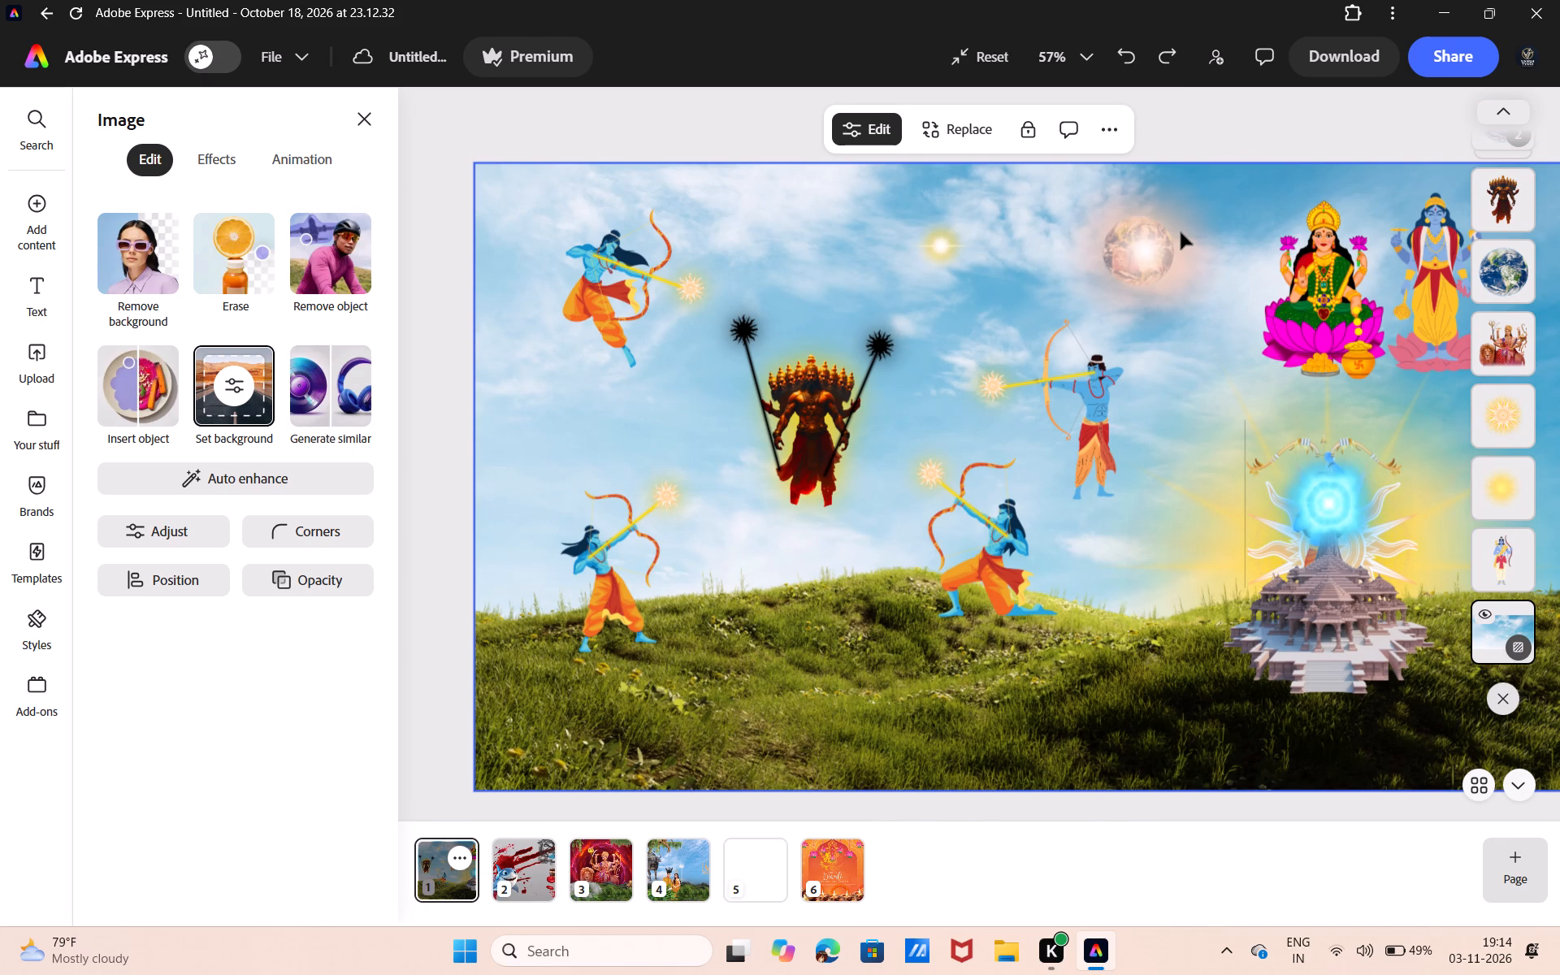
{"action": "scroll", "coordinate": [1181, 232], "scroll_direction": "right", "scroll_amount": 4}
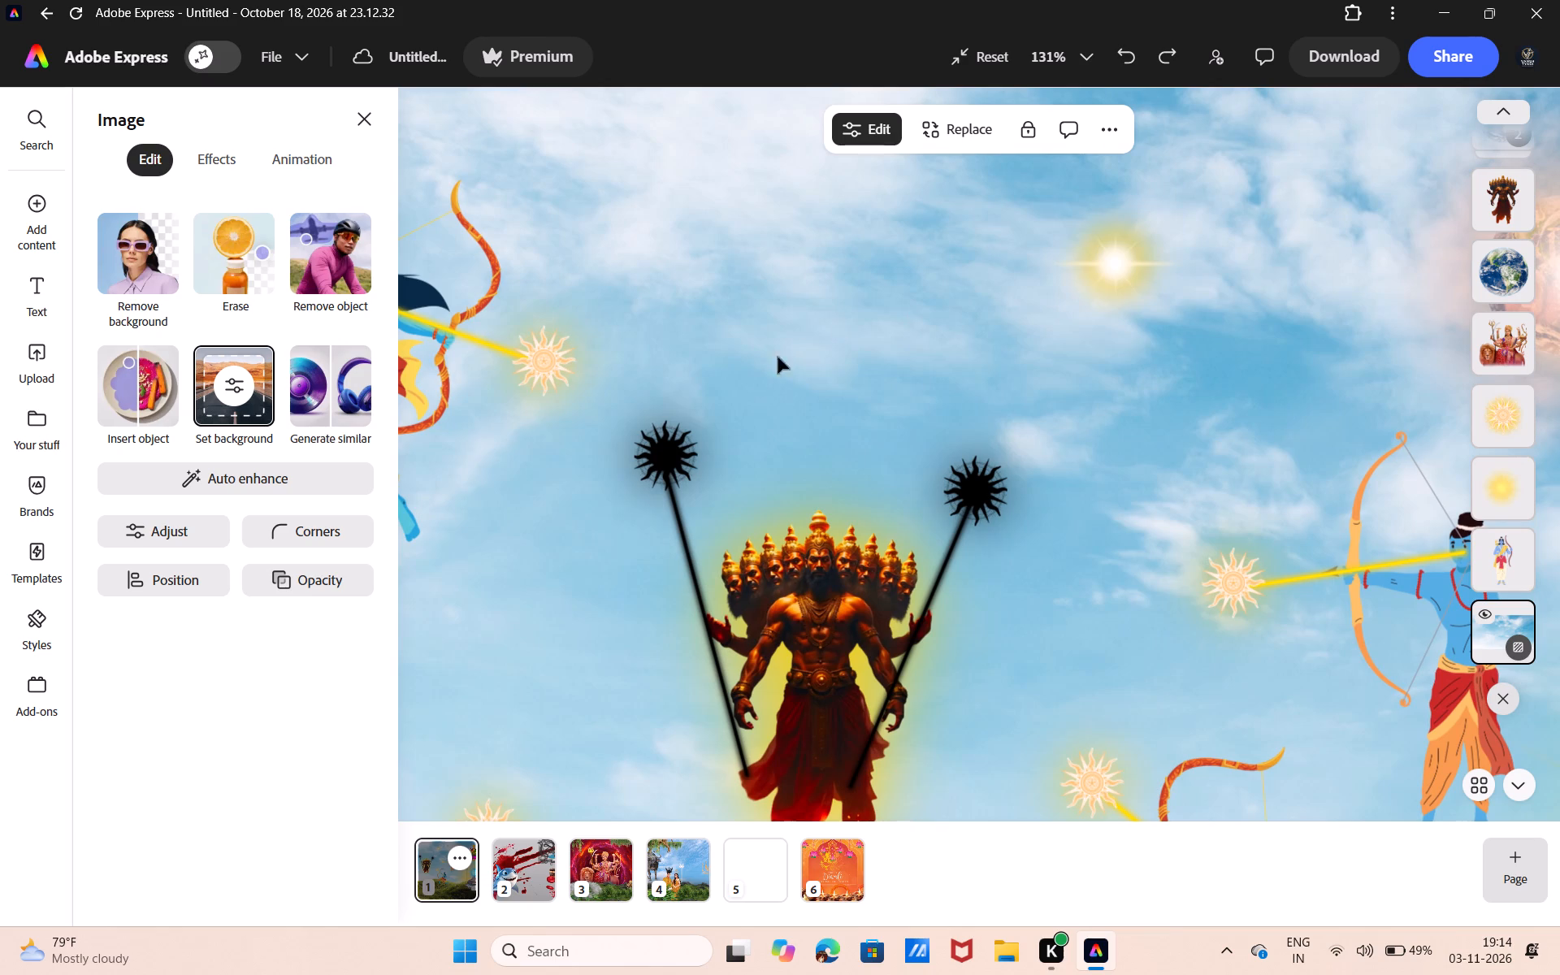
Group each of the ten-headed figure's two black suns with its own black arrow.
{"action": "left_click_drag", "start_coordinate": [730, 378], "coordinate": [651, 461]}
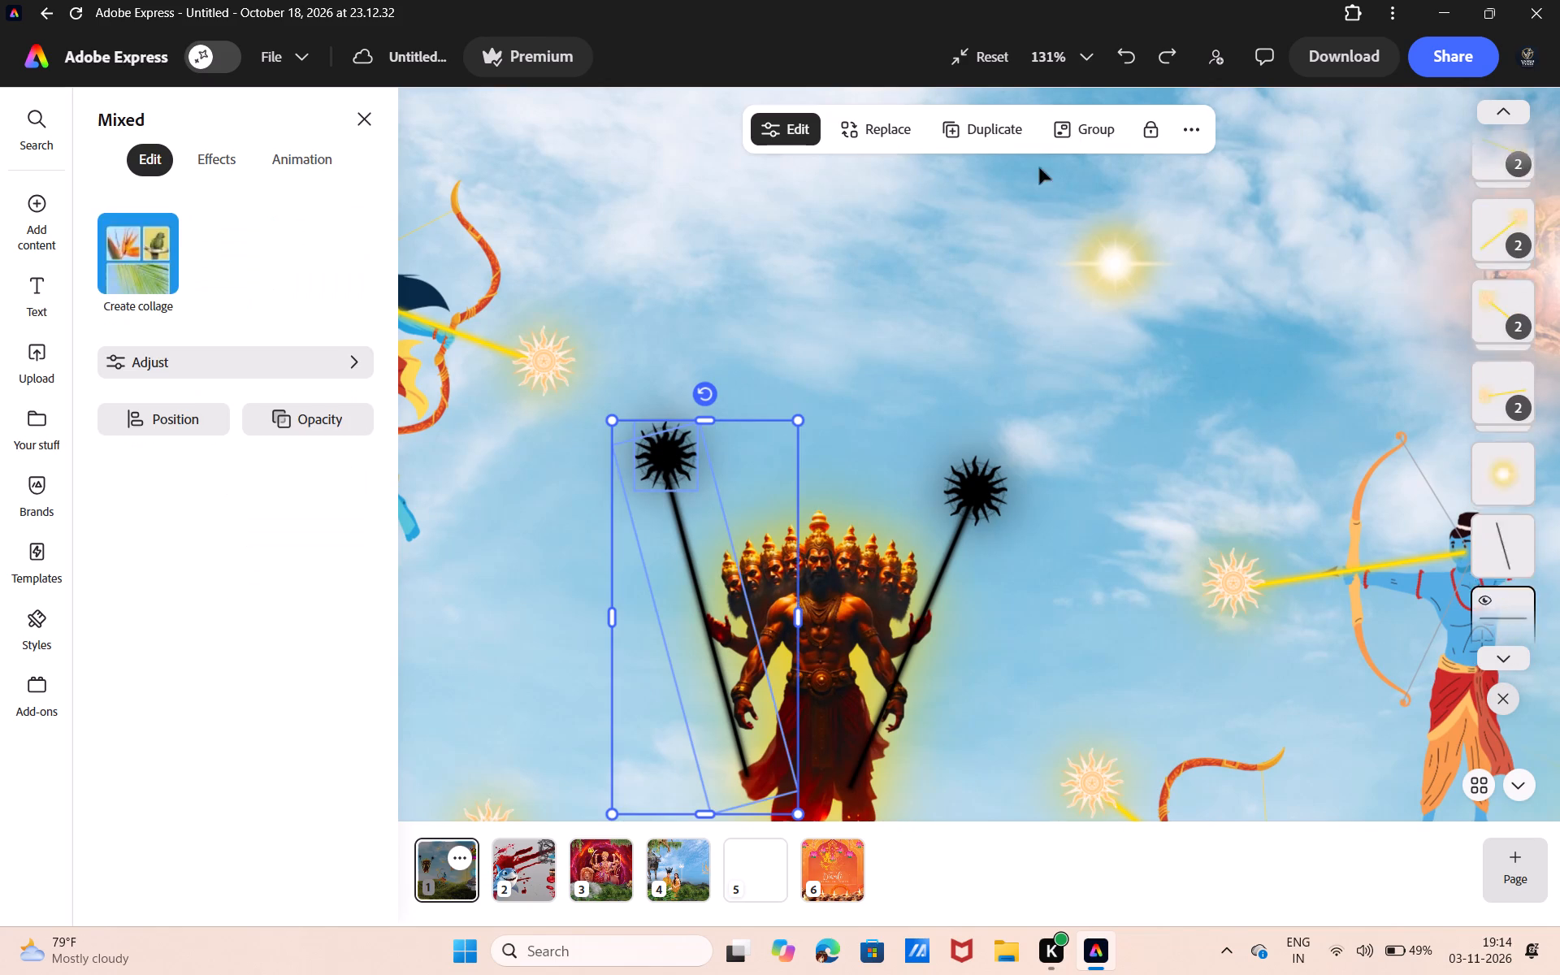
{"action": "left_click", "coordinate": [1085, 141]}
{"action": "left_click", "coordinate": [944, 393]}
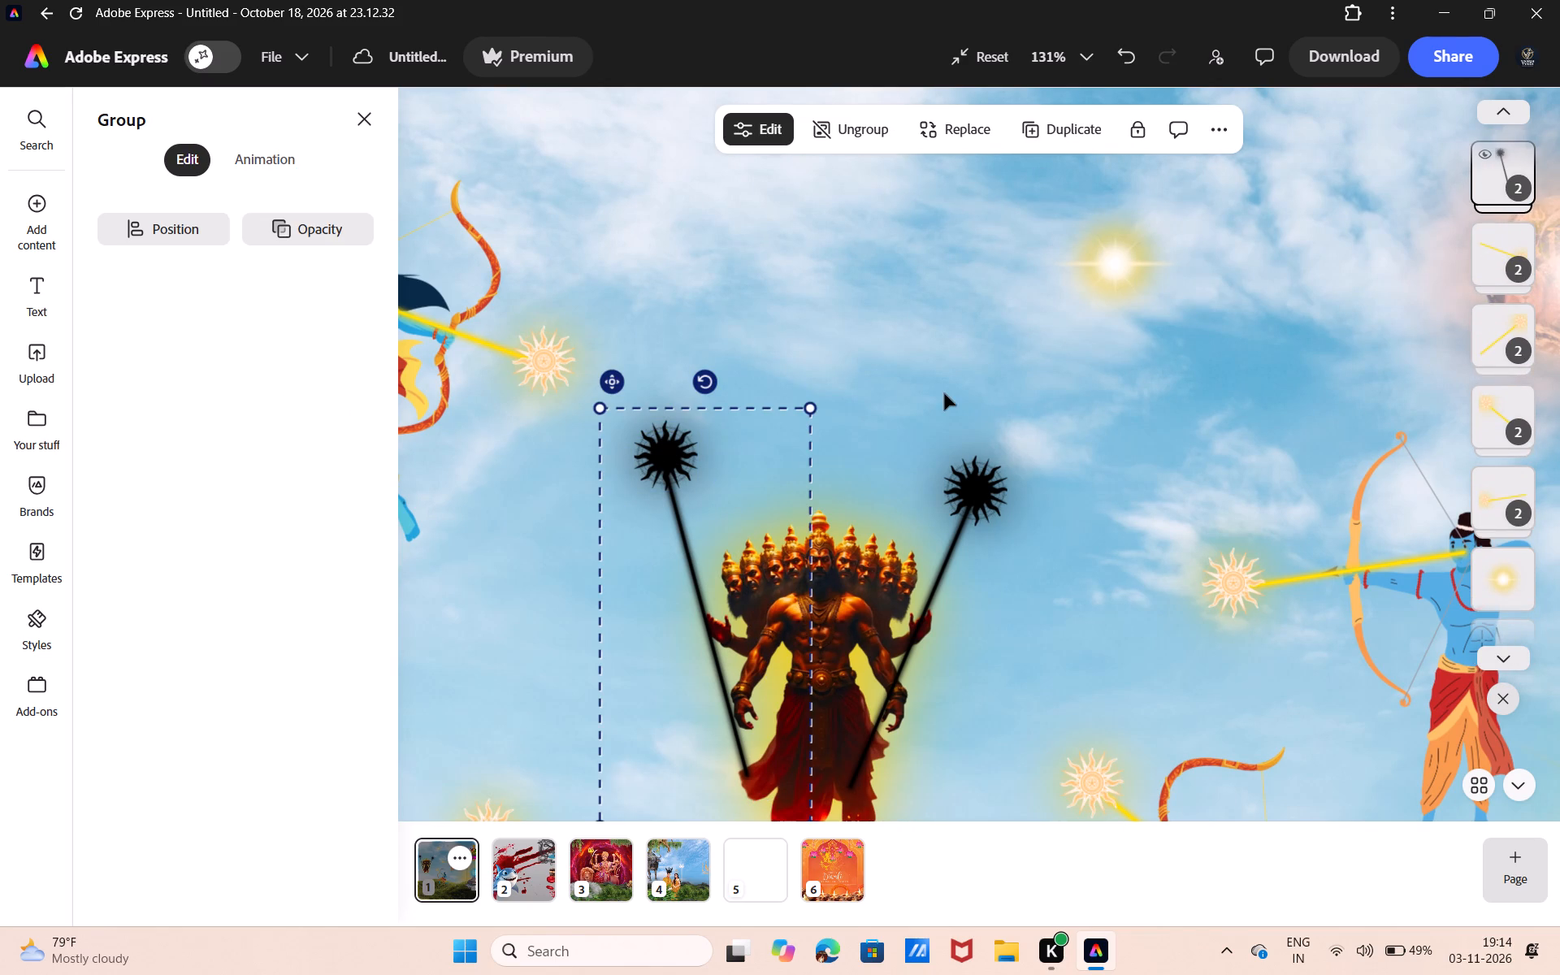
{"action": "left_click_drag", "start_coordinate": [944, 393], "coordinate": [976, 509]}
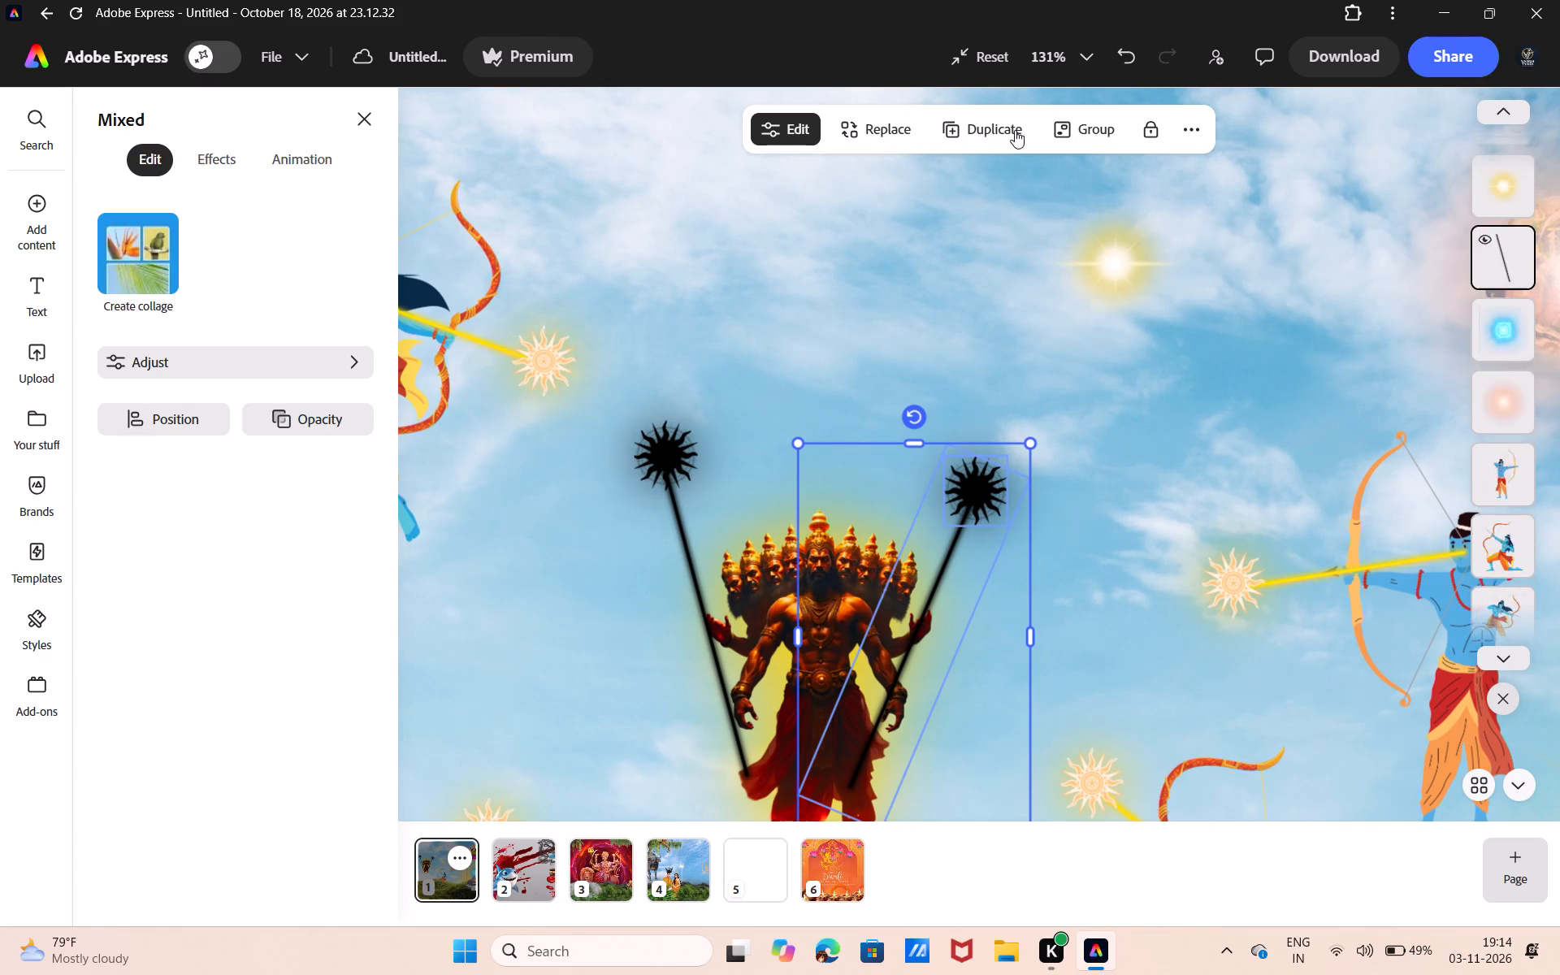
{"action": "left_click", "coordinate": [1086, 125]}
{"action": "left_click", "coordinate": [926, 236]}
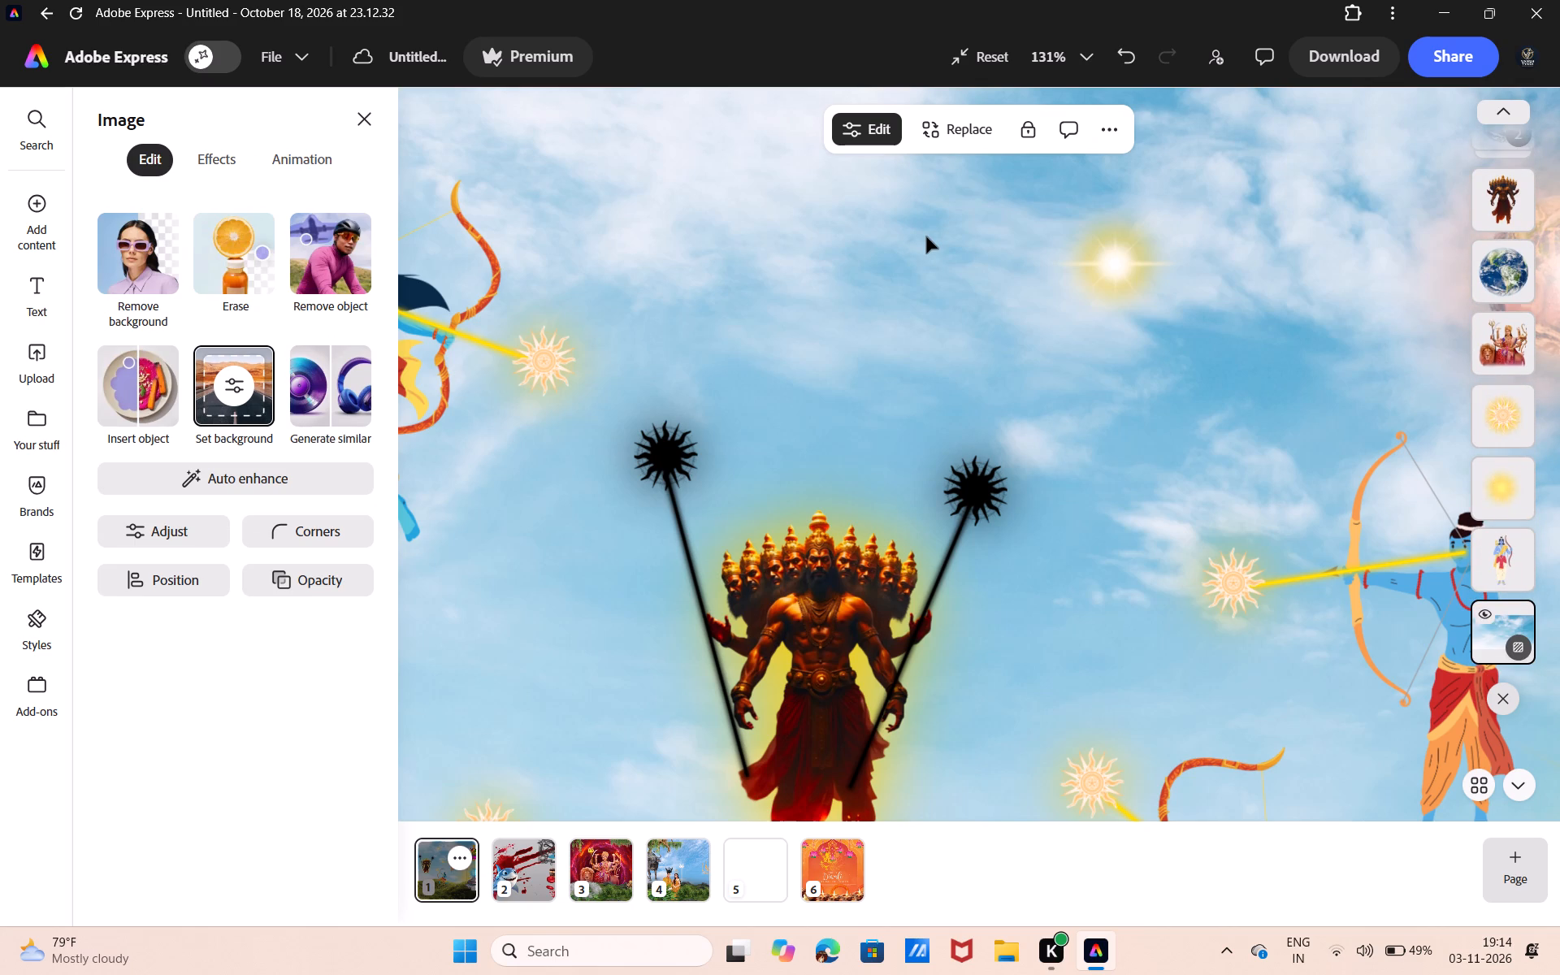
Duplicate the black sun-and-arrow group nearest the leaping archer, shrink the copy and place it in the sky above the ten heads.
{"action": "left_click", "coordinate": [735, 445]}
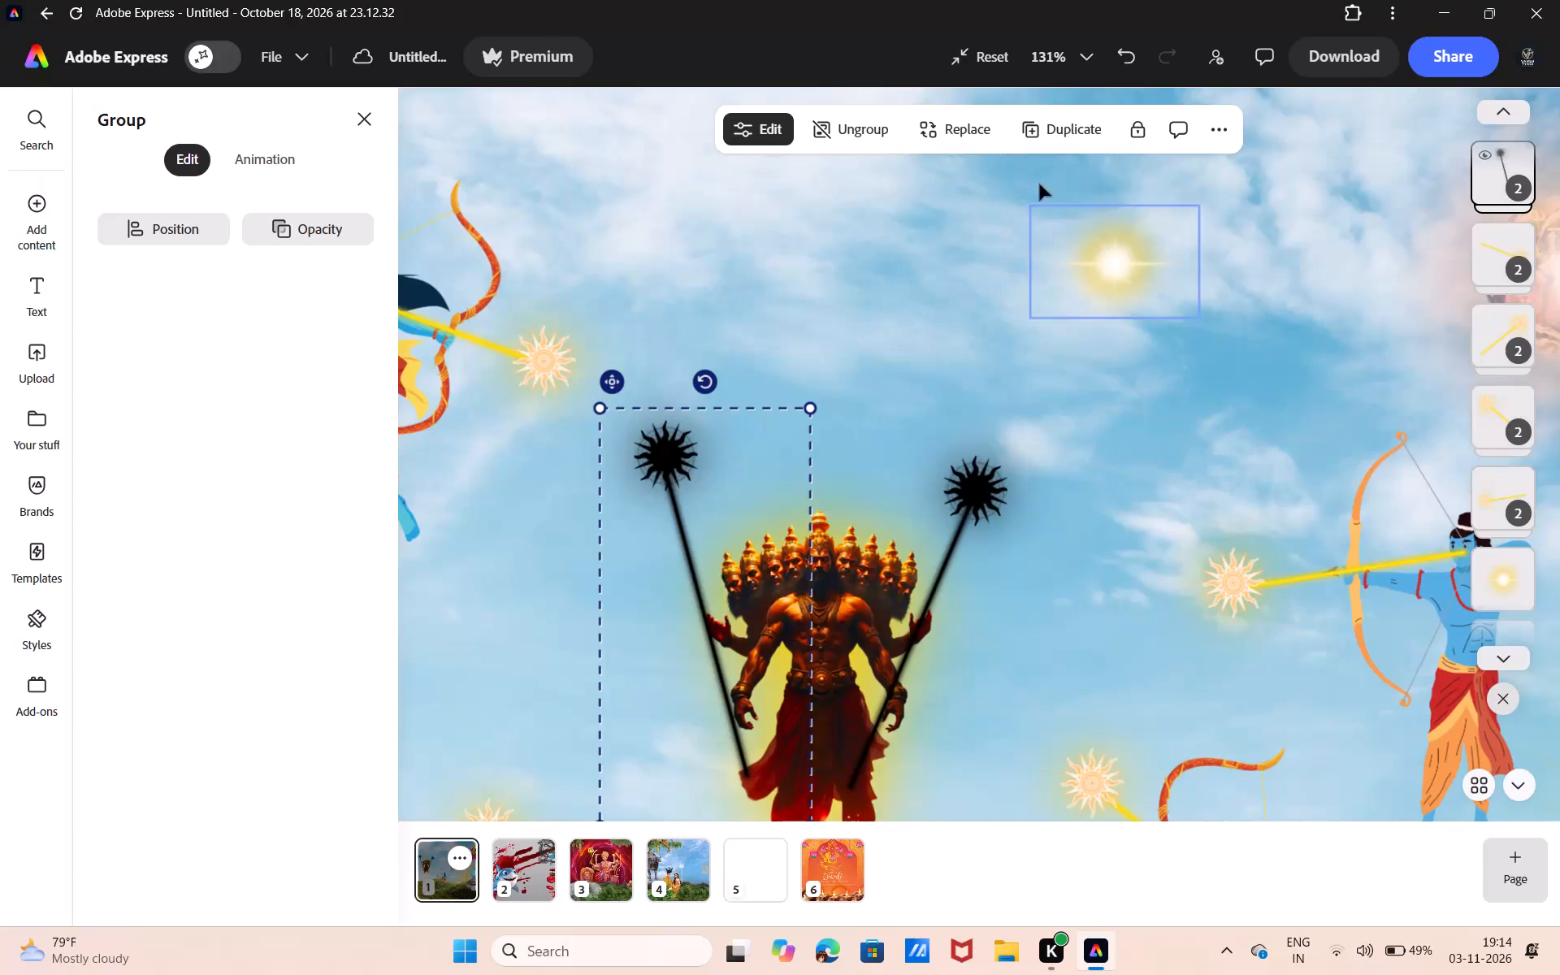
{"action": "left_click", "coordinate": [1070, 120]}
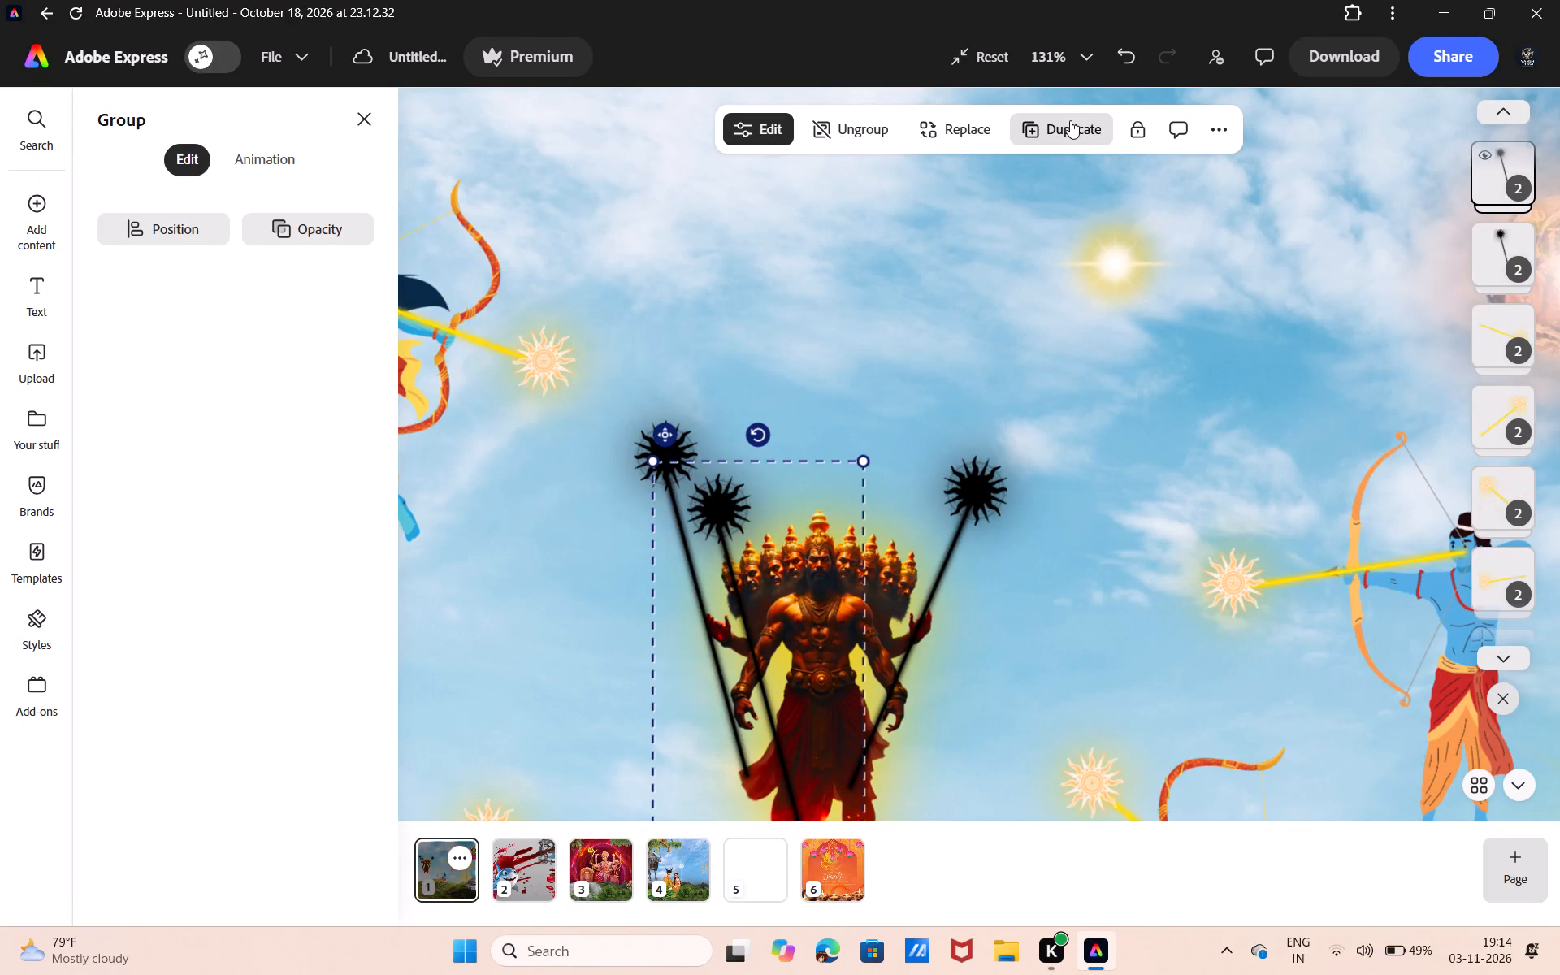
{"action": "left_click_drag", "start_coordinate": [860, 467], "coordinate": [791, 574]}
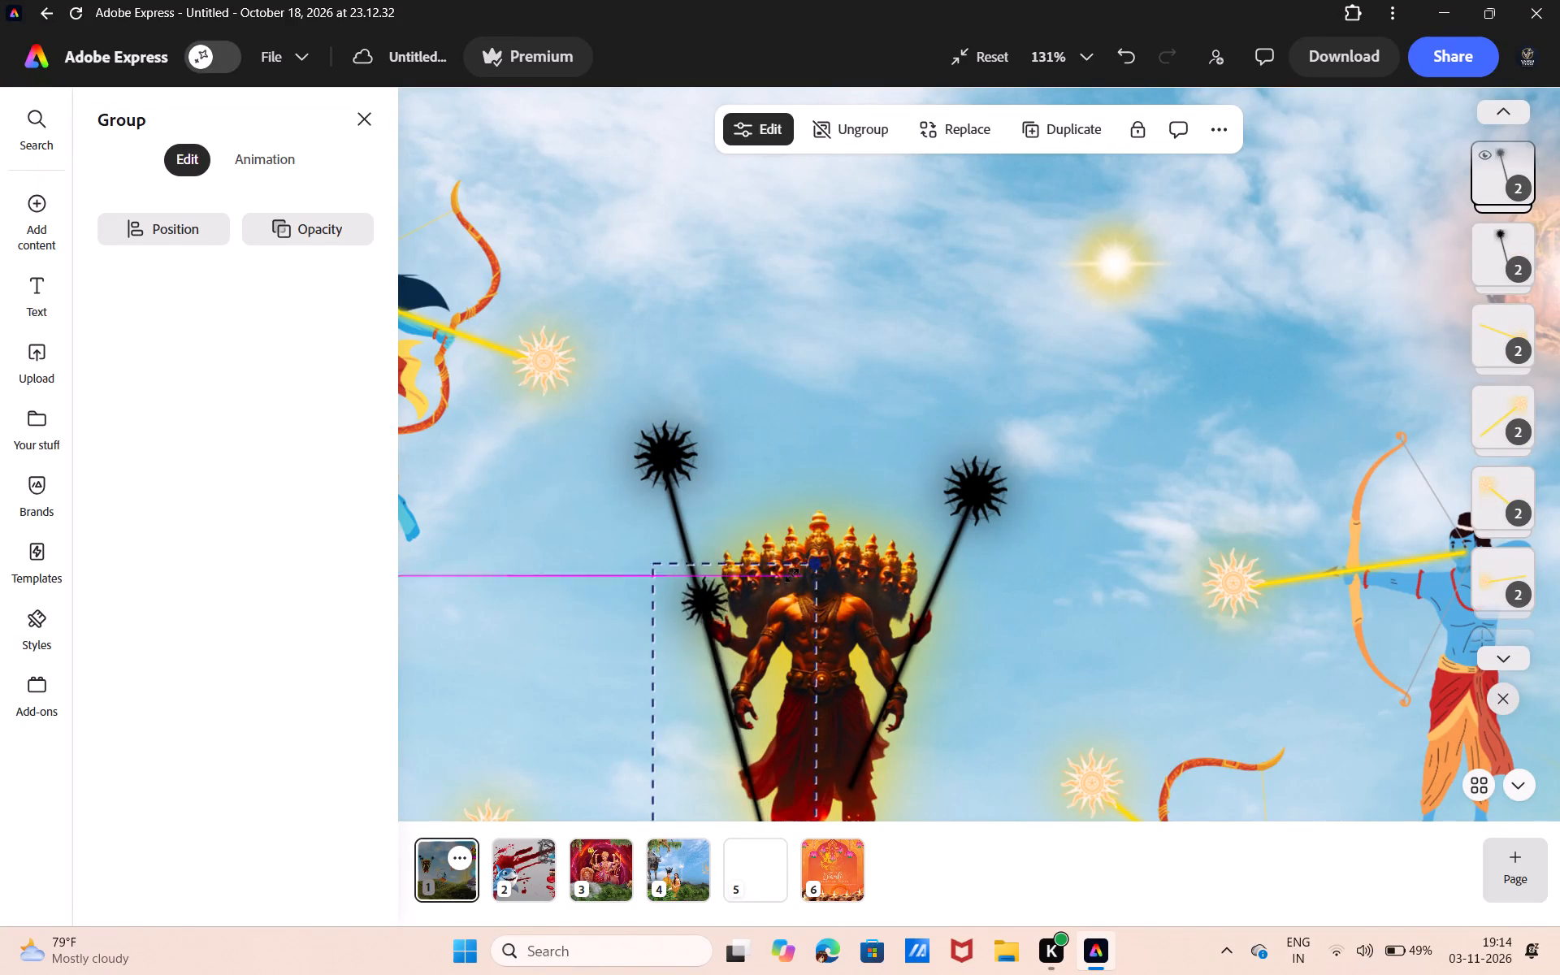
{"action": "left_click_drag", "start_coordinate": [791, 574], "coordinate": [767, 611]}
{"action": "left_click_drag", "start_coordinate": [733, 676], "coordinate": [815, 339]}
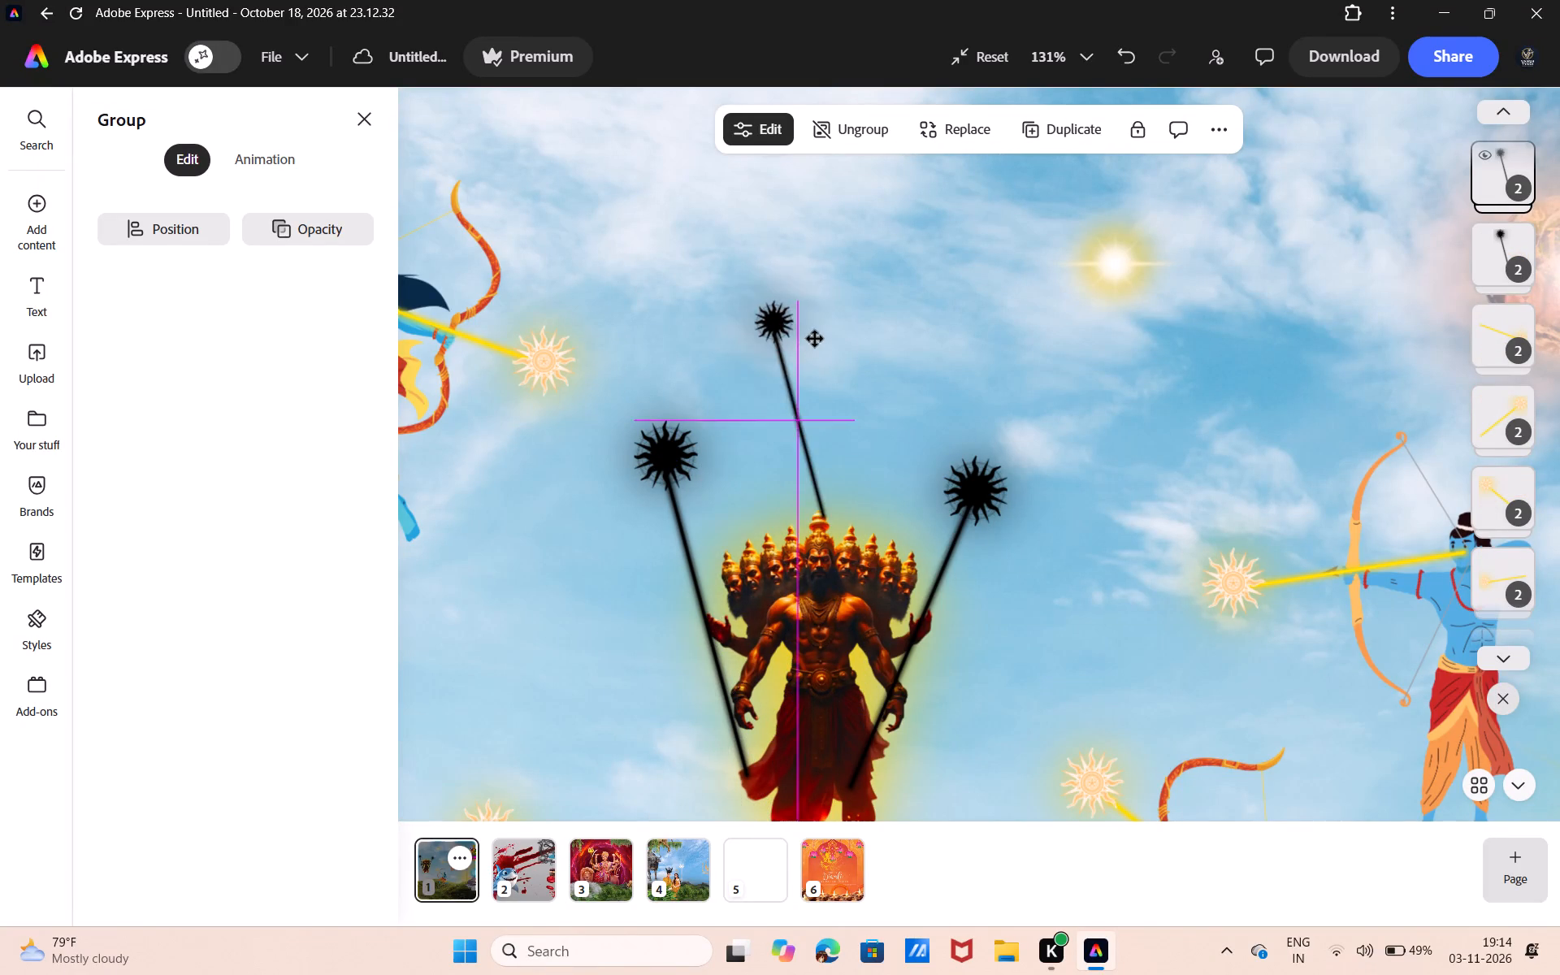
{"action": "left_click_drag", "start_coordinate": [815, 339], "coordinate": [846, 267]}
Rotate the copied black arrow to nearly horizontal with its sun facing the leaping archer, keeping it above the ten-headed figure.
{"action": "left_click_drag", "start_coordinate": [836, 492], "coordinate": [973, 375]}
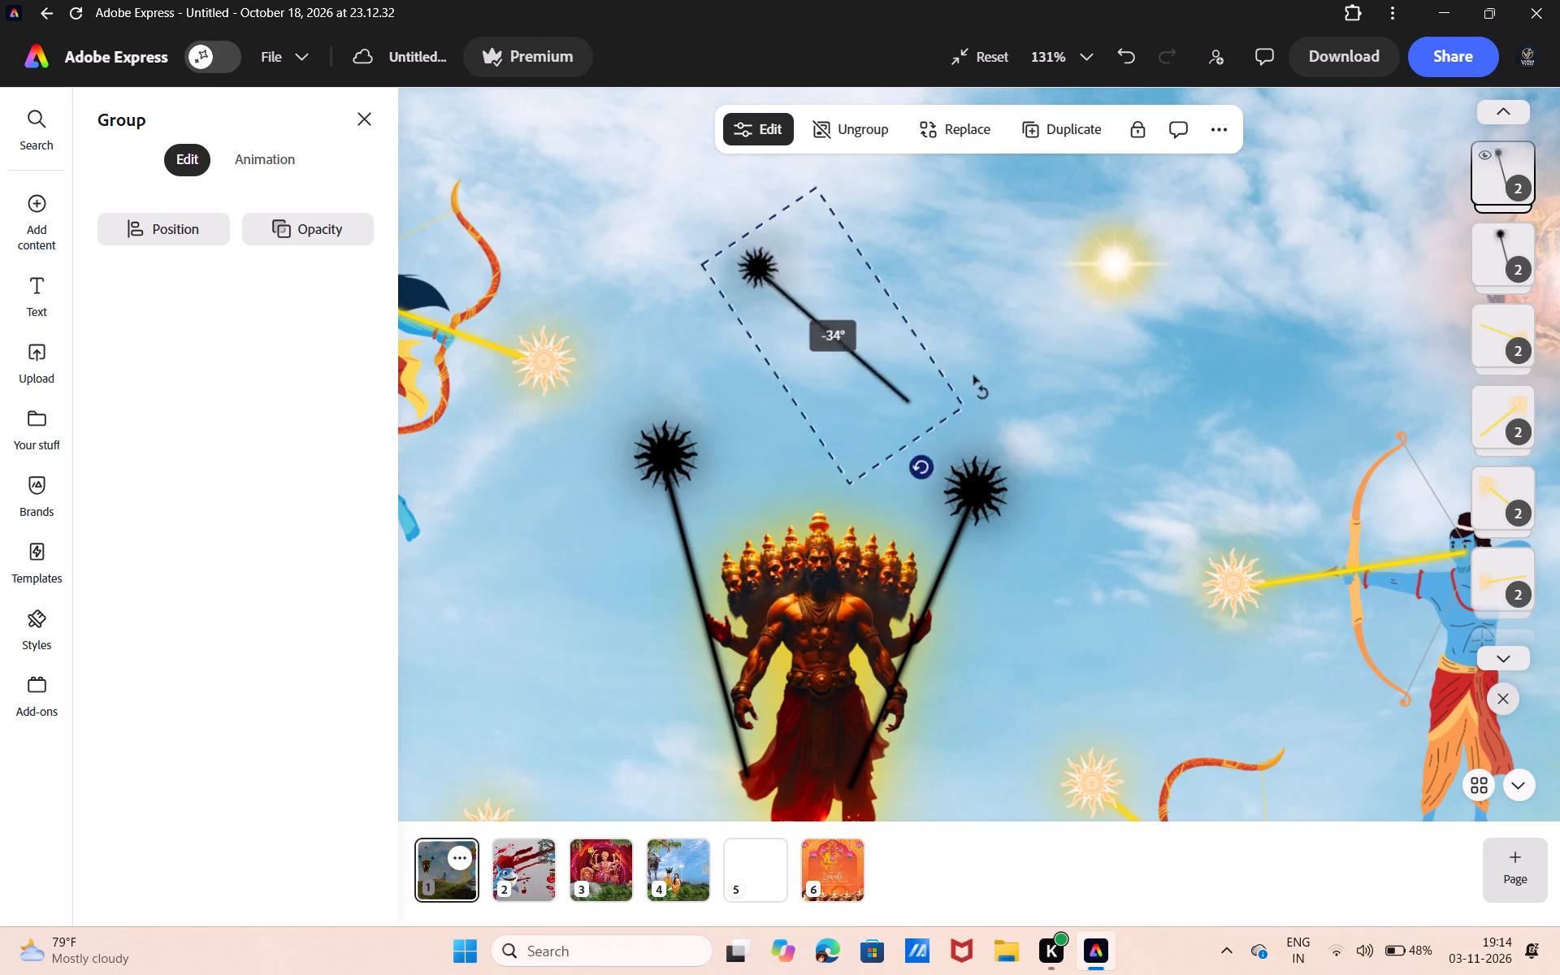
{"action": "left_click_drag", "start_coordinate": [973, 375], "coordinate": [975, 386]}
{"action": "left_click_drag", "start_coordinate": [895, 366], "coordinate": [1085, 316]}
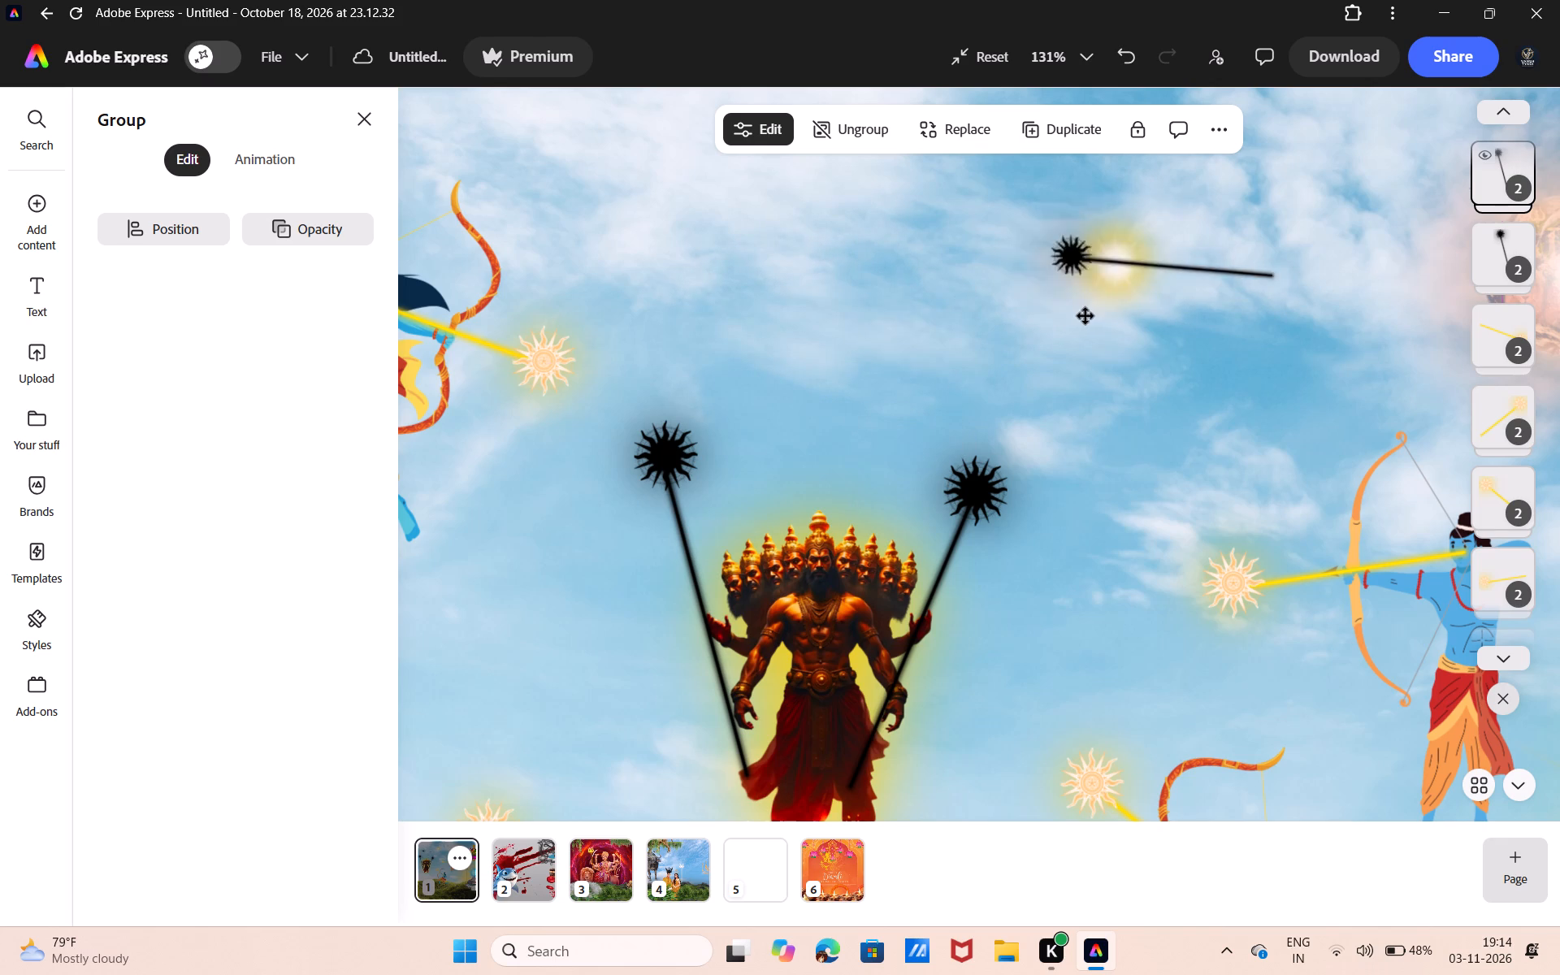
{"action": "left_click_drag", "start_coordinate": [1085, 316], "coordinate": [1016, 322]}
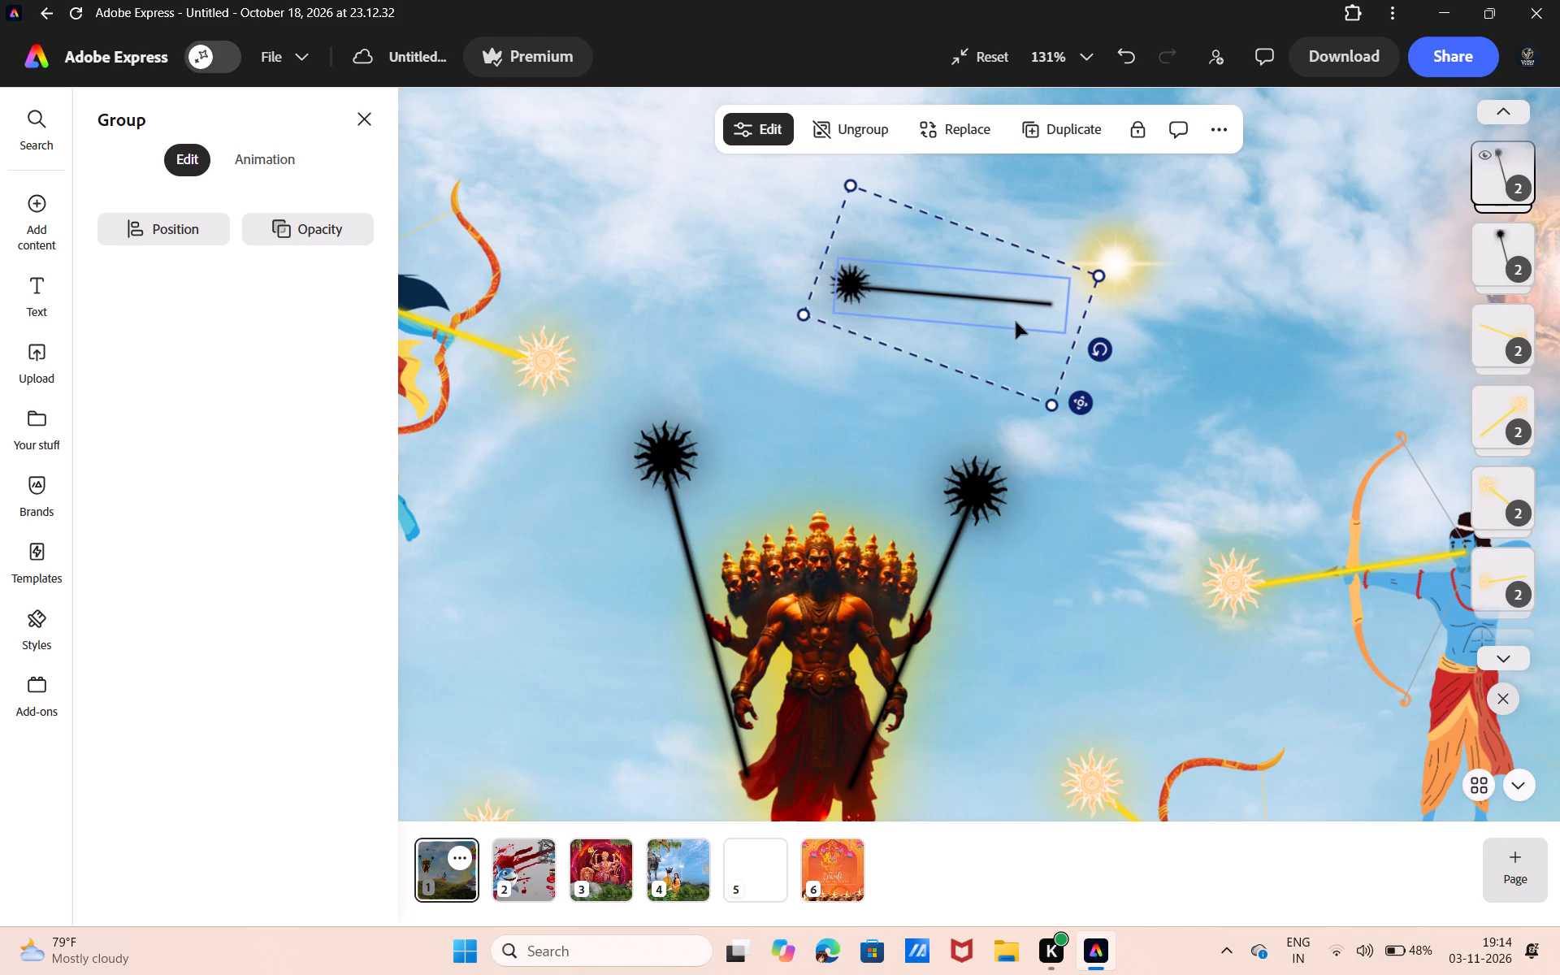
Move the leaping archer away from the ten-headed figure, up against the page's left edge.
{"action": "scroll", "coordinate": [1016, 322], "scroll_direction": "down", "scroll_amount": 2}
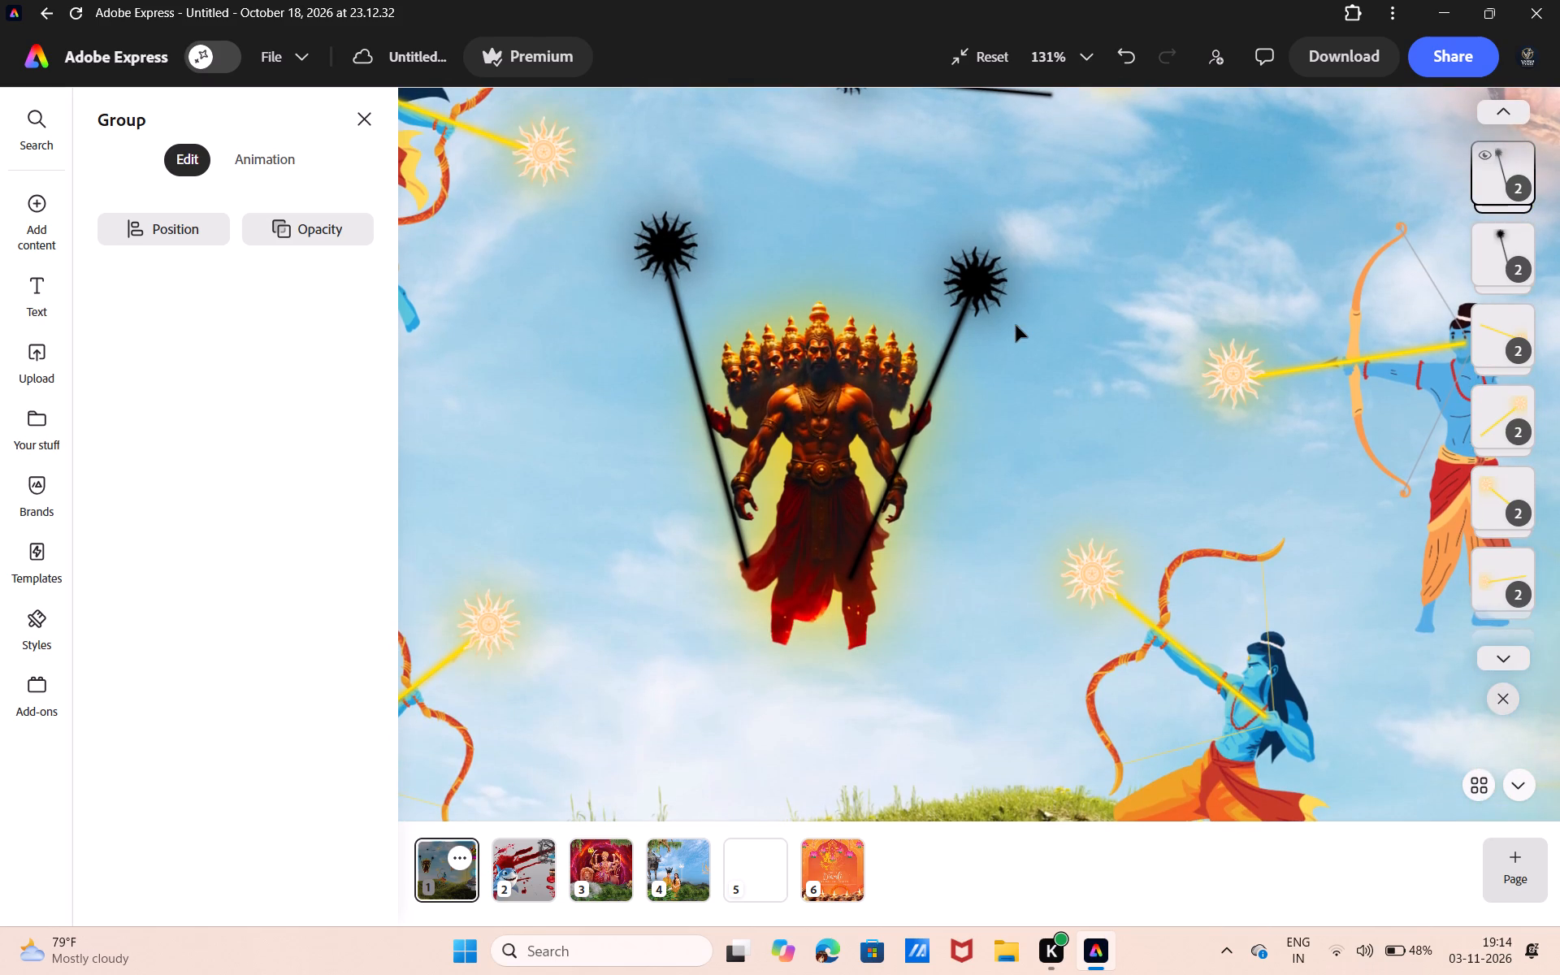
{"action": "scroll", "coordinate": [1016, 325], "scroll_direction": "down", "scroll_amount": 2}
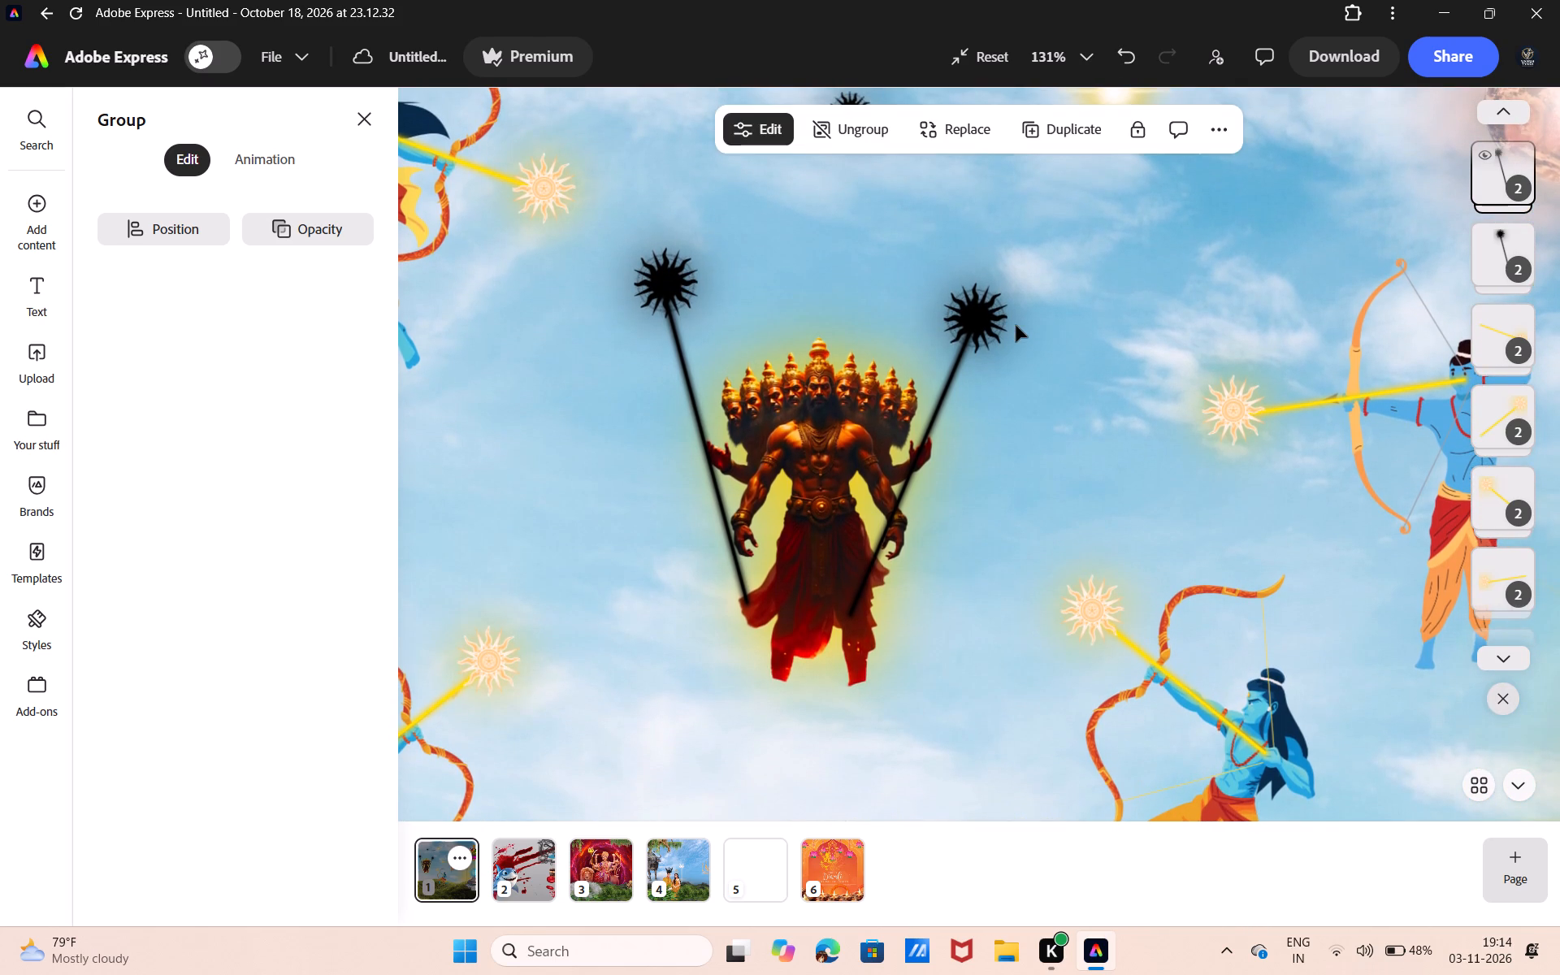
{"action": "scroll", "coordinate": [1016, 325], "scroll_direction": "up", "scroll_amount": 1}
{"action": "scroll", "coordinate": [1016, 325], "scroll_direction": "right", "scroll_amount": 1}
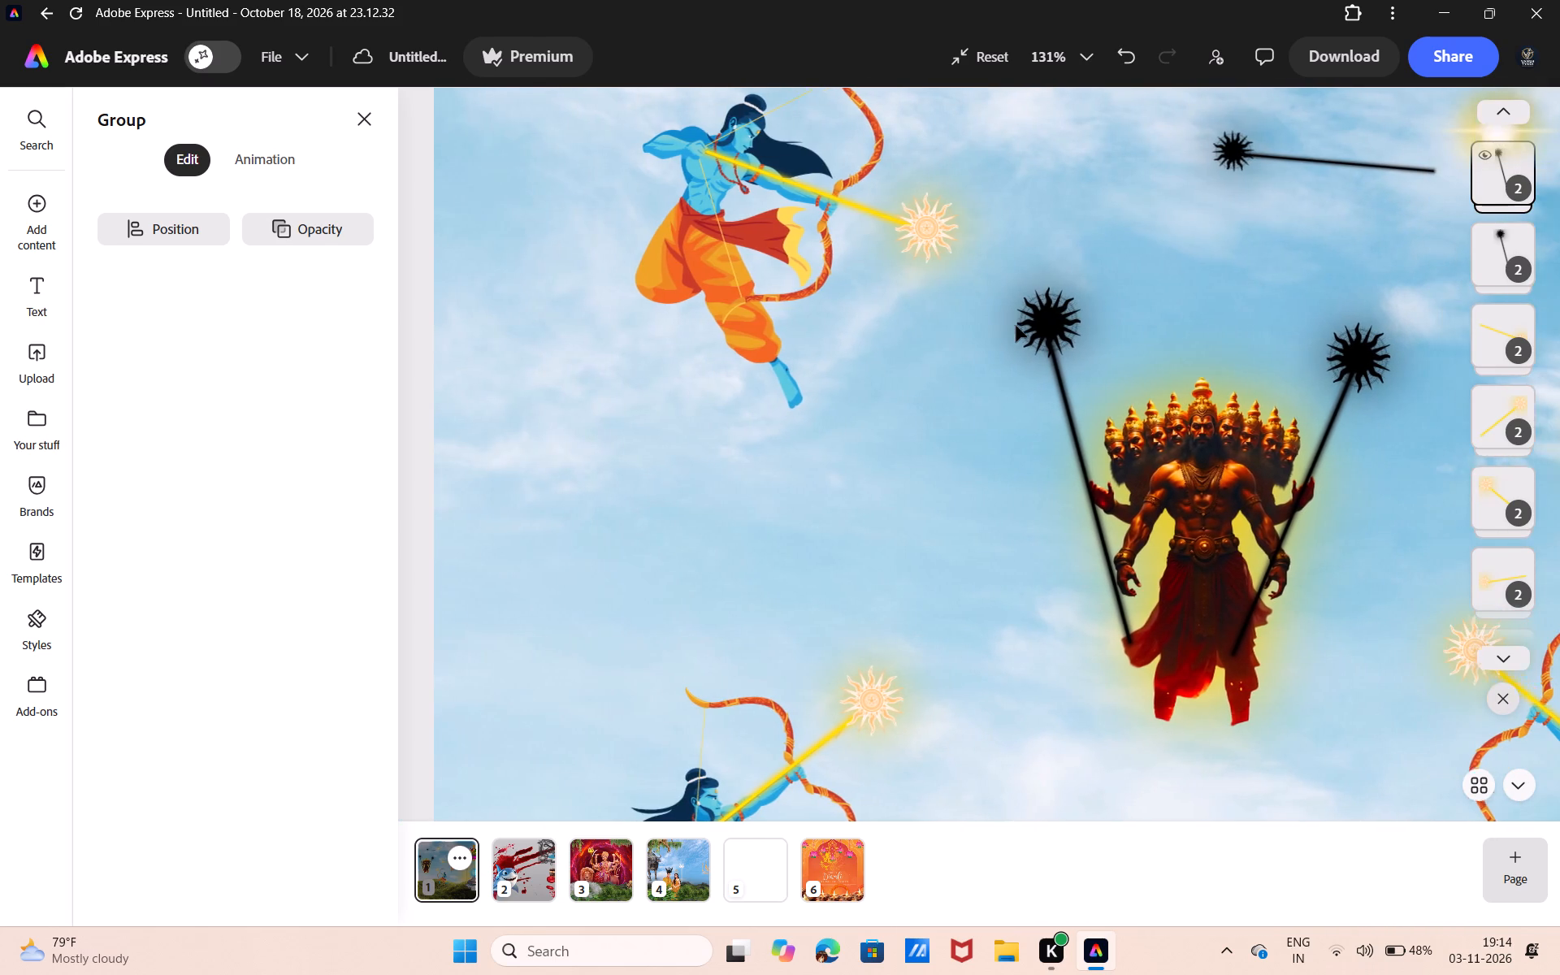
{"action": "scroll", "coordinate": [1016, 325], "scroll_direction": "right", "scroll_amount": 2}
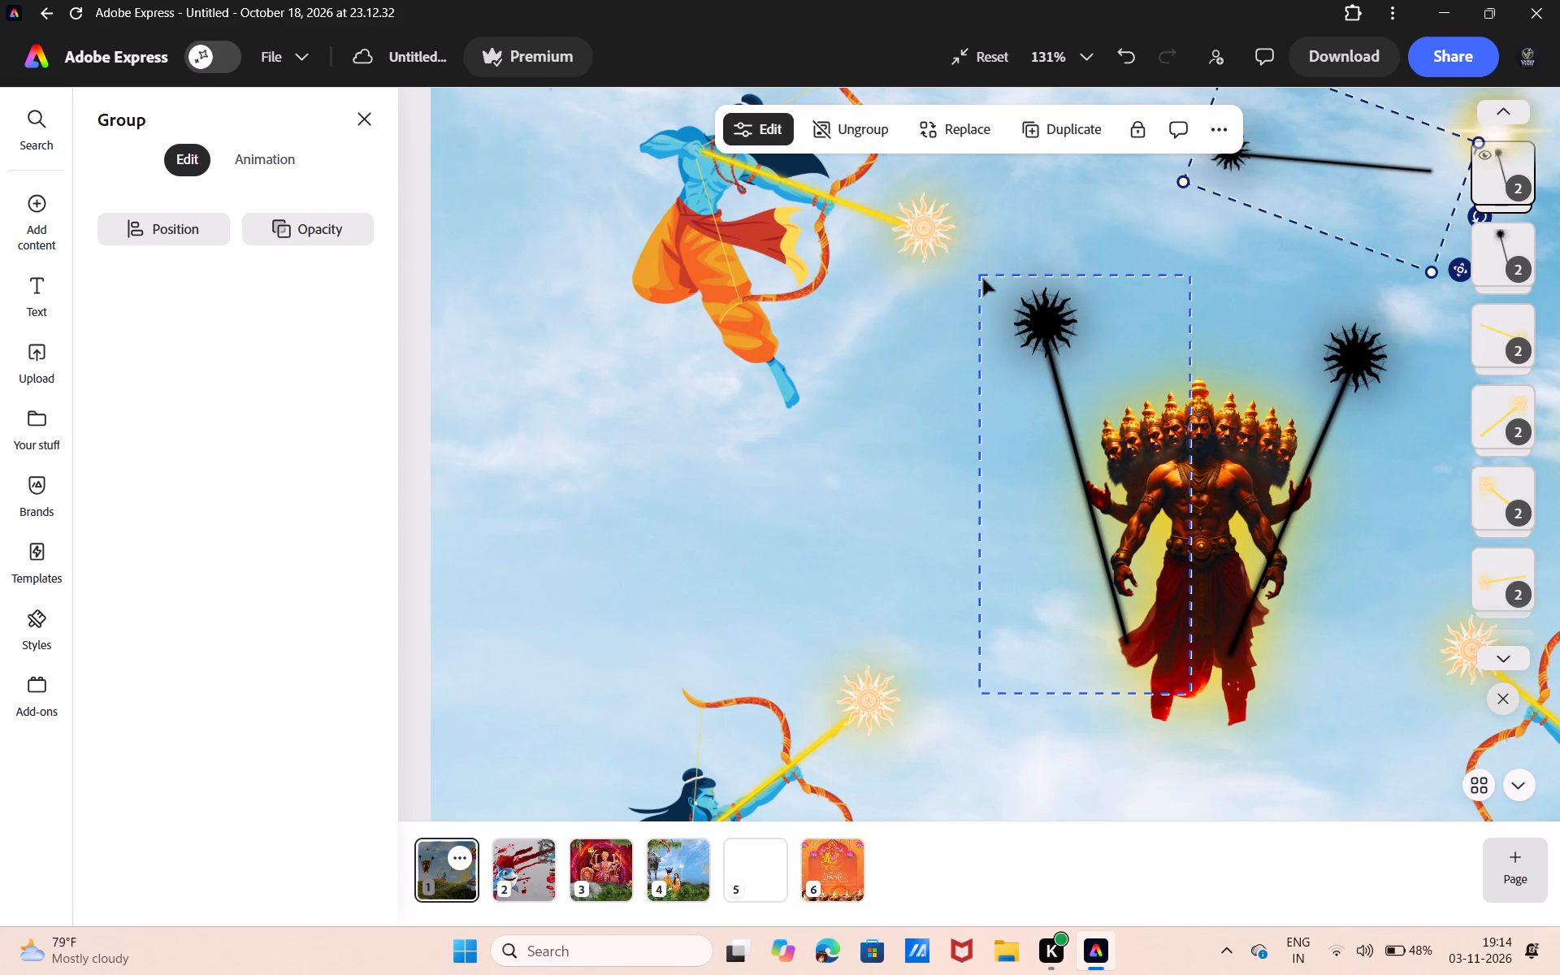
{"action": "left_click", "coordinate": [686, 324]}
{"action": "left_click_drag", "start_coordinate": [686, 324], "coordinate": [492, 289]}
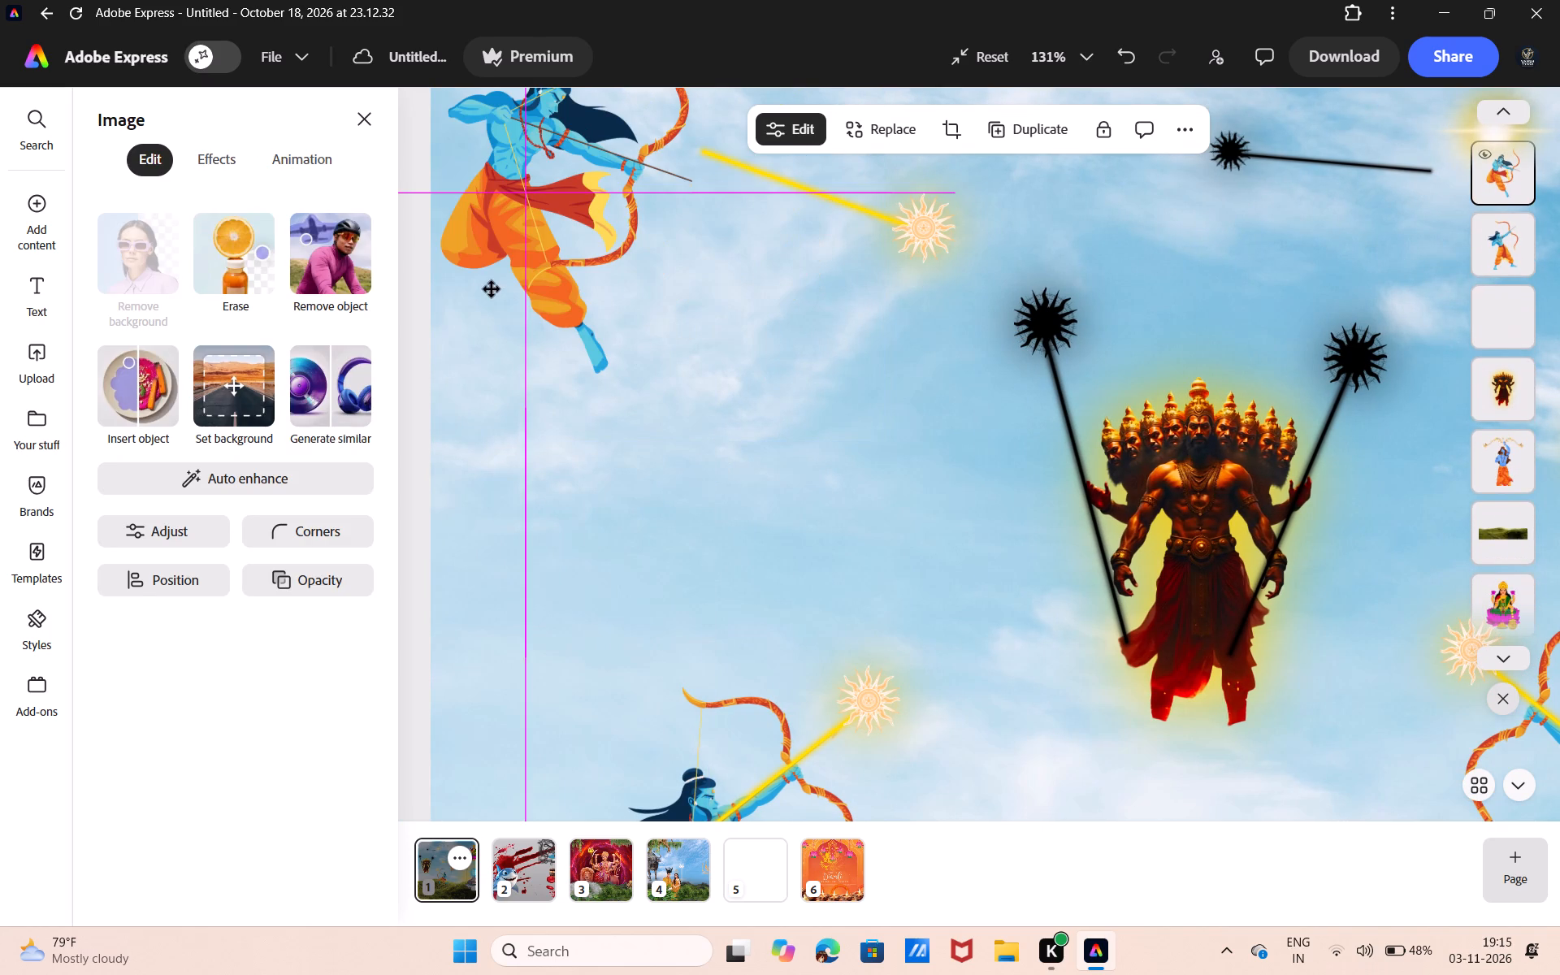
{"action": "left_click_drag", "start_coordinate": [492, 289], "coordinate": [473, 279]}
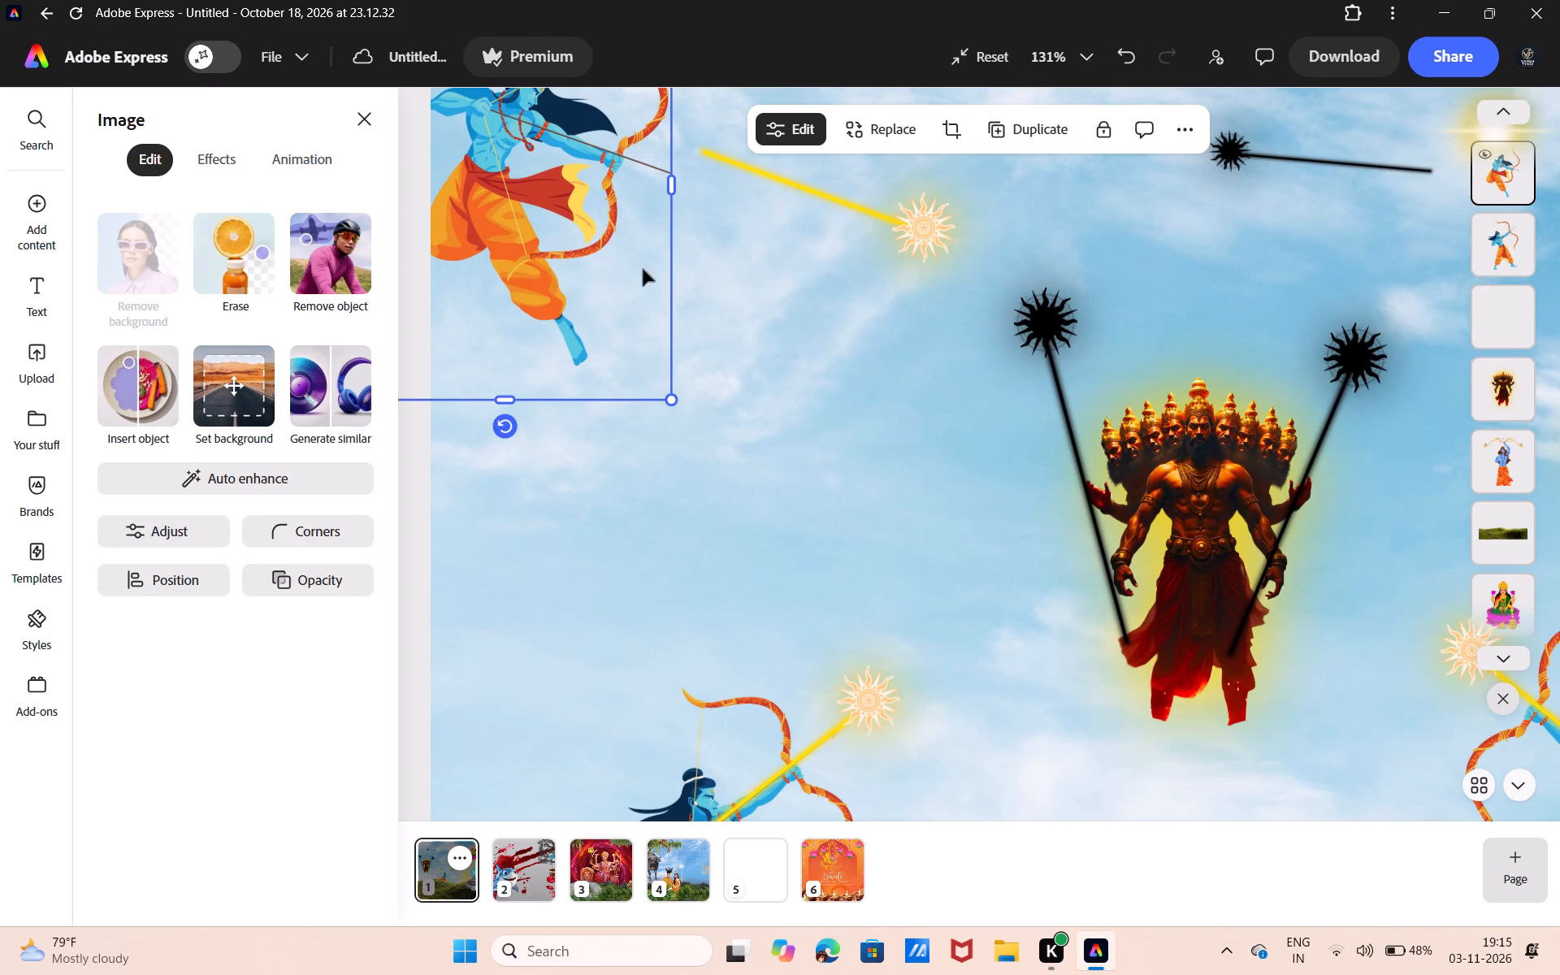
Shrink the leaping archer's yellow sun-and-arrow group and place it back on his bow.
{"action": "left_click", "coordinate": [766, 226]}
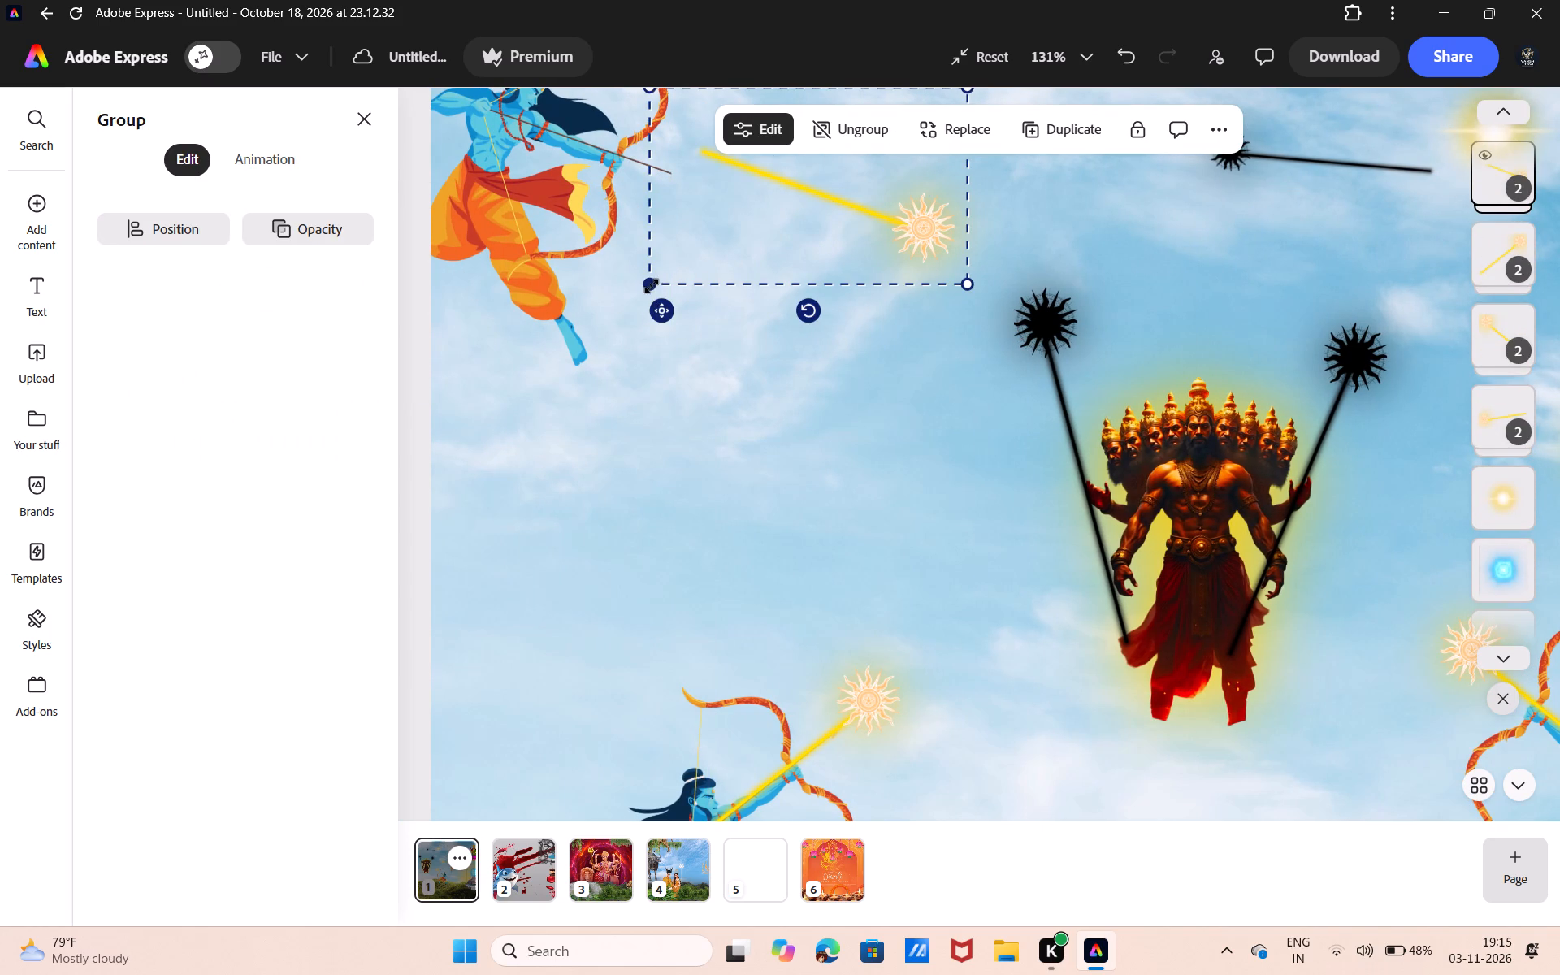
{"action": "left_click_drag", "start_coordinate": [651, 285], "coordinate": [708, 243]}
{"action": "left_click_drag", "start_coordinate": [753, 201], "coordinate": [536, 336]}
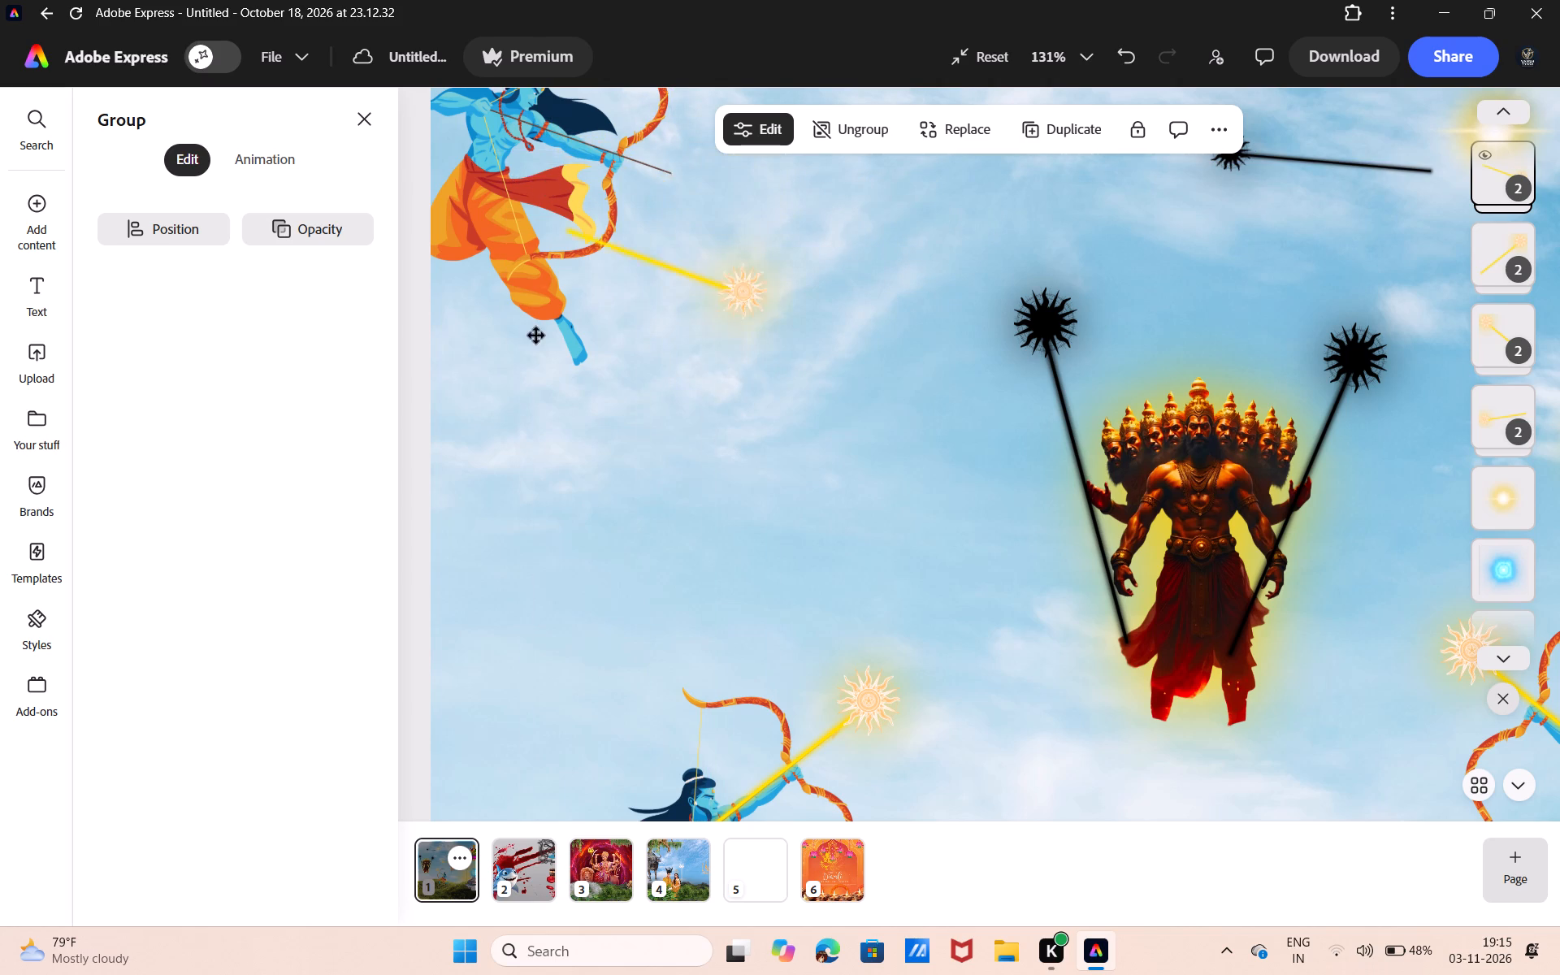
{"action": "left_click_drag", "start_coordinate": [536, 336], "coordinate": [503, 175]}
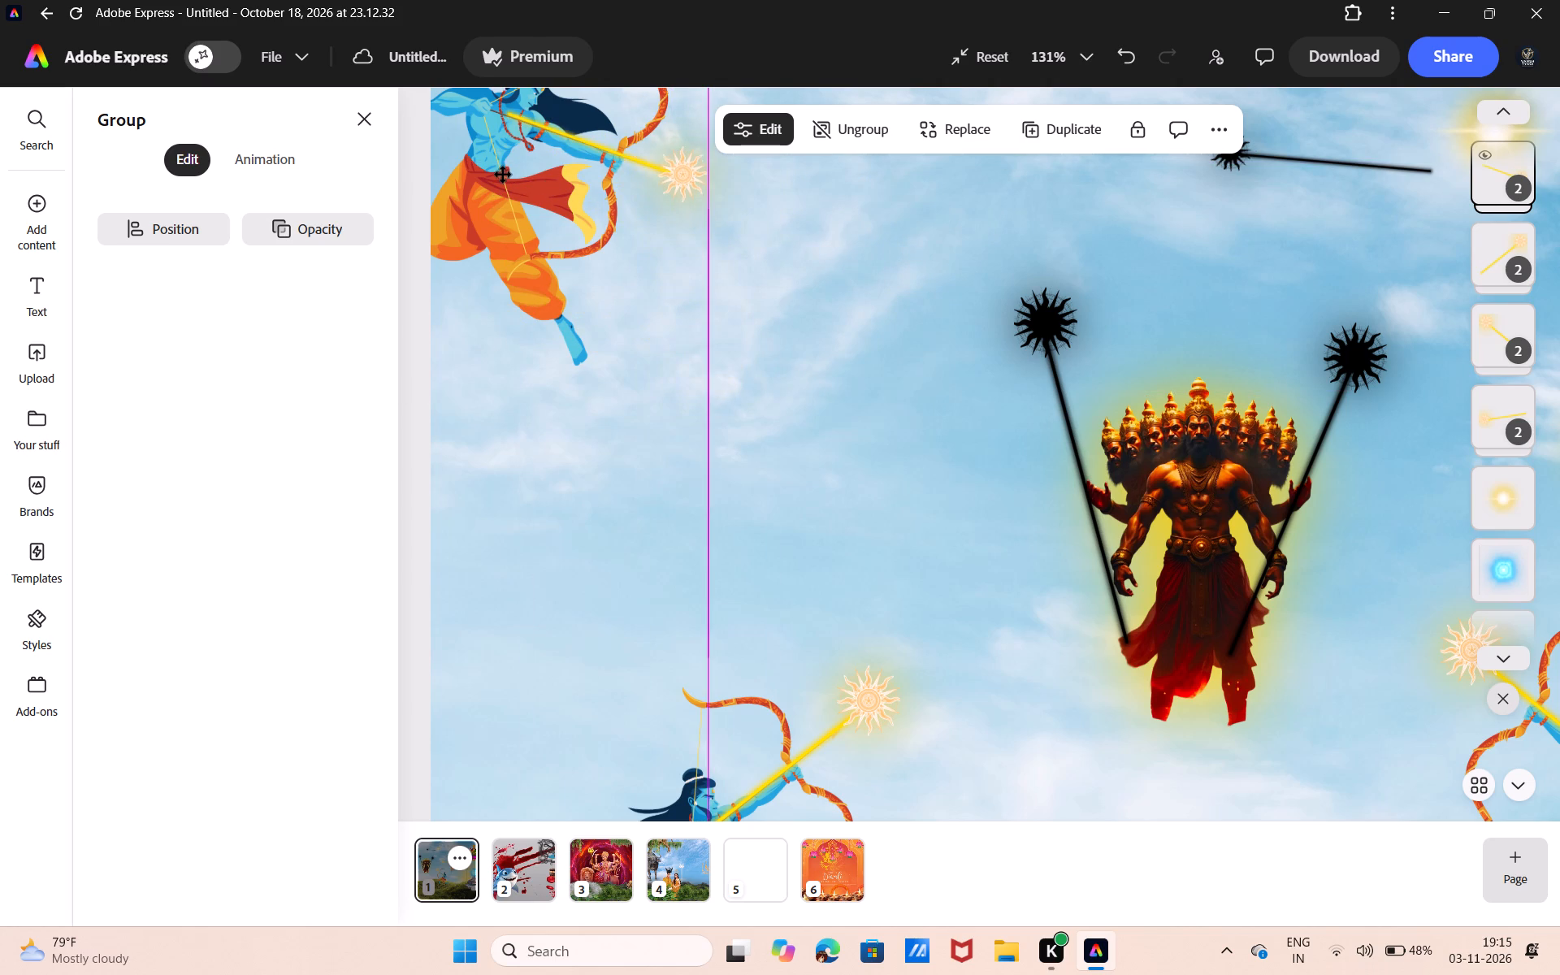
{"action": "left_click_drag", "start_coordinate": [503, 175], "coordinate": [519, 187]}
Move the yellow sun-and-arrow group into the sky beyond the leaping archer's bow, turn it nearly horizontal and shrink it further.
{"action": "scroll", "coordinate": [519, 187], "scroll_direction": "up", "scroll_amount": 3}
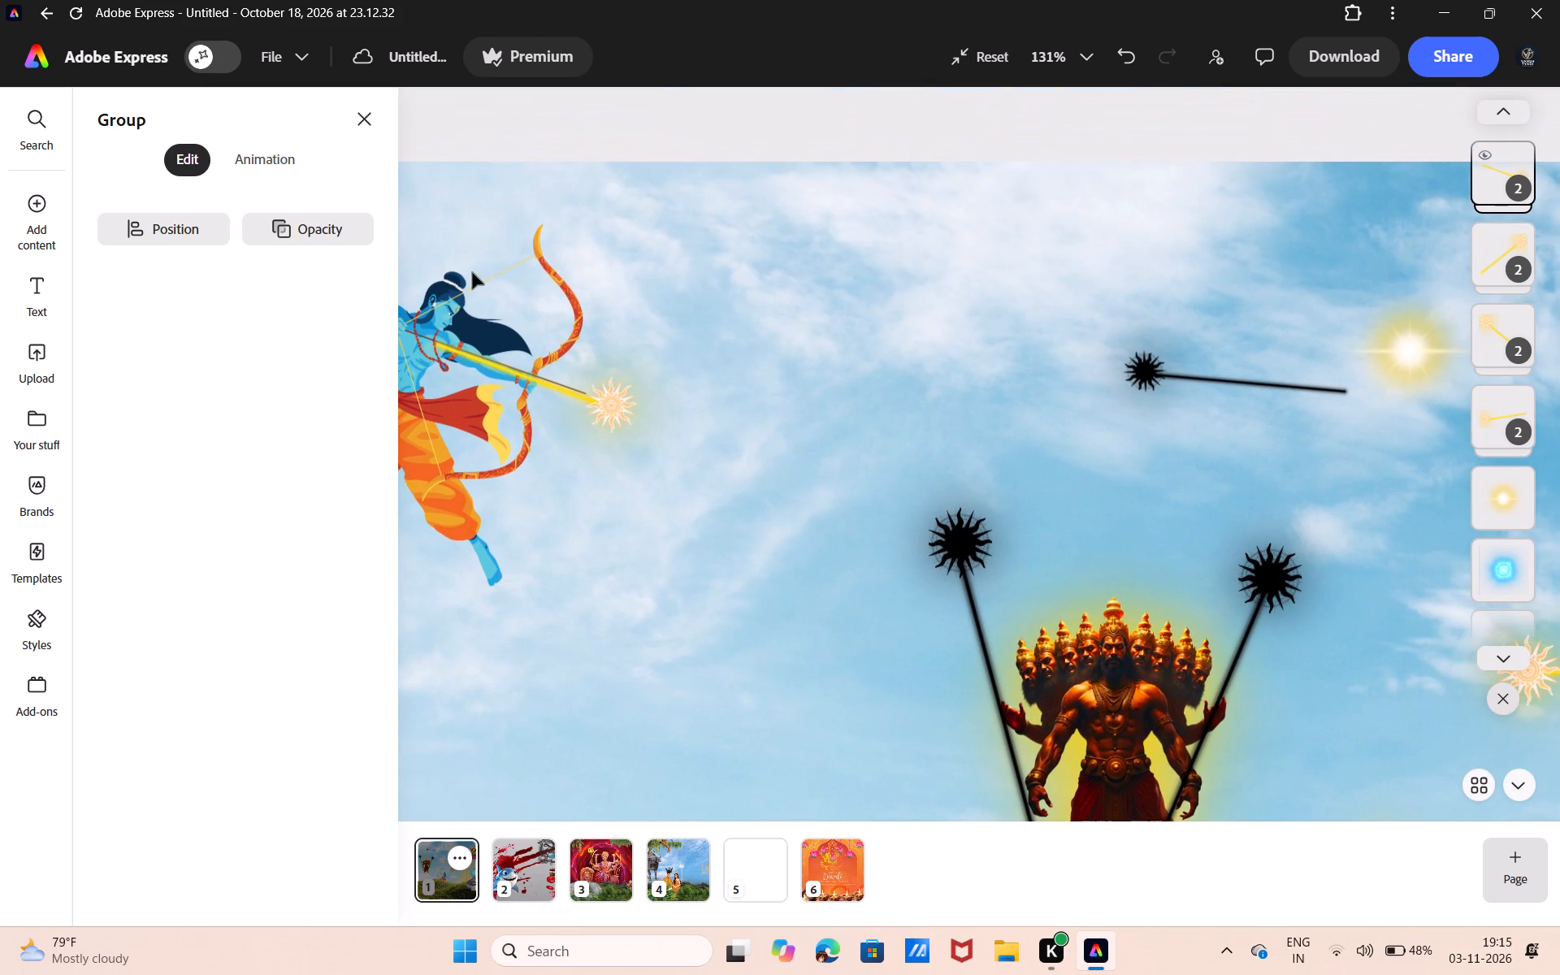
{"action": "left_click_drag", "start_coordinate": [498, 438], "coordinate": [641, 327]}
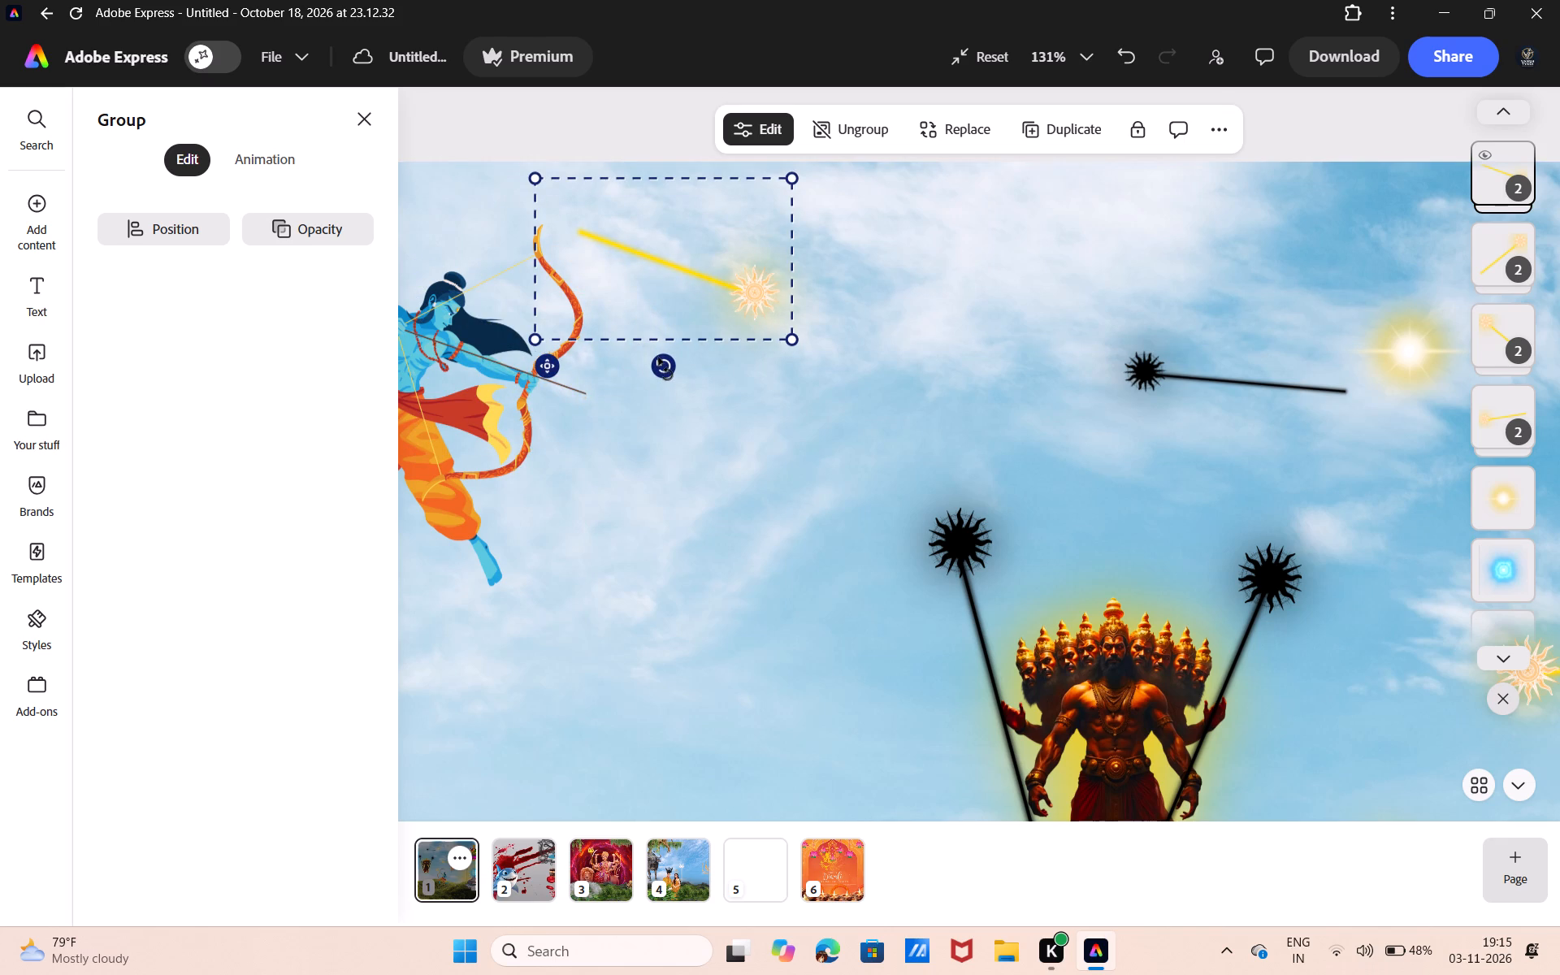
{"action": "left_click_drag", "start_coordinate": [658, 357], "coordinate": [684, 337]}
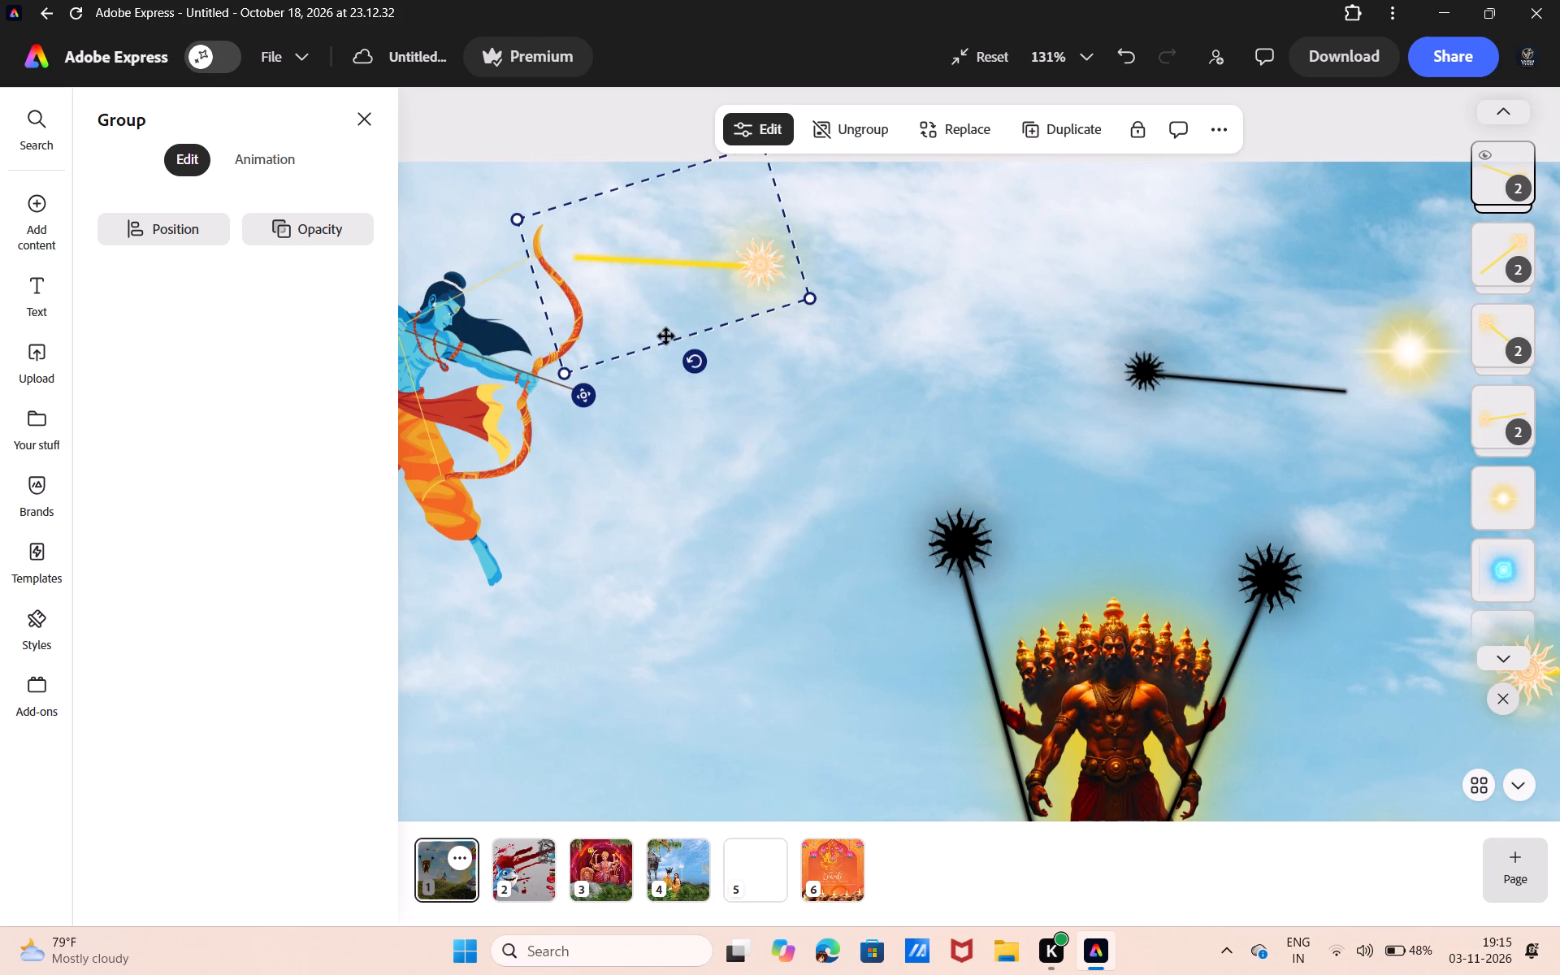
{"action": "left_click_drag", "start_coordinate": [562, 376], "coordinate": [600, 343]}
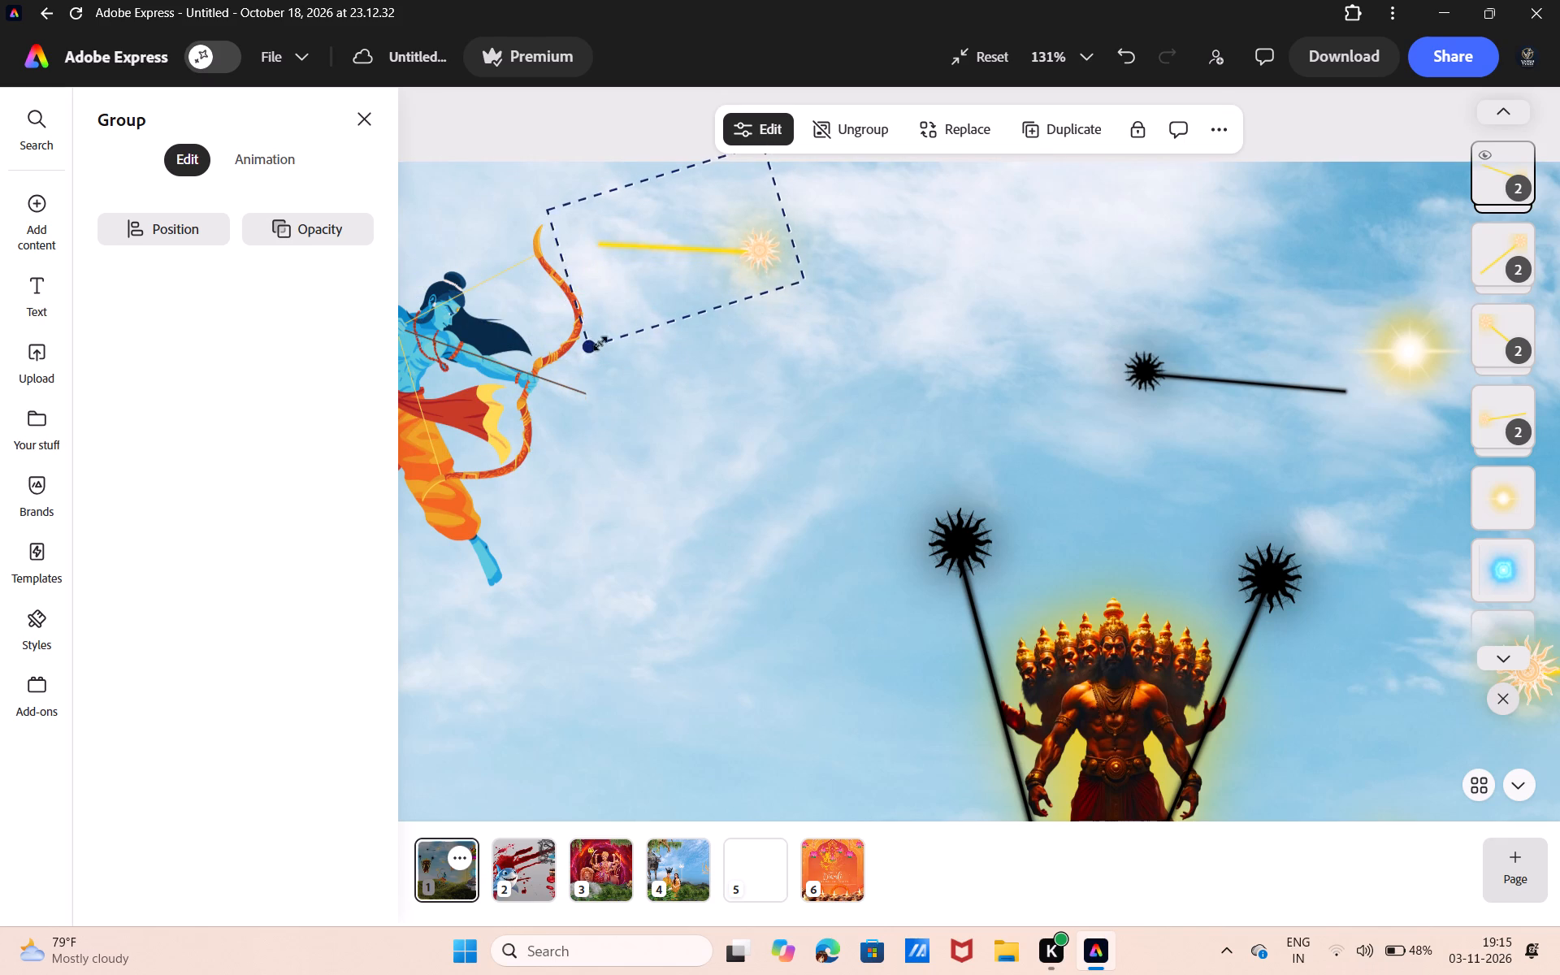
{"action": "left_click_drag", "start_coordinate": [600, 343], "coordinate": [617, 331]}
Shrink the nearly horizontal black sun-and-arrow copy and move it higher, level with the yellow arrow.
{"action": "left_click", "coordinate": [1146, 316]}
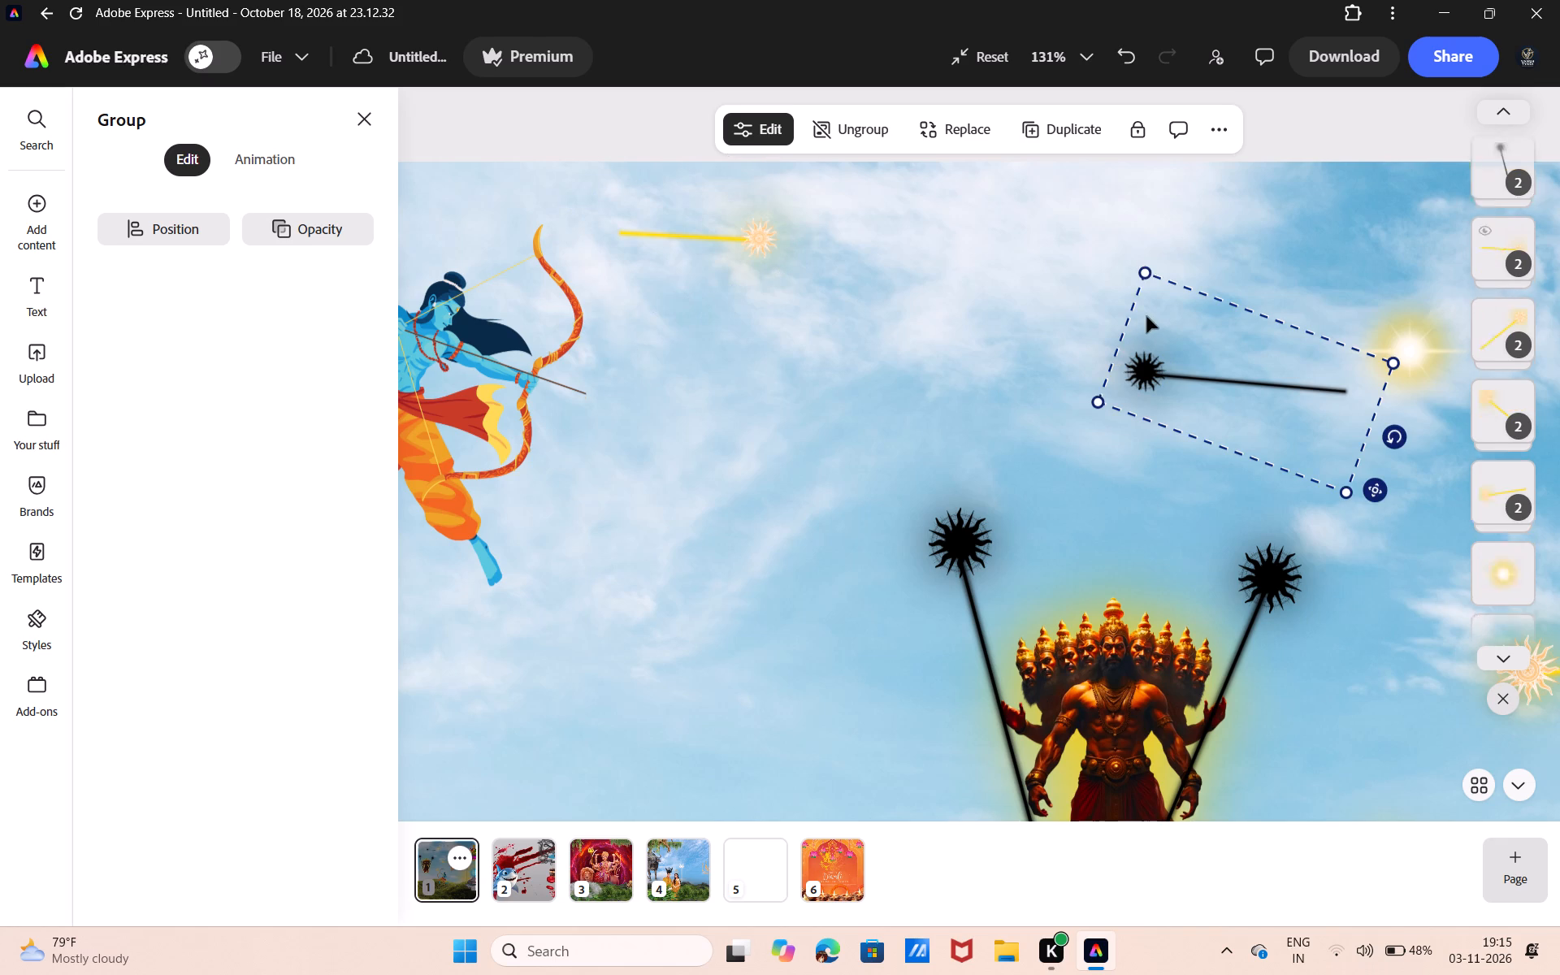
{"action": "left_click_drag", "start_coordinate": [1142, 273], "coordinate": [1174, 331]}
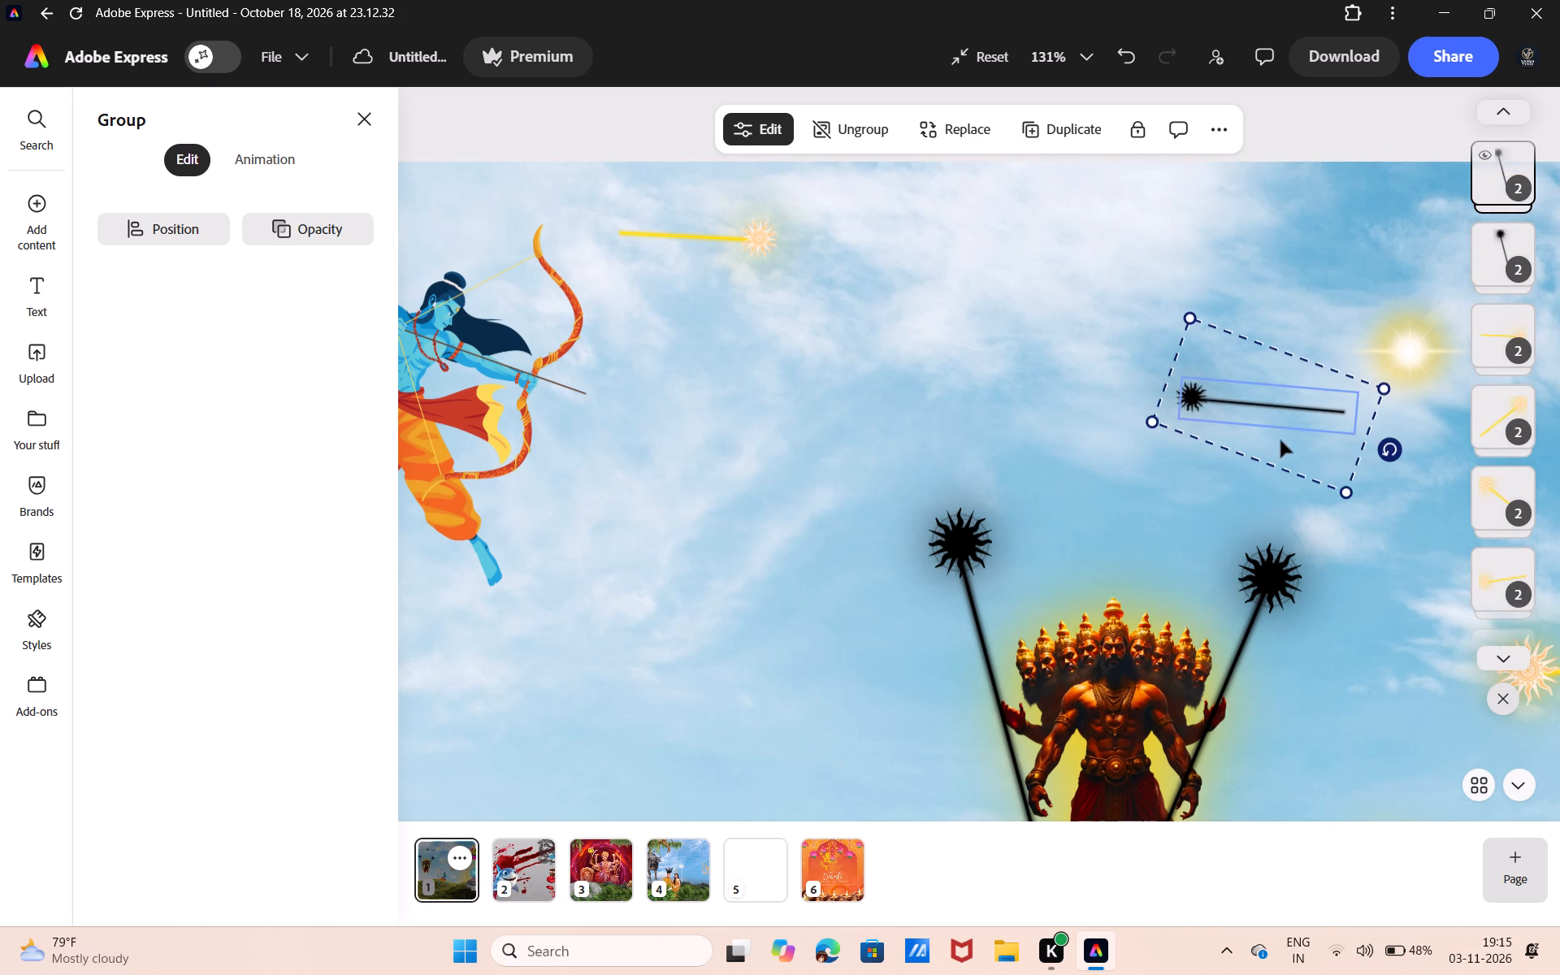
{"action": "left_click_drag", "start_coordinate": [1281, 442], "coordinate": [1133, 289]}
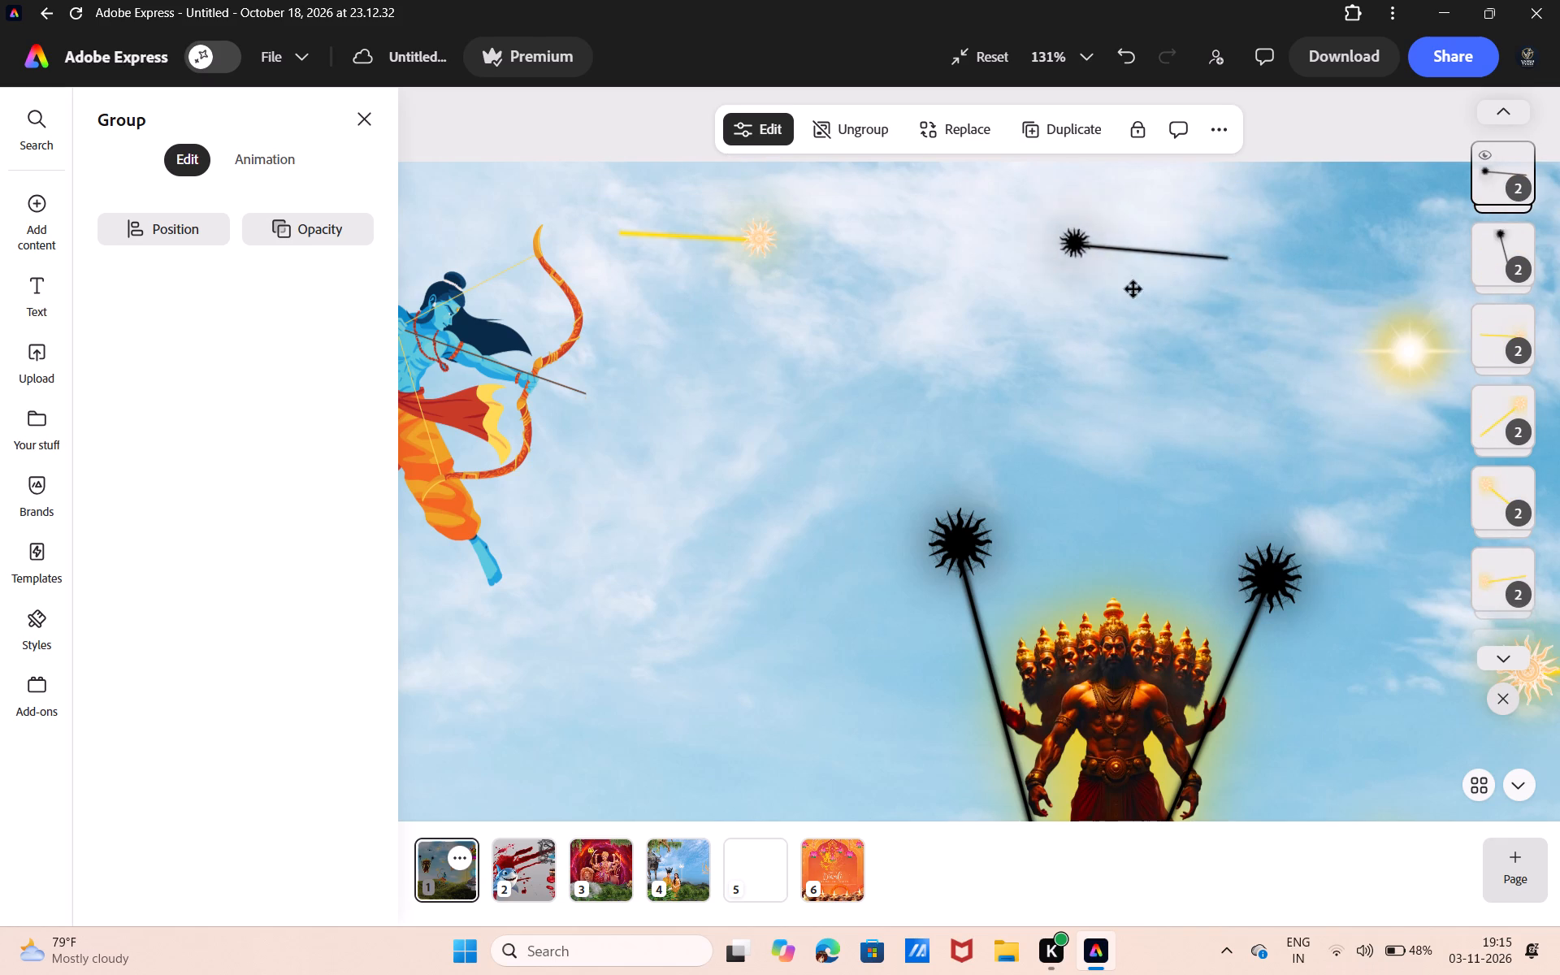
{"action": "left_click_drag", "start_coordinate": [1133, 289], "coordinate": [1109, 289]}
Bring the yellow and black sun-and-arrow groups together in the upper sky so their suns meet head-on.
{"action": "scroll", "coordinate": [1109, 289], "scroll_direction": "right", "scroll_amount": 2}
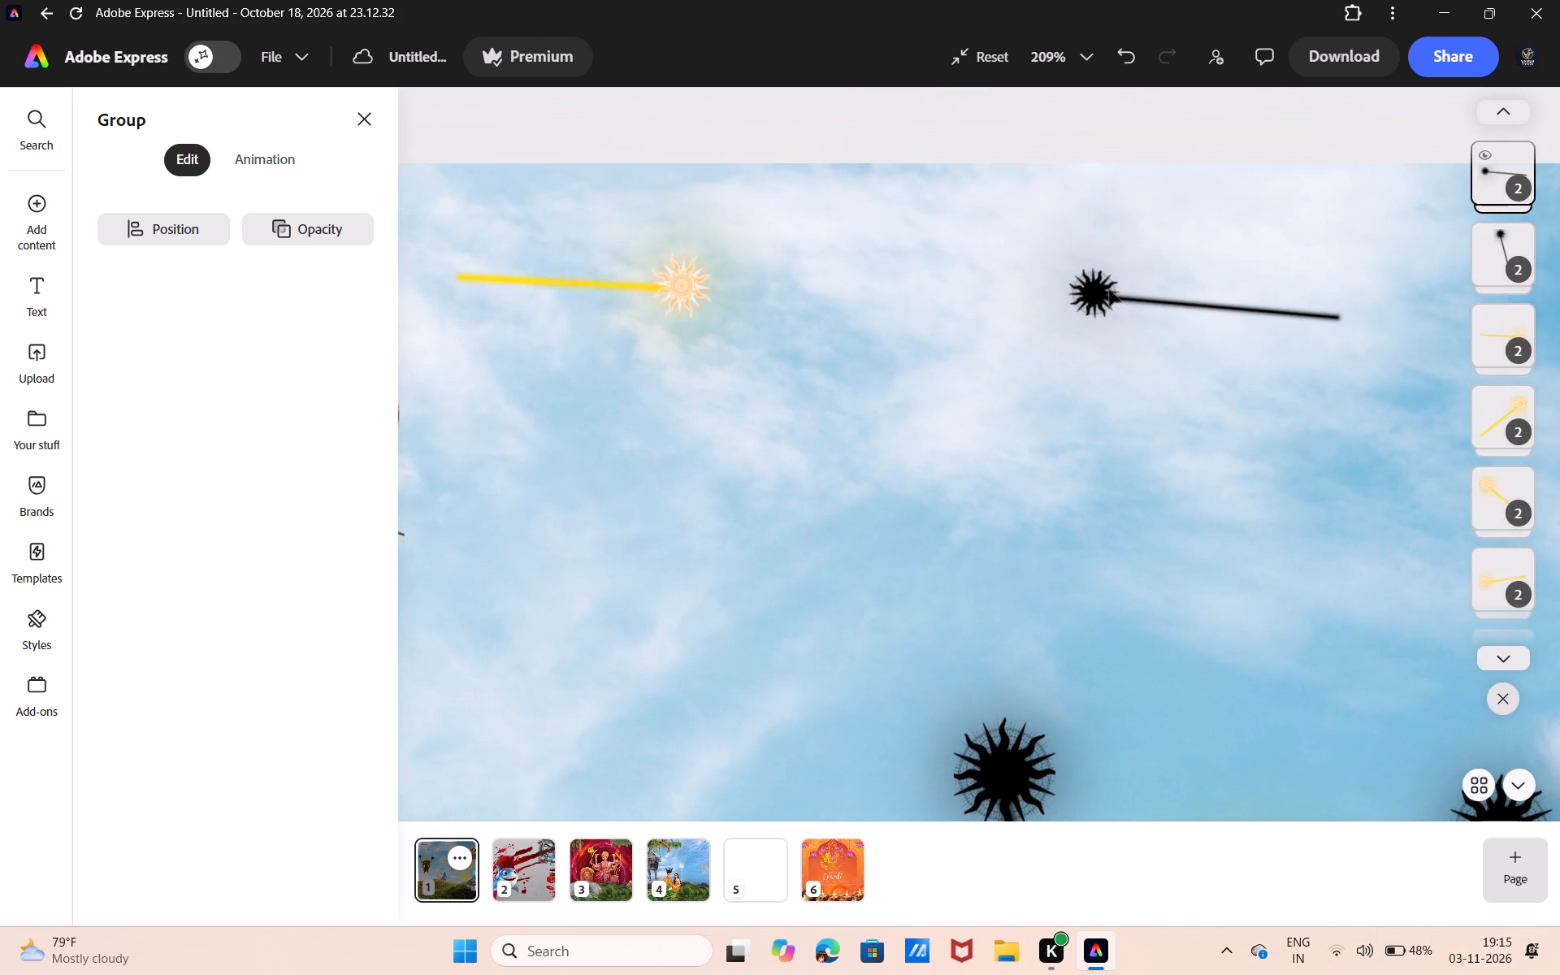
{"action": "left_click", "coordinate": [598, 327]}
{"action": "left_click_drag", "start_coordinate": [598, 327], "coordinate": [611, 325]}
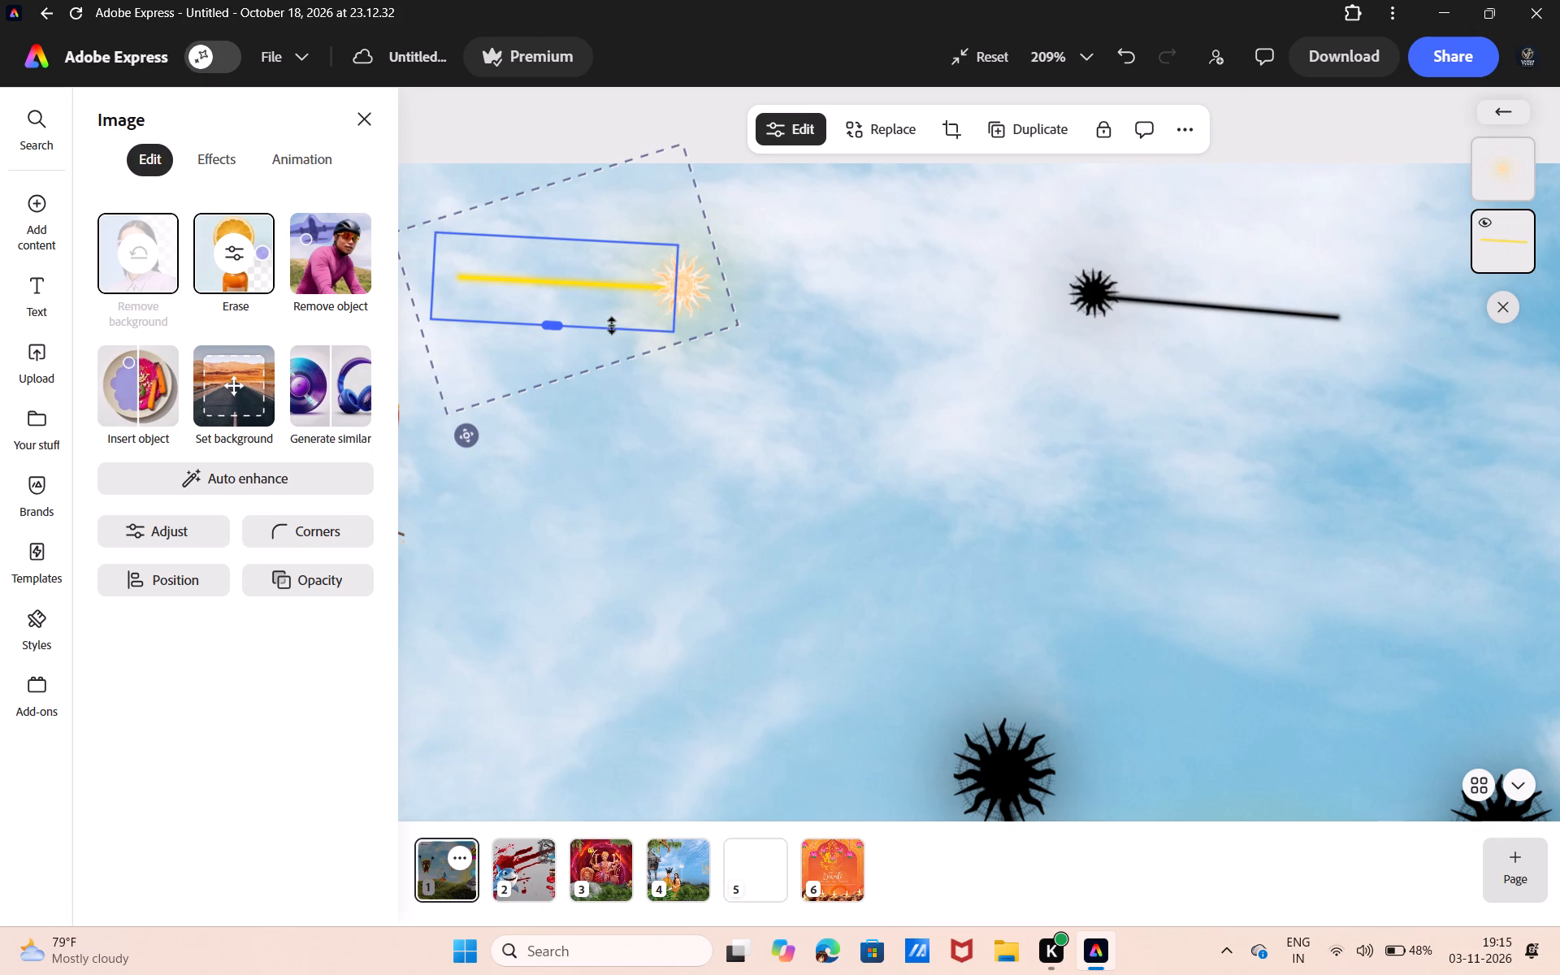
{"action": "left_click_drag", "start_coordinate": [611, 325], "coordinate": [624, 325]}
{"action": "left_click_drag", "start_coordinate": [578, 349], "coordinate": [656, 344]}
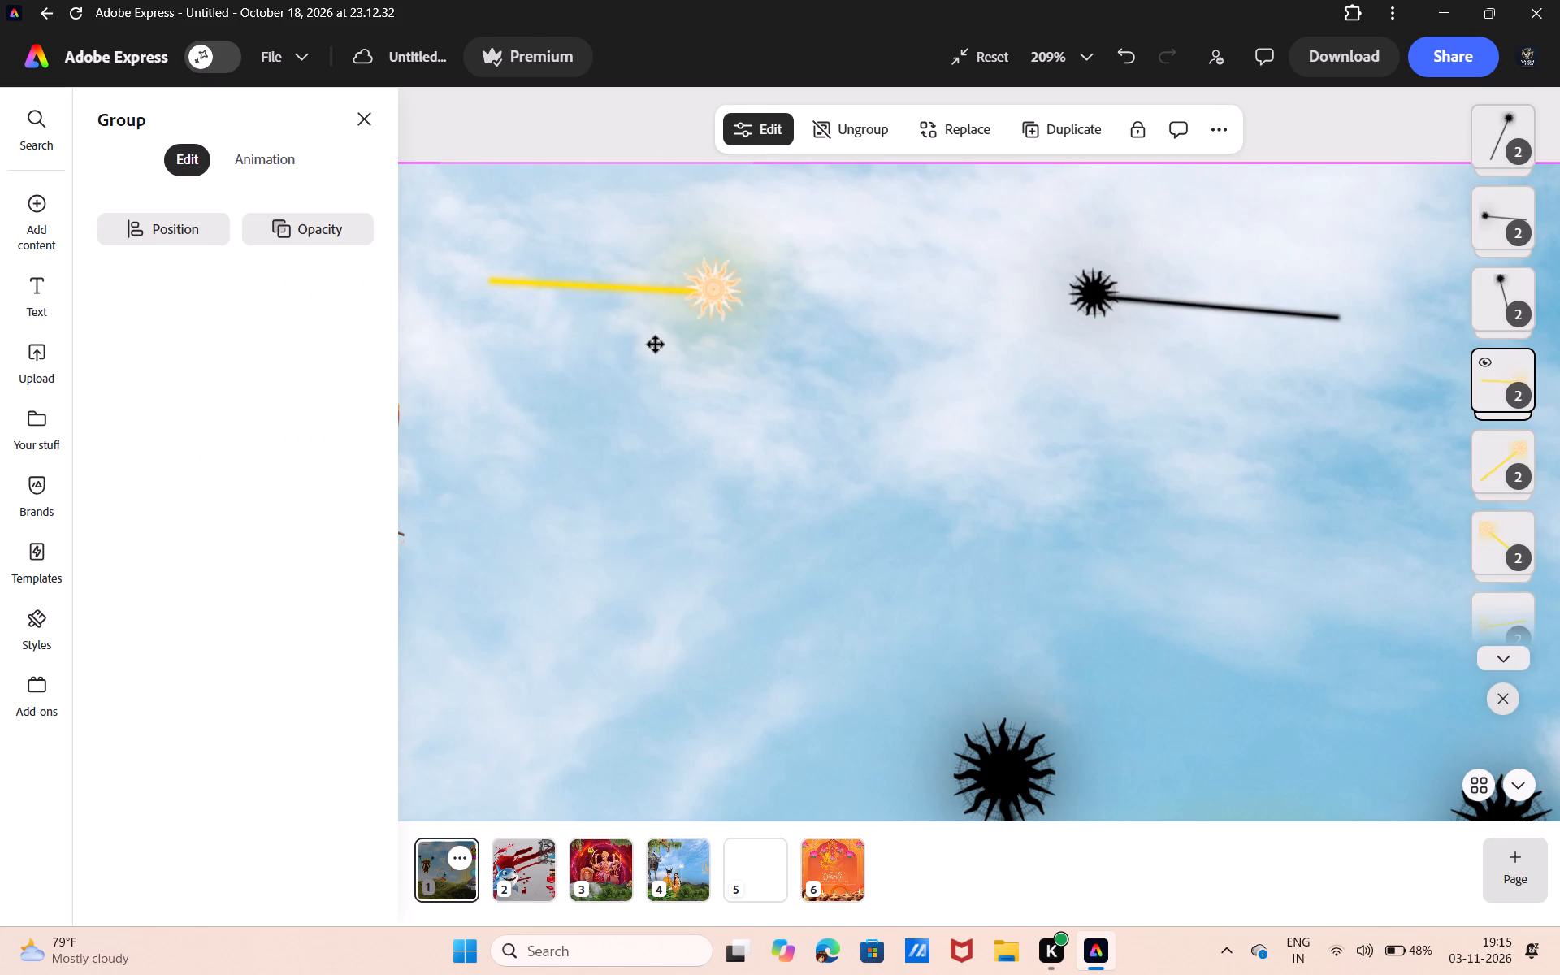
{"action": "left_click_drag", "start_coordinate": [656, 344], "coordinate": [729, 340]}
{"action": "left_click", "coordinate": [1207, 358]}
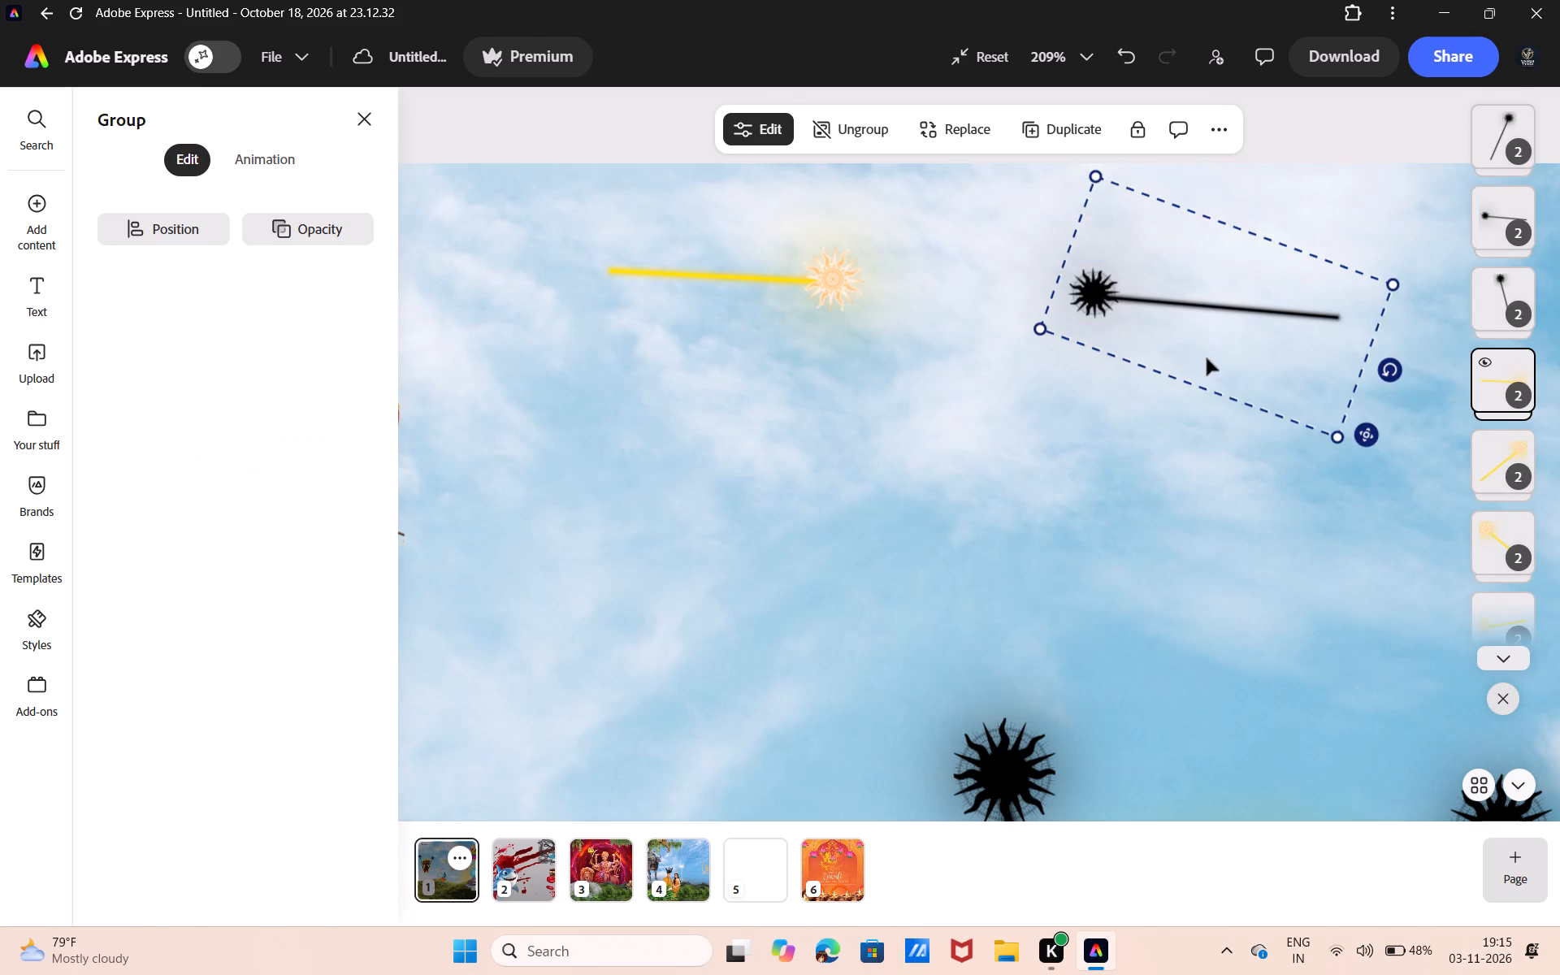
{"action": "left_click_drag", "start_coordinate": [1207, 358], "coordinate": [1078, 346]}
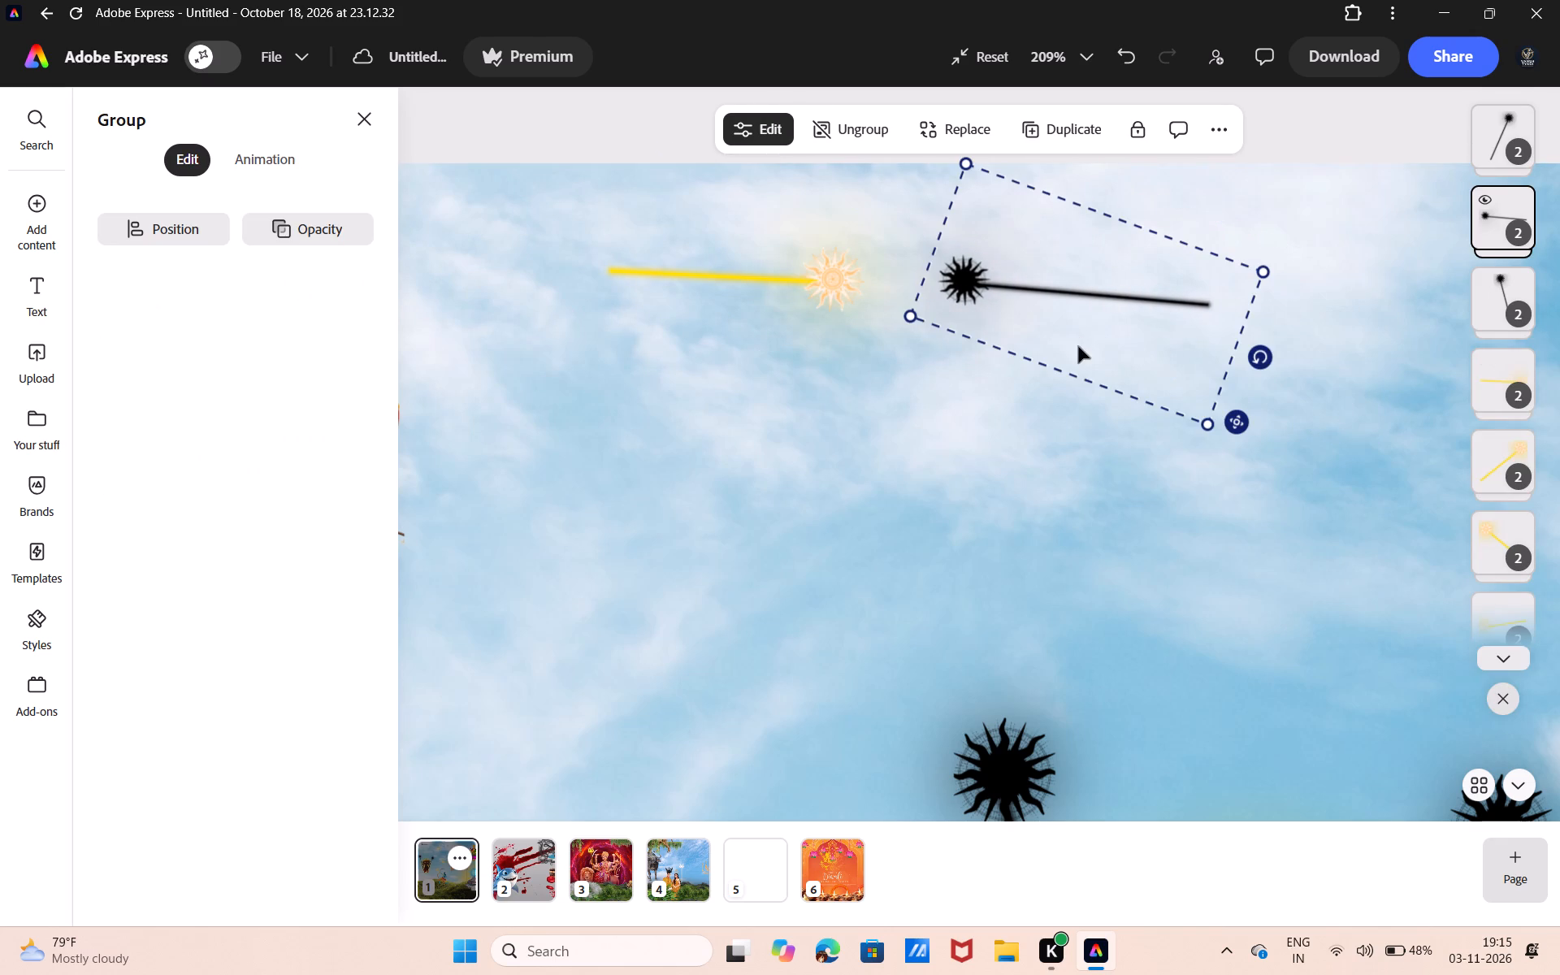
{"action": "left_click", "coordinate": [727, 345]}
{"action": "left_click_drag", "start_coordinate": [727, 345], "coordinate": [781, 344]}
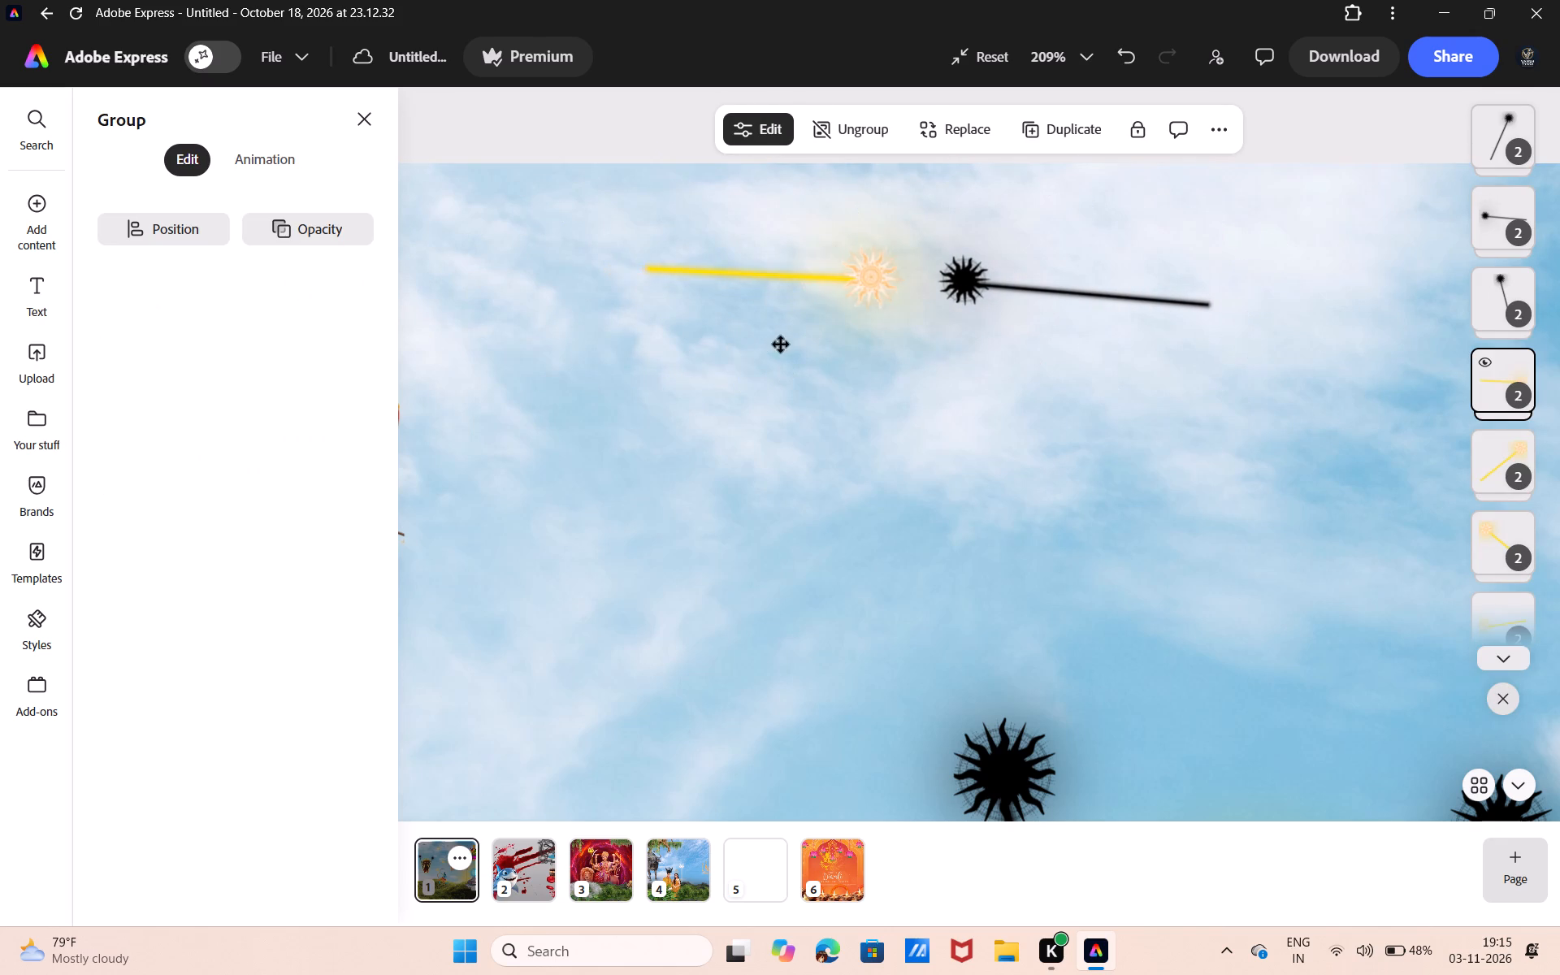
{"action": "left_click_drag", "start_coordinate": [781, 344], "coordinate": [816, 346]}
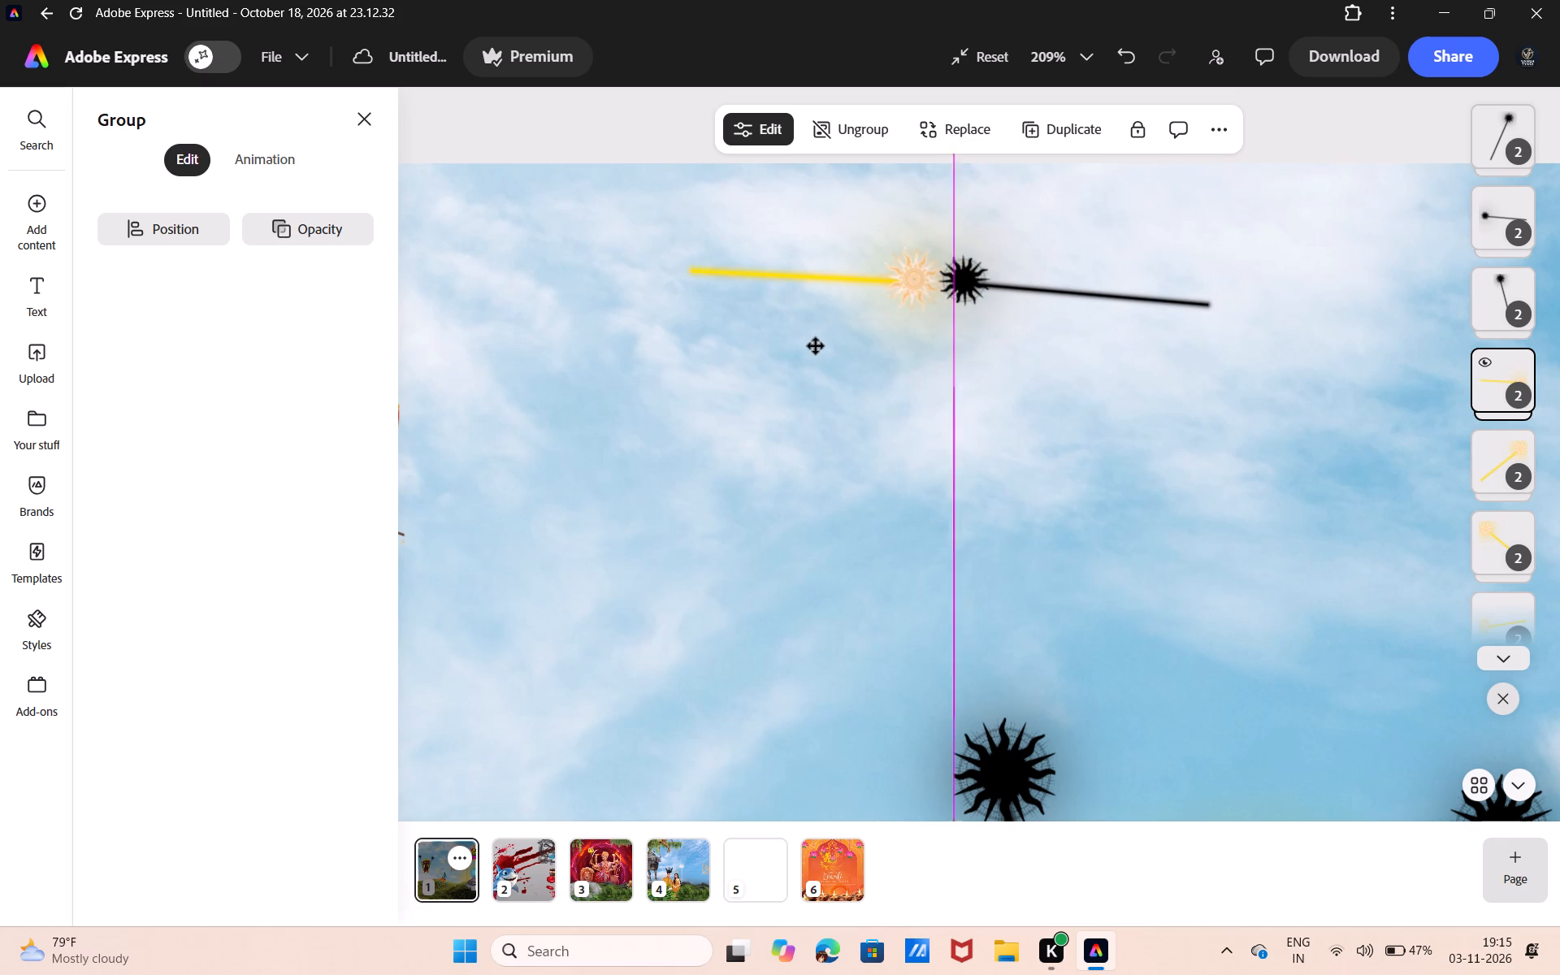
{"action": "left_click_drag", "start_coordinate": [816, 346], "coordinate": [816, 348]}
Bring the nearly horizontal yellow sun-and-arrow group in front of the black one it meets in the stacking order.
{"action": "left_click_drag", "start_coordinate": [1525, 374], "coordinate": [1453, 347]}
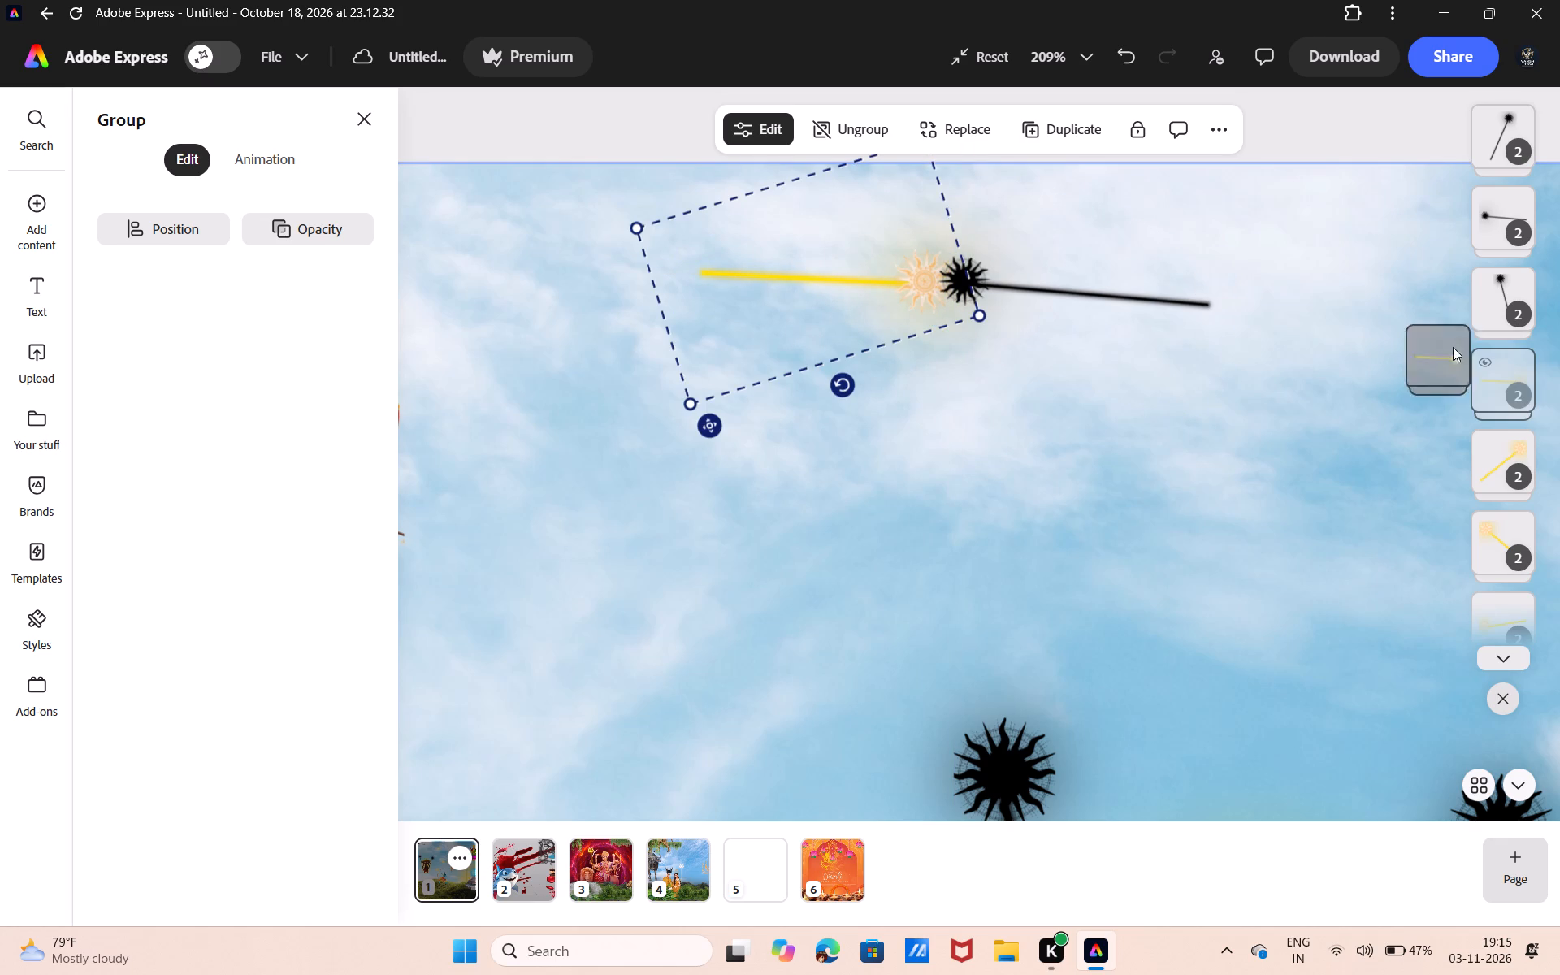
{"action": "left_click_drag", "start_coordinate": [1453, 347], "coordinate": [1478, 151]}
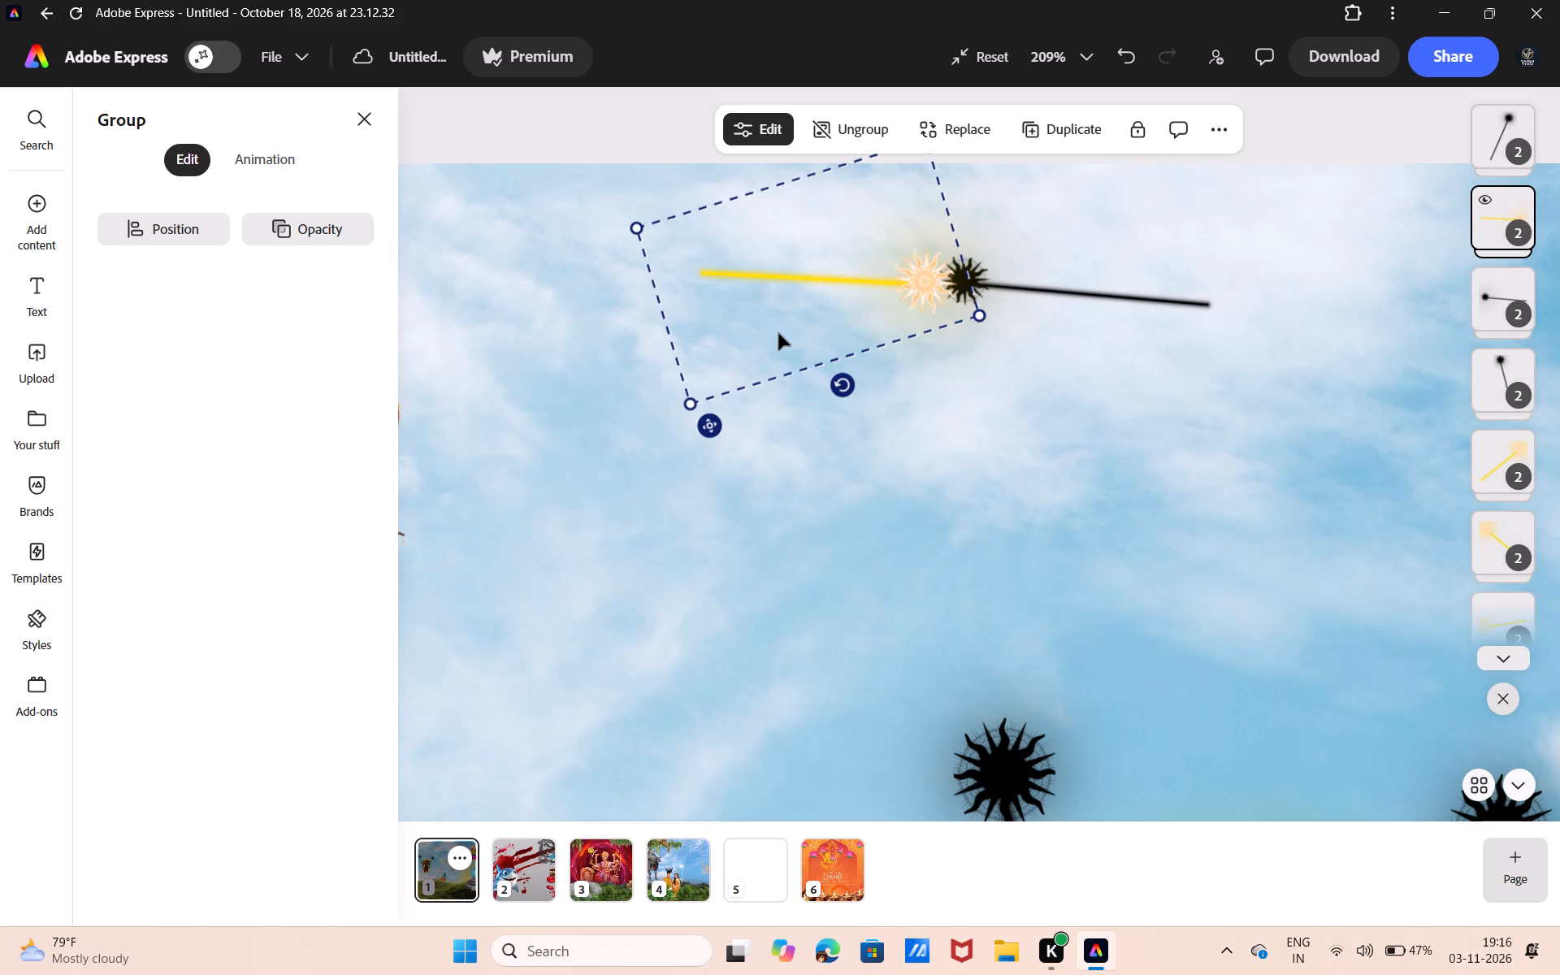
Delete the colliding yellow and black sun-and-arrow groups from the upper sky.
{"action": "key", "text": "BackSpace"}
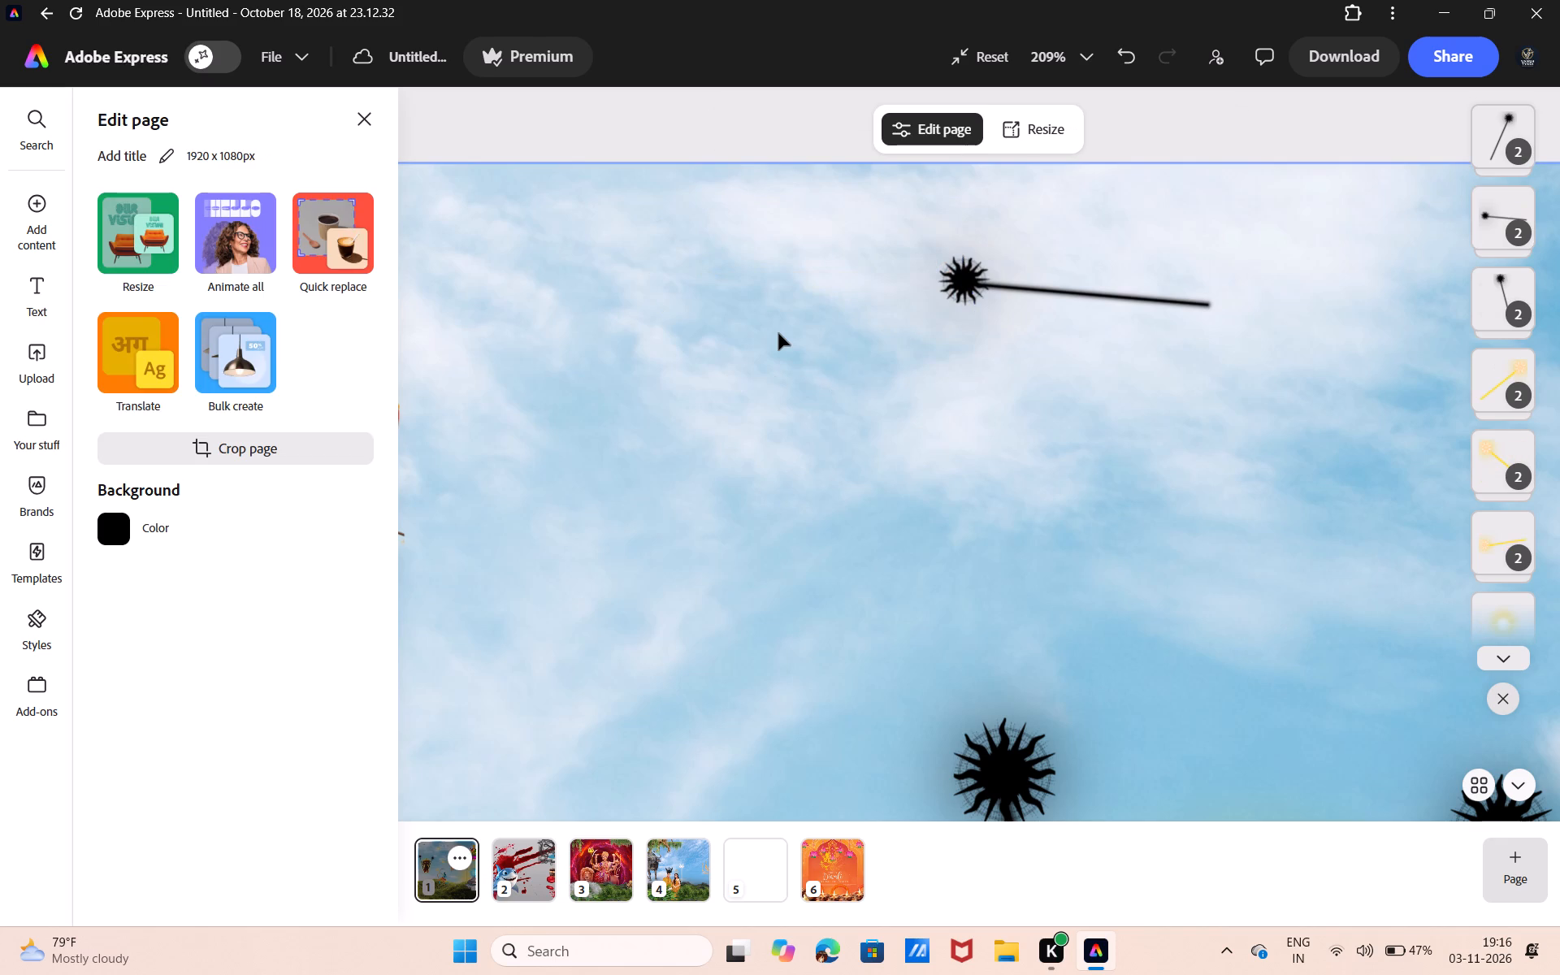
{"action": "left_click", "coordinate": [1057, 351]}
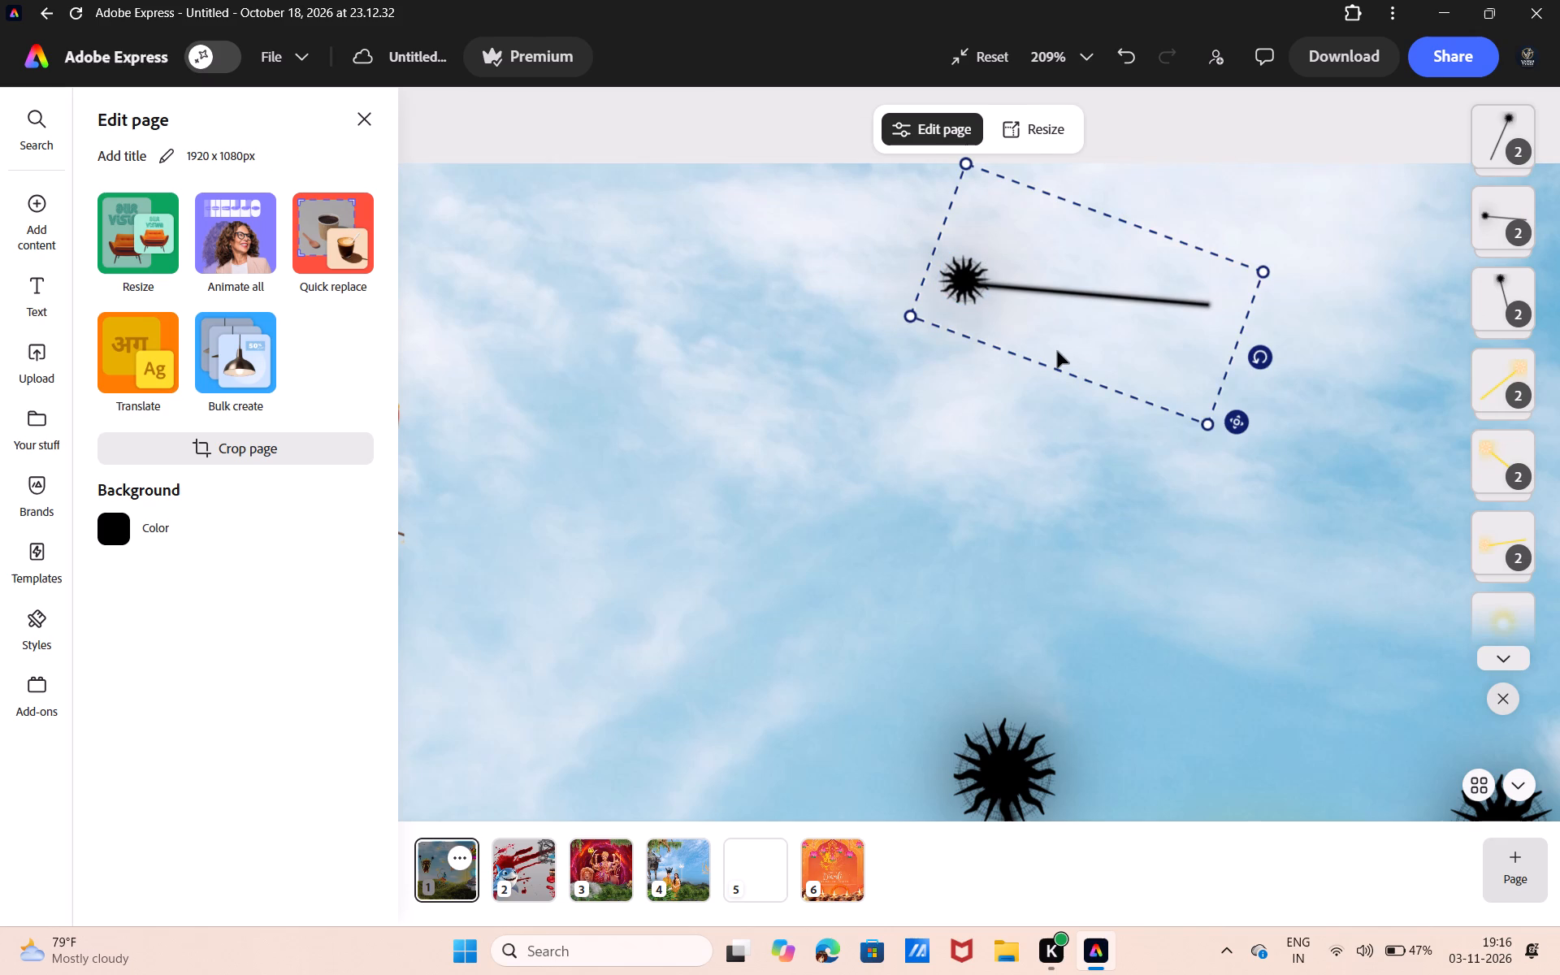
{"action": "key", "text": "BackSpace"}
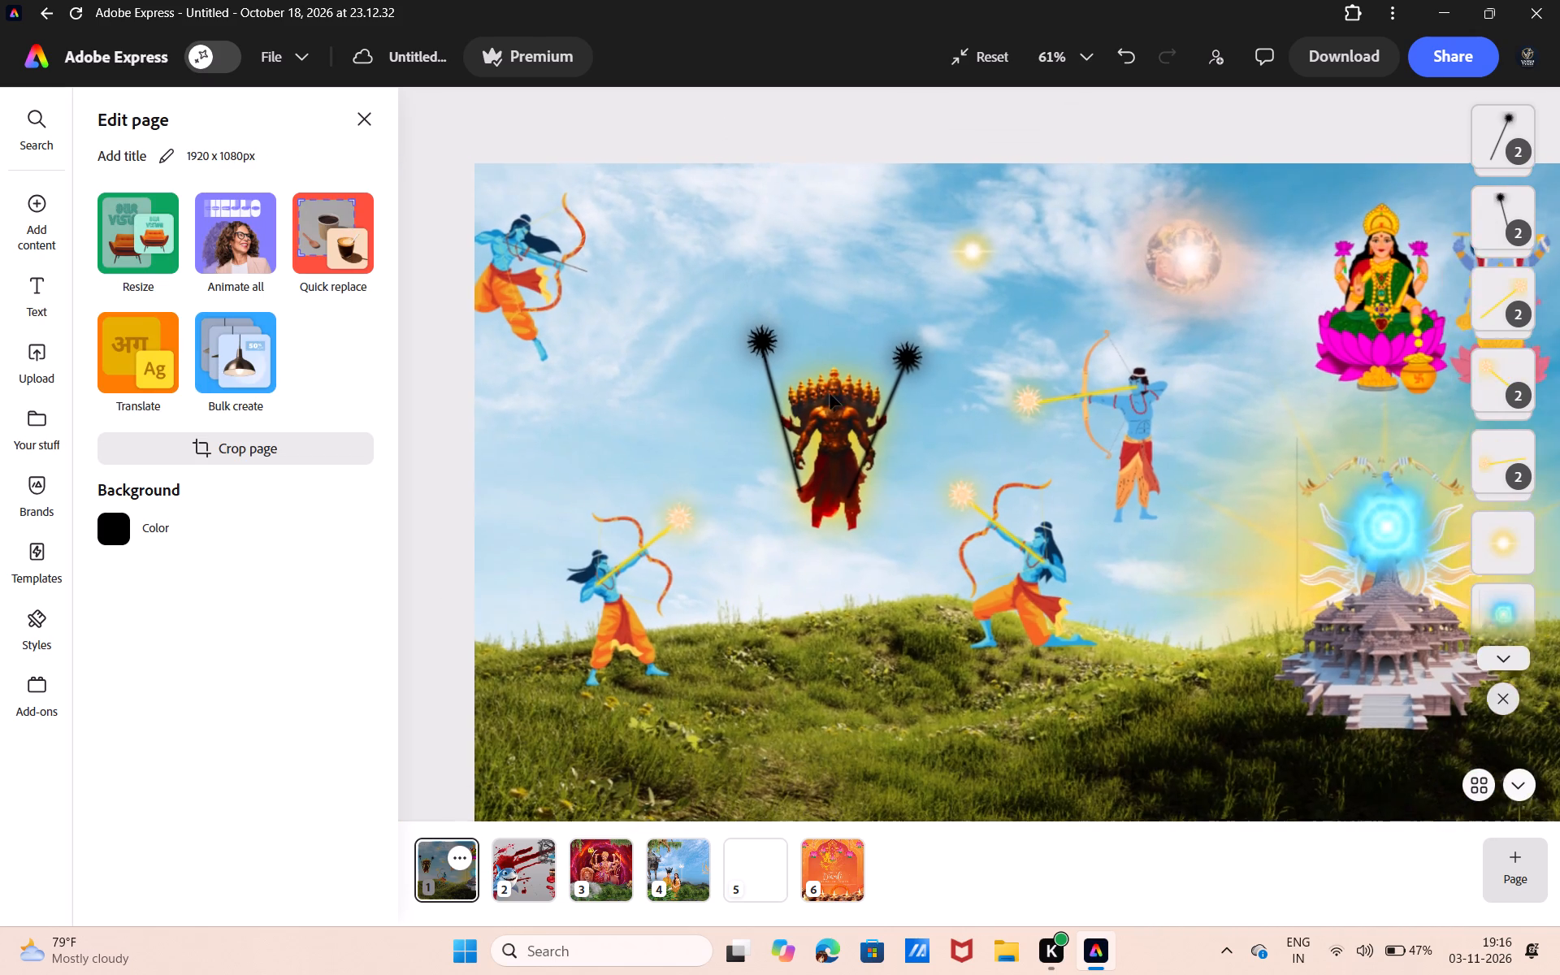
Delete the leaping archer from the upper sky.
{"action": "left_click", "coordinate": [533, 323]}
{"action": "left_click_drag", "start_coordinate": [533, 323], "coordinate": [553, 309]}
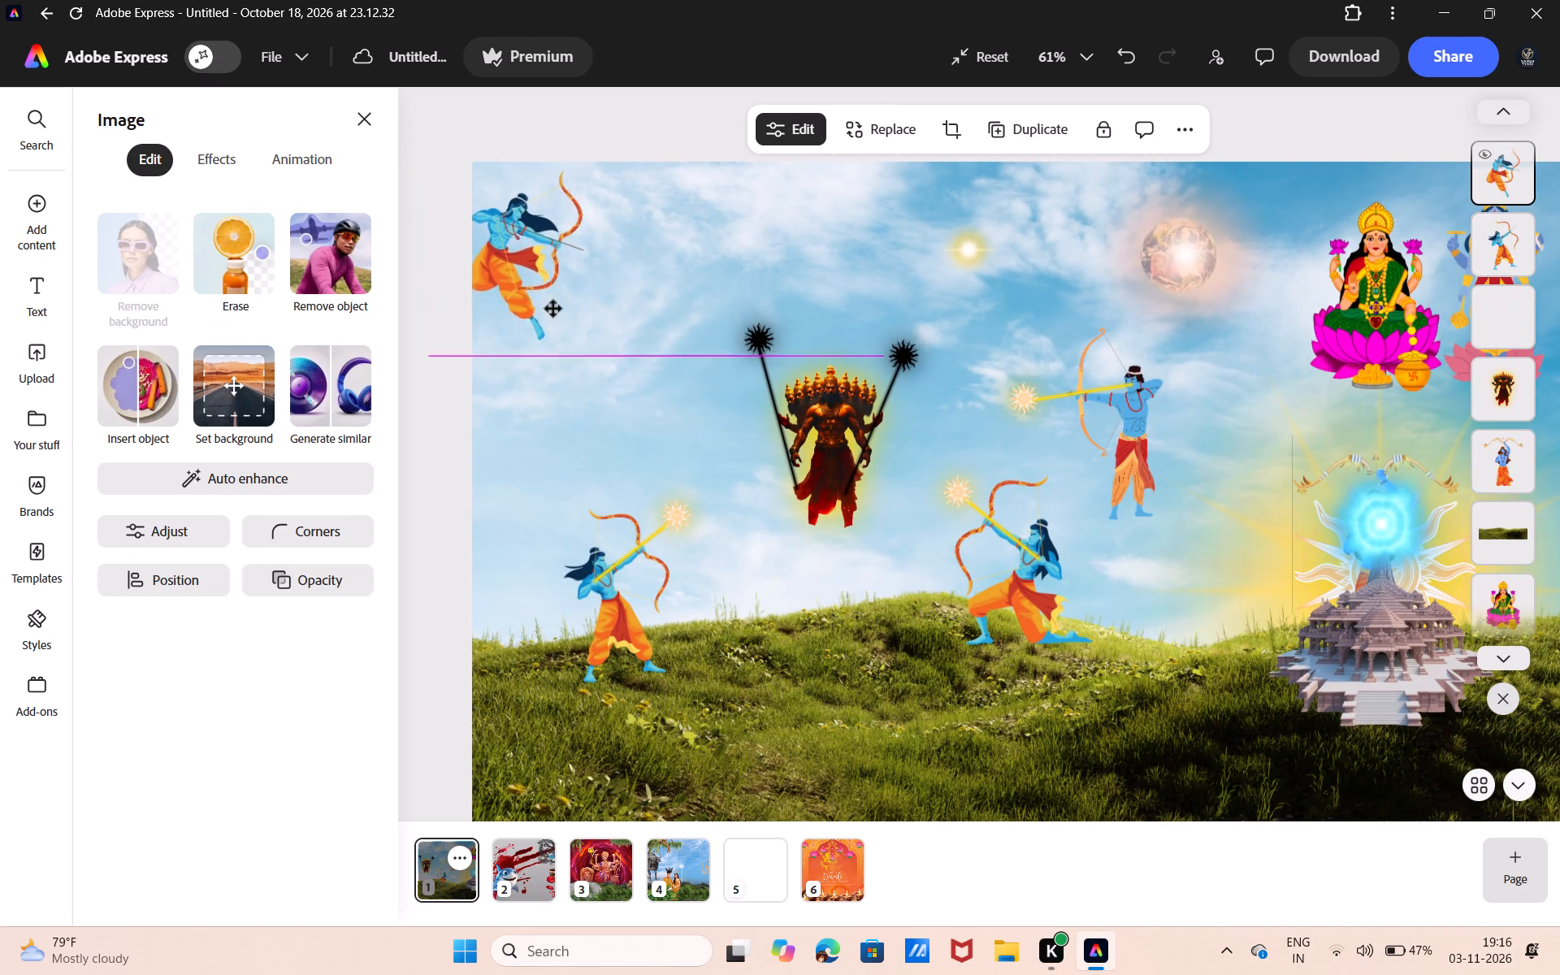
{"action": "left_click_drag", "start_coordinate": [553, 309], "coordinate": [1176, 287]}
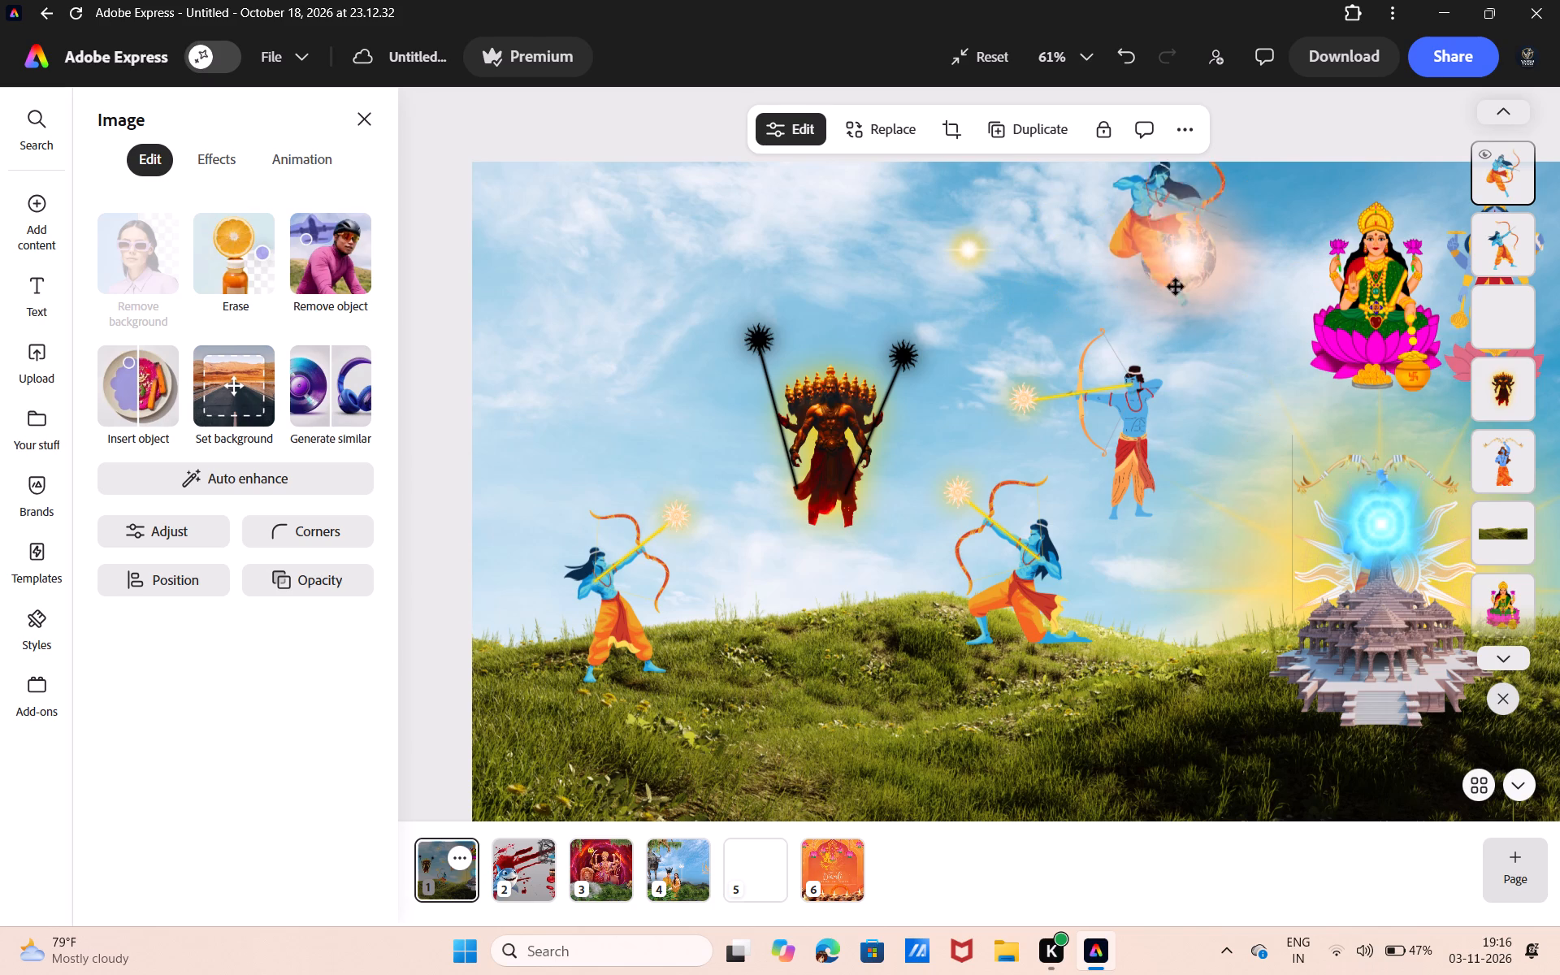
{"action": "left_click_drag", "start_coordinate": [1176, 287], "coordinate": [1198, 309]}
{"action": "key", "text": "BackSpace"}
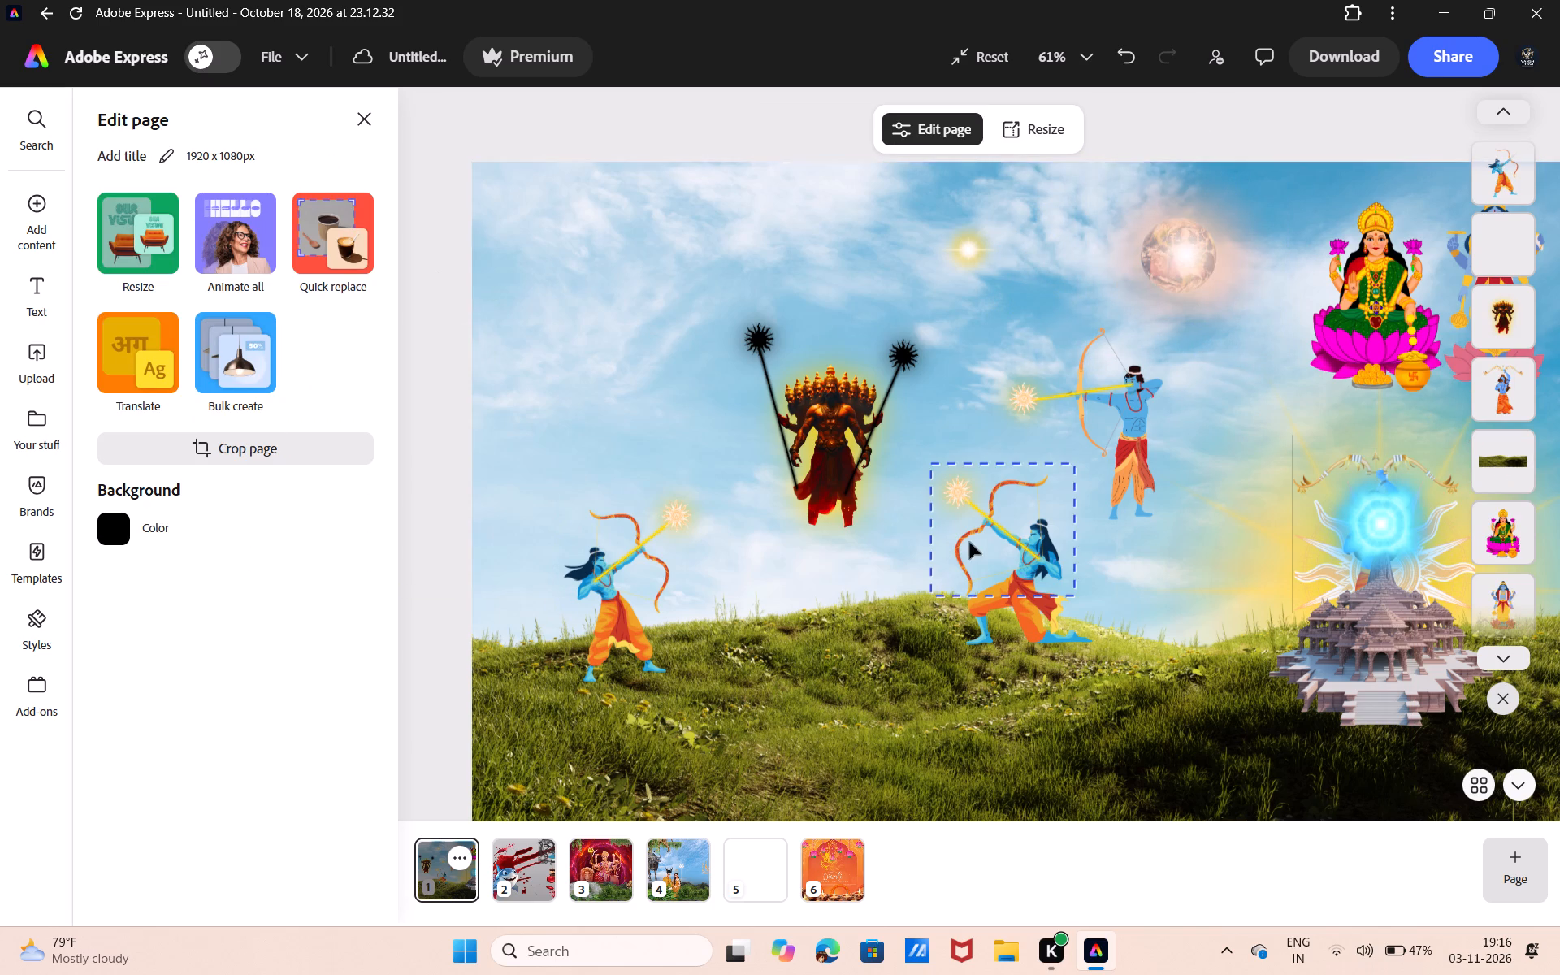
Move the ten-headed figure together with both of his black sun arrows up to the scene's upper-left sky.
{"action": "left_click_drag", "start_coordinate": [716, 300], "coordinate": [922, 487]}
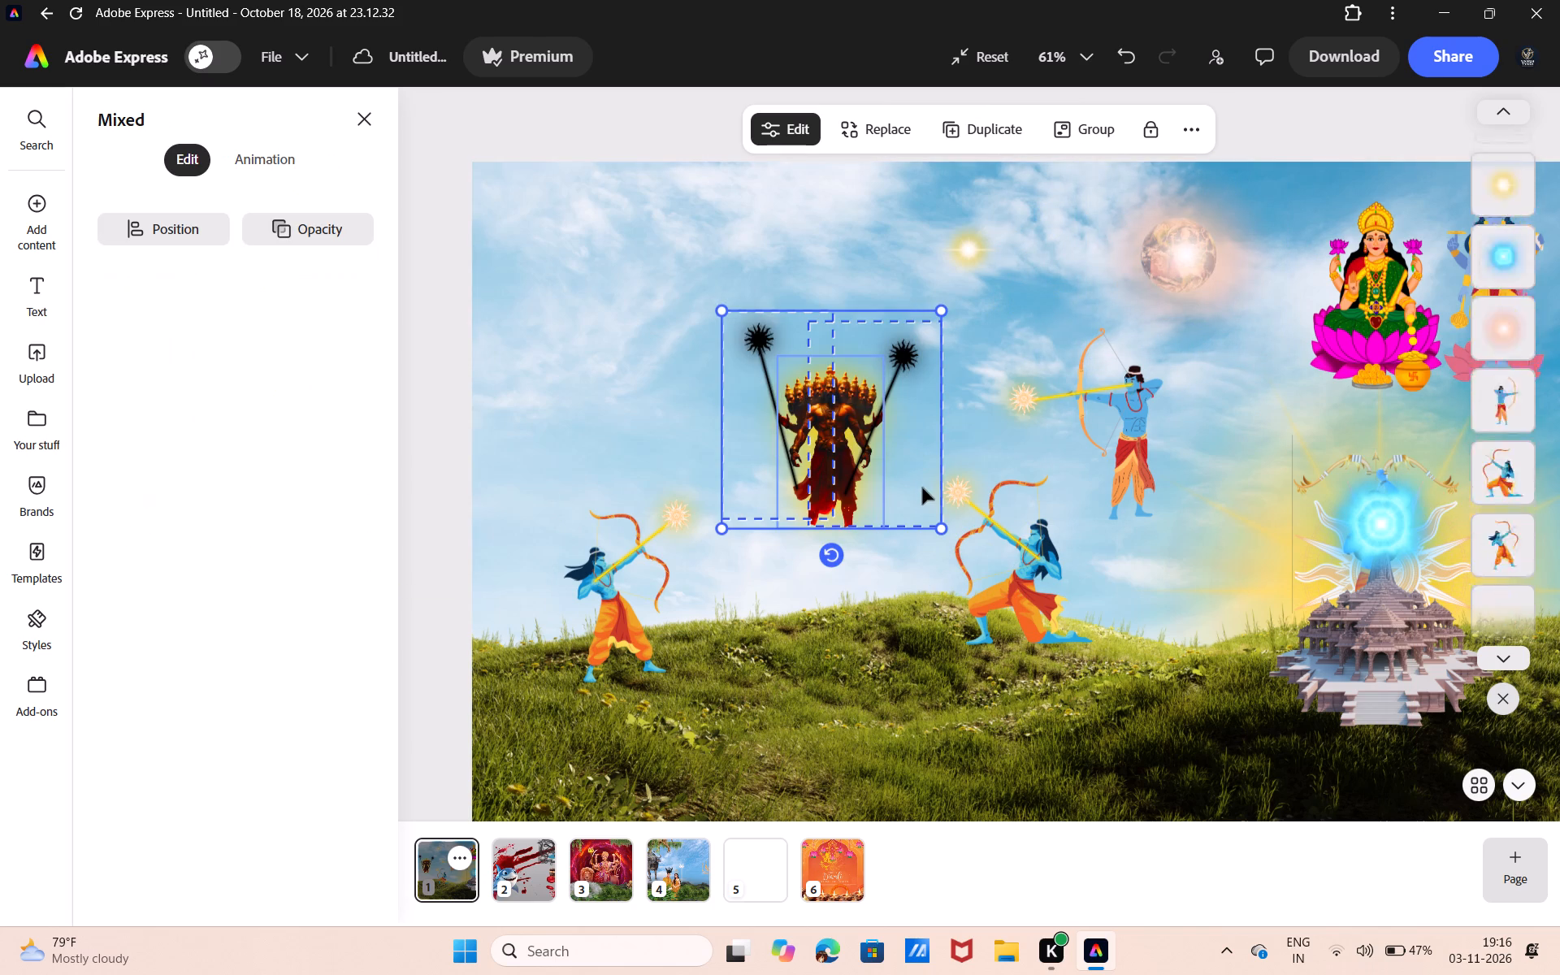
{"action": "left_click_drag", "start_coordinate": [922, 487], "coordinate": [708, 356]}
{"action": "left_click", "coordinate": [782, 431]}
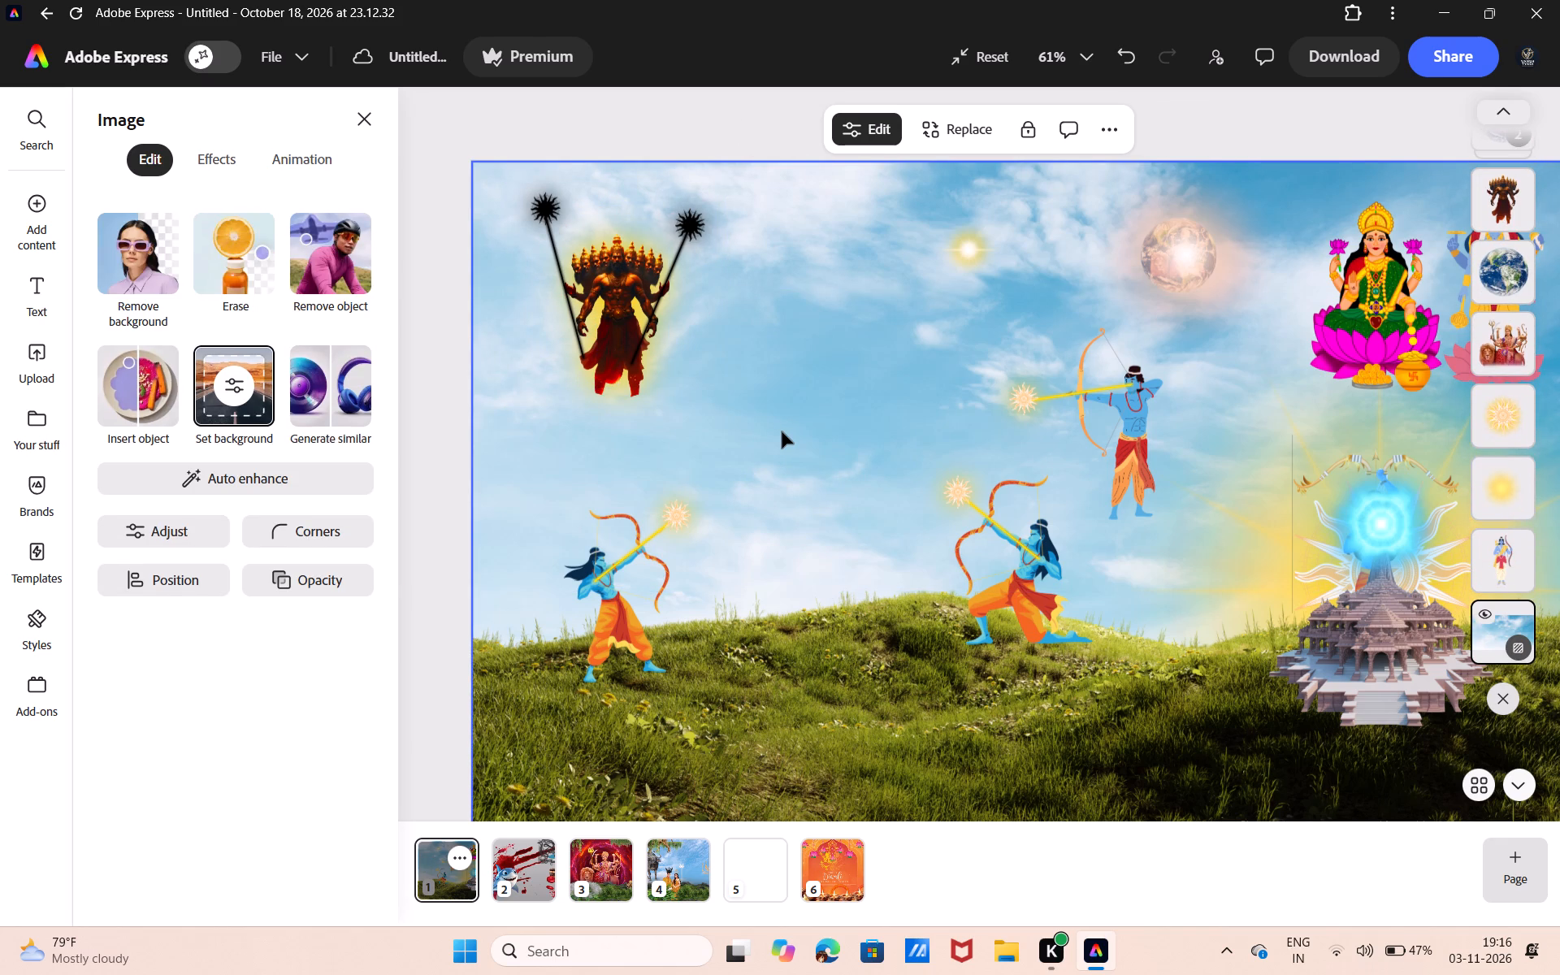
Duplicate the ten-headed figure's black sun arrow nearer the sky's centre and rotate the copy so its sun points diagonally down toward the archers.
{"action": "left_click", "coordinate": [714, 259]}
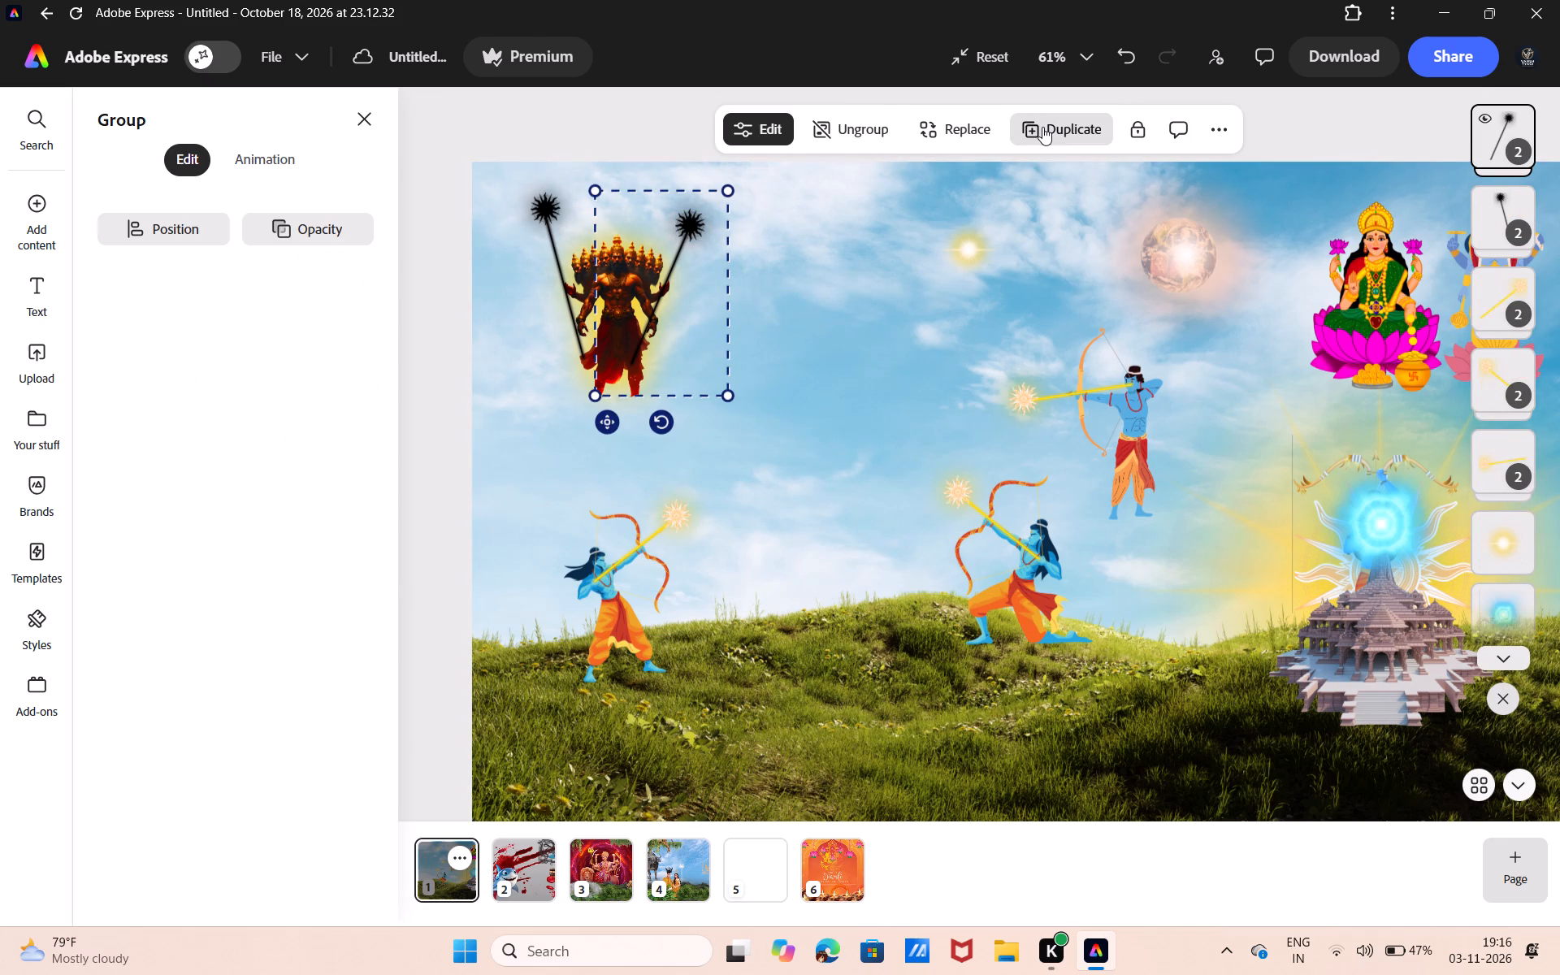
{"action": "left_click", "coordinate": [1042, 127]}
{"action": "left_click_drag", "start_coordinate": [683, 446], "coordinate": [596, 421]}
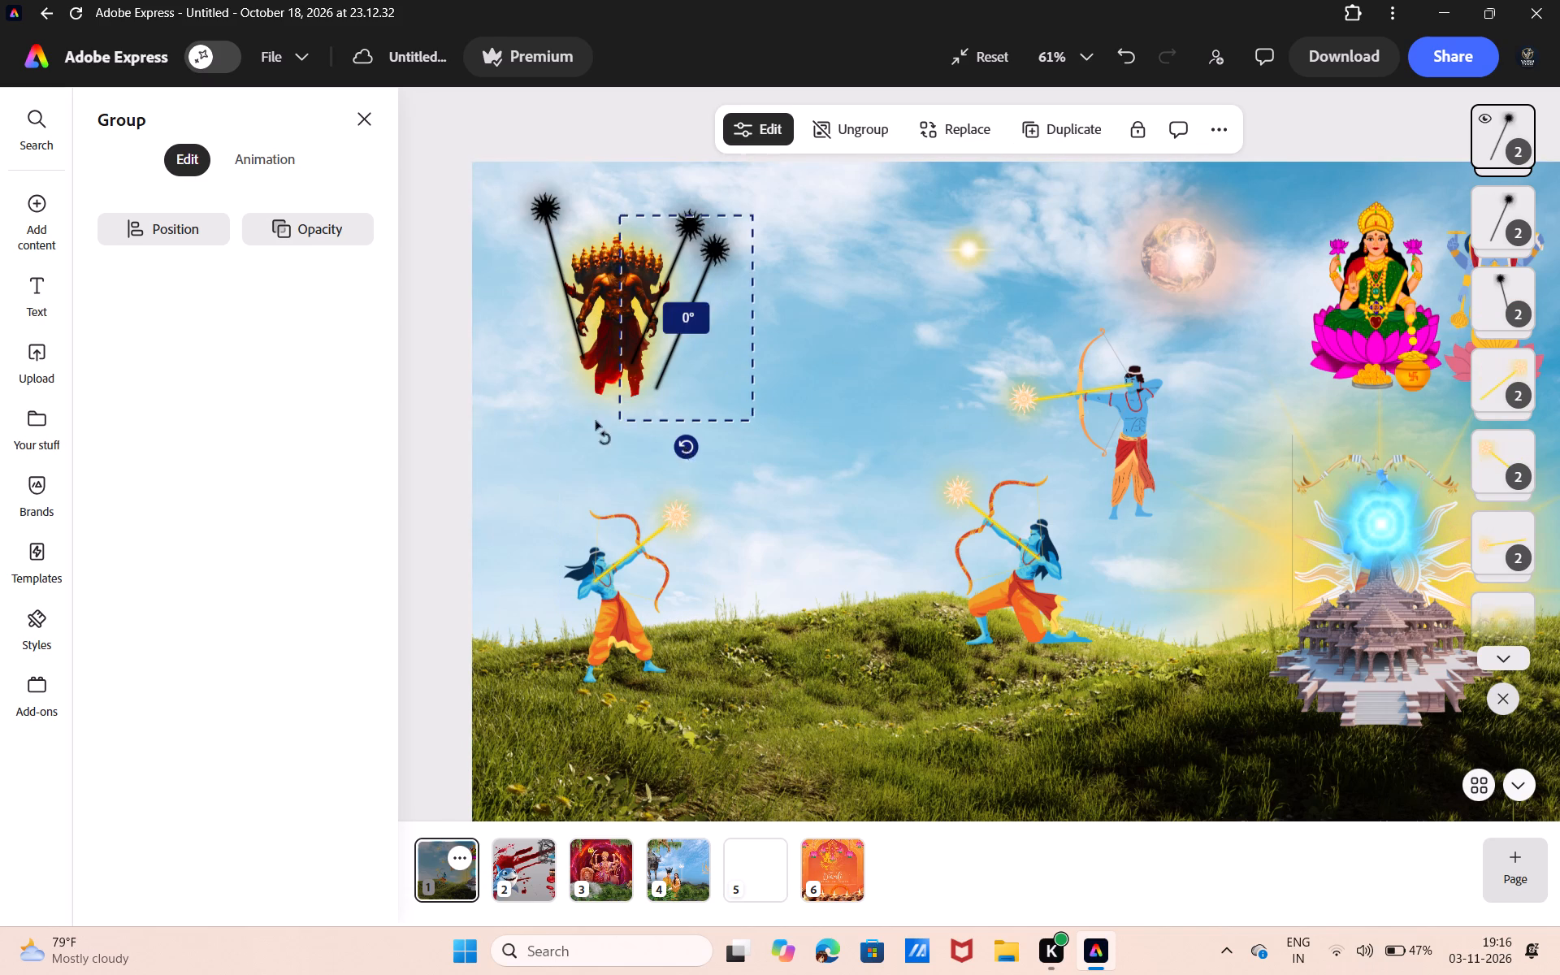
{"action": "left_click_drag", "start_coordinate": [596, 421], "coordinate": [544, 320]}
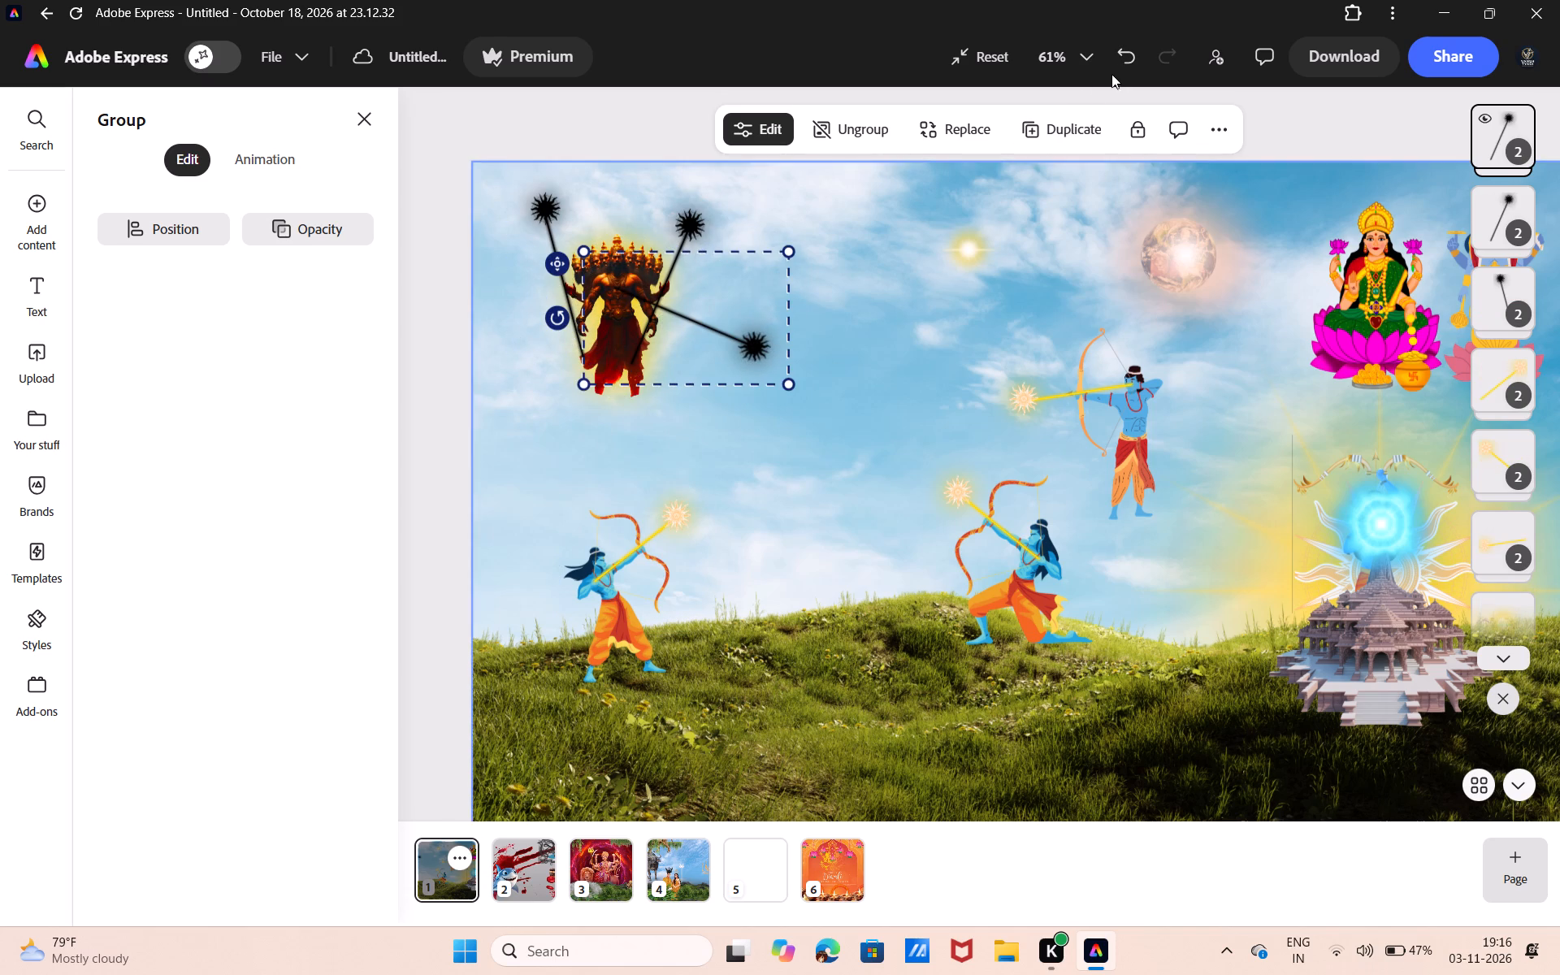
Make six more copies of the diagonal black sun arrow.
{"action": "left_click", "coordinate": [1032, 123]}
{"action": "triple_click", "coordinate": [1032, 123]}
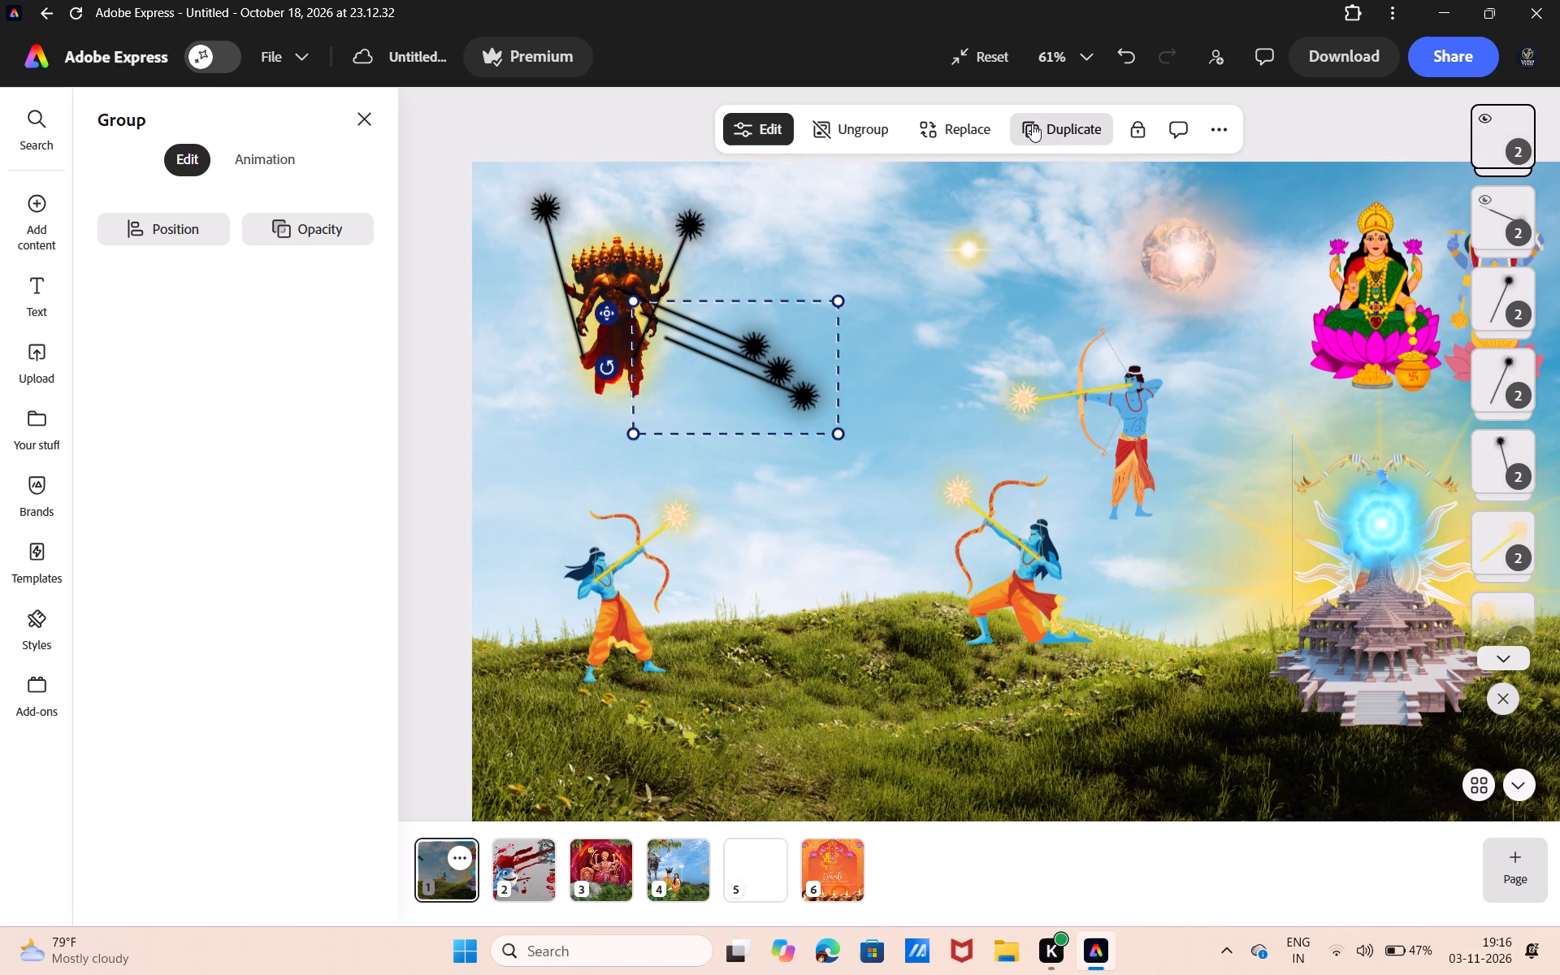
{"action": "double_click", "coordinate": [1032, 123]}
Arrange the diagonal black sun arrows into a staggered parallel volley stretching out from the ten-headed figure.
{"action": "left_click_drag", "start_coordinate": [807, 501], "coordinate": [697, 445]}
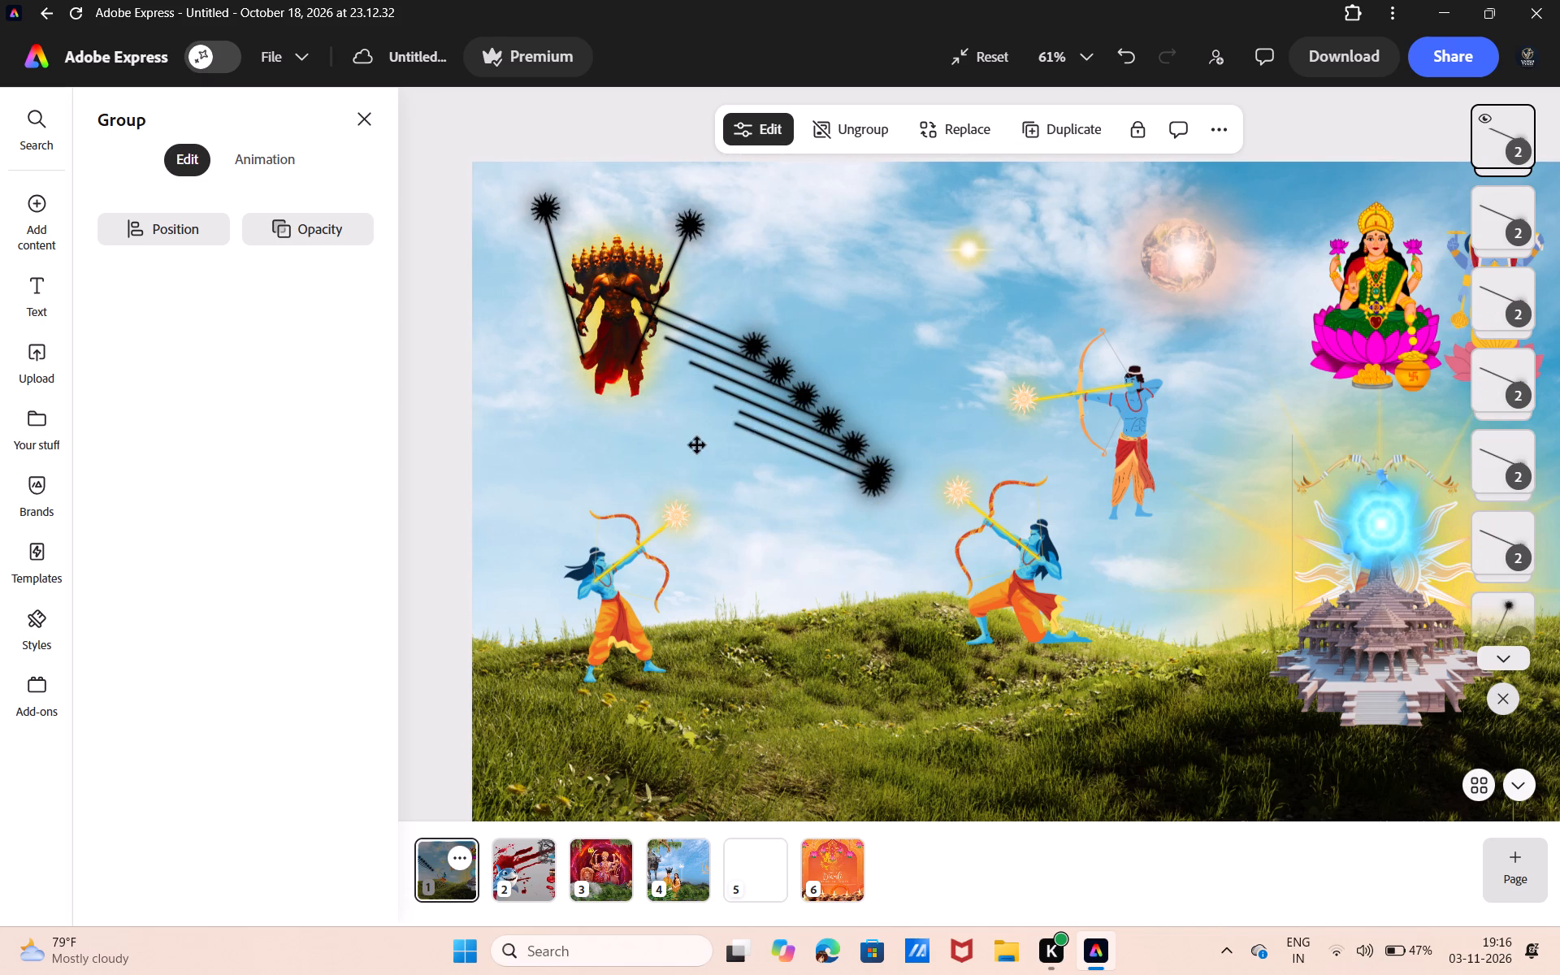
{"action": "left_click_drag", "start_coordinate": [697, 445], "coordinate": [647, 418]}
{"action": "left_click", "coordinate": [799, 479]}
{"action": "left_click_drag", "start_coordinate": [799, 479], "coordinate": [649, 448]}
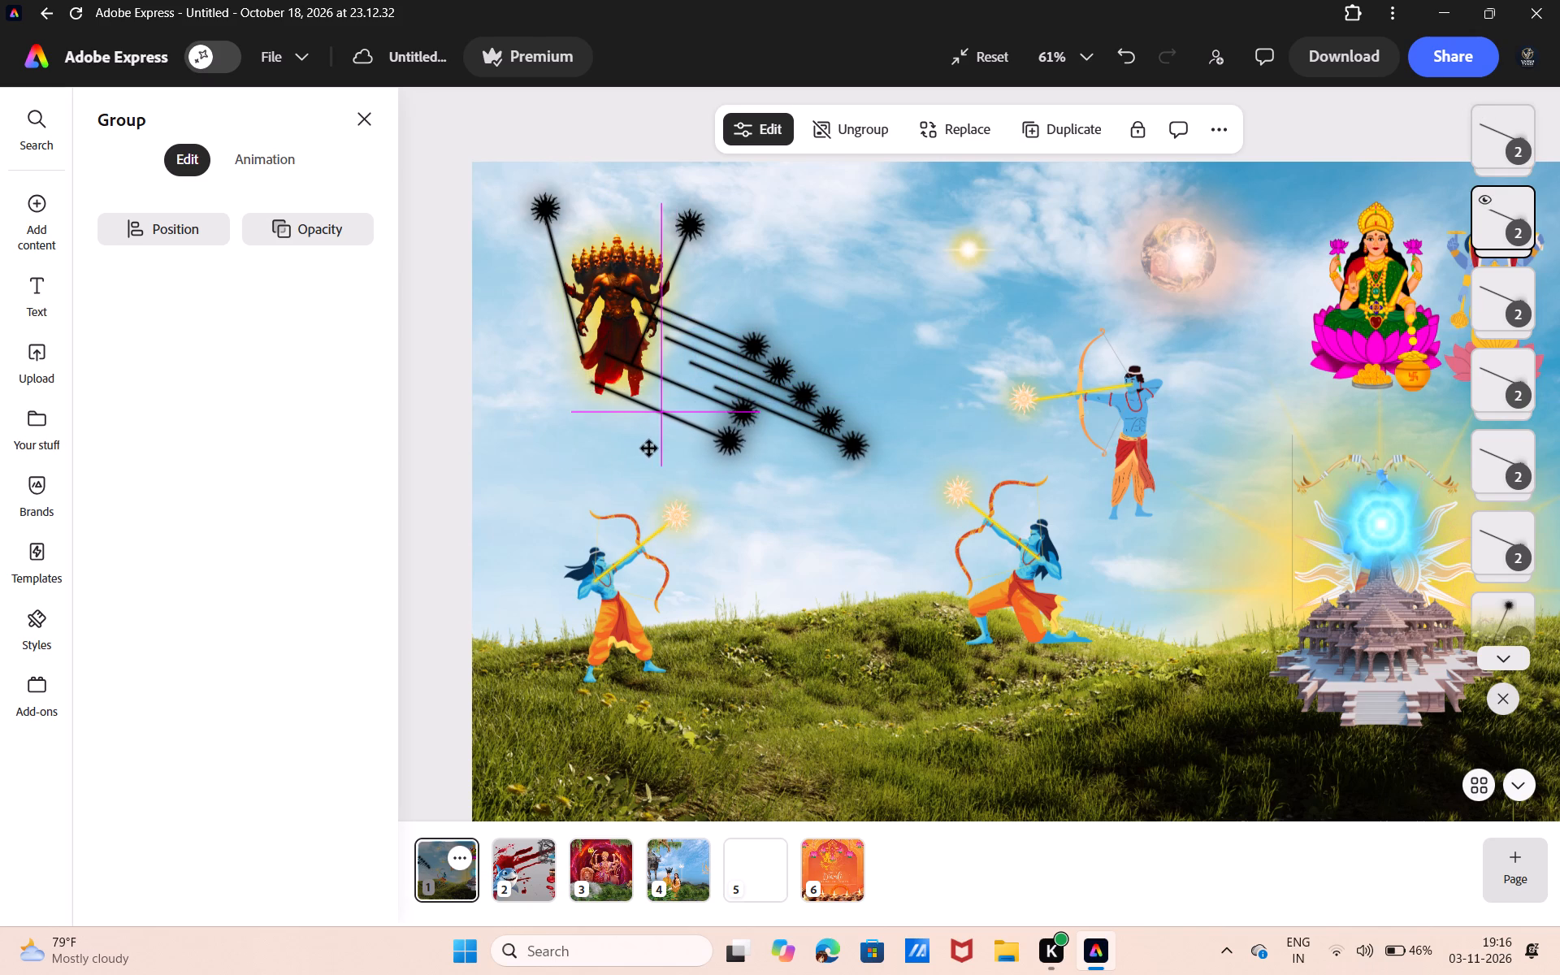
{"action": "left_click_drag", "start_coordinate": [649, 448], "coordinate": [650, 448]}
{"action": "left_click", "coordinate": [822, 464]}
{"action": "left_click_drag", "start_coordinate": [822, 464], "coordinate": [709, 405]}
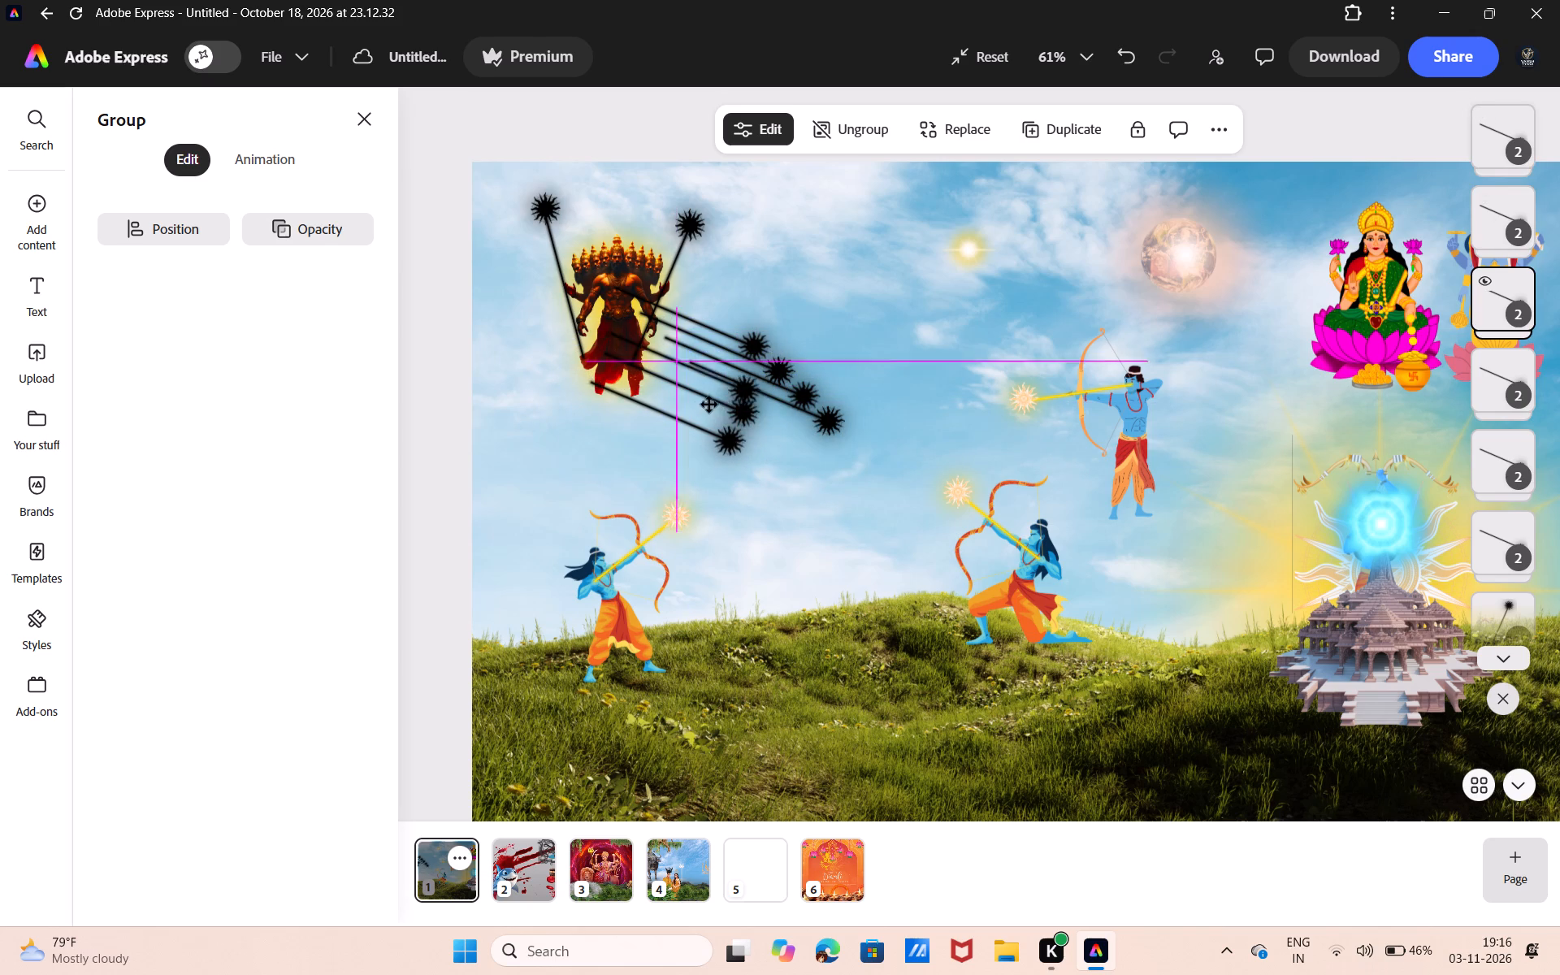
{"action": "left_click_drag", "start_coordinate": [709, 405], "coordinate": [721, 409]}
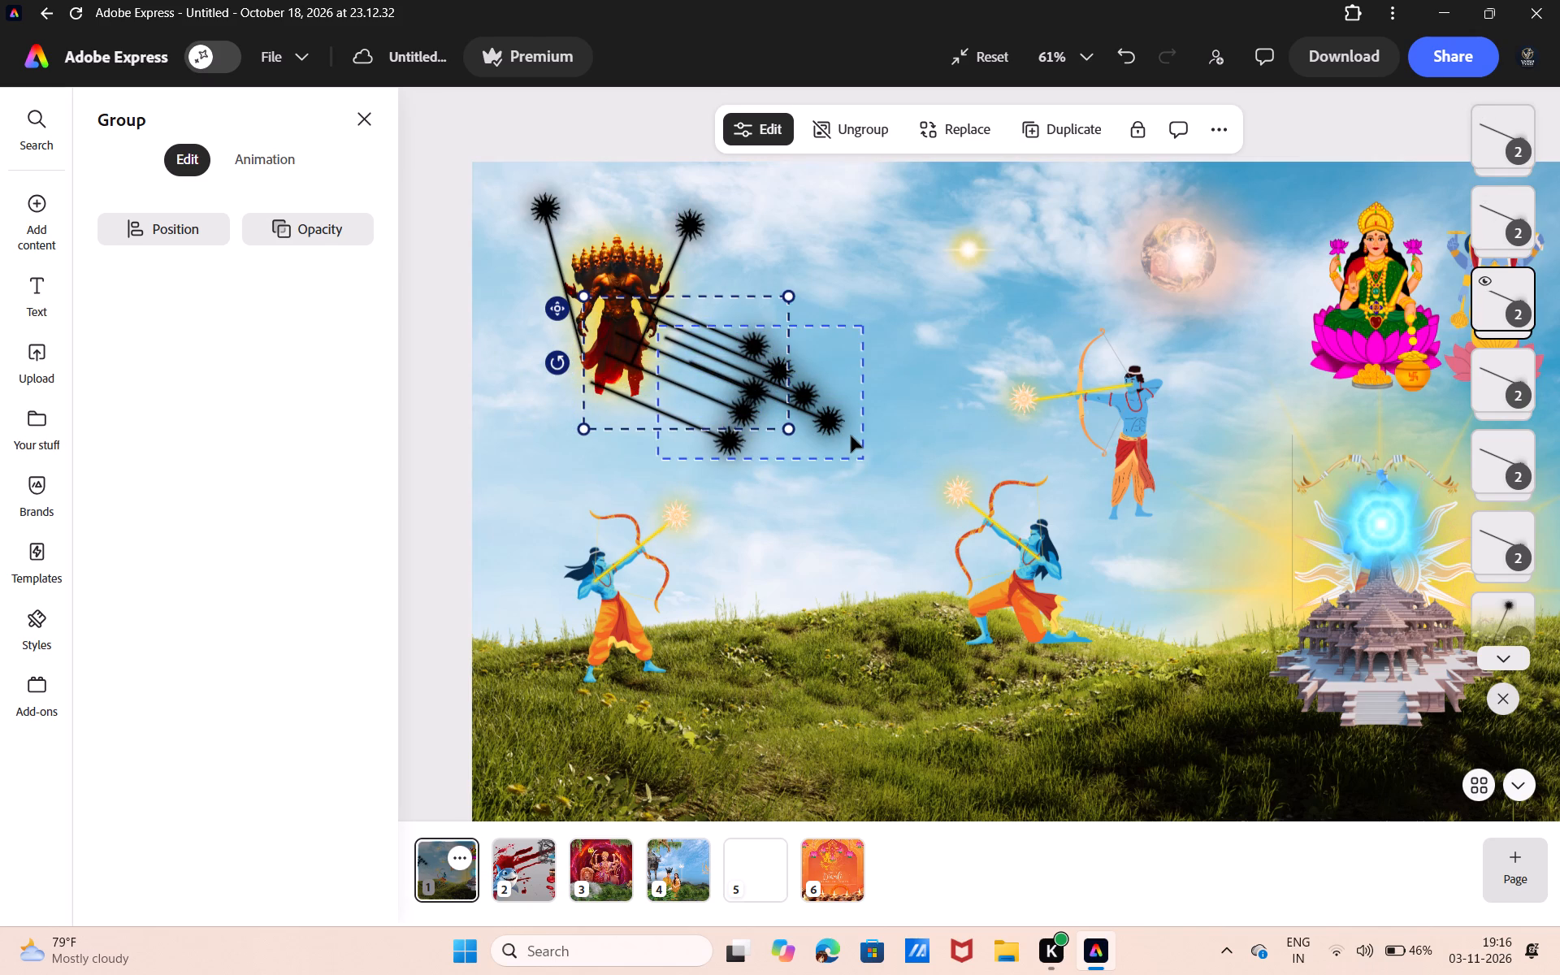
{"action": "left_click", "coordinate": [851, 435]}
{"action": "left_click_drag", "start_coordinate": [851, 435], "coordinate": [802, 347]}
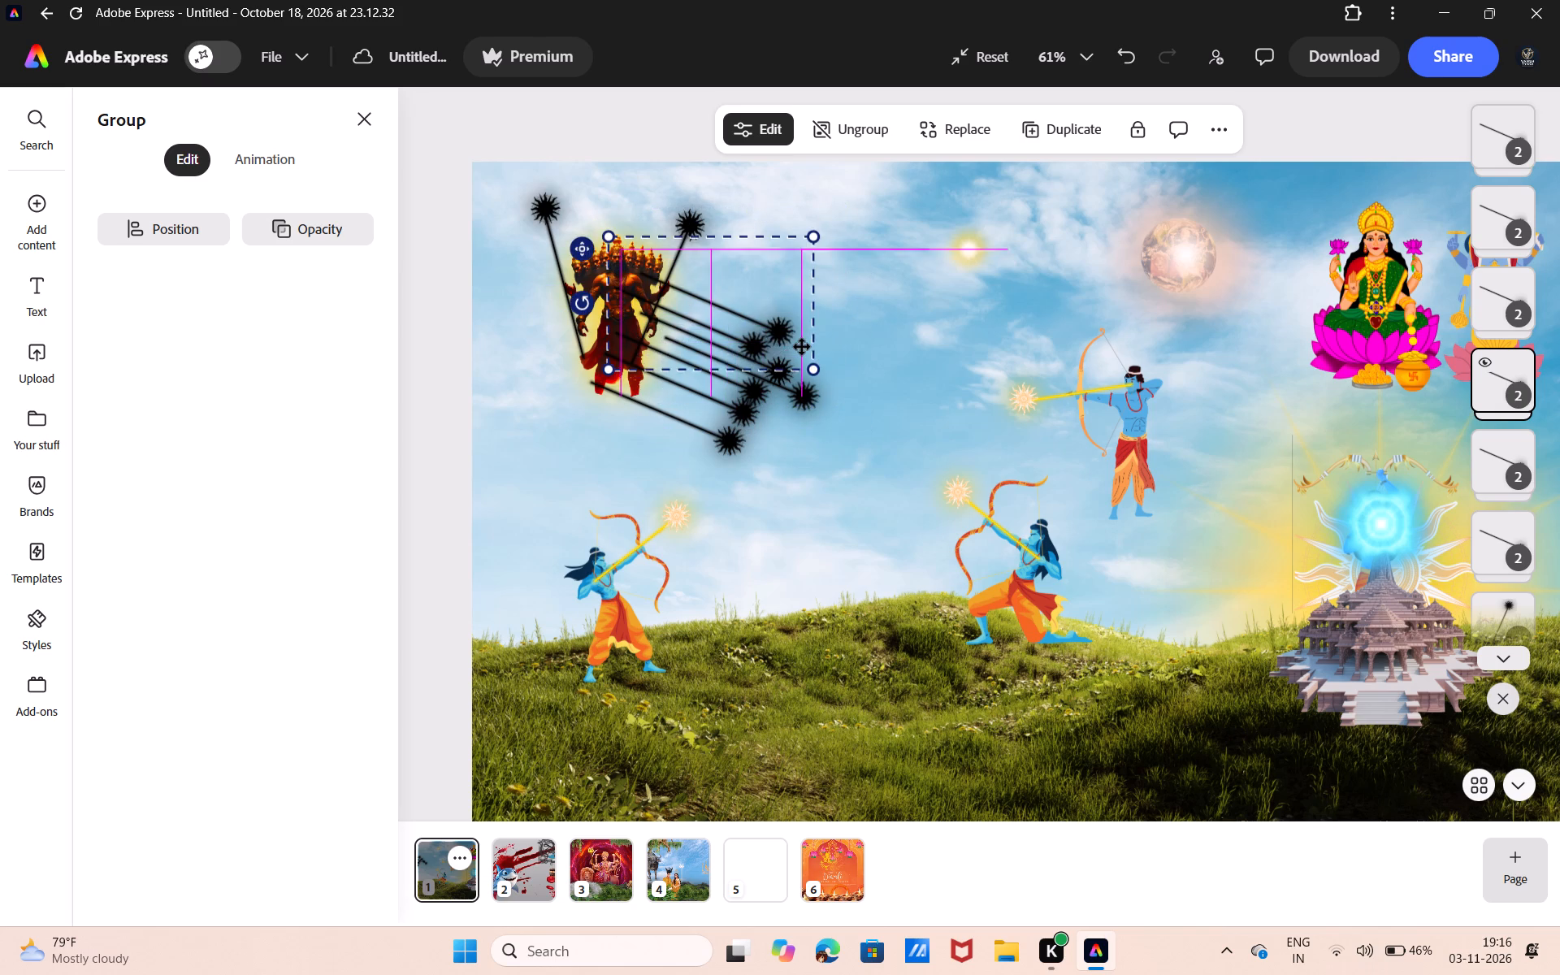
{"action": "left_click_drag", "start_coordinate": [802, 347], "coordinate": [804, 337]}
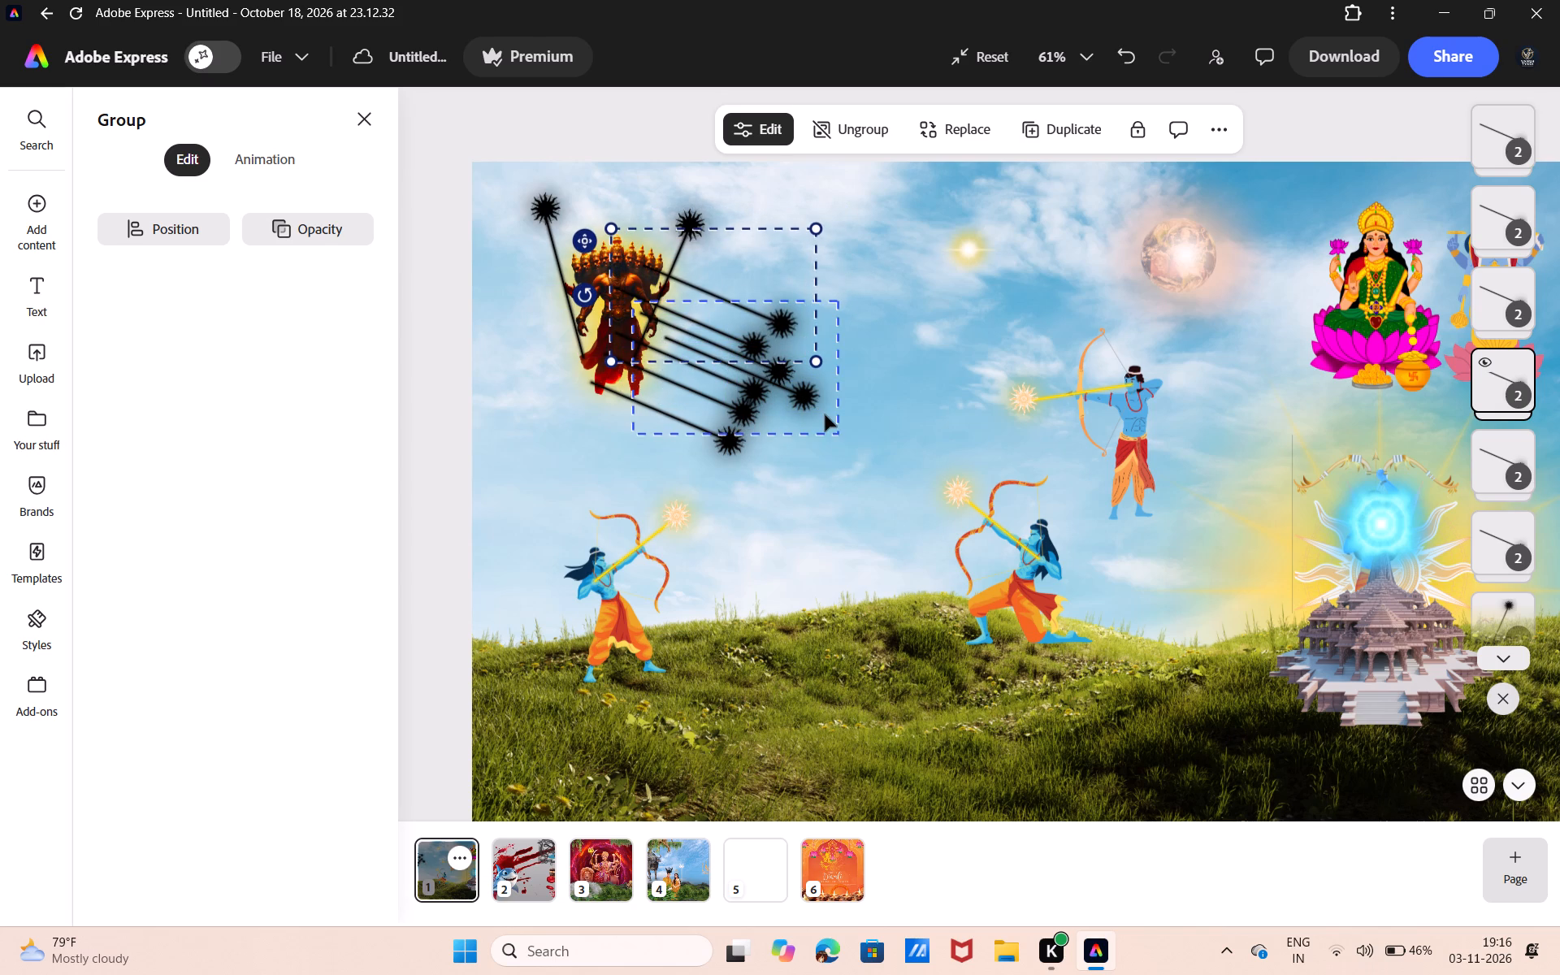
{"action": "left_click_drag", "start_coordinate": [825, 414], "coordinate": [831, 326]}
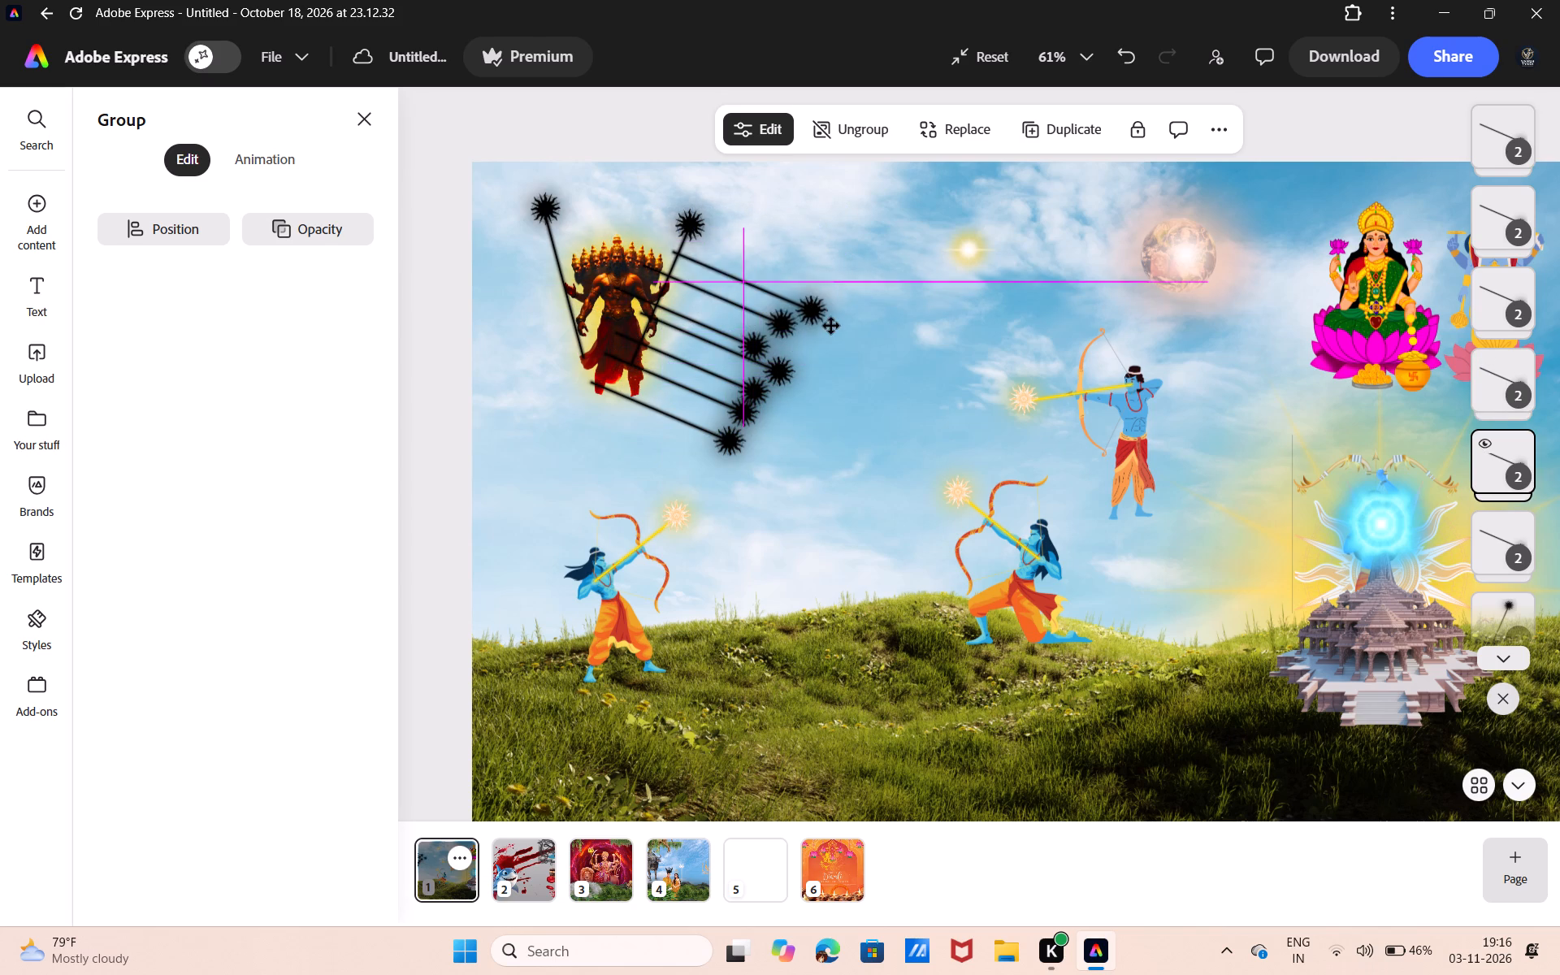
{"action": "left_click_drag", "start_coordinate": [831, 326], "coordinate": [835, 328]}
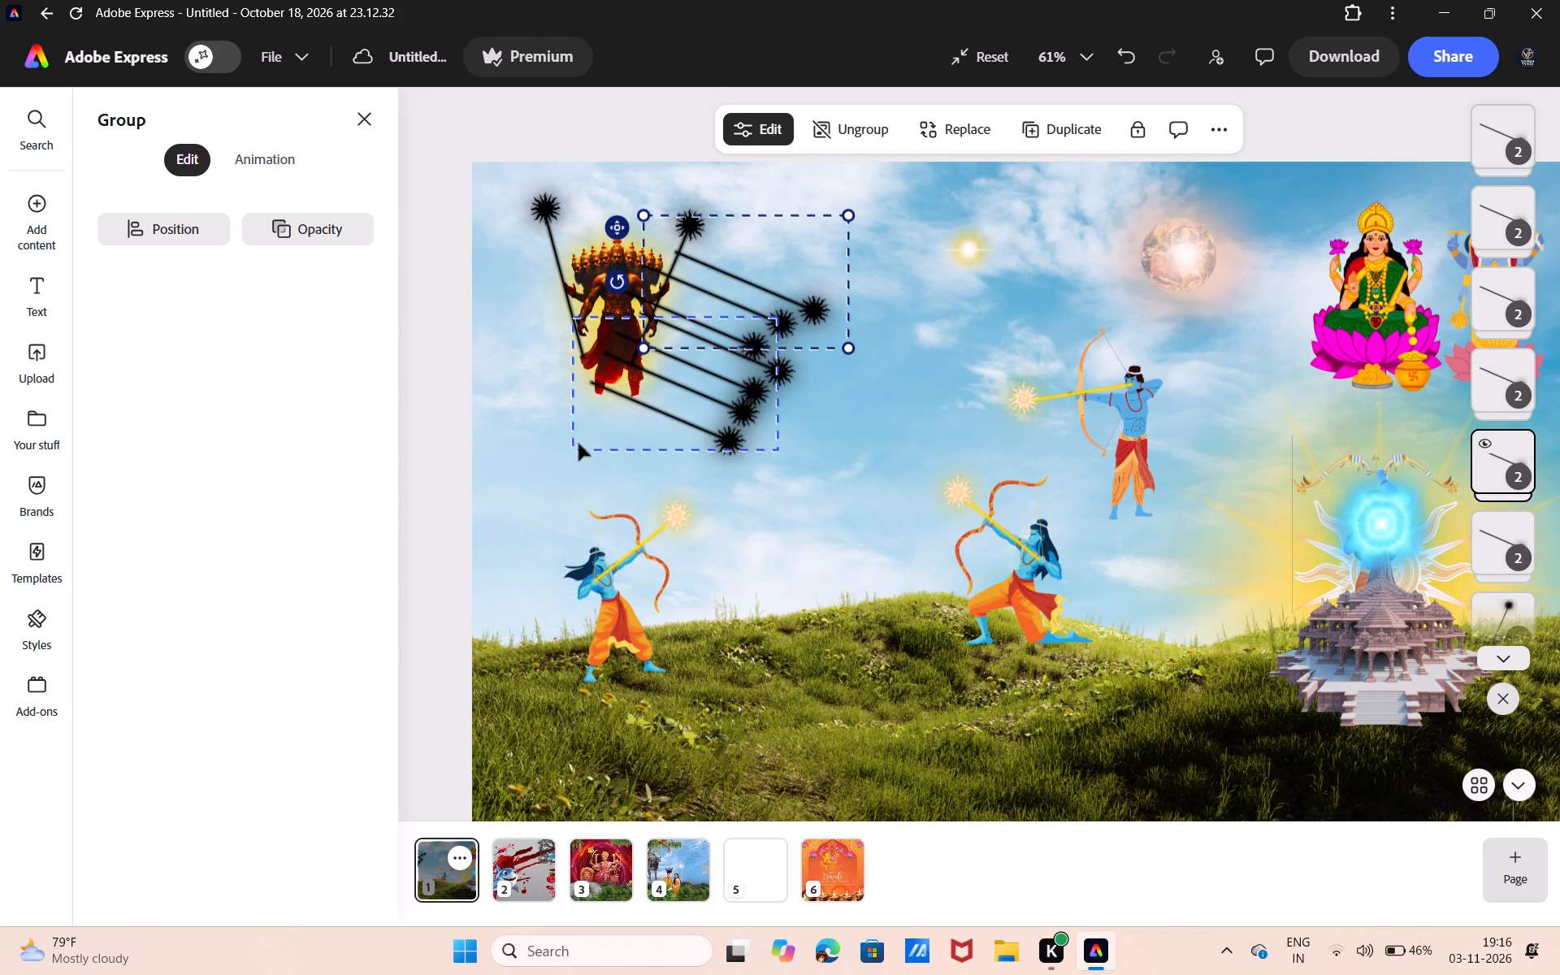
Group the seven diagonal black sun arrows and move the volley clear of the ten-headed figure, further across the sky.
{"action": "left_click", "coordinate": [534, 458]}
{"action": "left_click", "coordinate": [848, 271]}
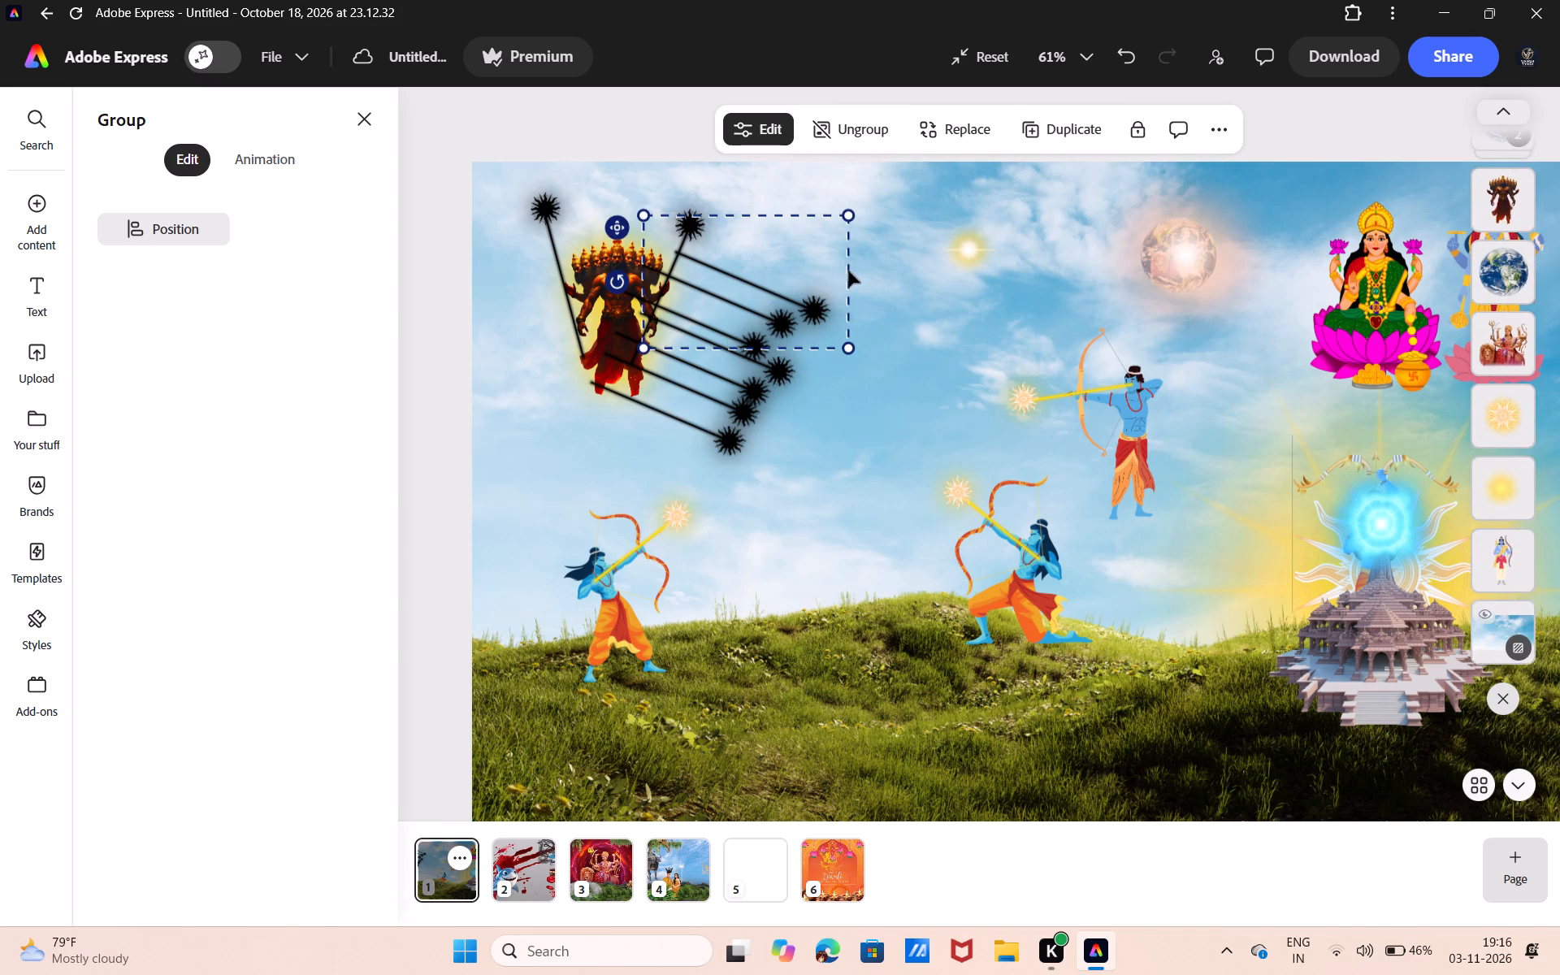
{"action": "left_click_drag", "start_coordinate": [860, 271], "coordinate": [714, 461]}
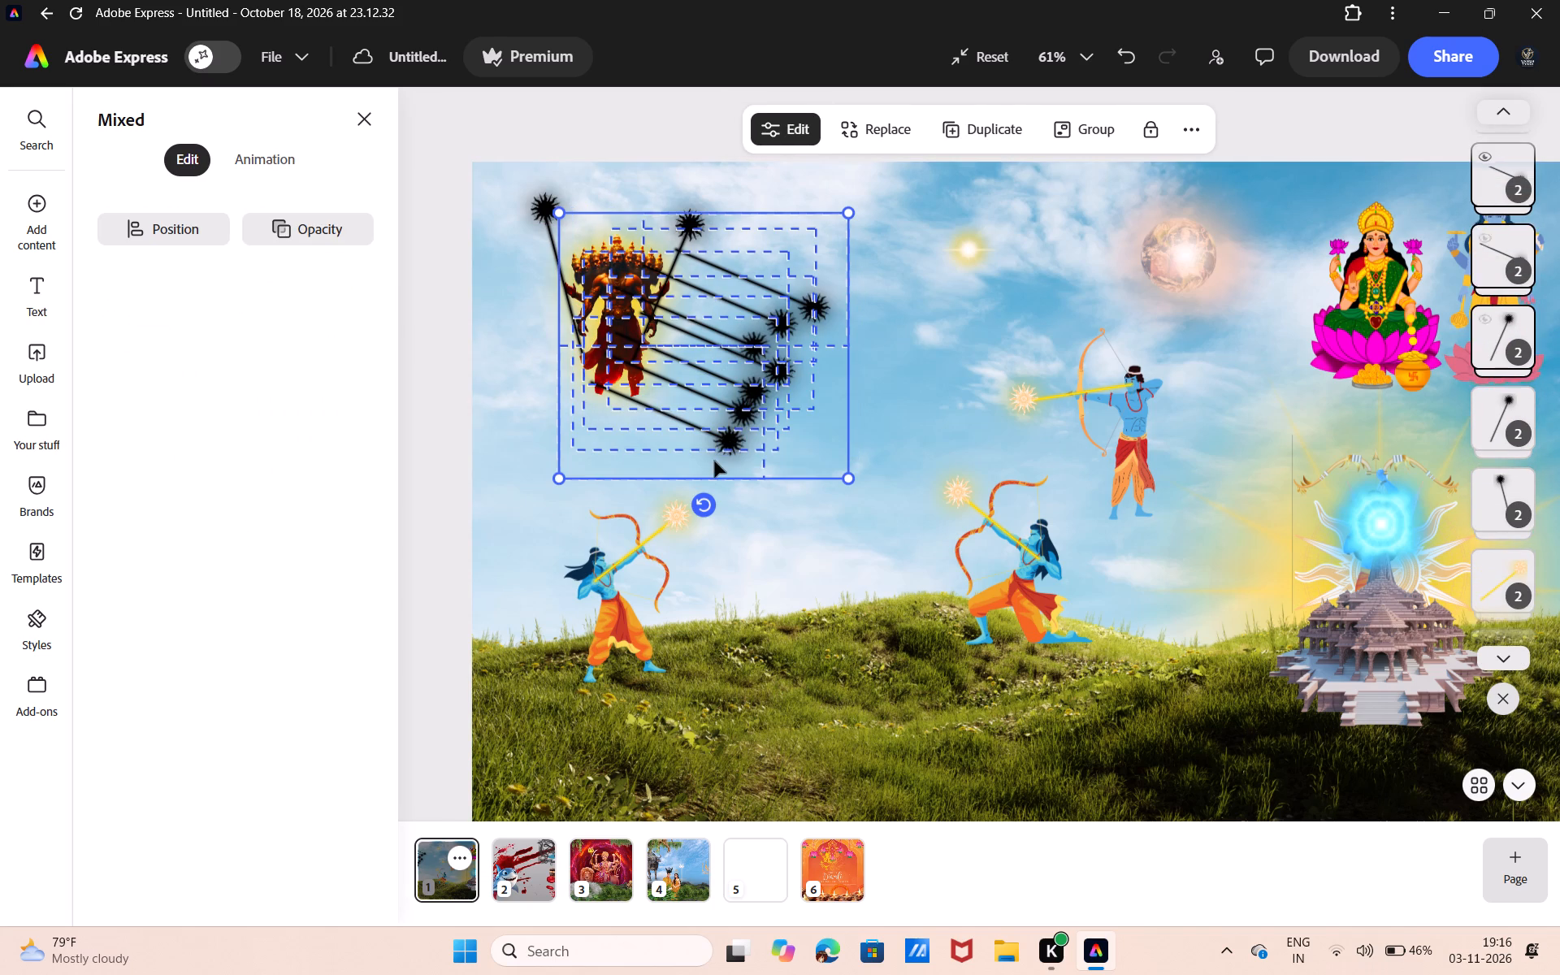
{"action": "left_click", "coordinate": [1064, 128]}
{"action": "left_click_drag", "start_coordinate": [626, 439], "coordinate": [704, 455]}
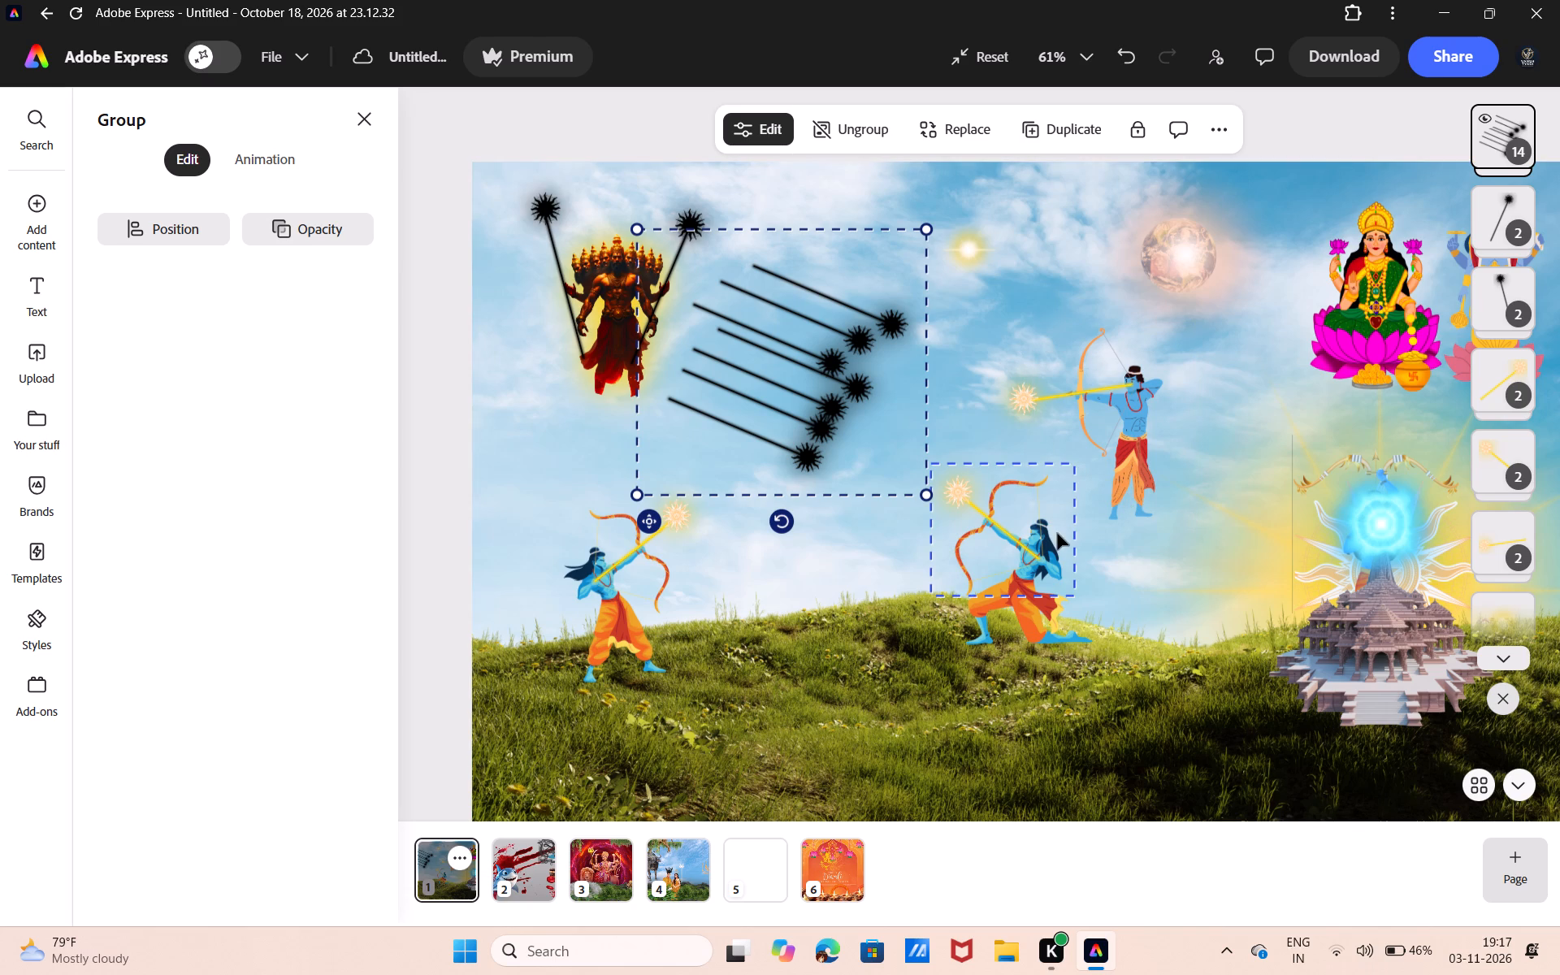
Move the lunging archer facing the black arrows, together with his yellow sun arrow, along the hill closer to the temple.
{"action": "left_click_drag", "start_coordinate": [976, 437], "coordinate": [1082, 636]}
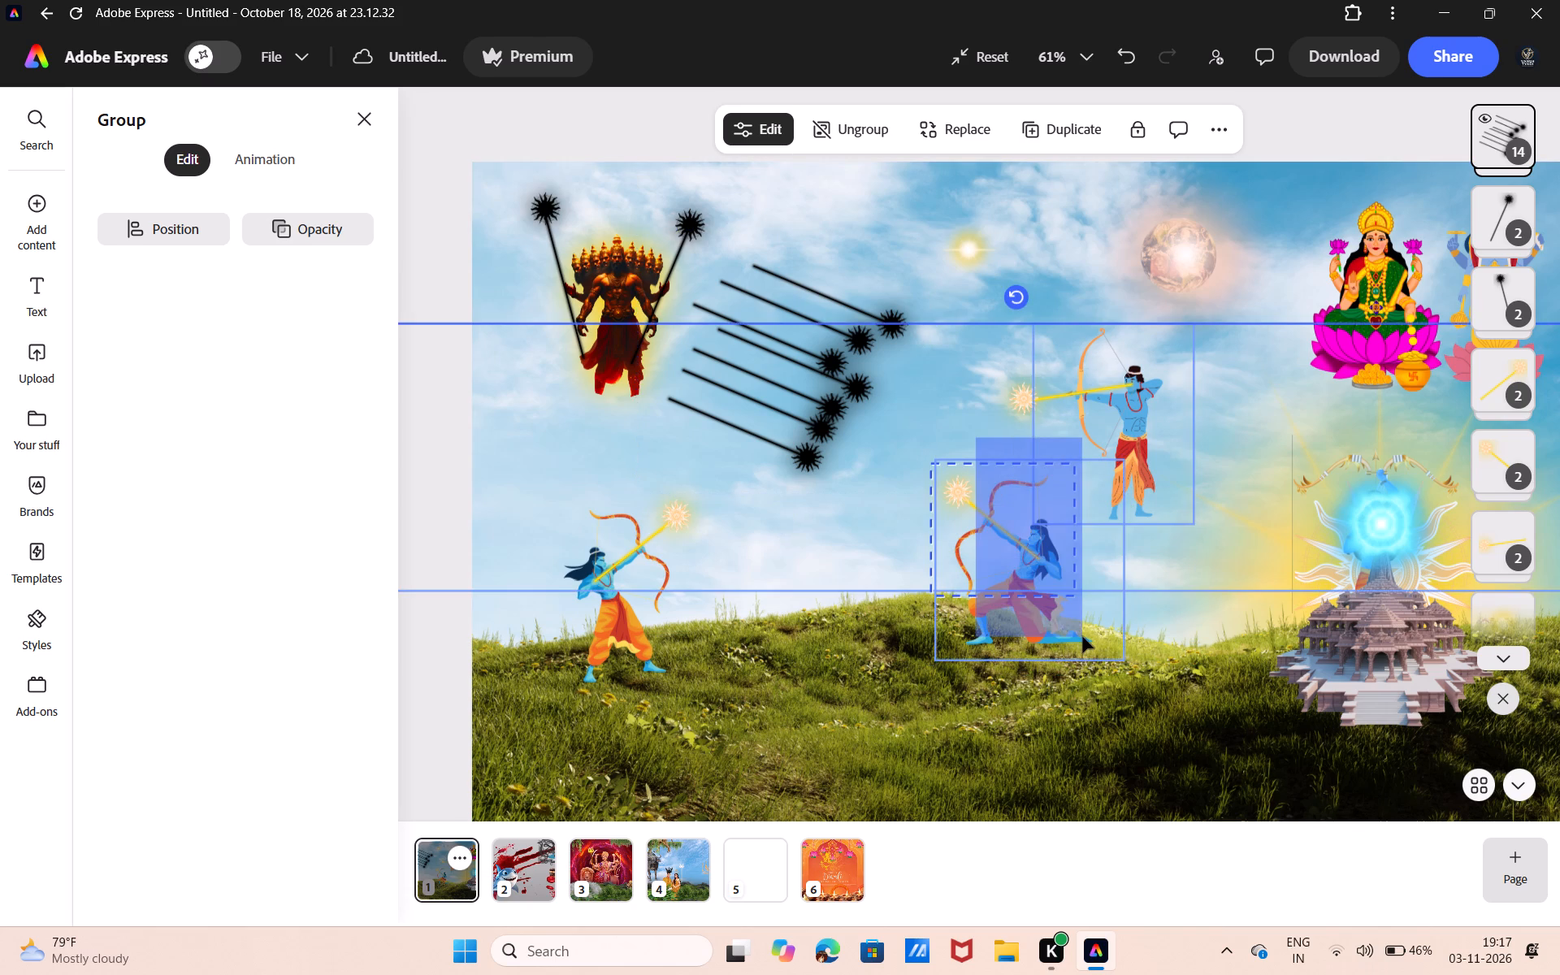
{"action": "left_click_drag", "start_coordinate": [1082, 636], "coordinate": [1024, 583]}
{"action": "left_click_drag", "start_coordinate": [1102, 617], "coordinate": [1003, 928]}
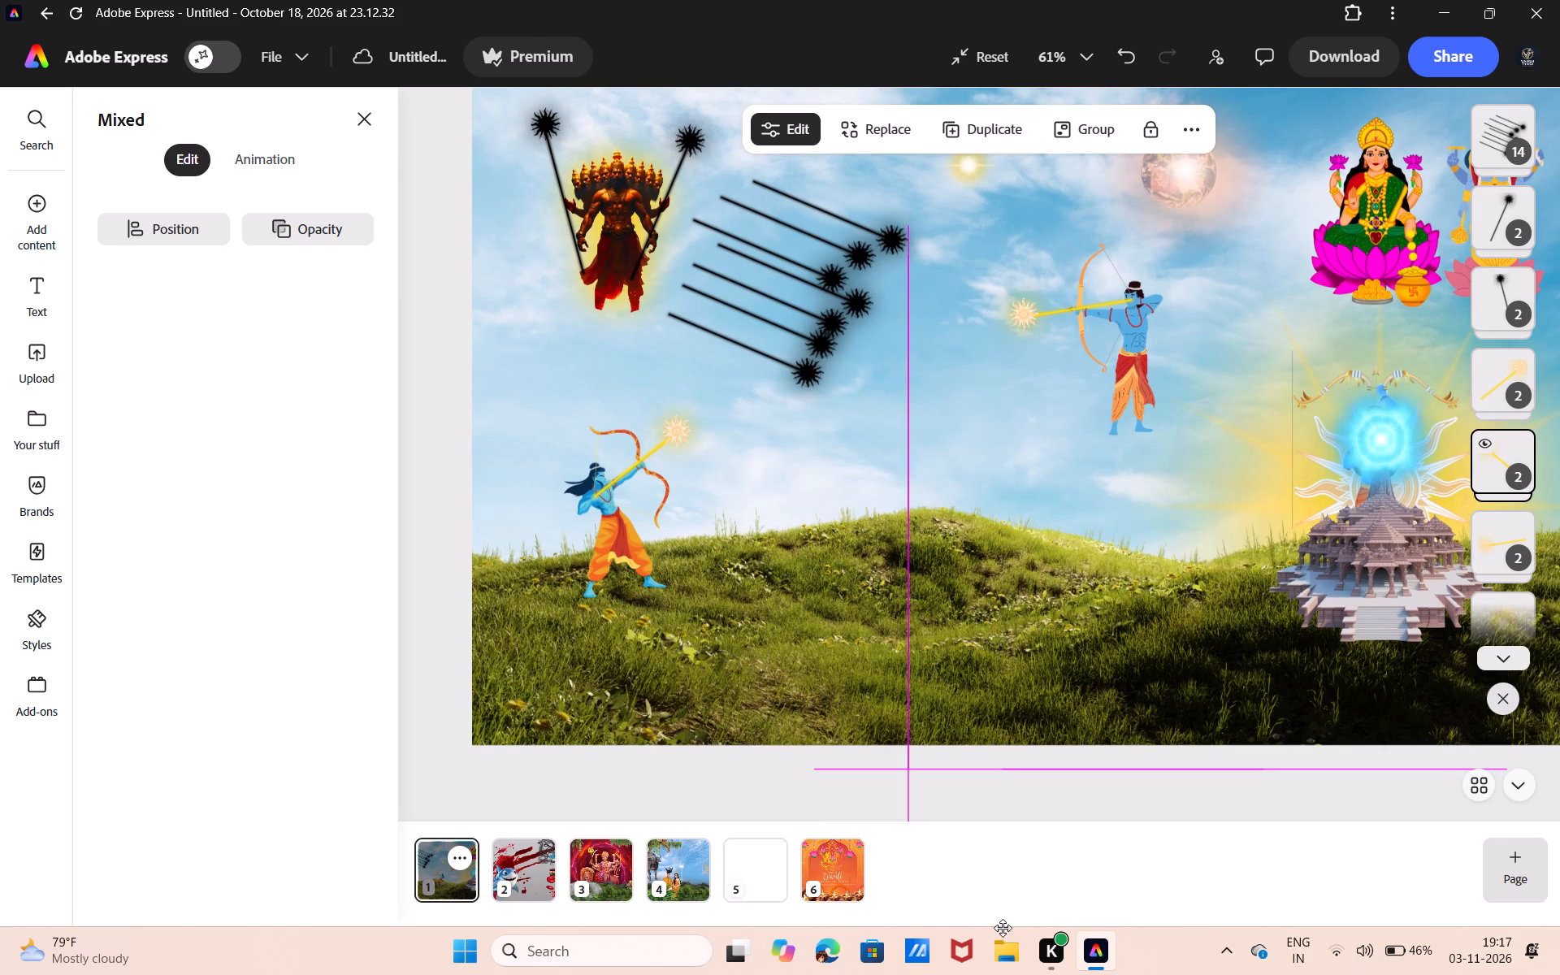
{"action": "left_click_drag", "start_coordinate": [1003, 928], "coordinate": [1279, 847]}
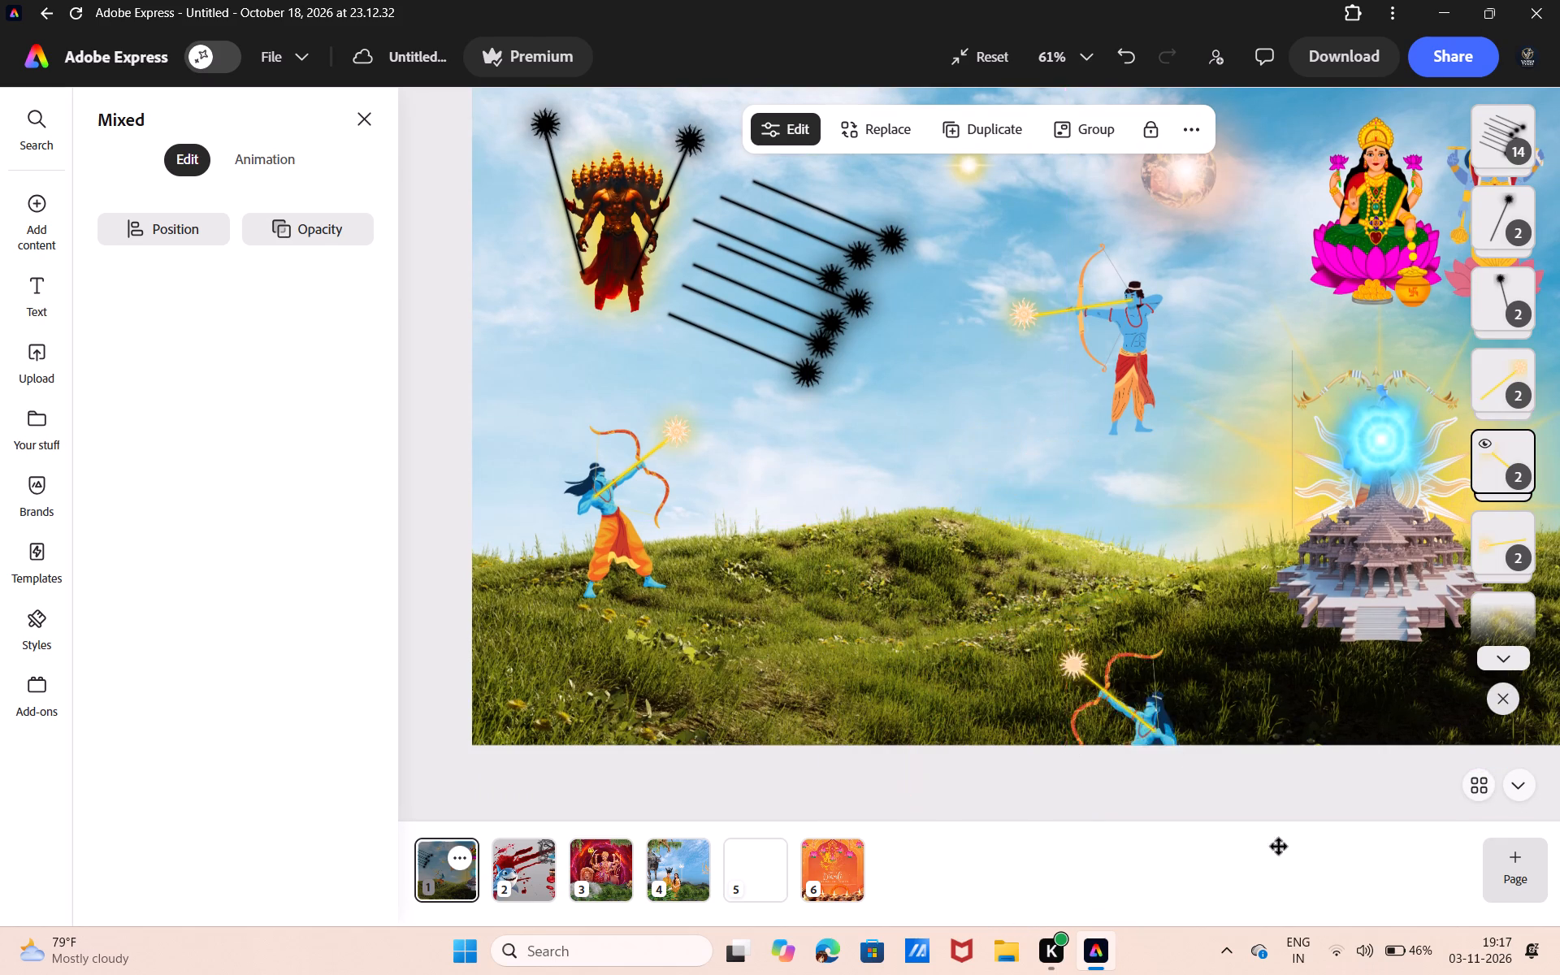
{"action": "left_click_drag", "start_coordinate": [1279, 847], "coordinate": [1166, 600]}
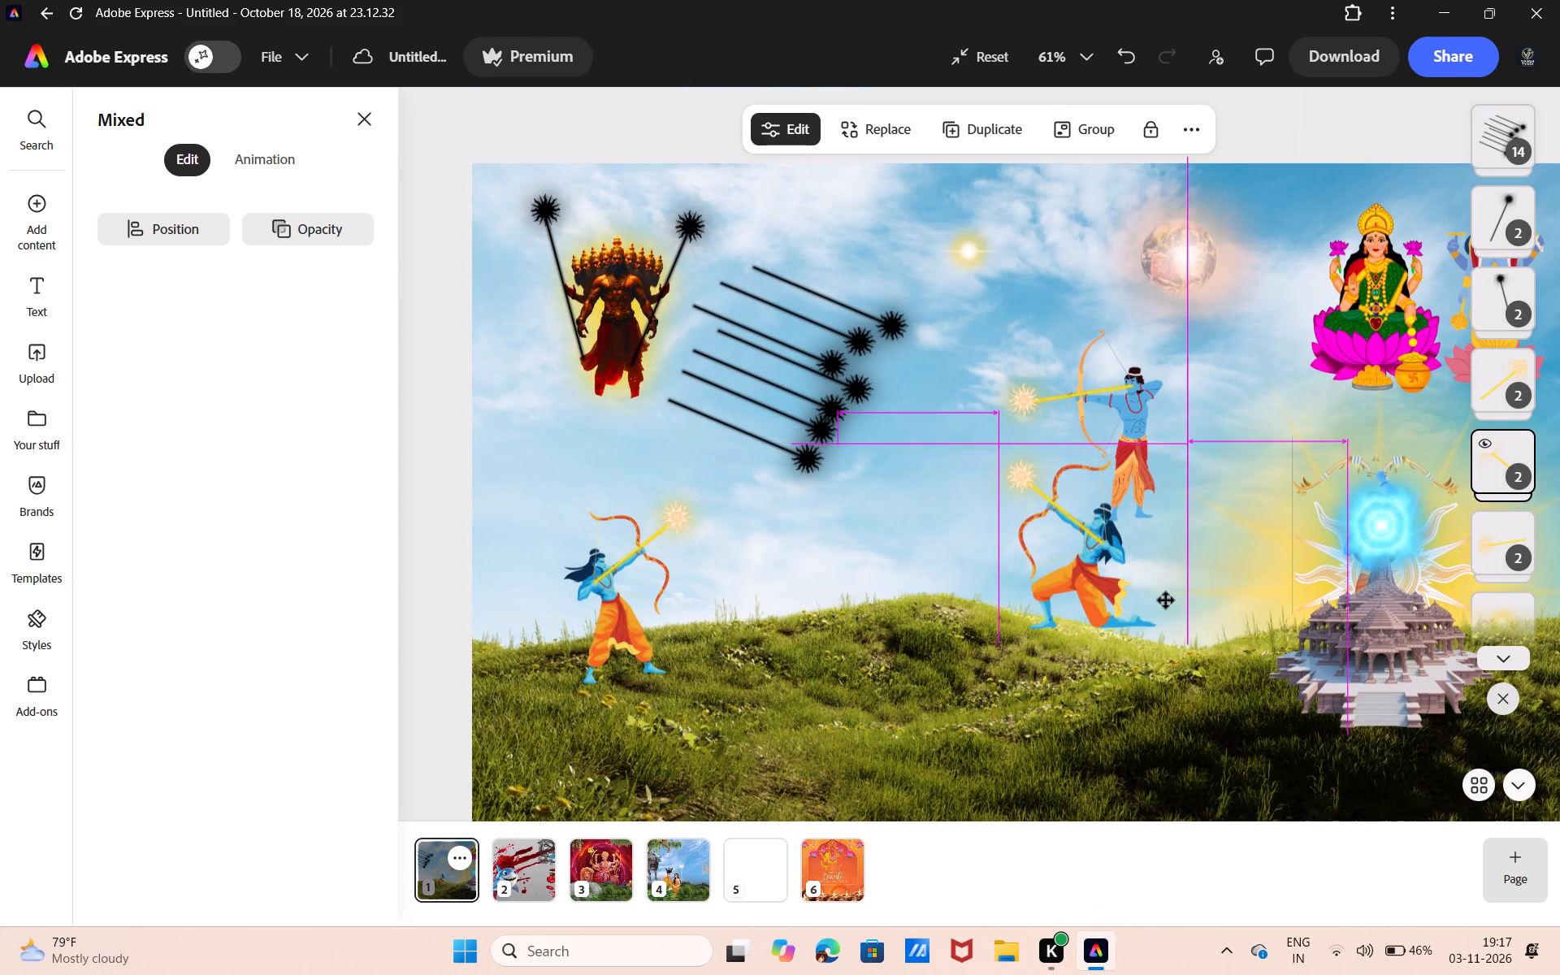
{"action": "left_click_drag", "start_coordinate": [1166, 600], "coordinate": [1241, 648]}
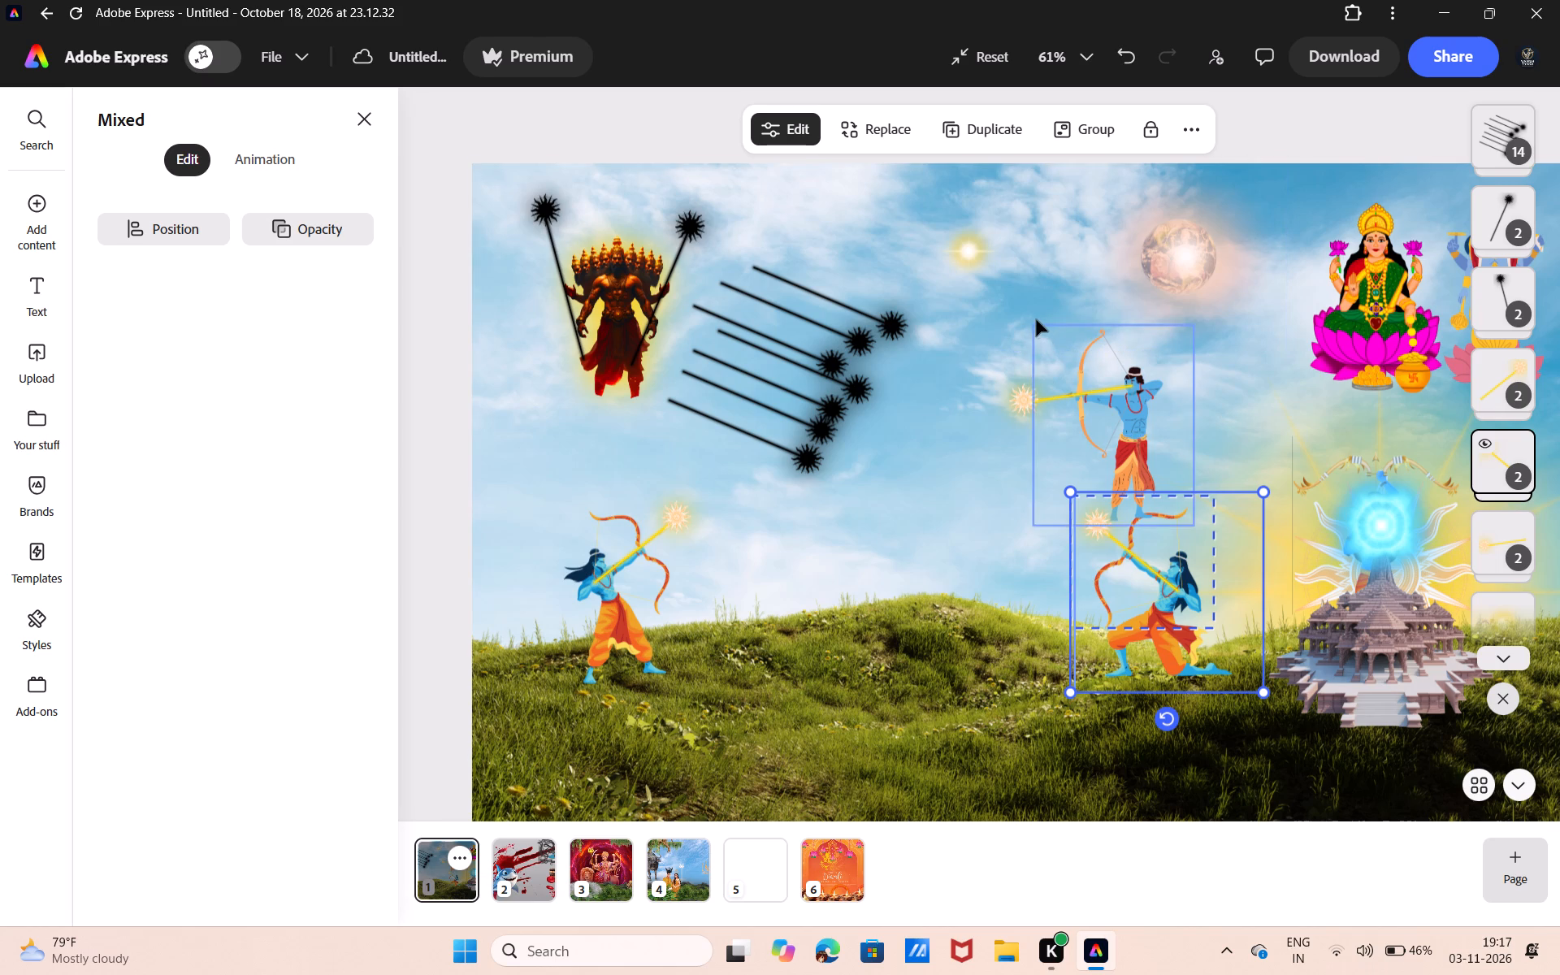
Shrink the upright archer with his yellow sun arrow and place them on the grass below the lunging archer.
{"action": "left_click_drag", "start_coordinate": [1029, 313], "coordinate": [1077, 386]}
{"action": "left_click_drag", "start_coordinate": [1089, 485], "coordinate": [1279, 277]}
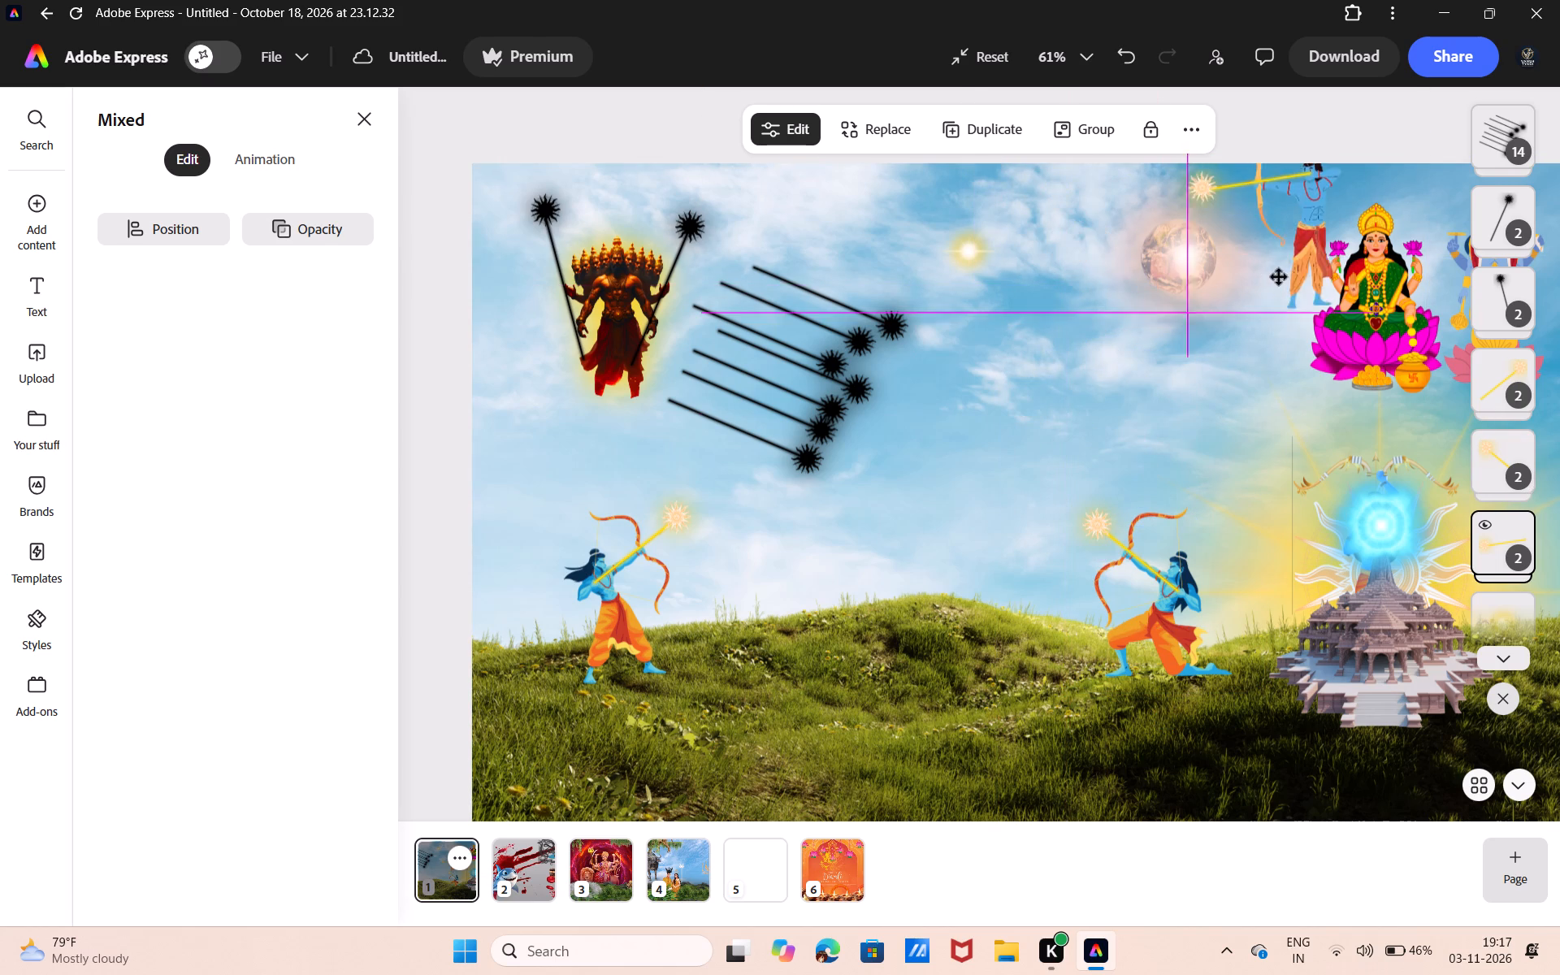
{"action": "left_click_drag", "start_coordinate": [1279, 277], "coordinate": [1341, 683]}
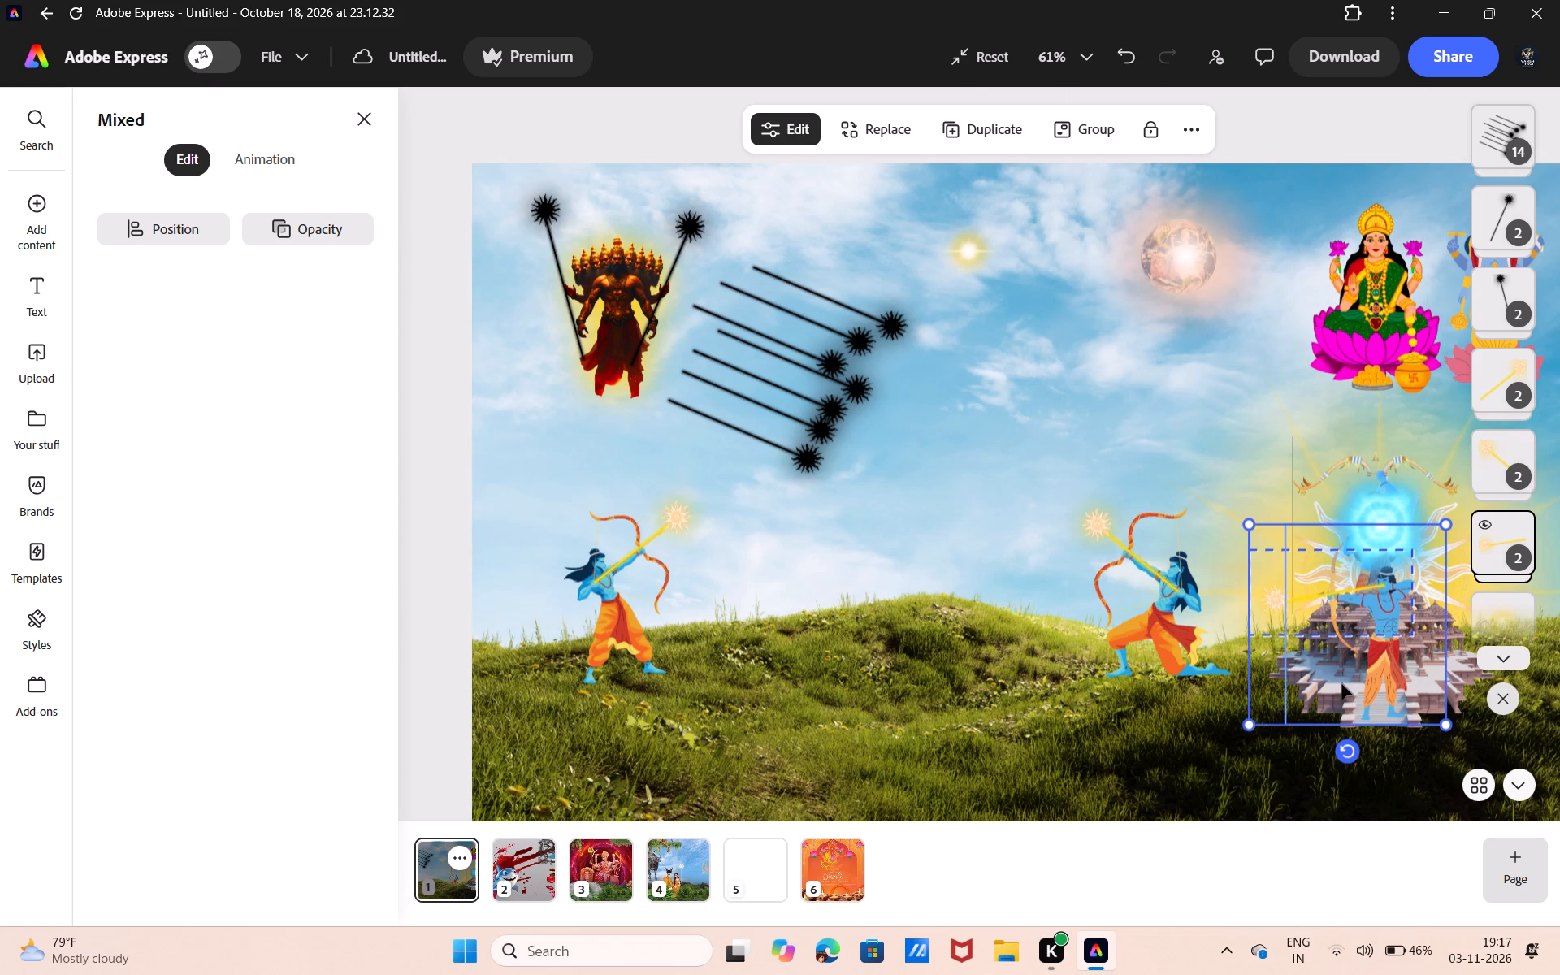
{"action": "left_click_drag", "start_coordinate": [1448, 524], "coordinate": [1441, 524]}
{"action": "left_click_drag", "start_coordinate": [1441, 524], "coordinate": [1430, 536]}
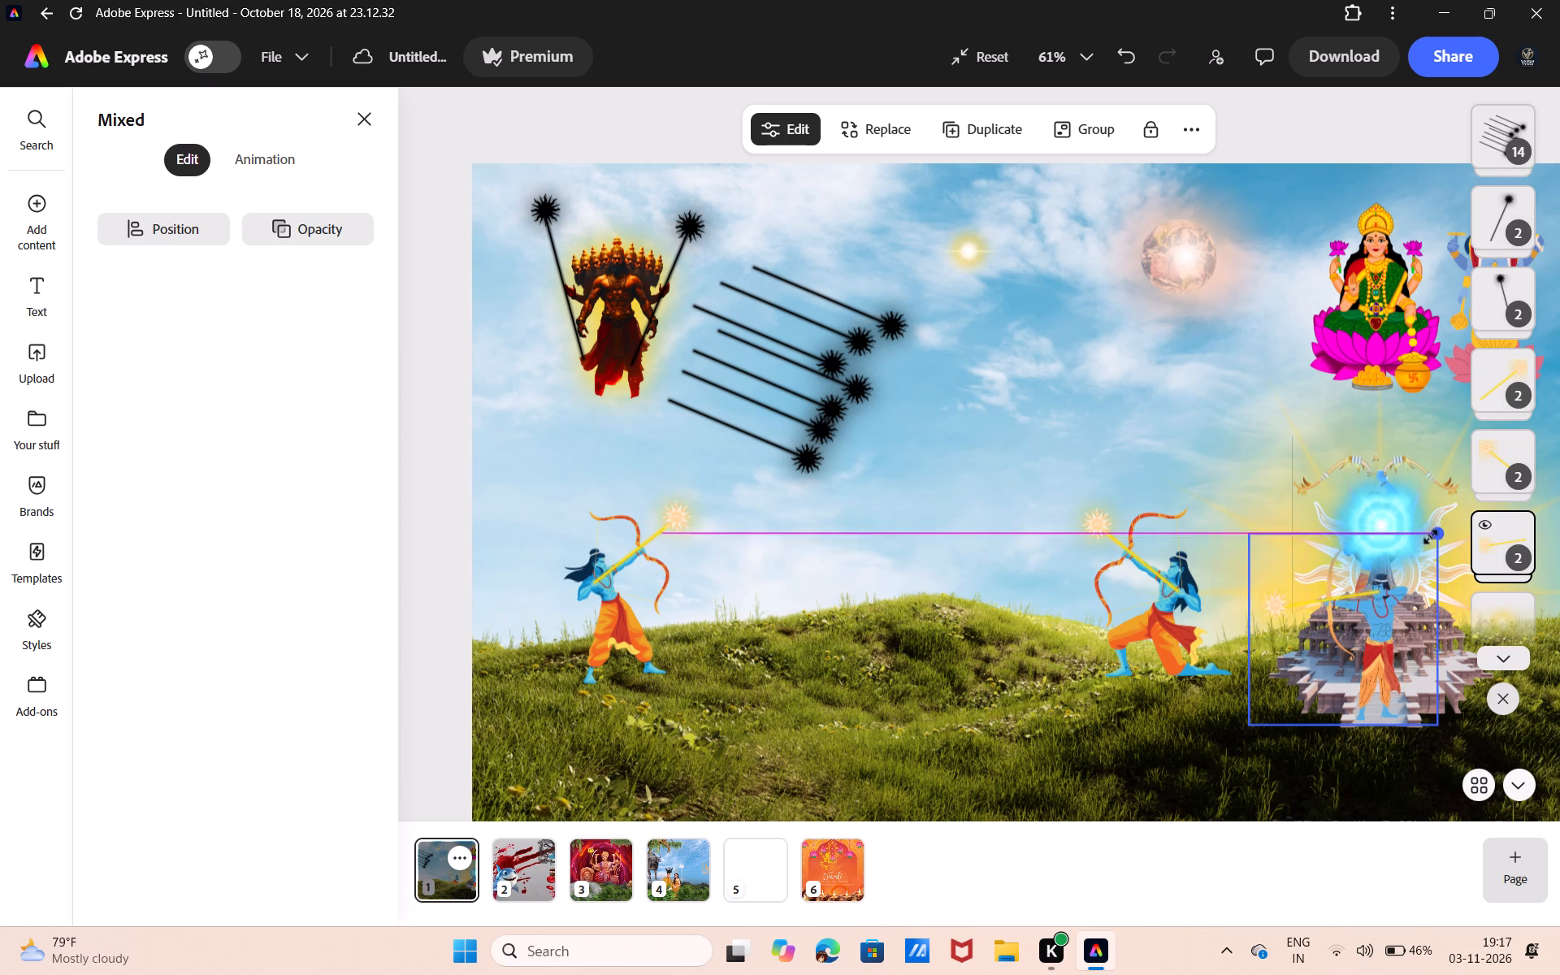
{"action": "left_click_drag", "start_coordinate": [1430, 536], "coordinate": [1348, 669]}
{"action": "left_click_drag", "start_coordinate": [1285, 711], "coordinate": [1181, 767]}
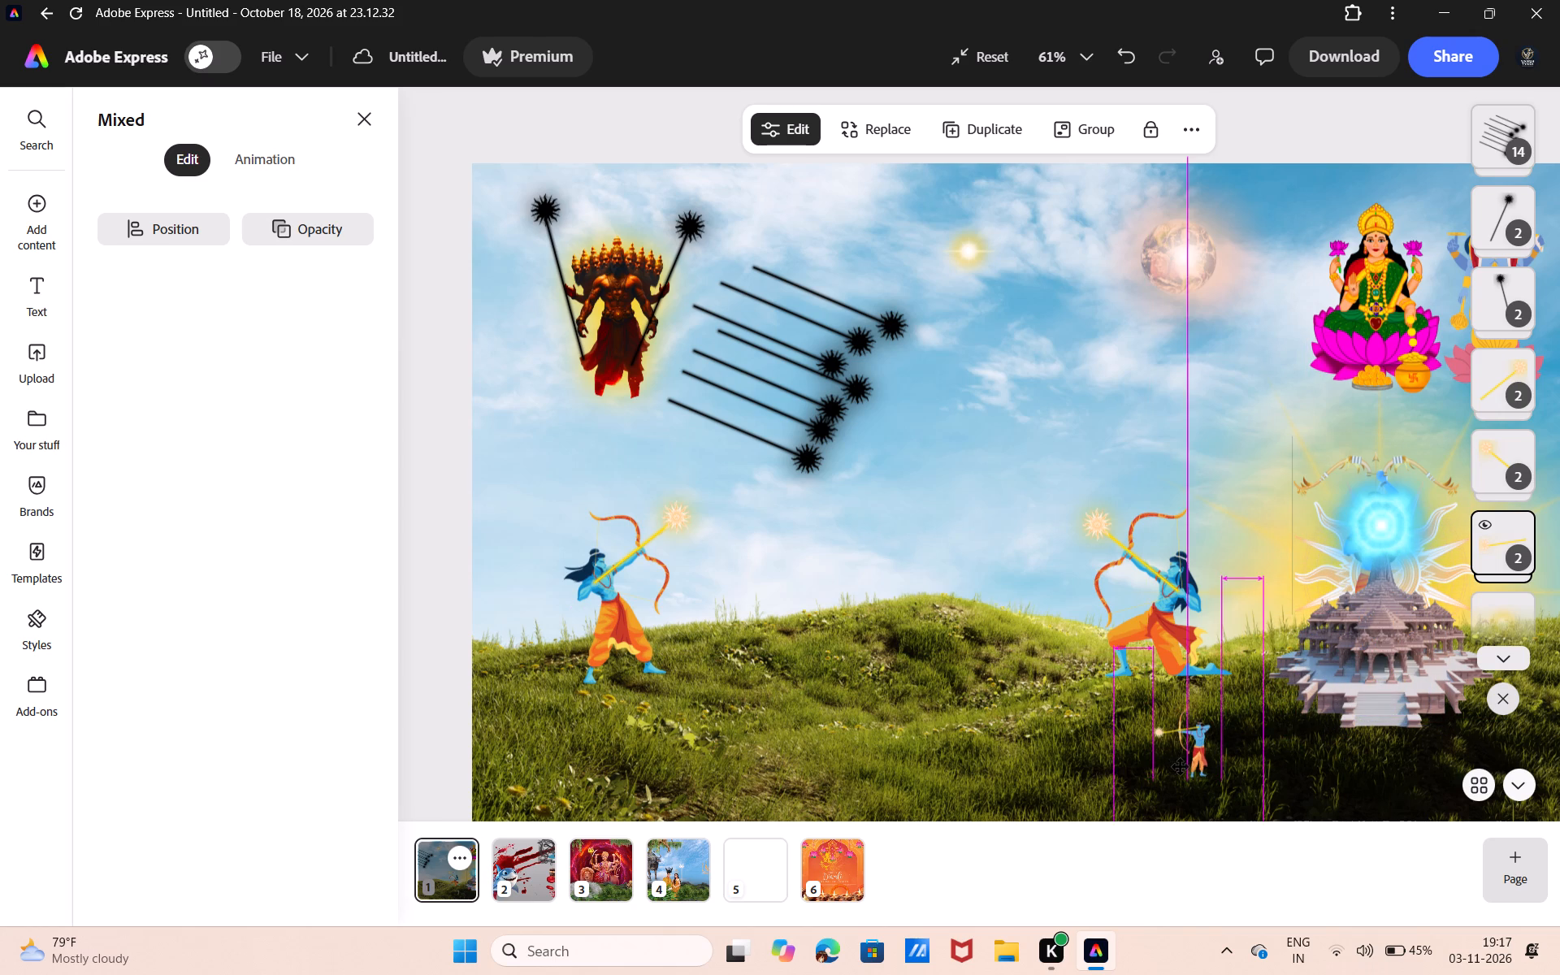
{"action": "left_click_drag", "start_coordinate": [1181, 767], "coordinate": [1181, 767]}
{"action": "left_click", "coordinate": [1014, 736]}
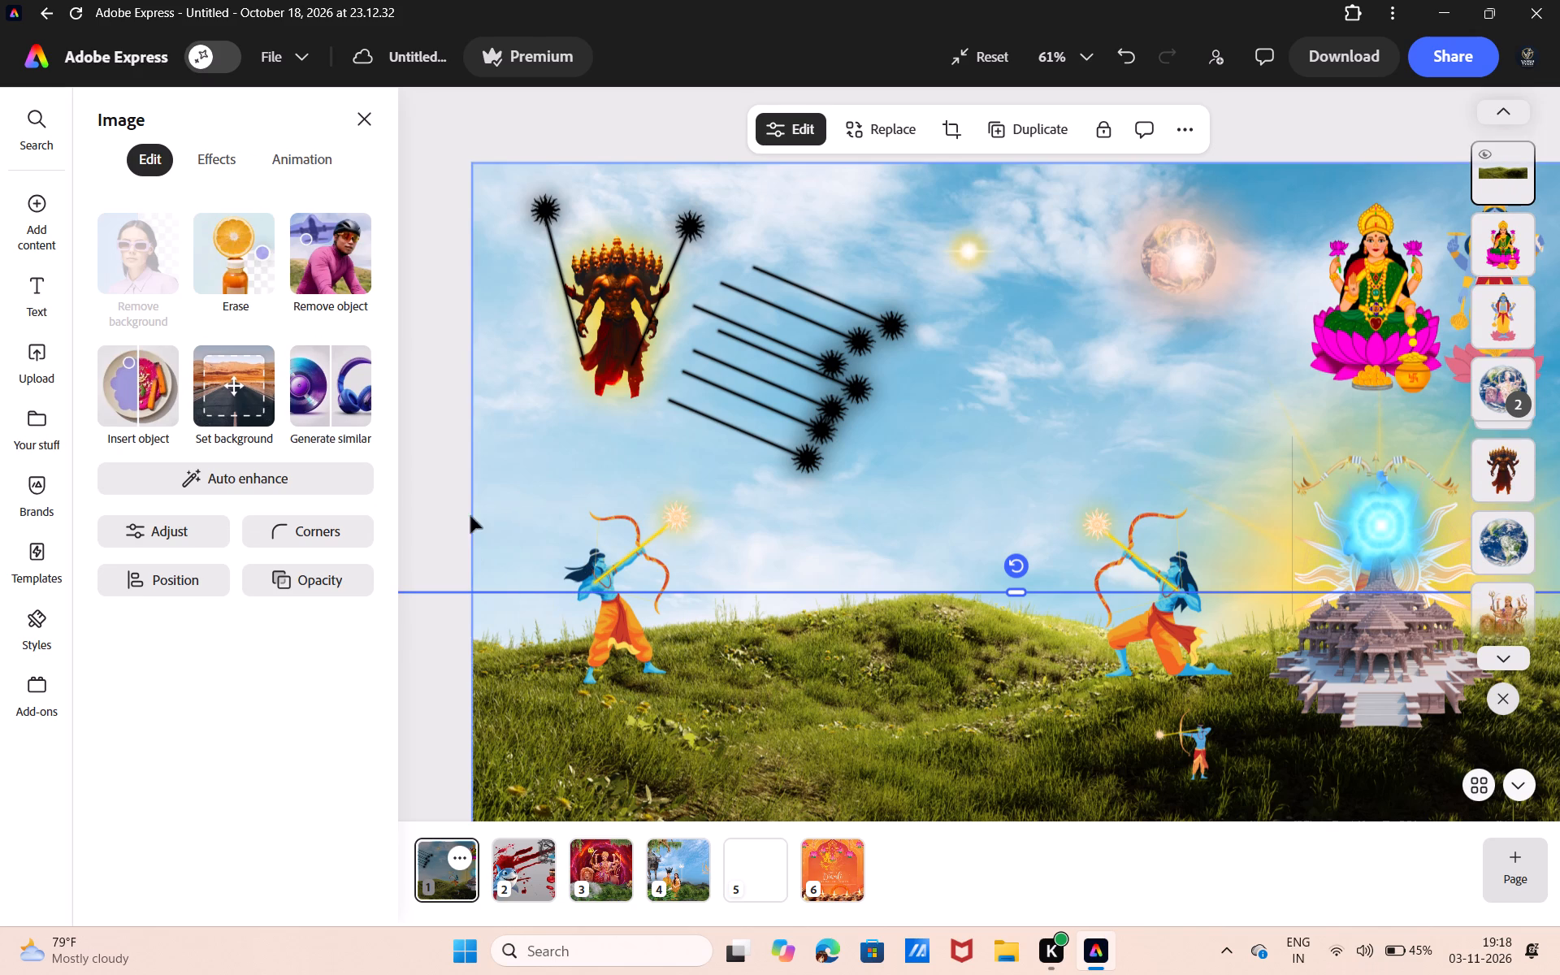
Shrink the archer below the ten-headed figure, together with his sun arrow, to a tiny size on the hillside.
{"action": "left_click_drag", "start_coordinate": [508, 498], "coordinate": [669, 541]}
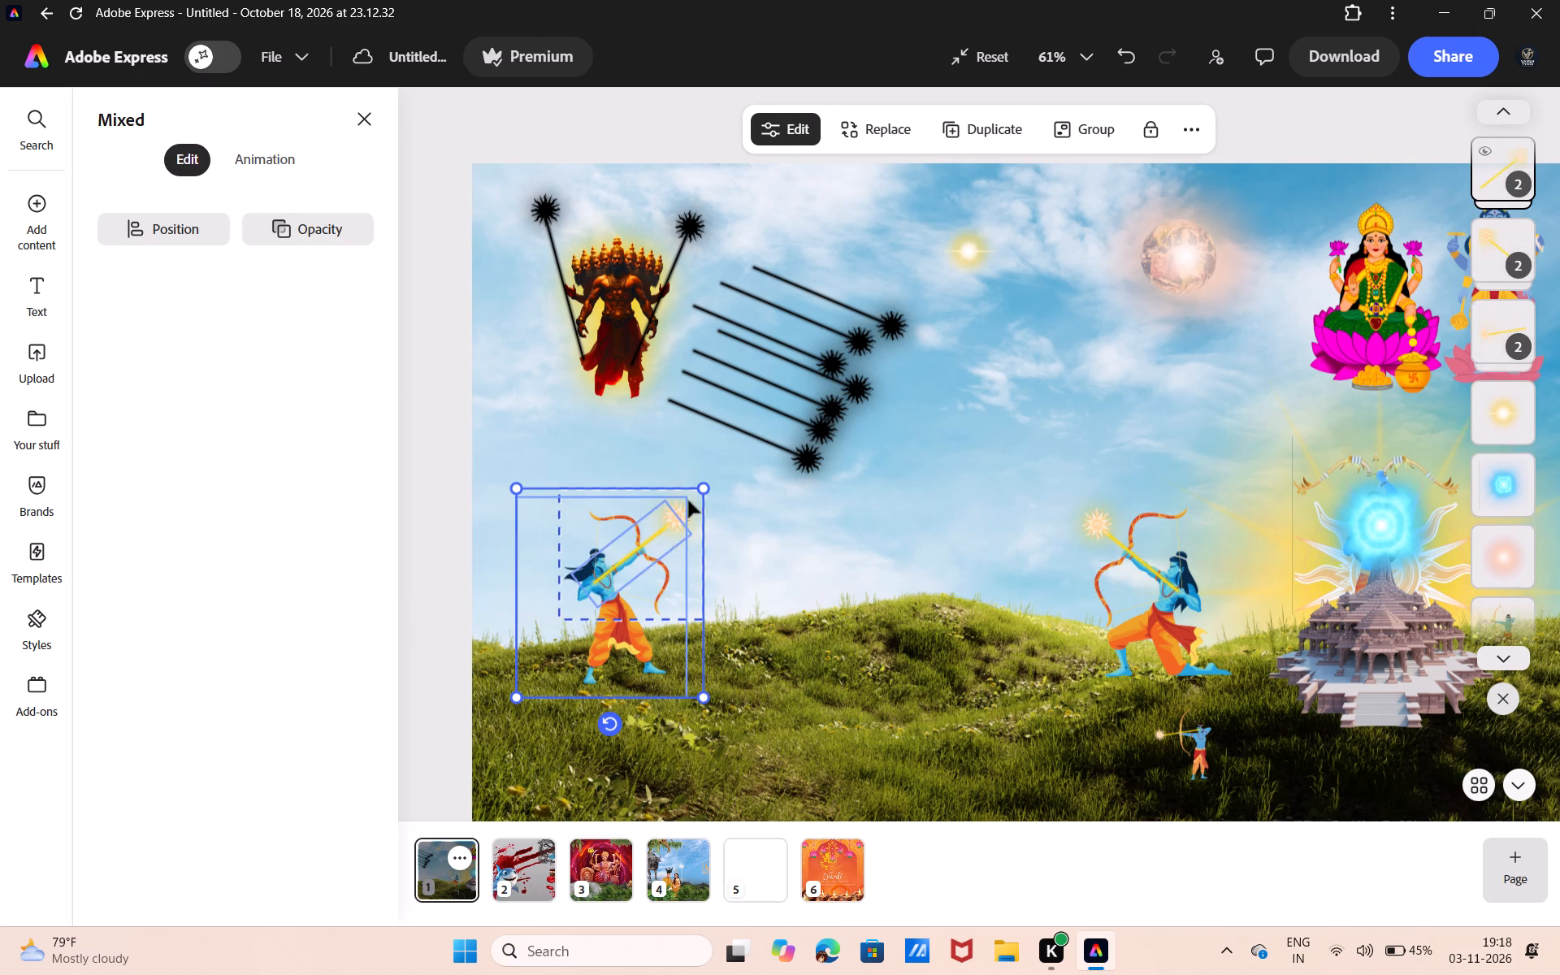
{"action": "left_click_drag", "start_coordinate": [703, 487], "coordinate": [600, 674]}
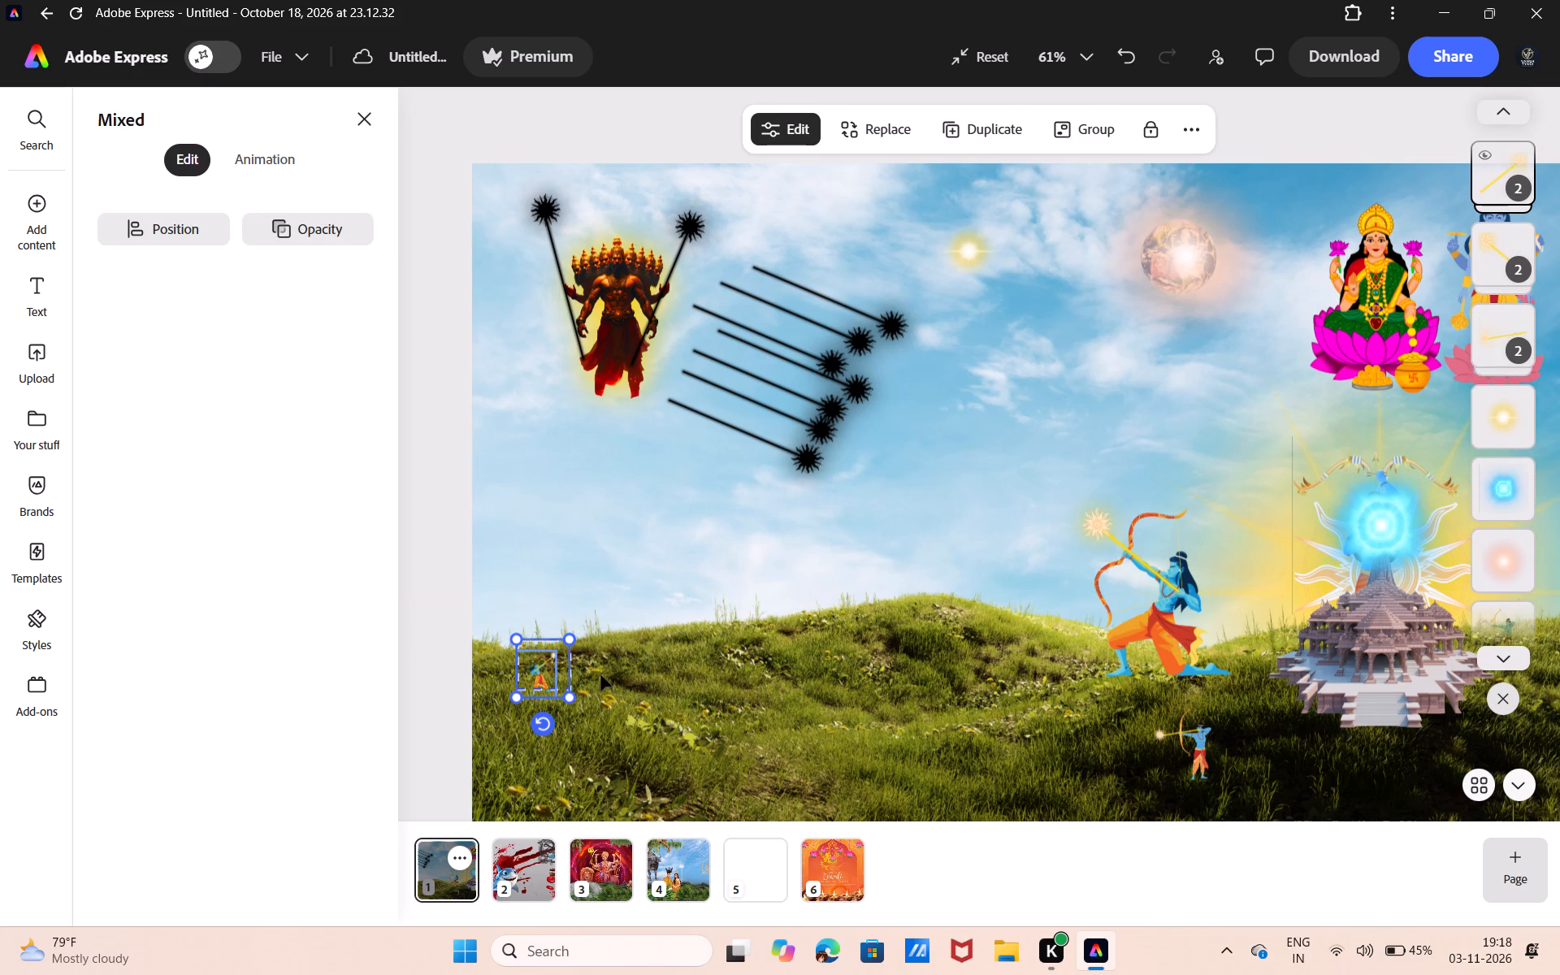
{"action": "left_click", "coordinate": [520, 539]}
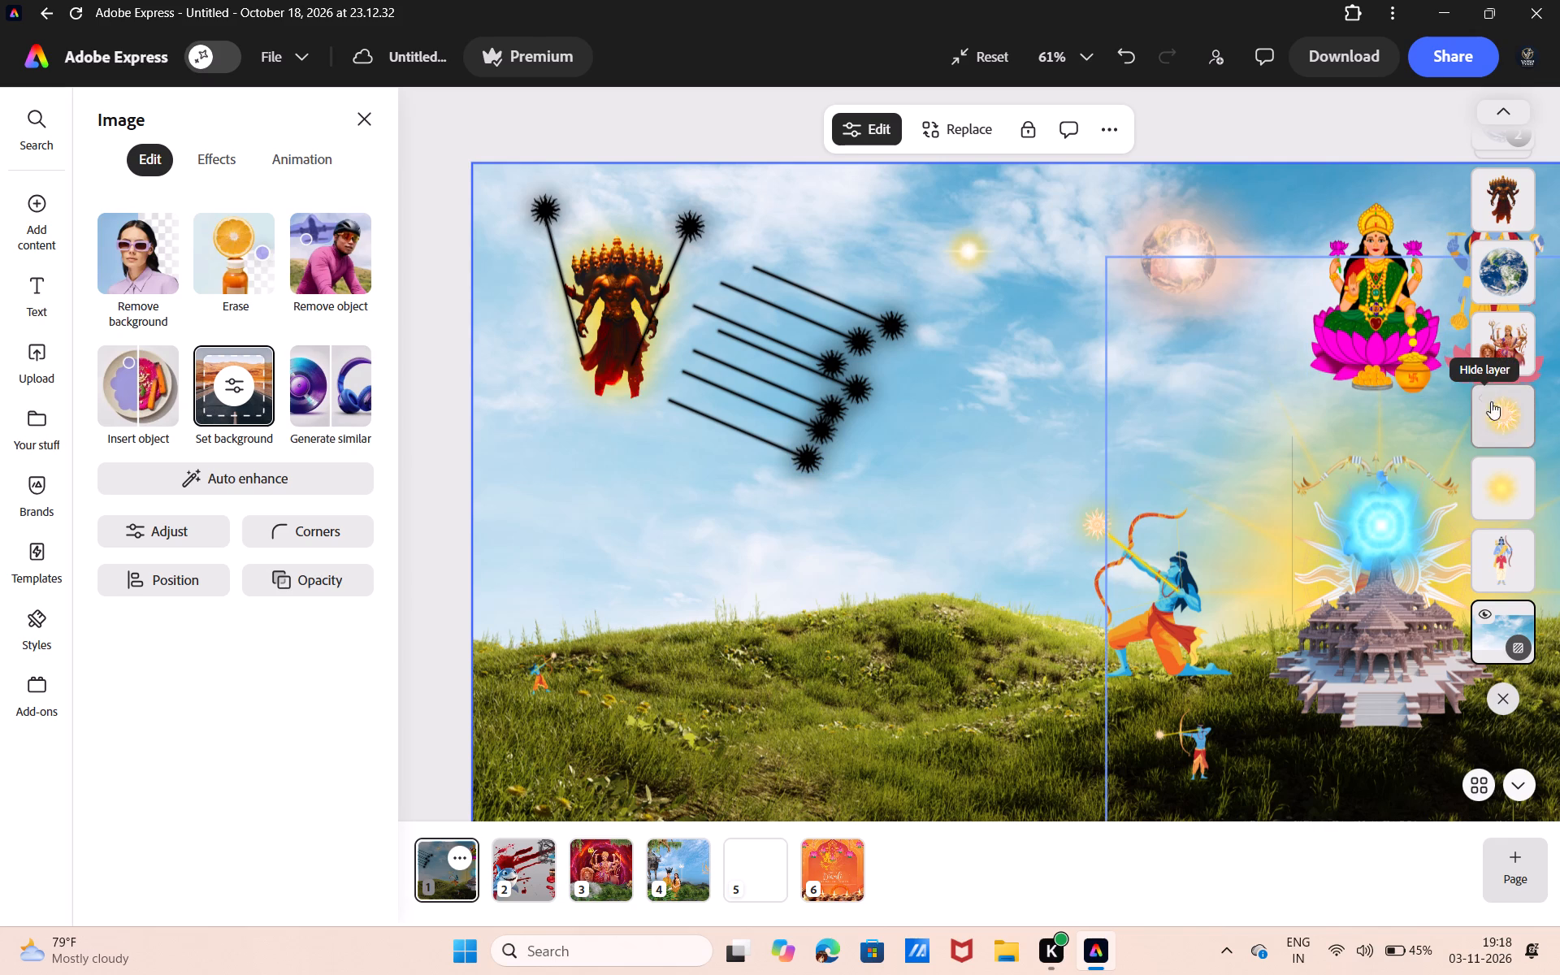
Move the multi-armed, weapon-bearing deity image from the temple area down behind the grass.
{"action": "left_click", "coordinate": [1516, 368]}
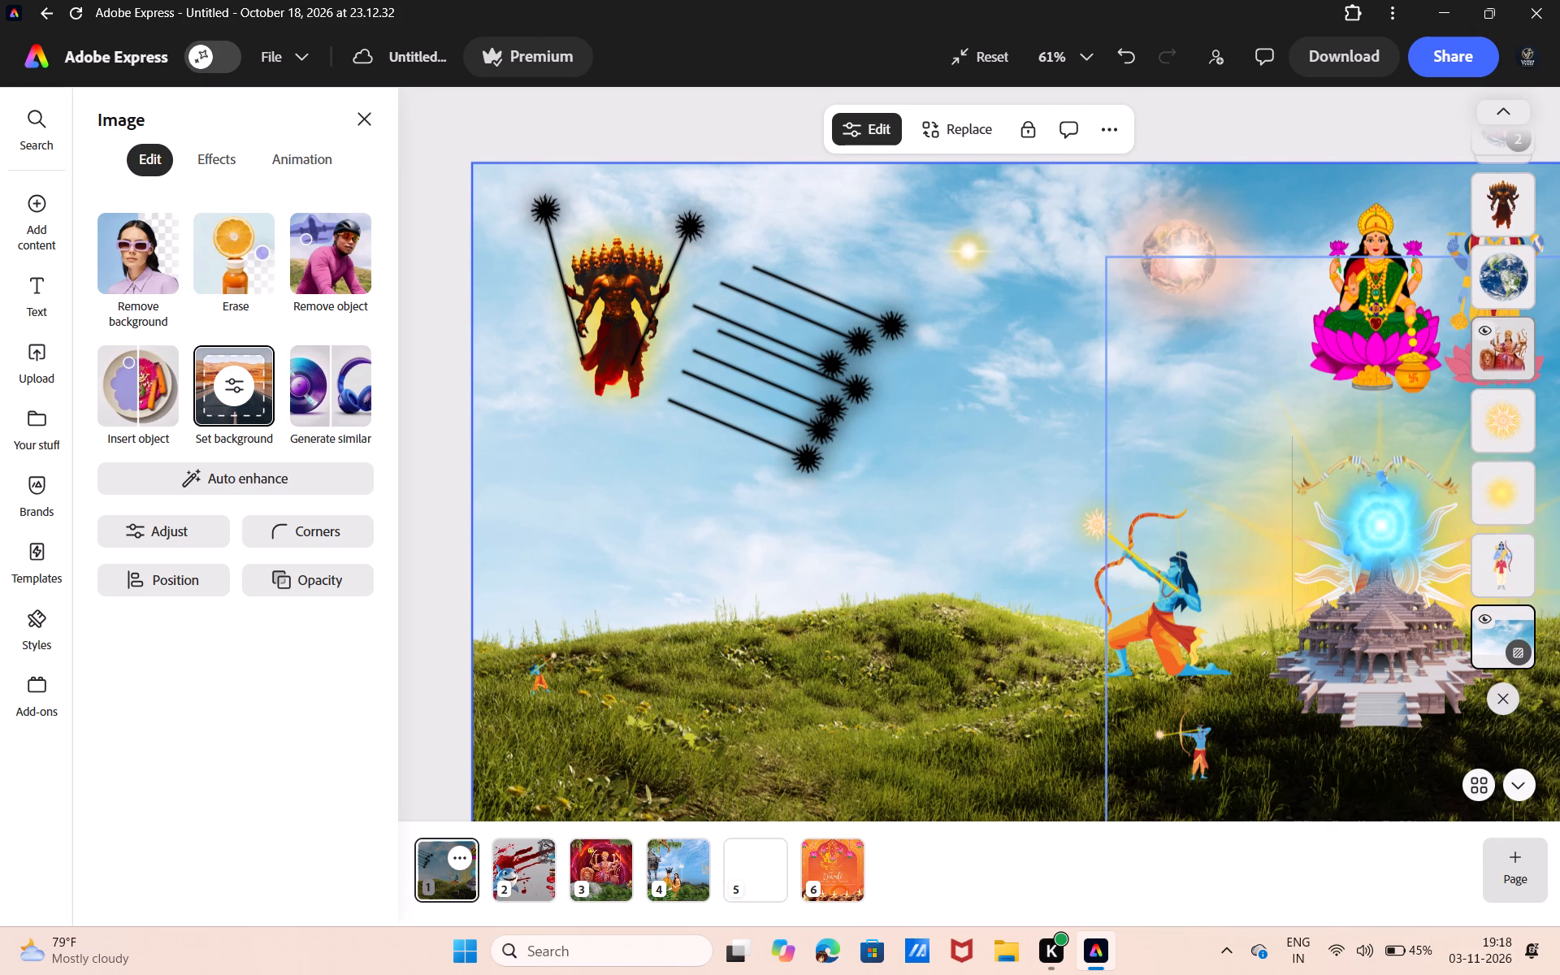
{"action": "left_click_drag", "start_coordinate": [1371, 724], "coordinate": [1344, 624]}
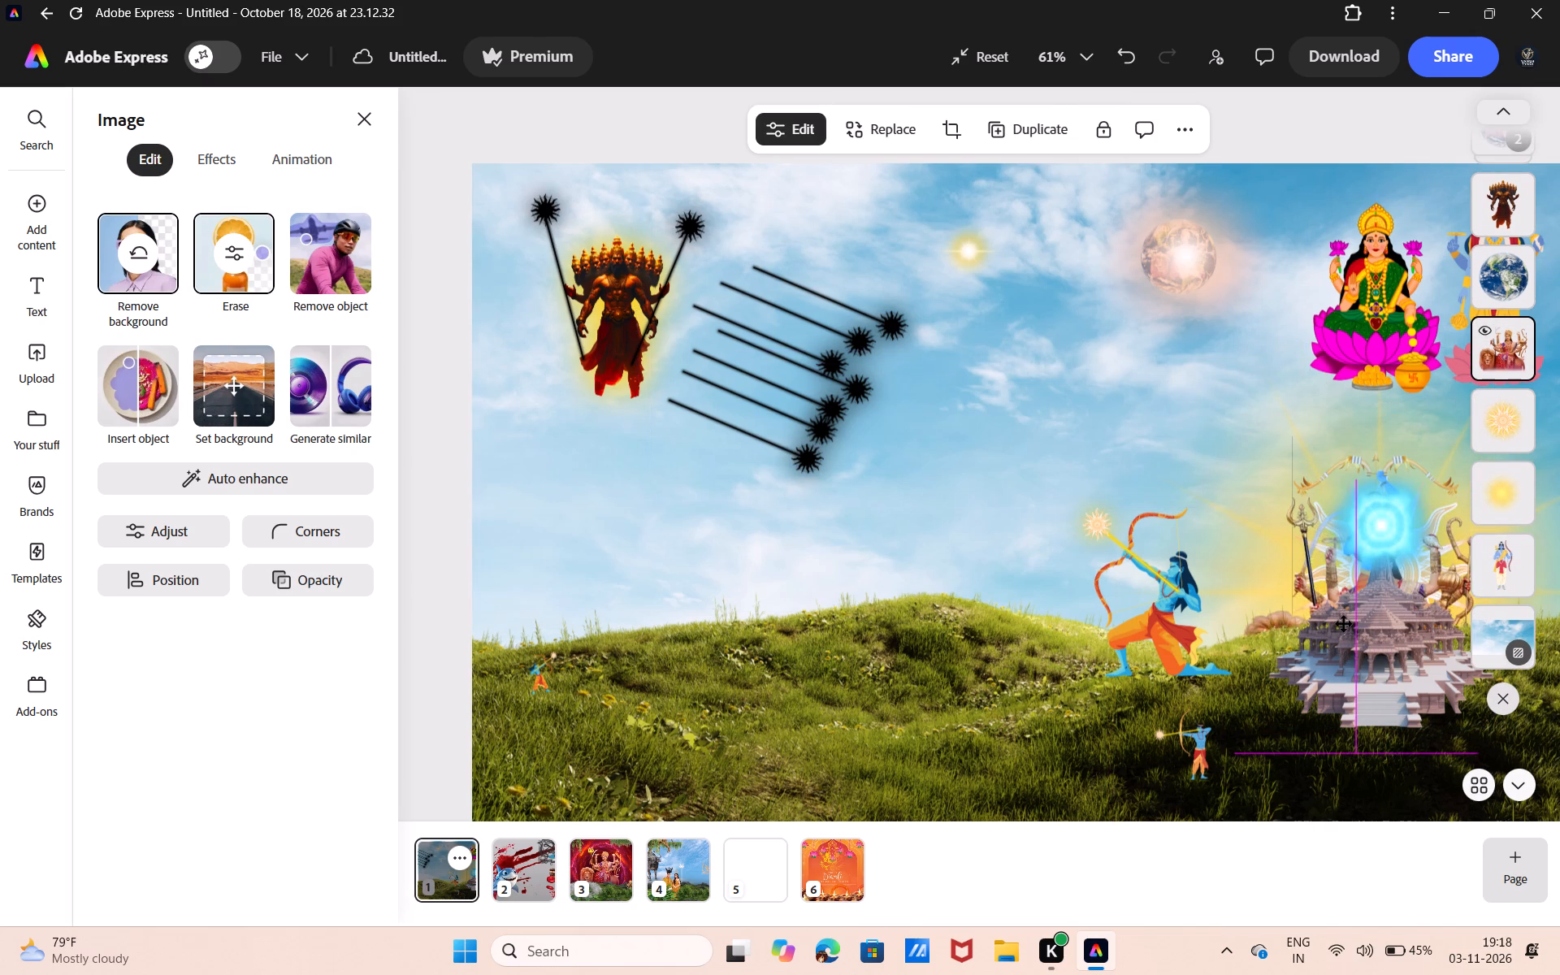
{"action": "left_click_drag", "start_coordinate": [1344, 624], "coordinate": [1355, 799]}
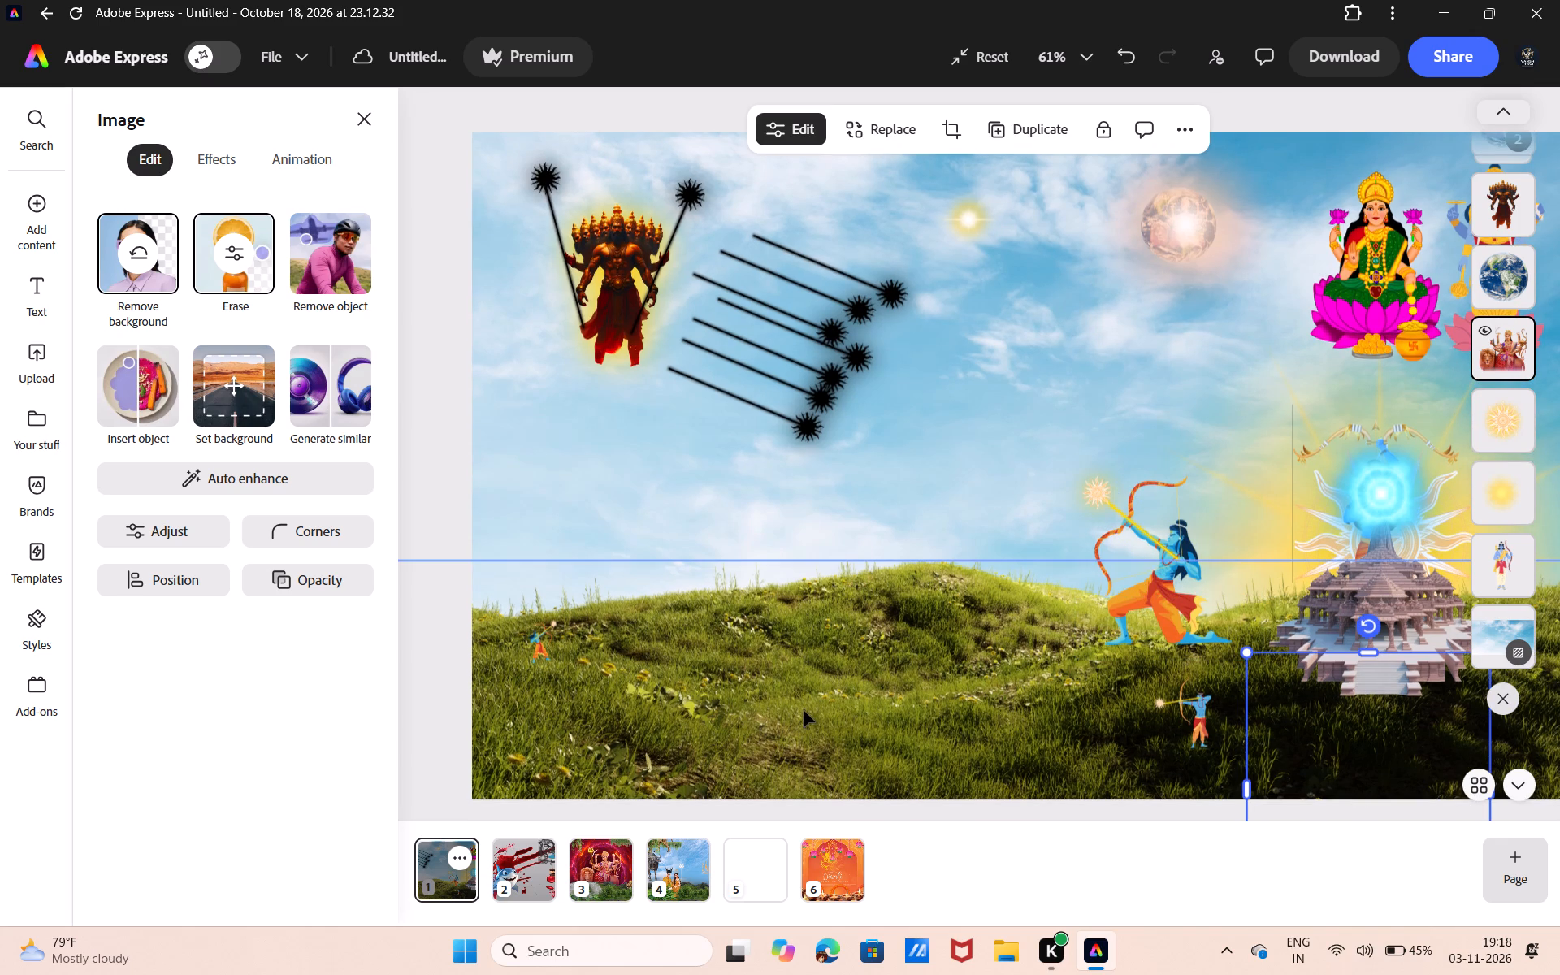
{"action": "left_click", "coordinate": [619, 499]}
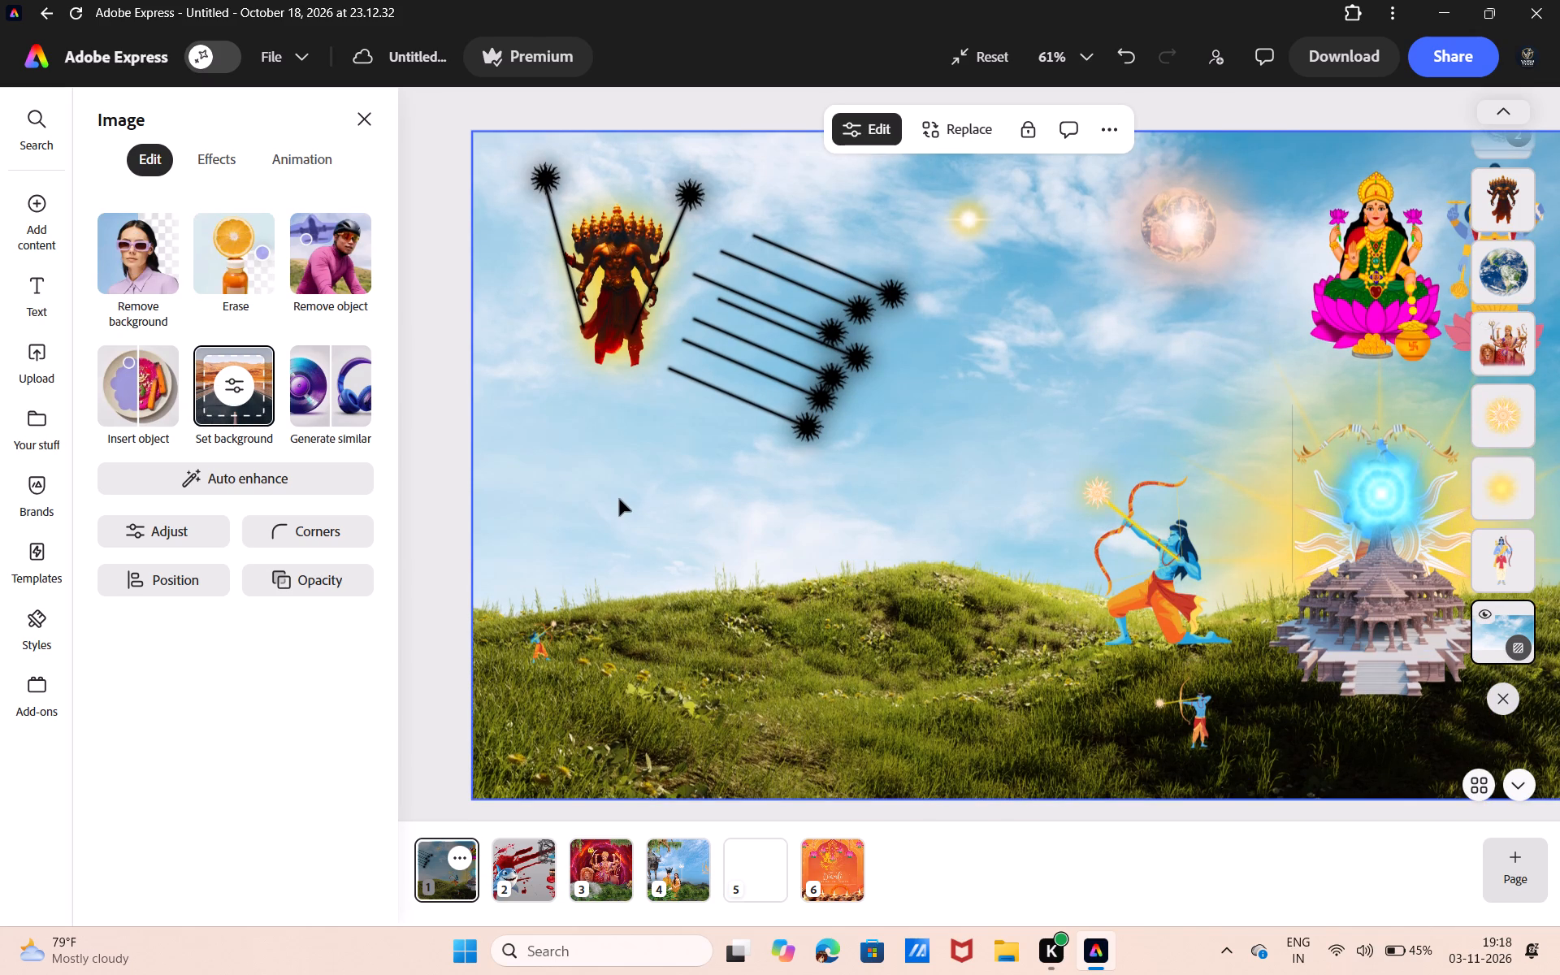
Duplicate the lunging archer's yellow sun arrow eight times.
{"action": "left_click", "coordinate": [1126, 479]}
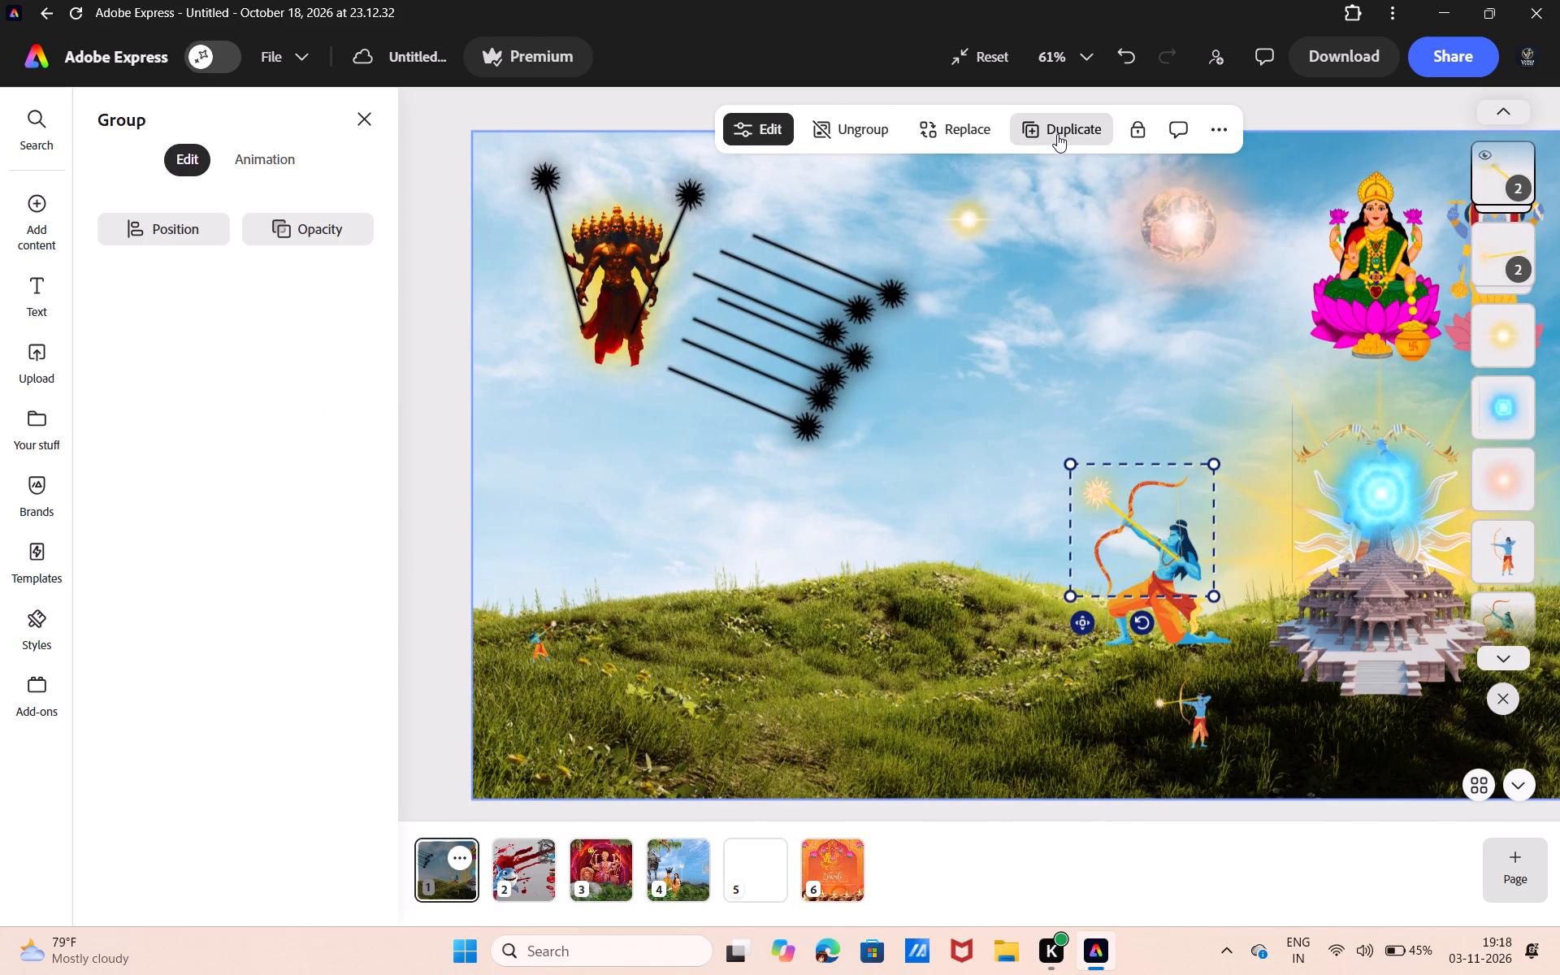
{"action": "triple_click", "coordinate": [1057, 134]}
{"action": "triple_click", "coordinate": [1057, 134]}
{"action": "double_click", "coordinate": [1057, 134]}
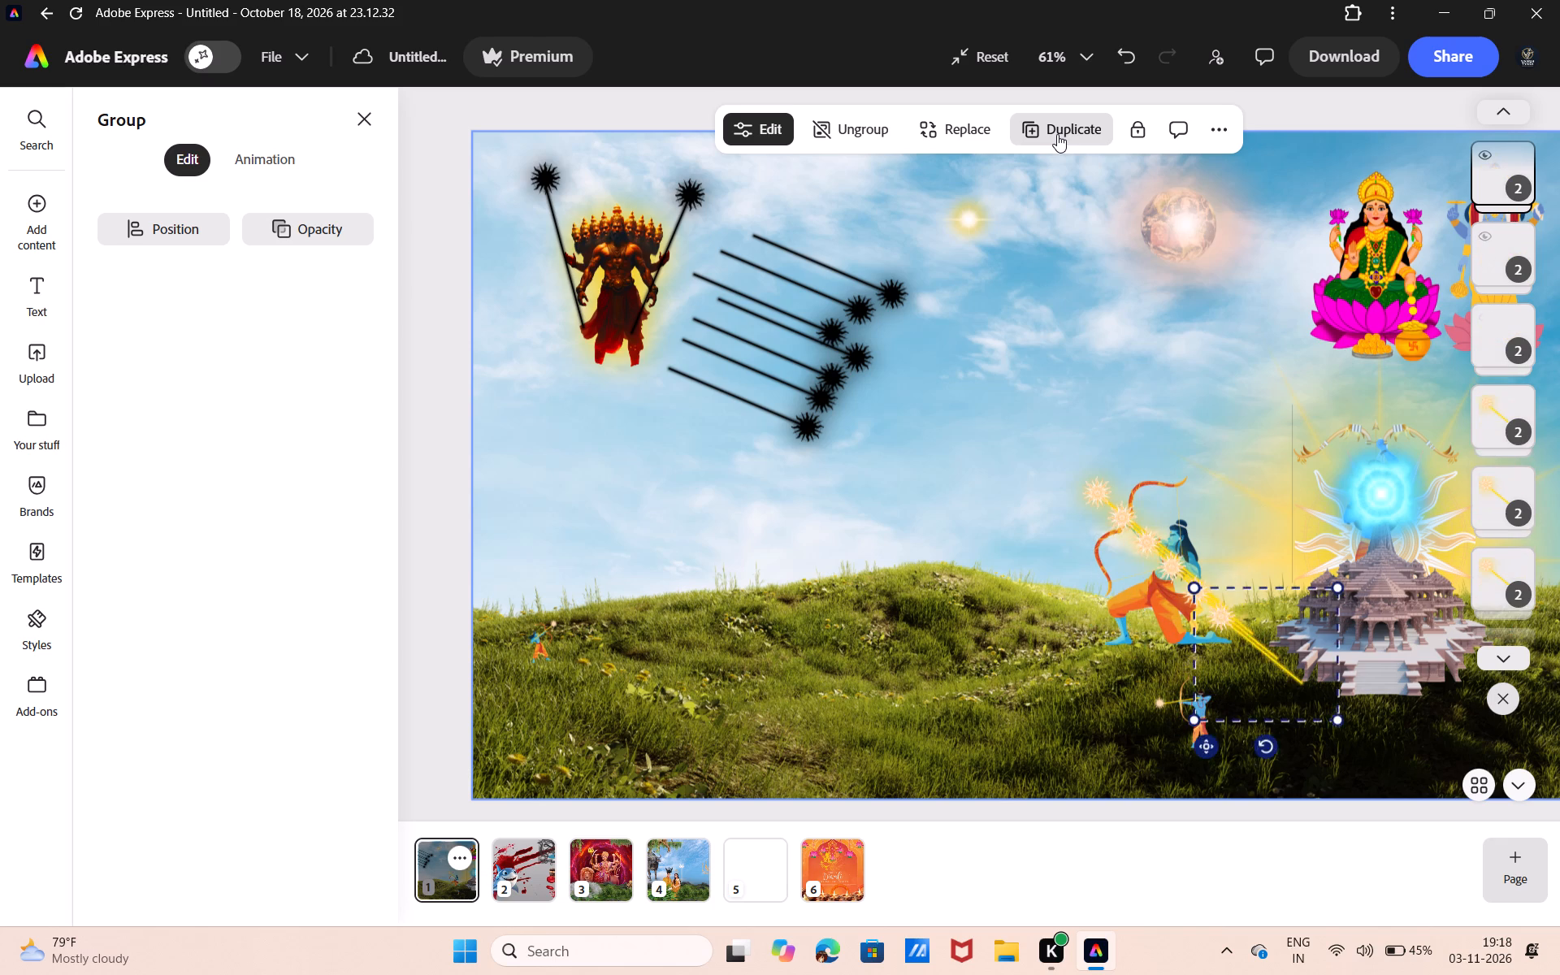
Place four of the sun arrow copies in front of the lunging archer as a parallel row stepping up from the hill crest.
{"action": "left_click_drag", "start_coordinate": [1380, 724], "coordinate": [1021, 372]}
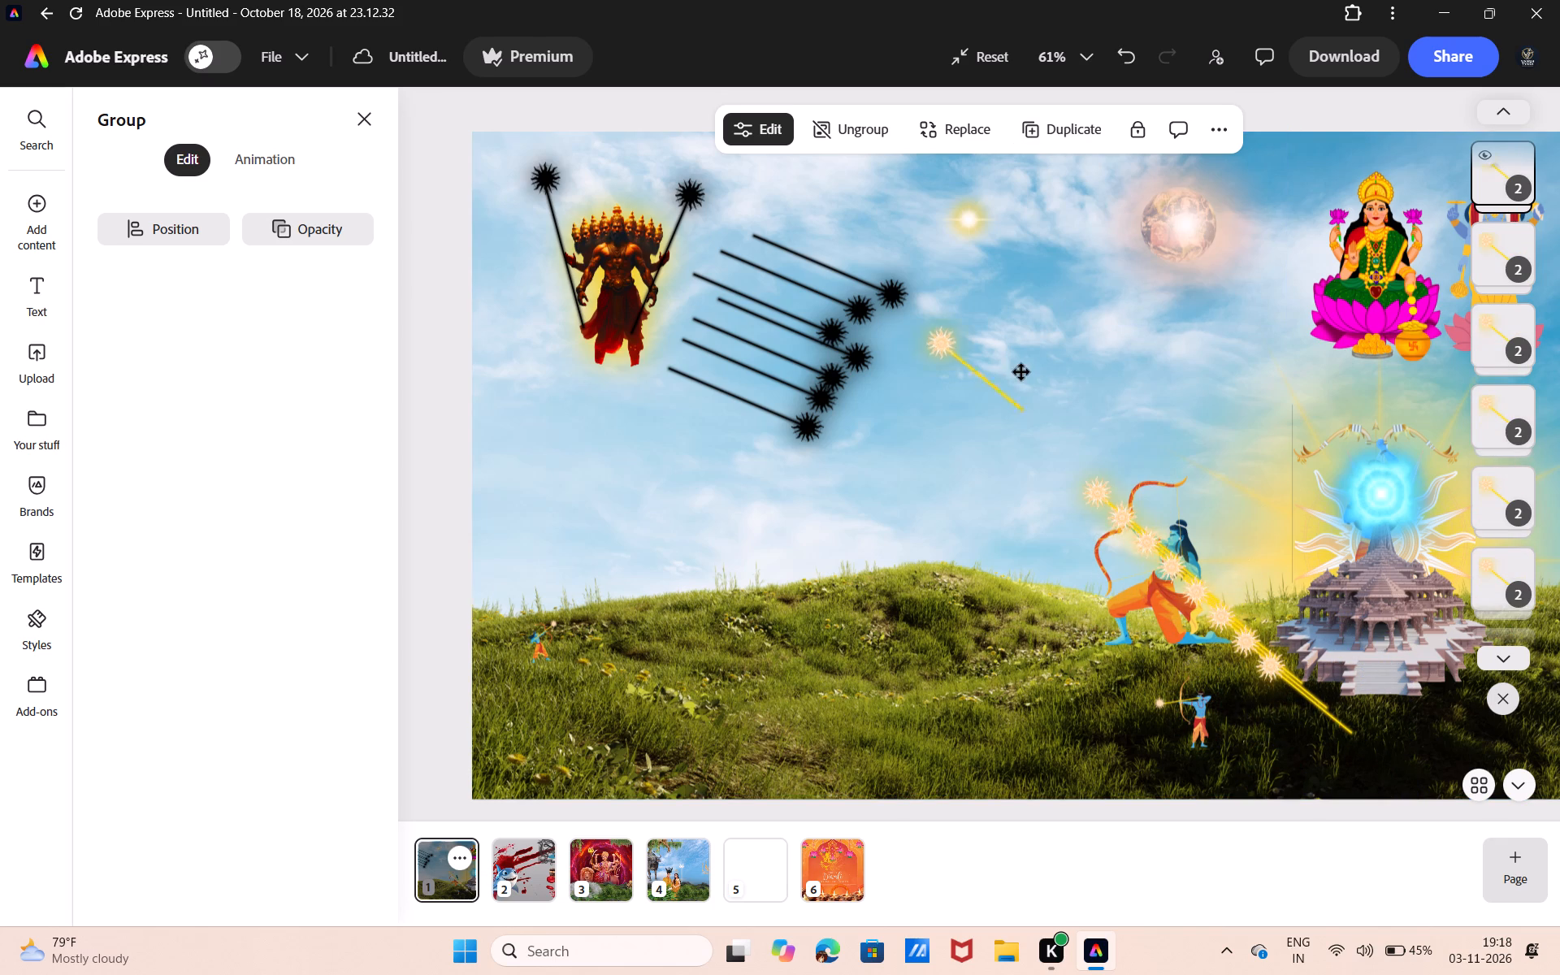
{"action": "left_click_drag", "start_coordinate": [1021, 372], "coordinate": [1037, 537]}
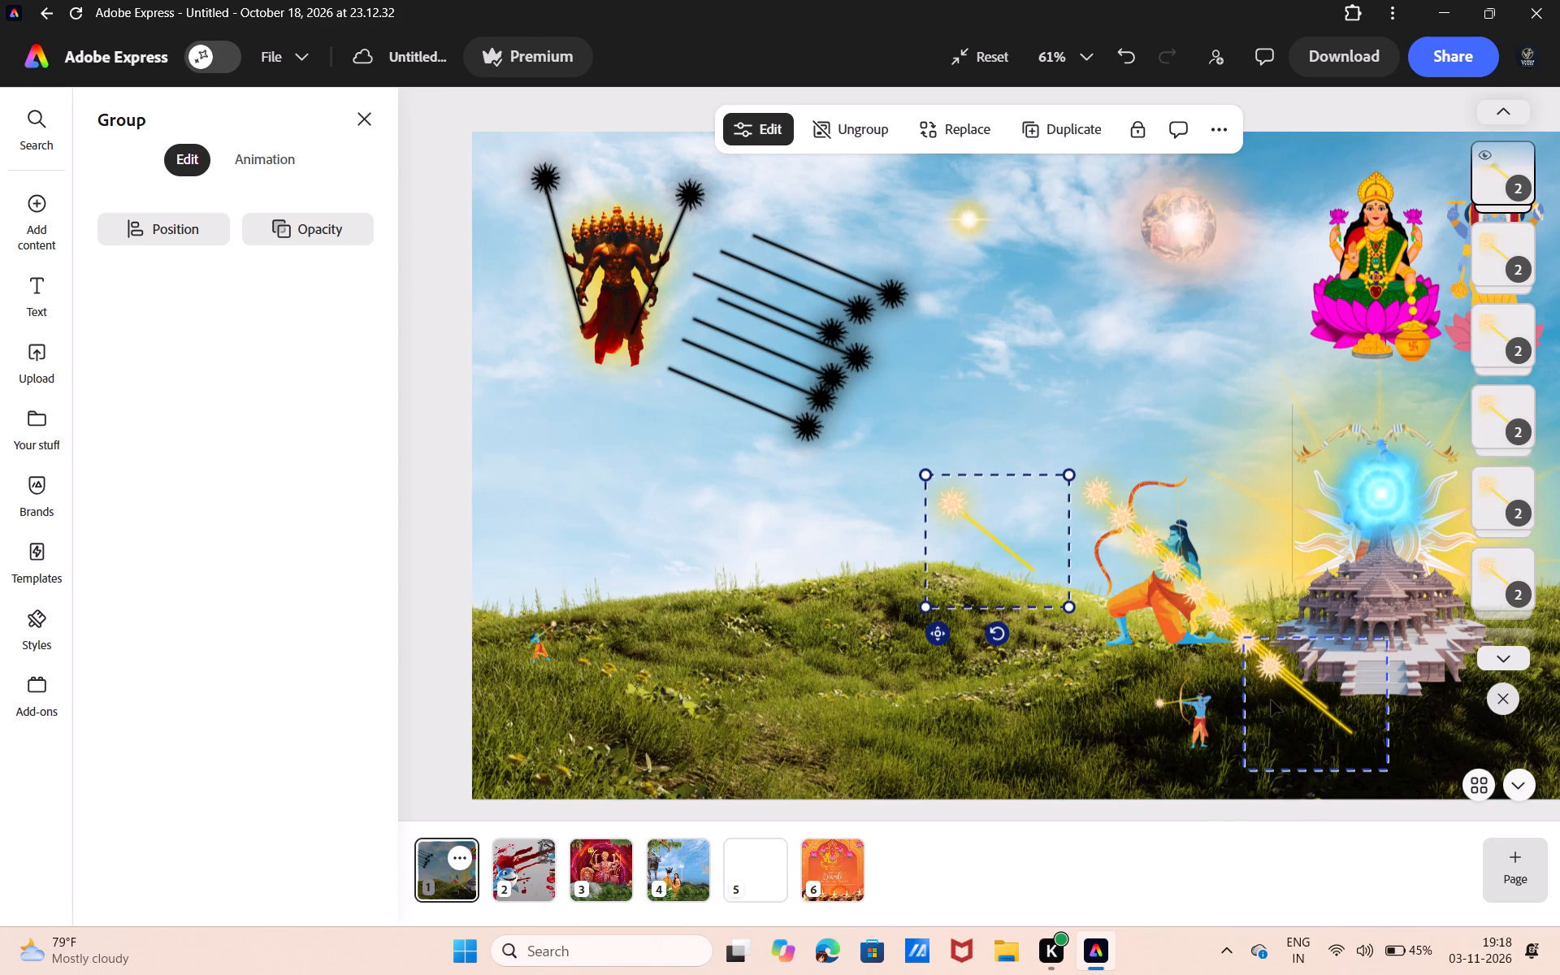
{"action": "left_click", "coordinate": [1271, 700]}
{"action": "left_click_drag", "start_coordinate": [1271, 700], "coordinate": [995, 500]}
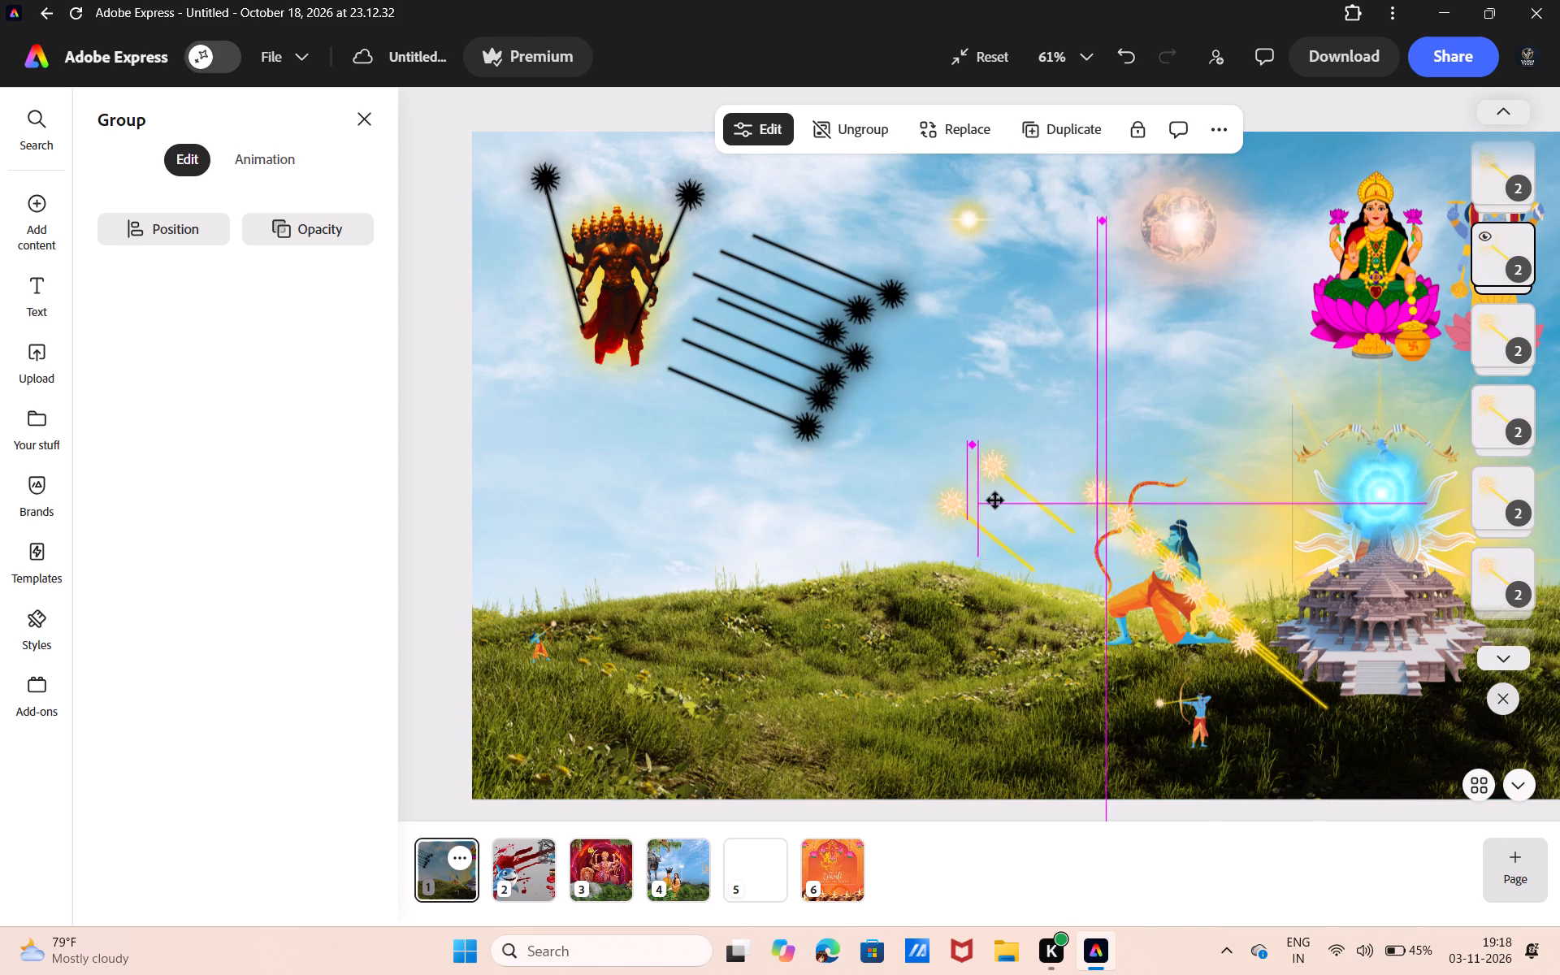
{"action": "left_click_drag", "start_coordinate": [995, 500], "coordinate": [981, 509]}
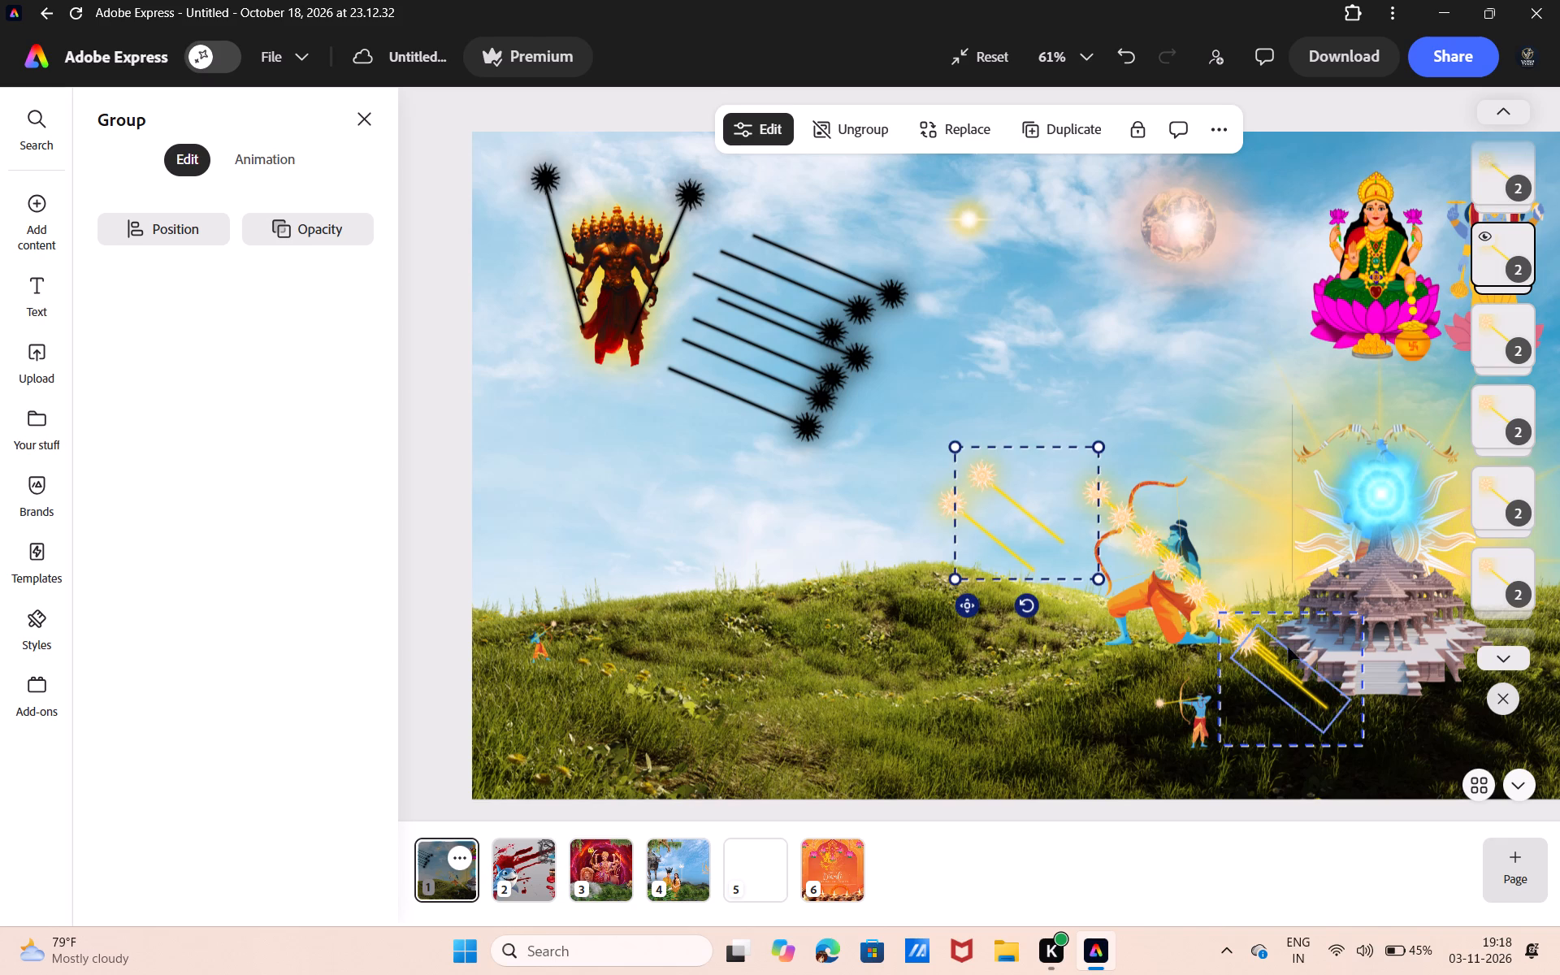
{"action": "left_click_drag", "start_coordinate": [1309, 642], "coordinate": [1077, 450]}
{"action": "left_click", "coordinate": [1297, 587]}
{"action": "left_click_drag", "start_coordinate": [1297, 587], "coordinate": [1137, 418]}
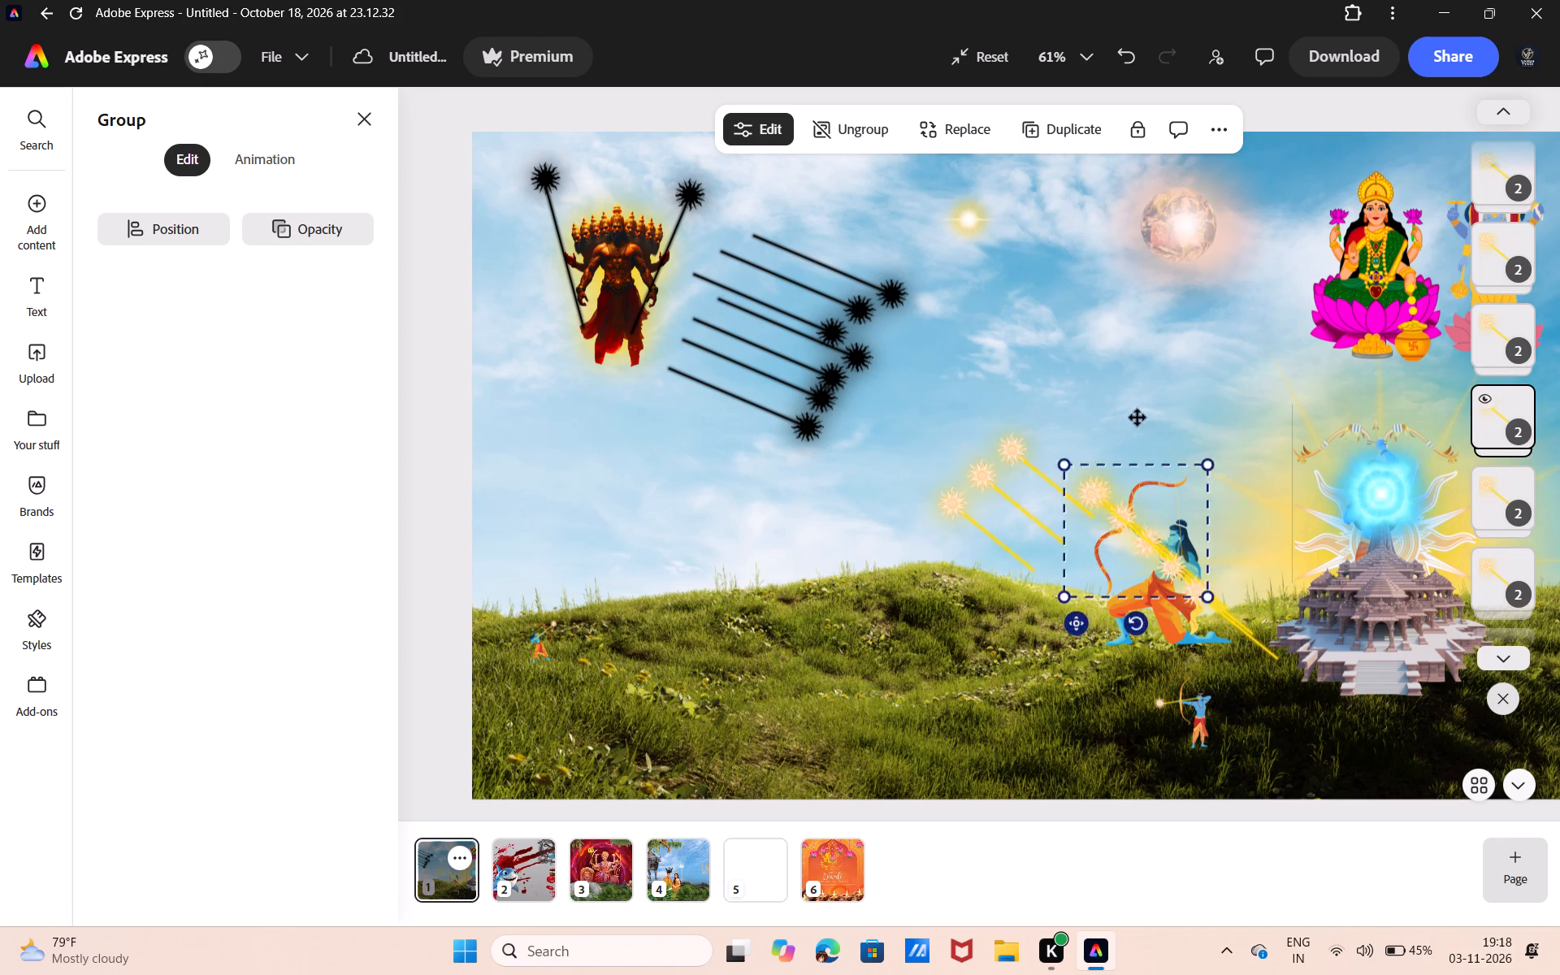
{"action": "left_click_drag", "start_coordinate": [1137, 418], "coordinate": [1128, 398]}
Place the other four sun arrow copies above and ahead of the bow to fill out the staggered volley.
{"action": "left_click_drag", "start_coordinate": [1280, 614], "coordinate": [1185, 388]}
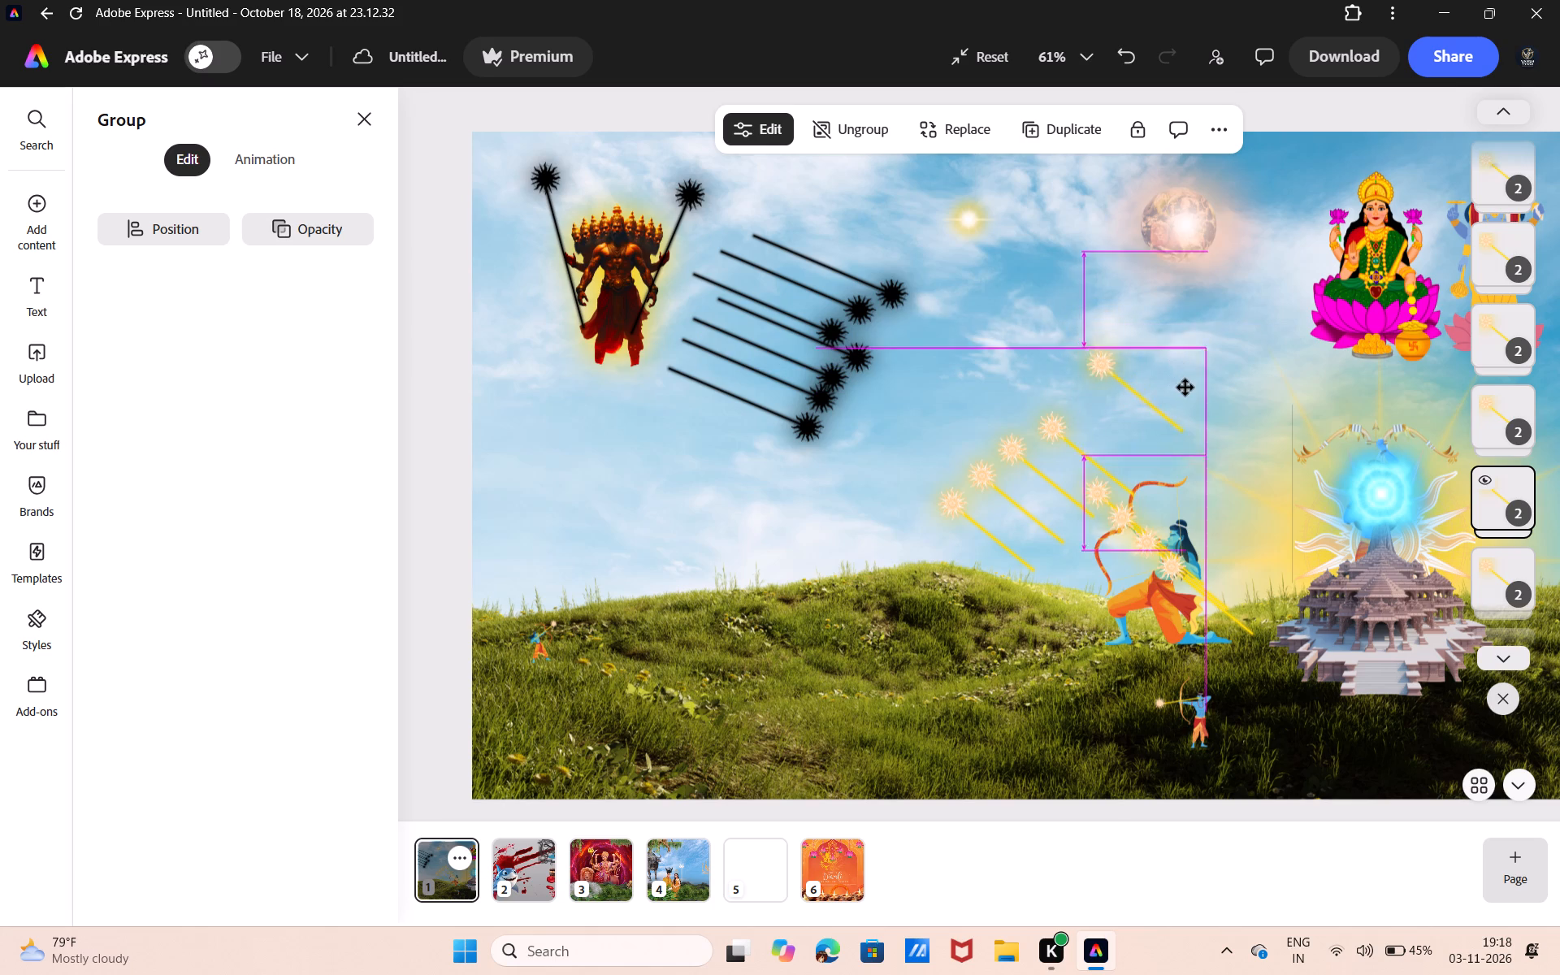
{"action": "left_click_drag", "start_coordinate": [1185, 388], "coordinate": [1190, 392]}
{"action": "left_click_drag", "start_coordinate": [1231, 570], "coordinate": [1168, 425]}
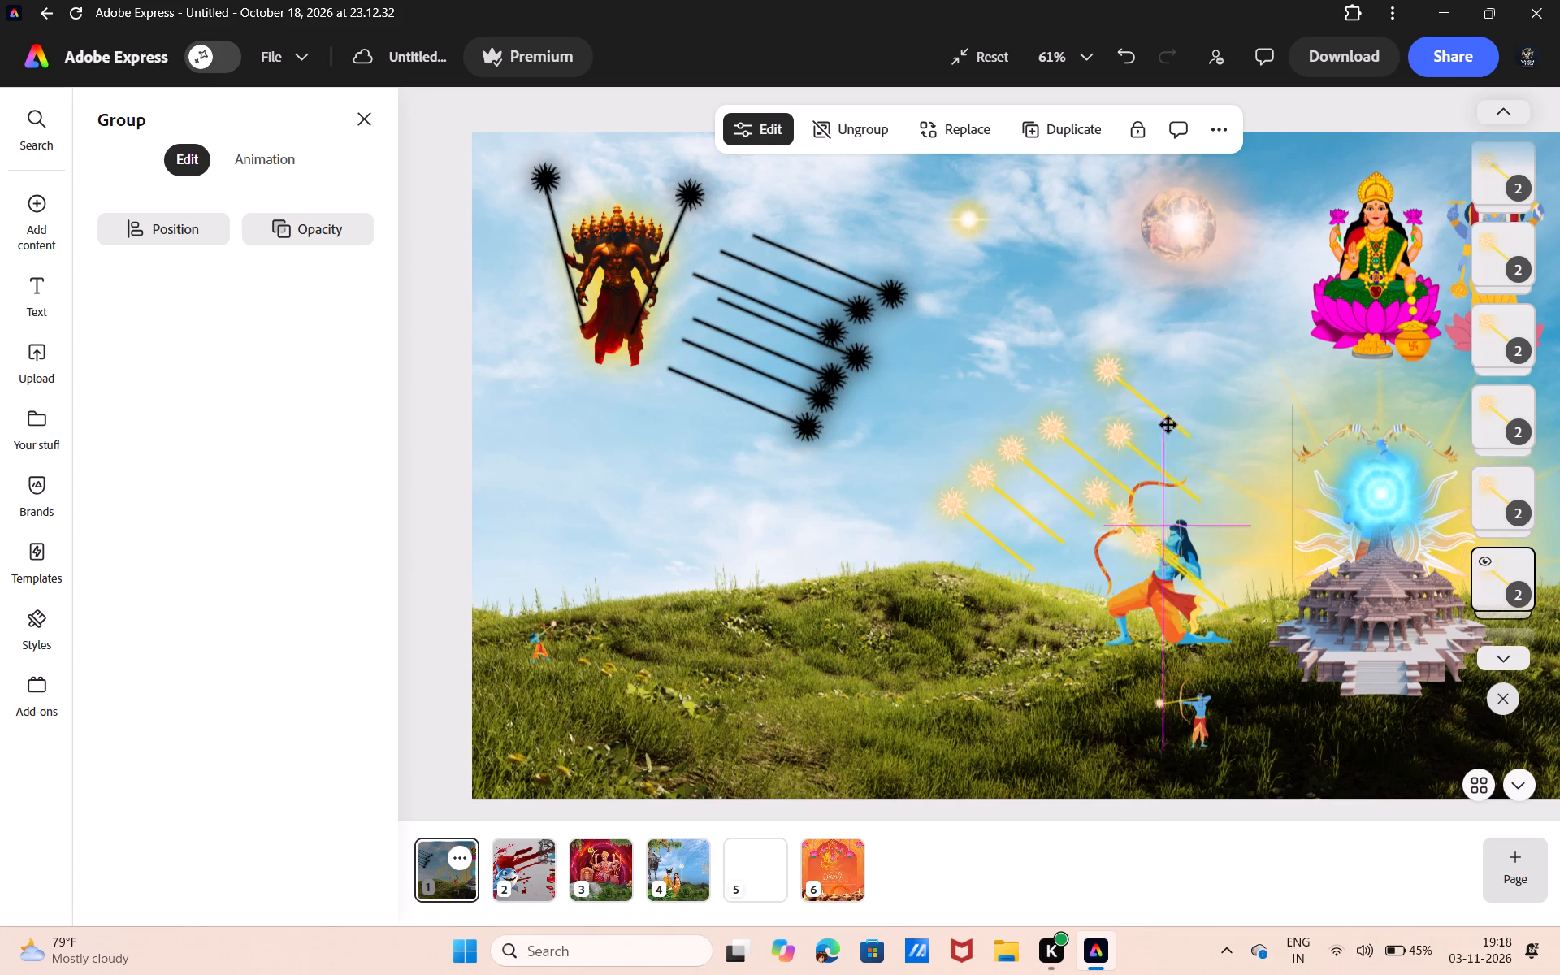
{"action": "left_click_drag", "start_coordinate": [1168, 425], "coordinate": [1141, 407]}
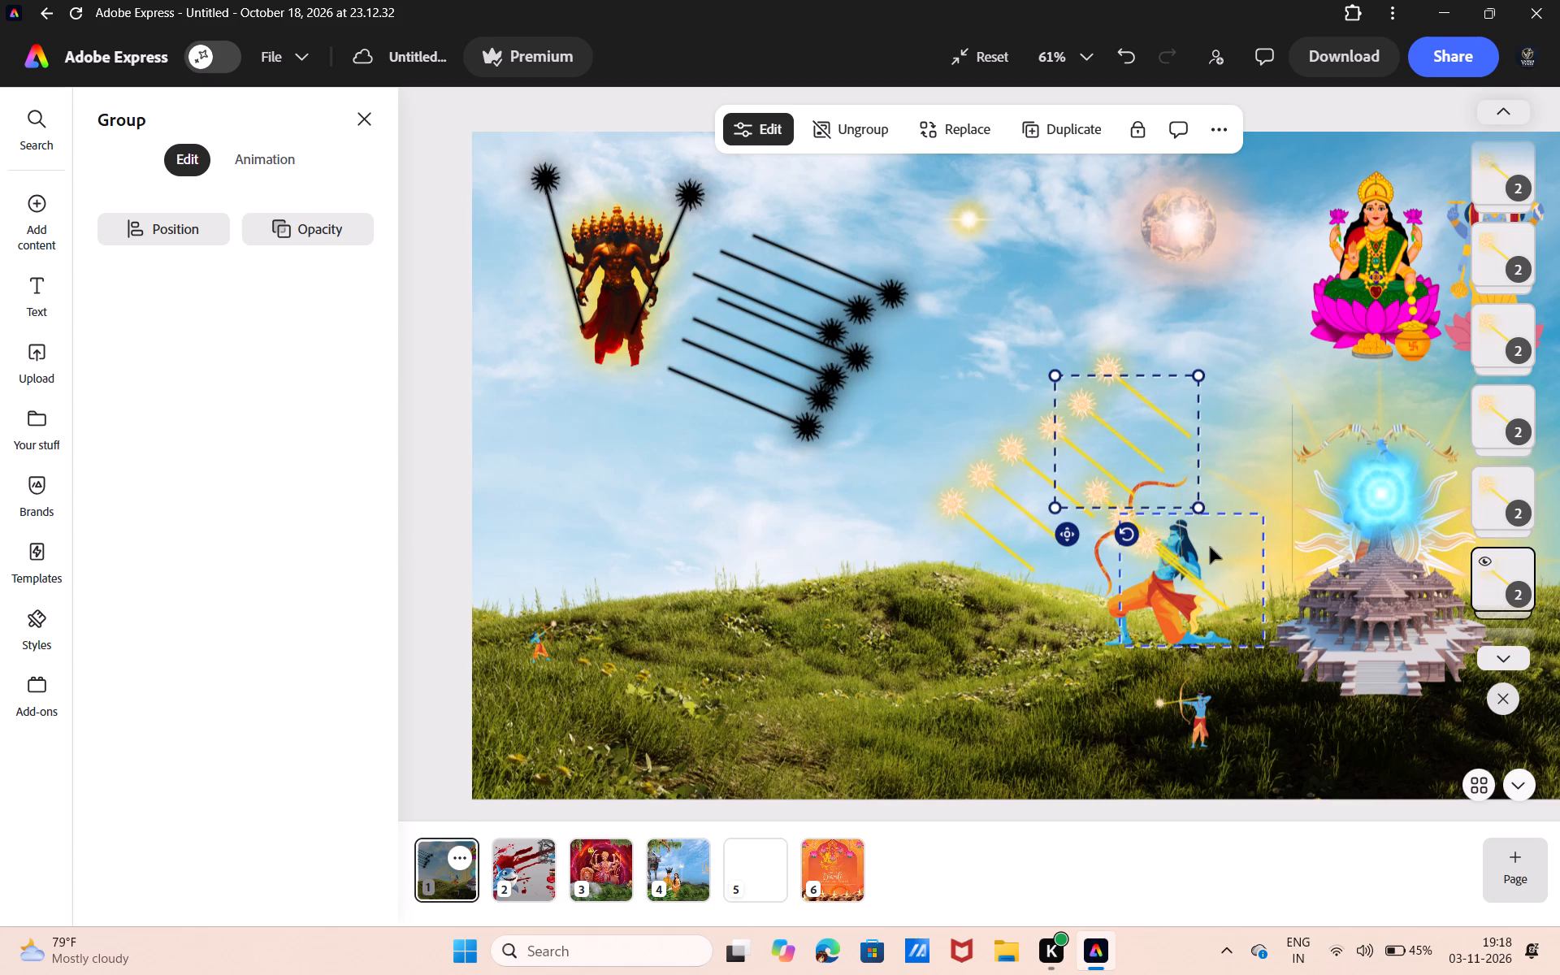
{"action": "left_click_drag", "start_coordinate": [1210, 546], "coordinate": [1133, 376]}
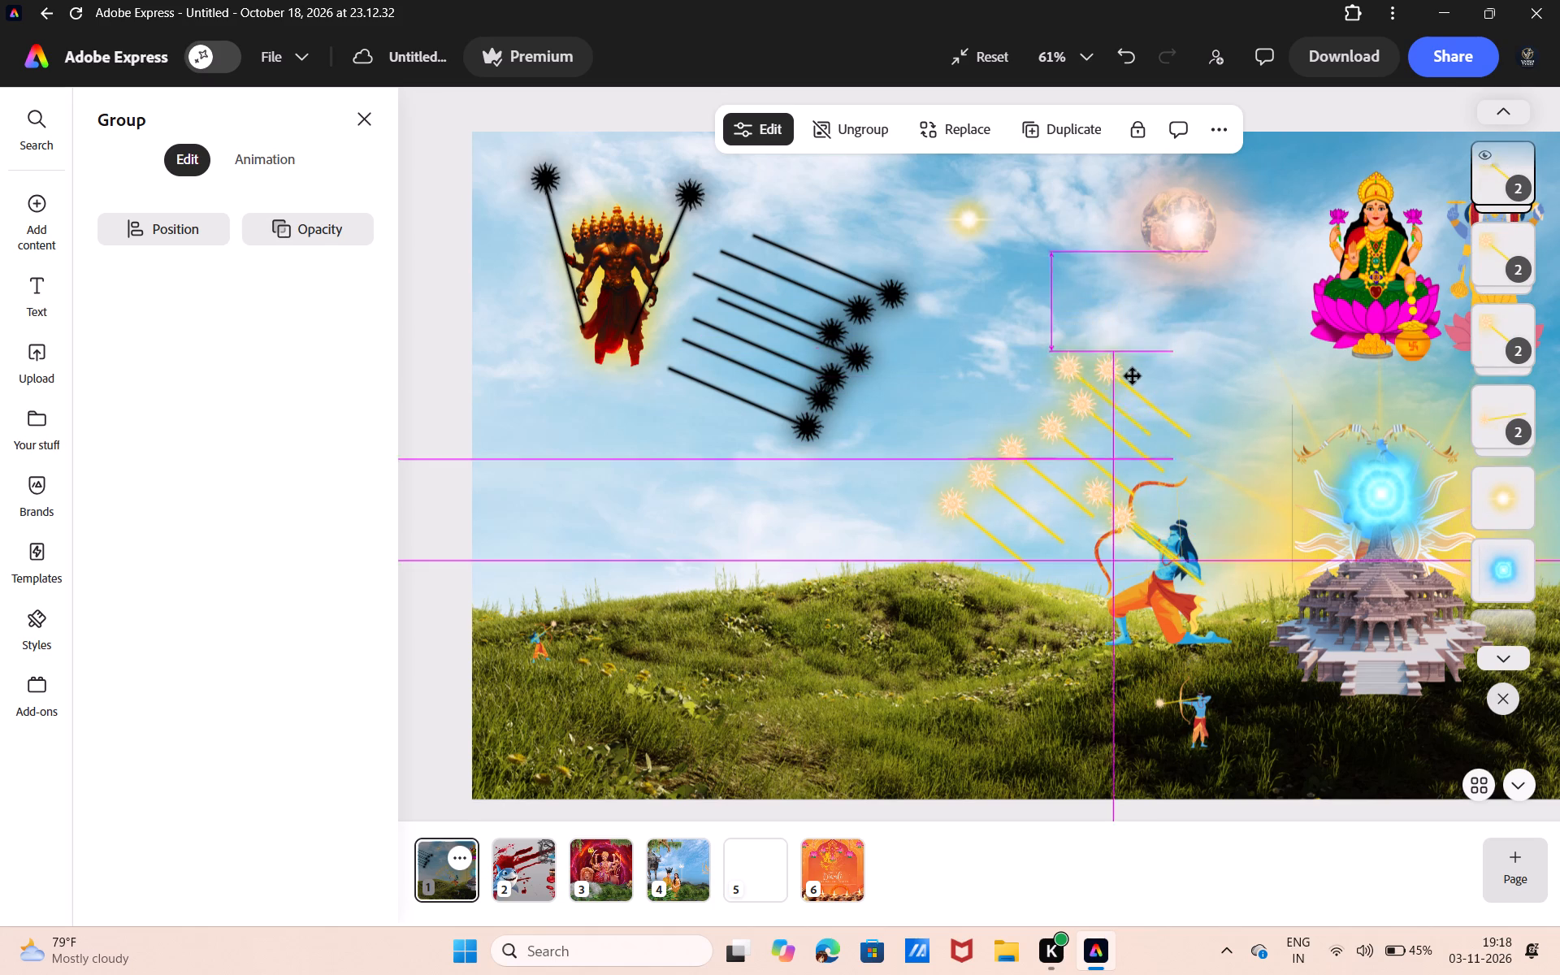
{"action": "left_click_drag", "start_coordinate": [1133, 376], "coordinate": [1145, 380]}
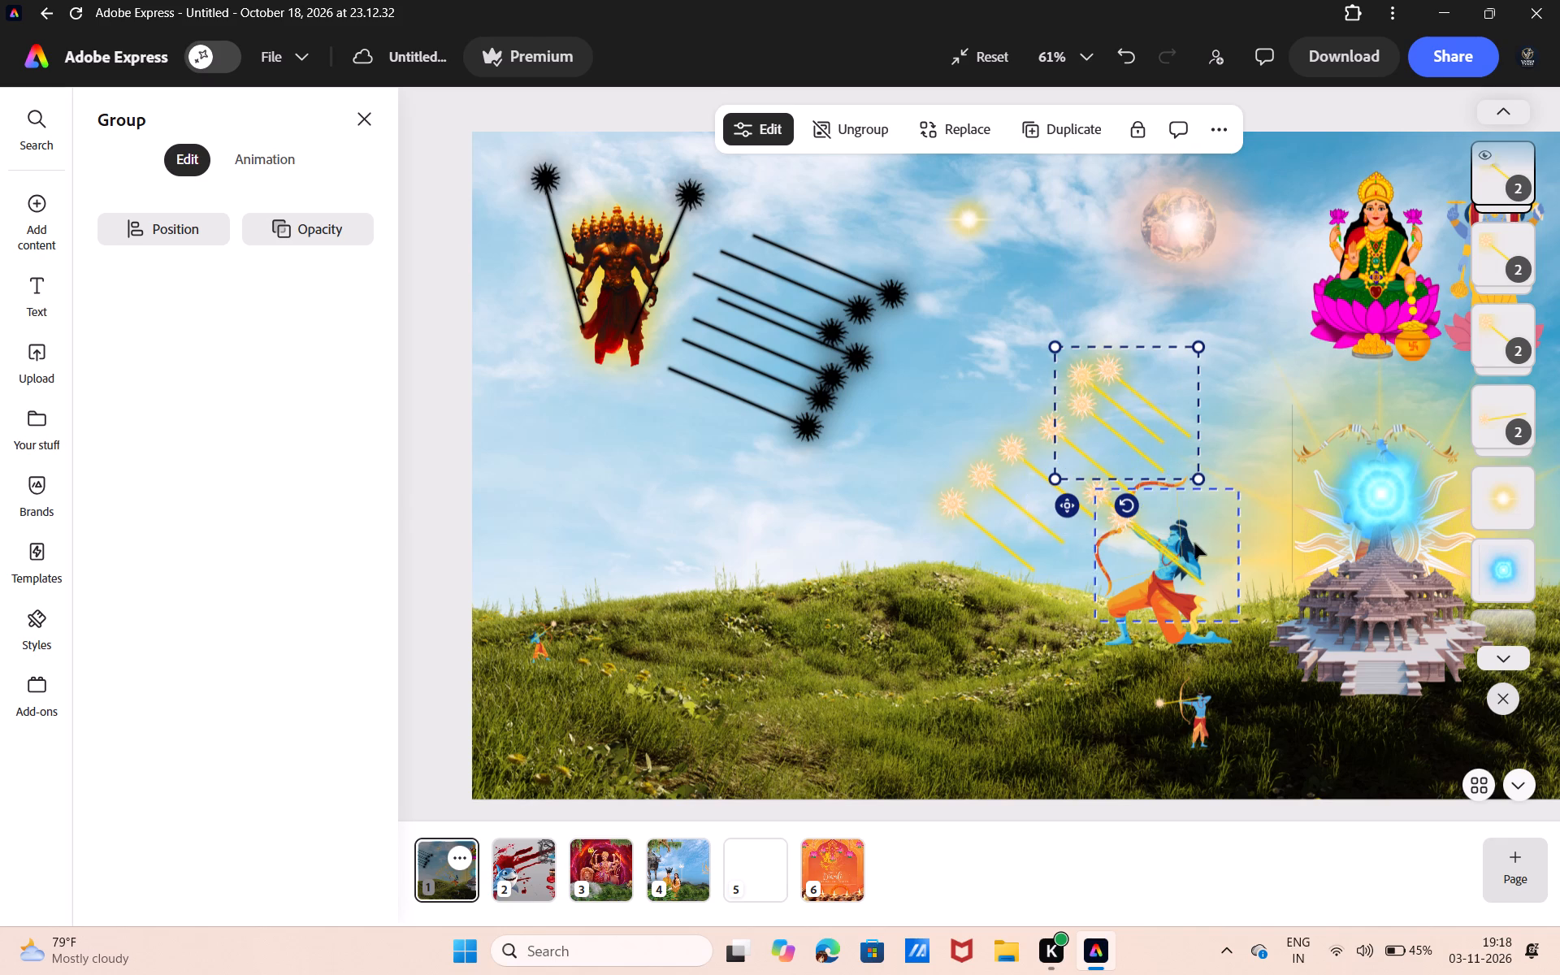
{"action": "left_click_drag", "start_coordinate": [1201, 546], "coordinate": [1072, 487]}
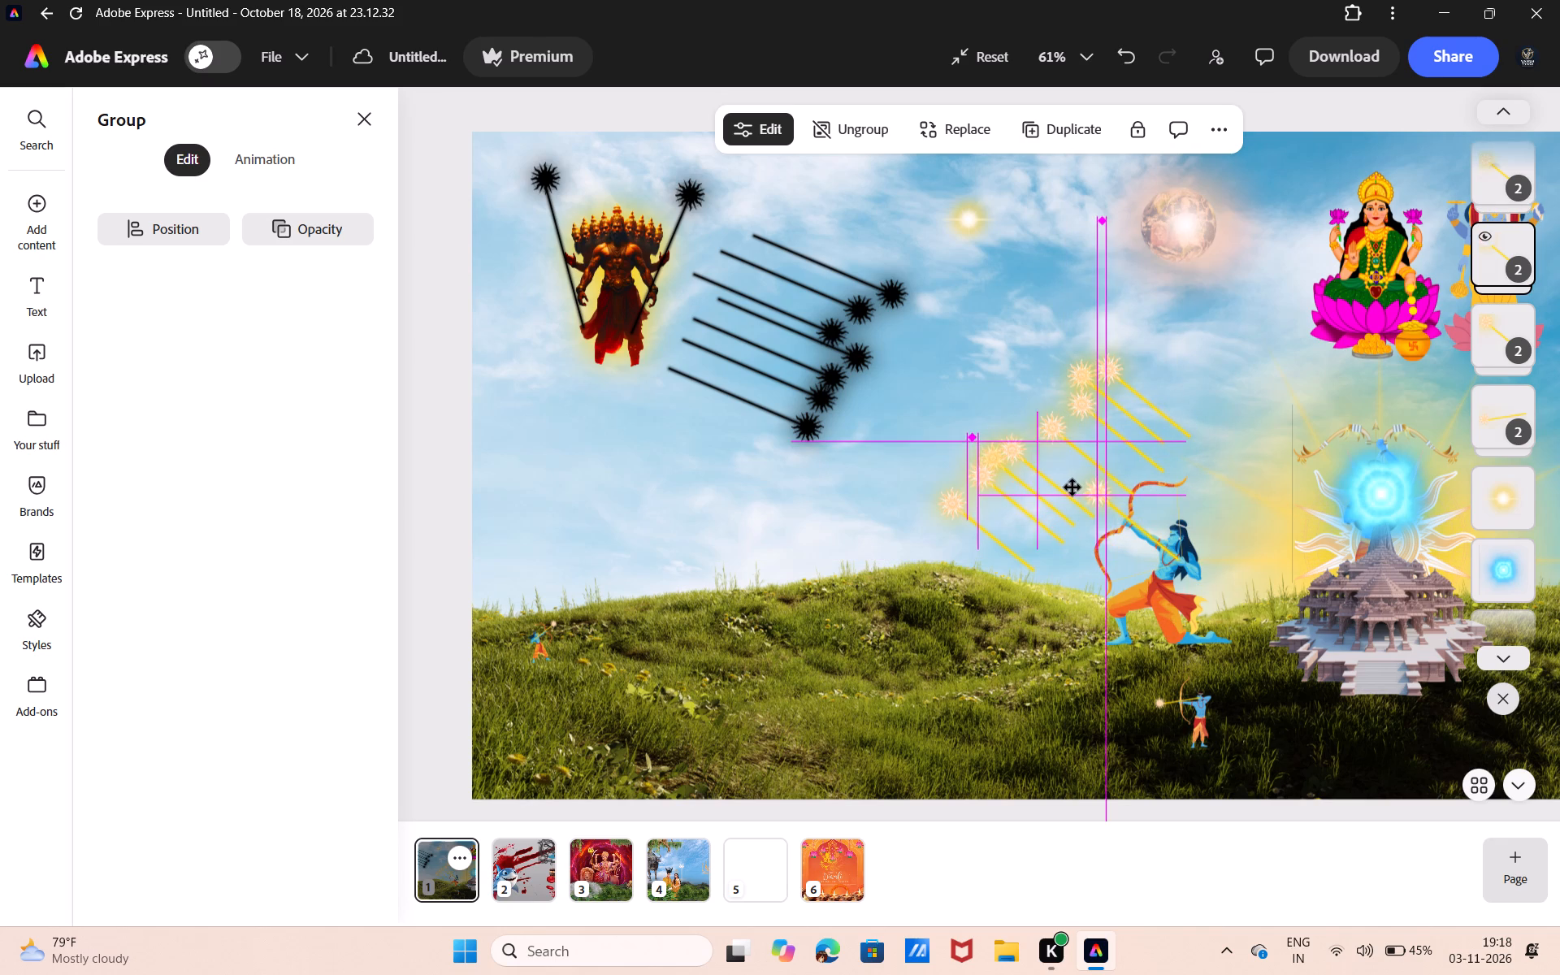
{"action": "left_click_drag", "start_coordinate": [1072, 487], "coordinate": [1098, 457]}
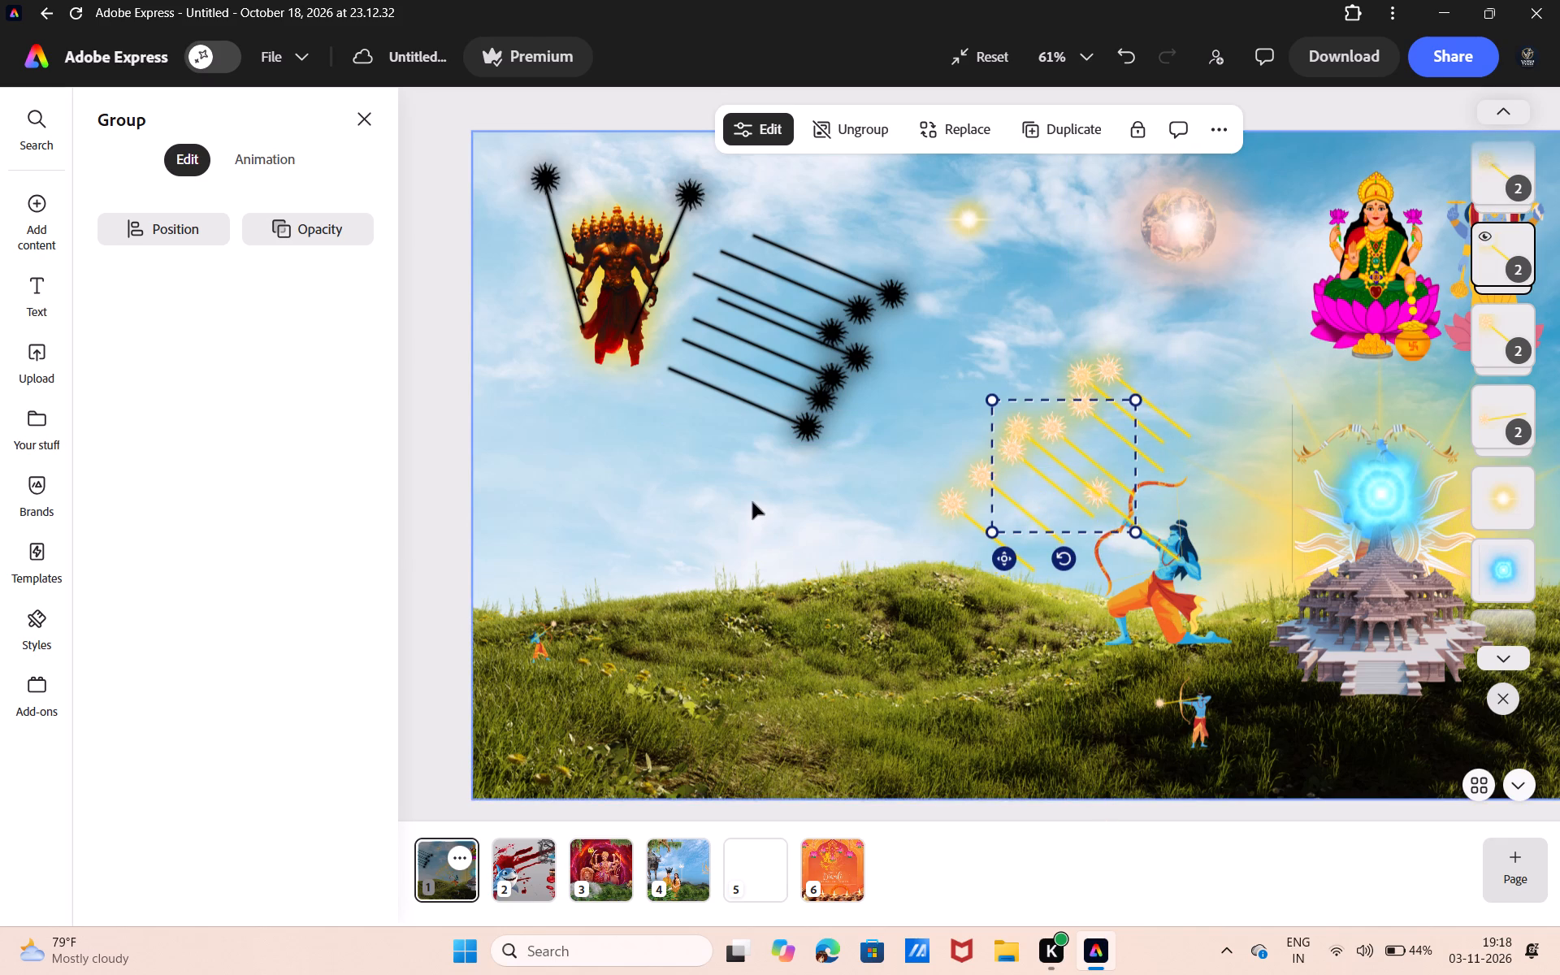
{"action": "left_click", "coordinate": [752, 502]}
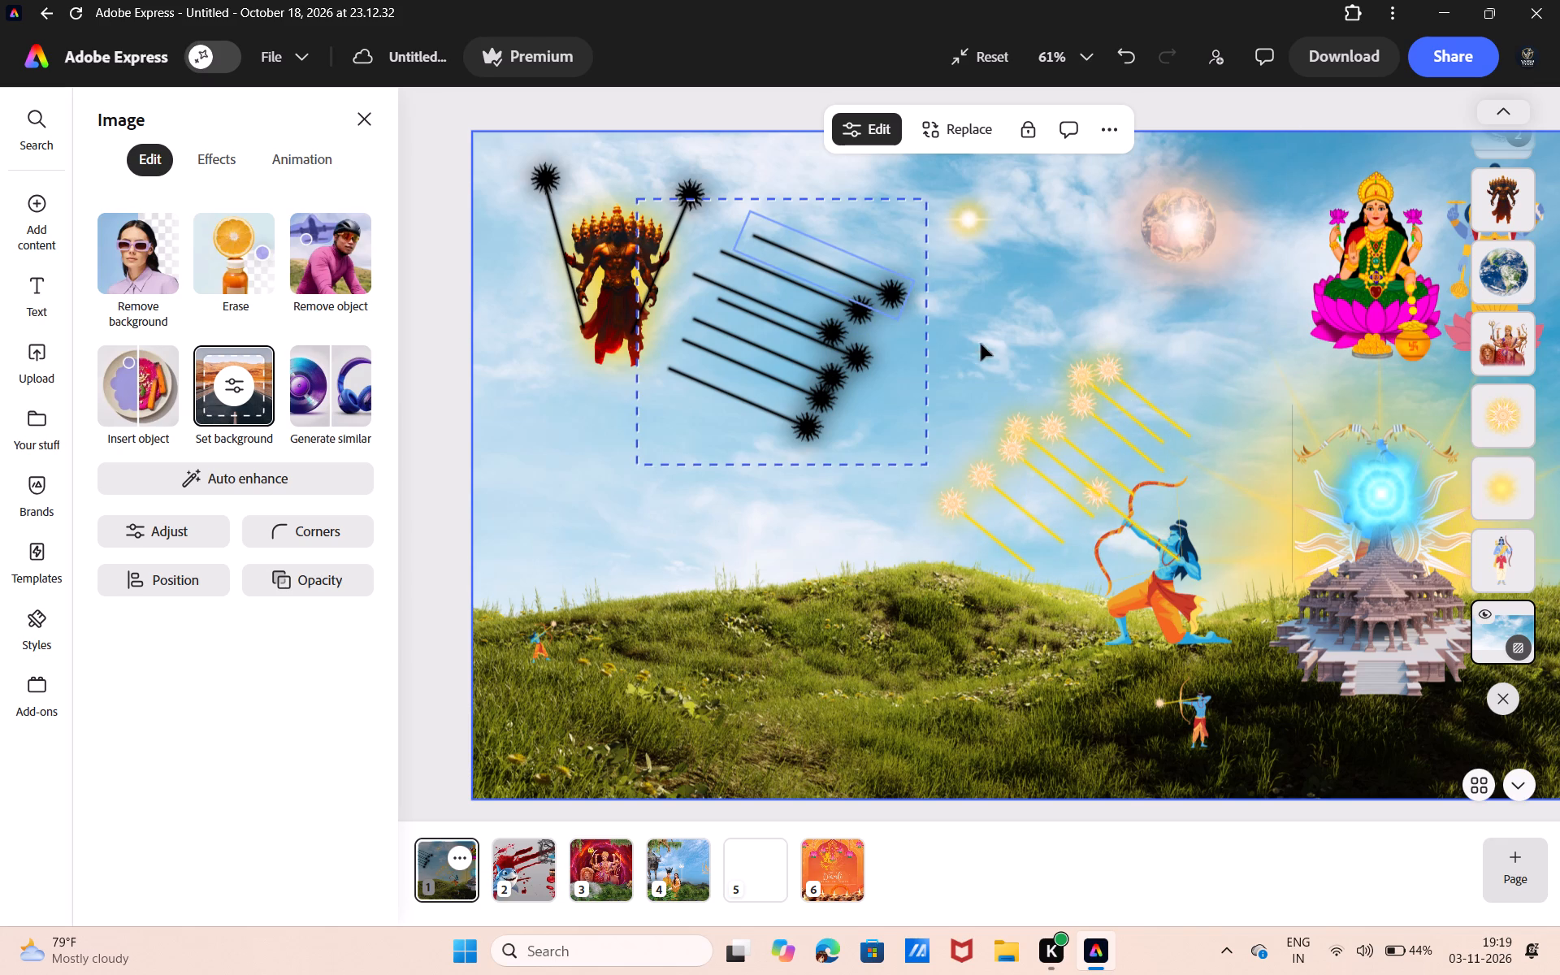
Group the lunging archer with all nine of his sun arrows and shift the group slightly towards the black arrow volley.
{"action": "left_click_drag", "start_coordinate": [1074, 288], "coordinate": [1039, 408]}
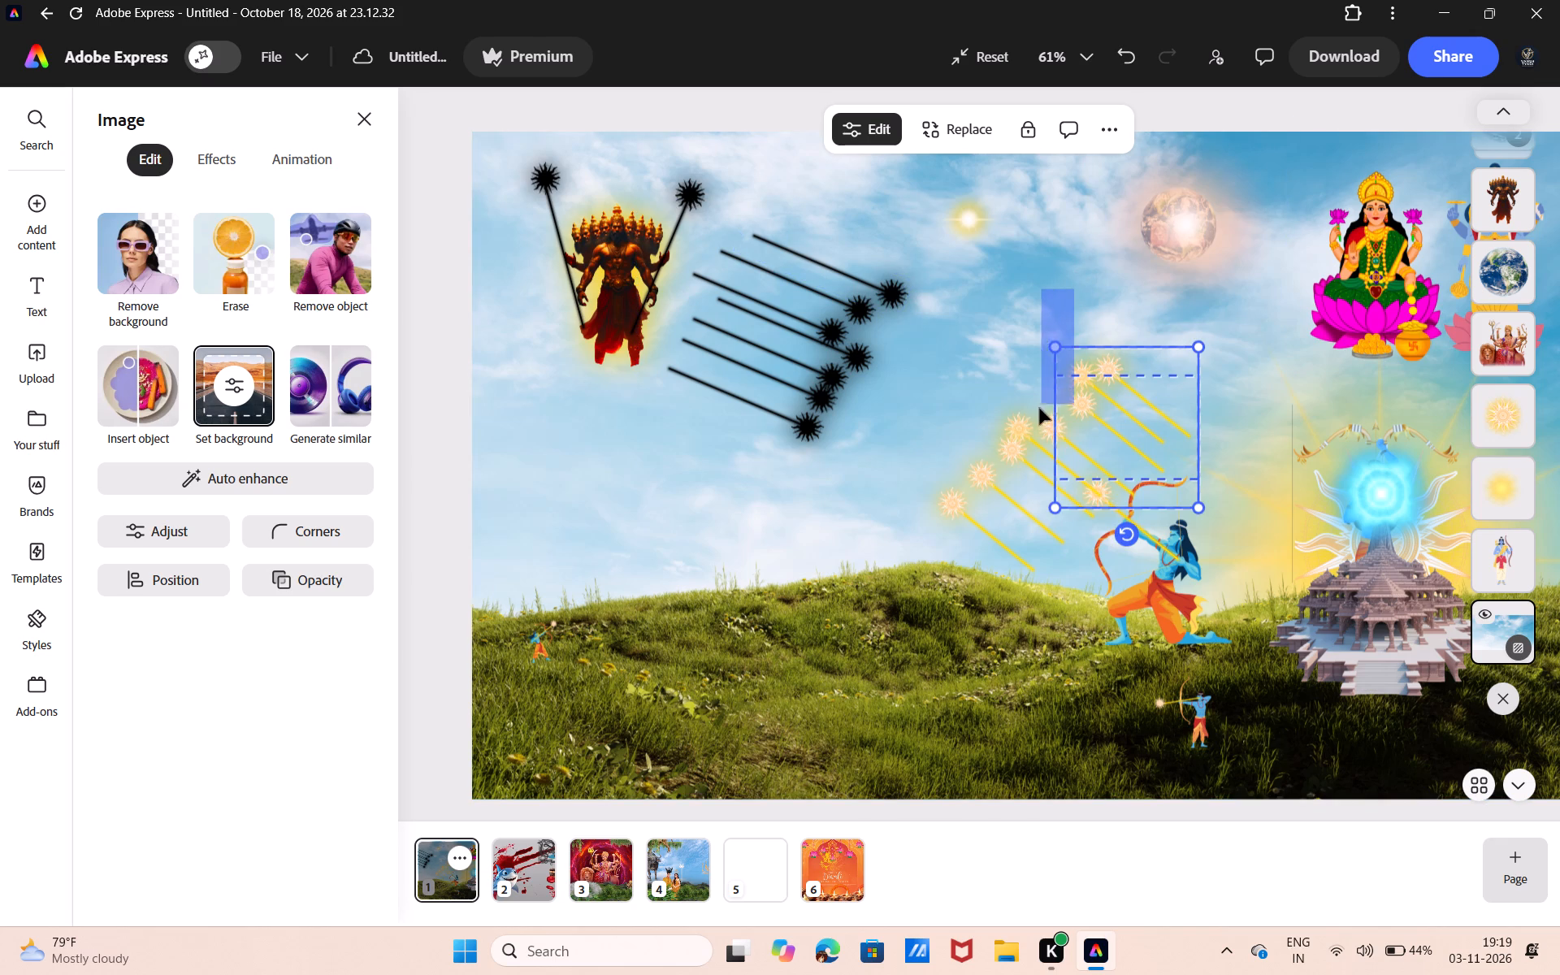
{"action": "left_click_drag", "start_coordinate": [1039, 408], "coordinate": [1049, 389]}
{"action": "left_click", "coordinate": [1068, 313]}
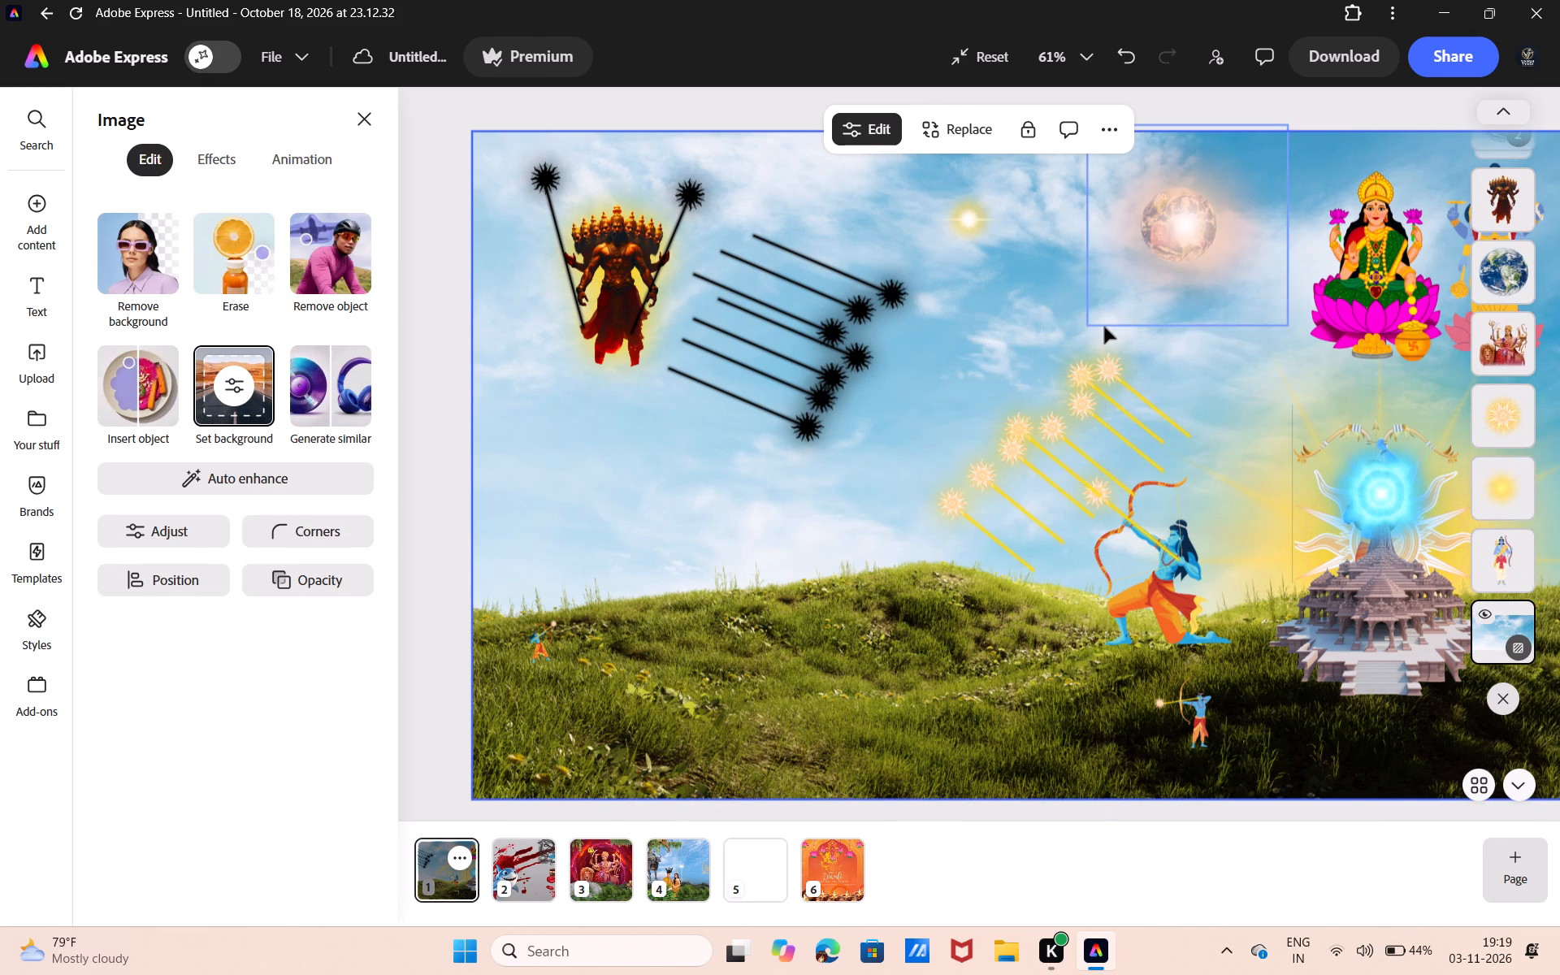
{"action": "left_click_drag", "start_coordinate": [1097, 335], "coordinate": [904, 556]}
{"action": "left_click", "coordinate": [1074, 122]}
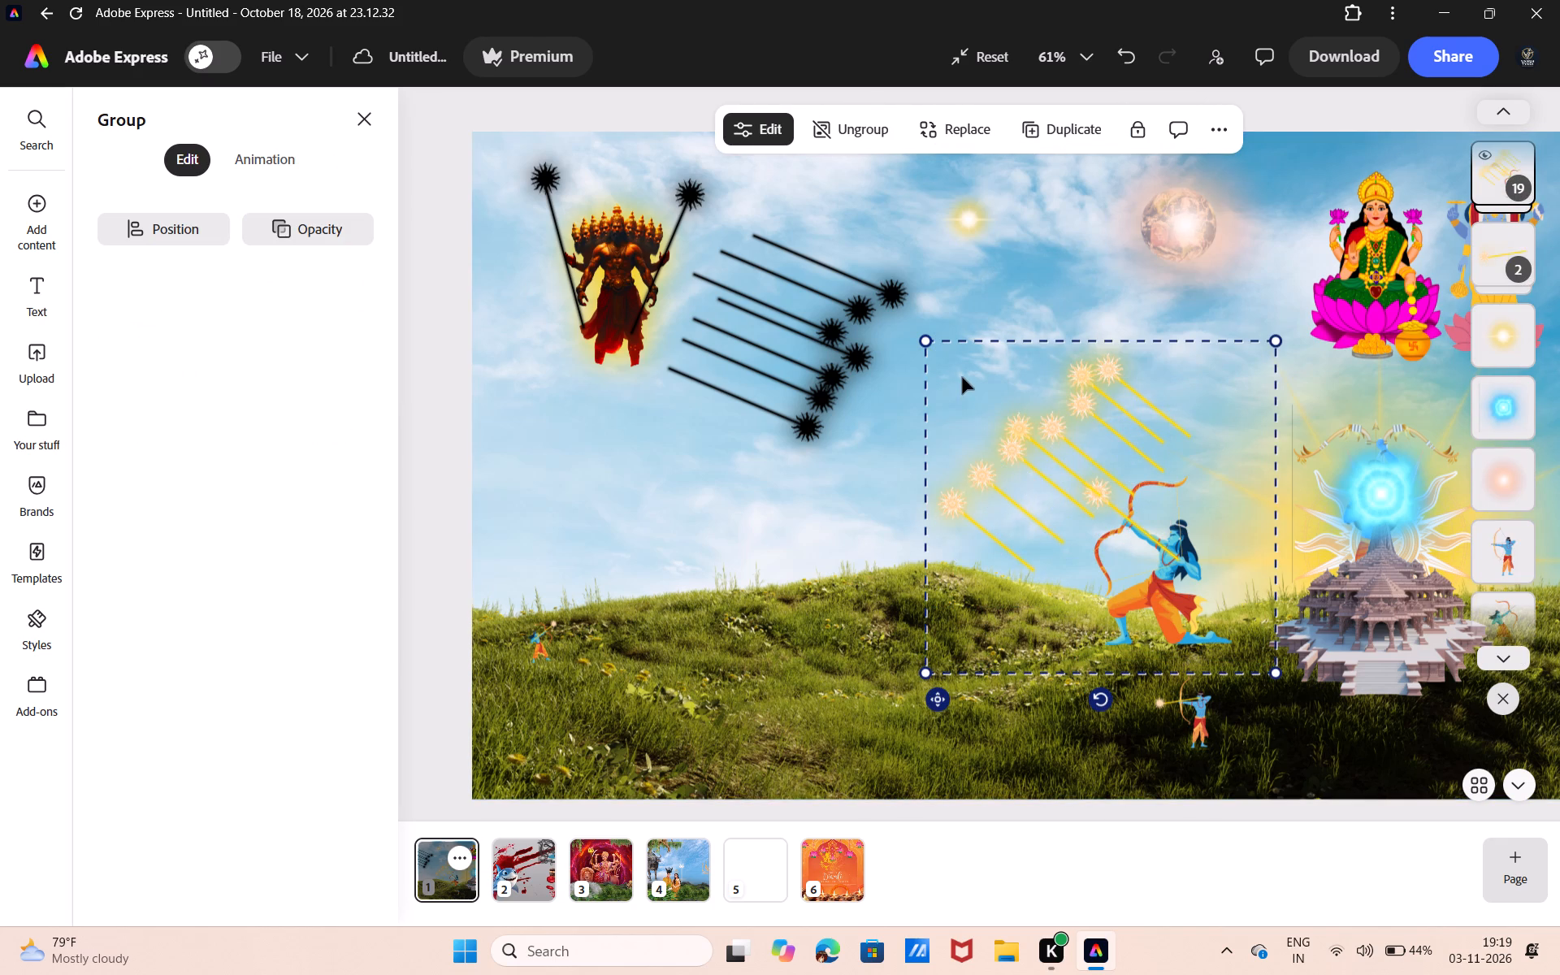
{"action": "left_click_drag", "start_coordinate": [962, 377], "coordinate": [934, 357]}
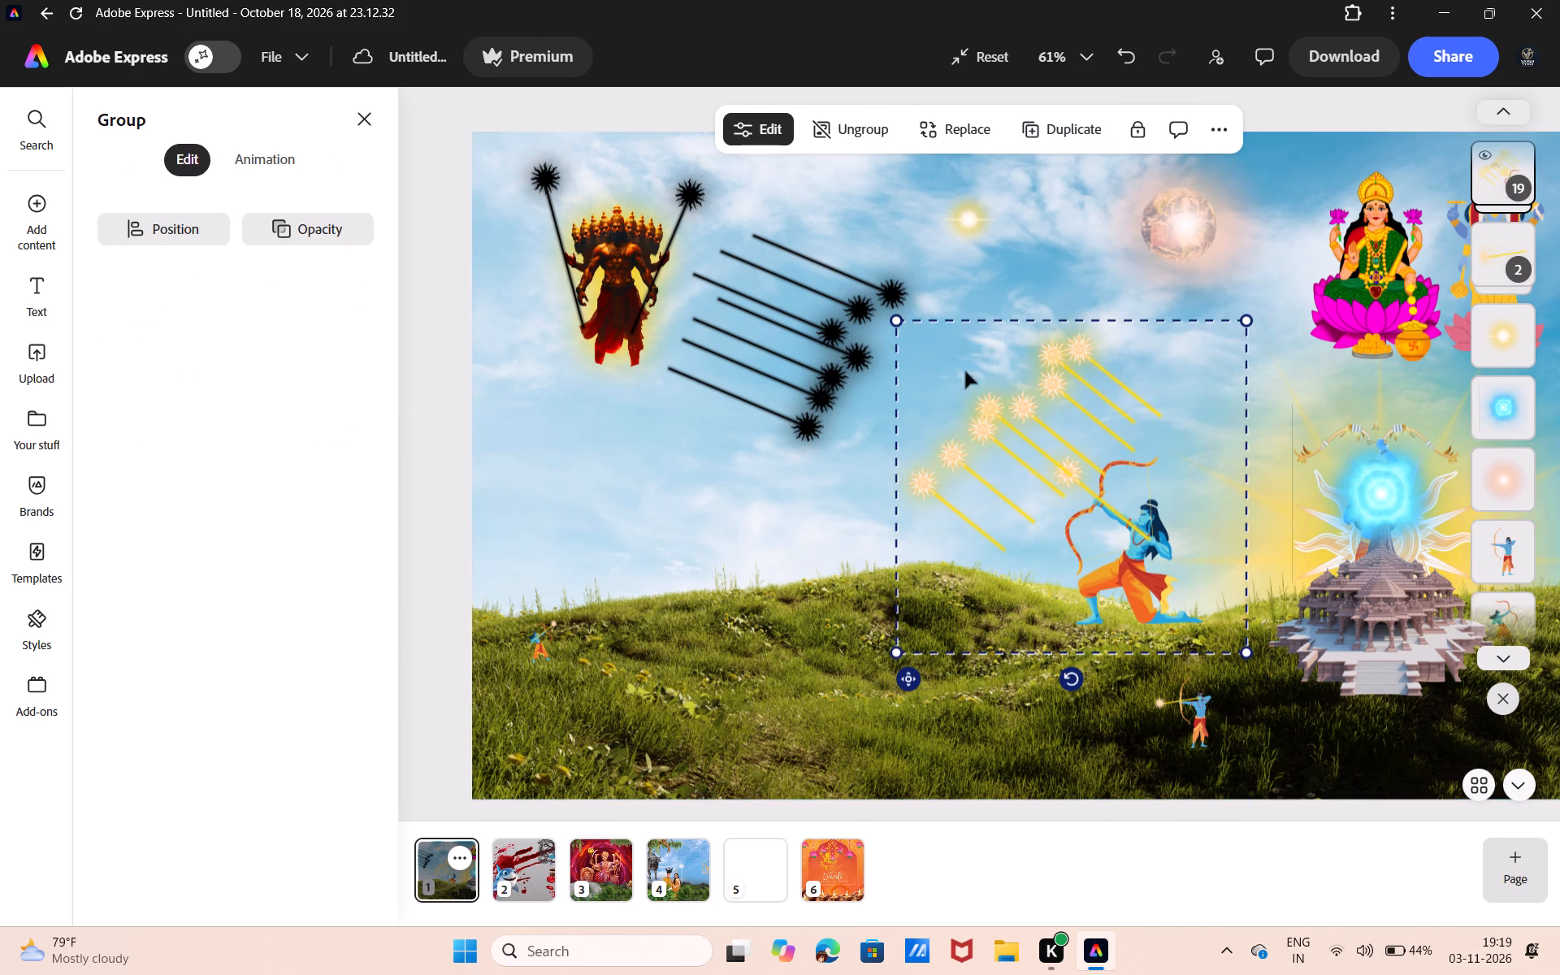
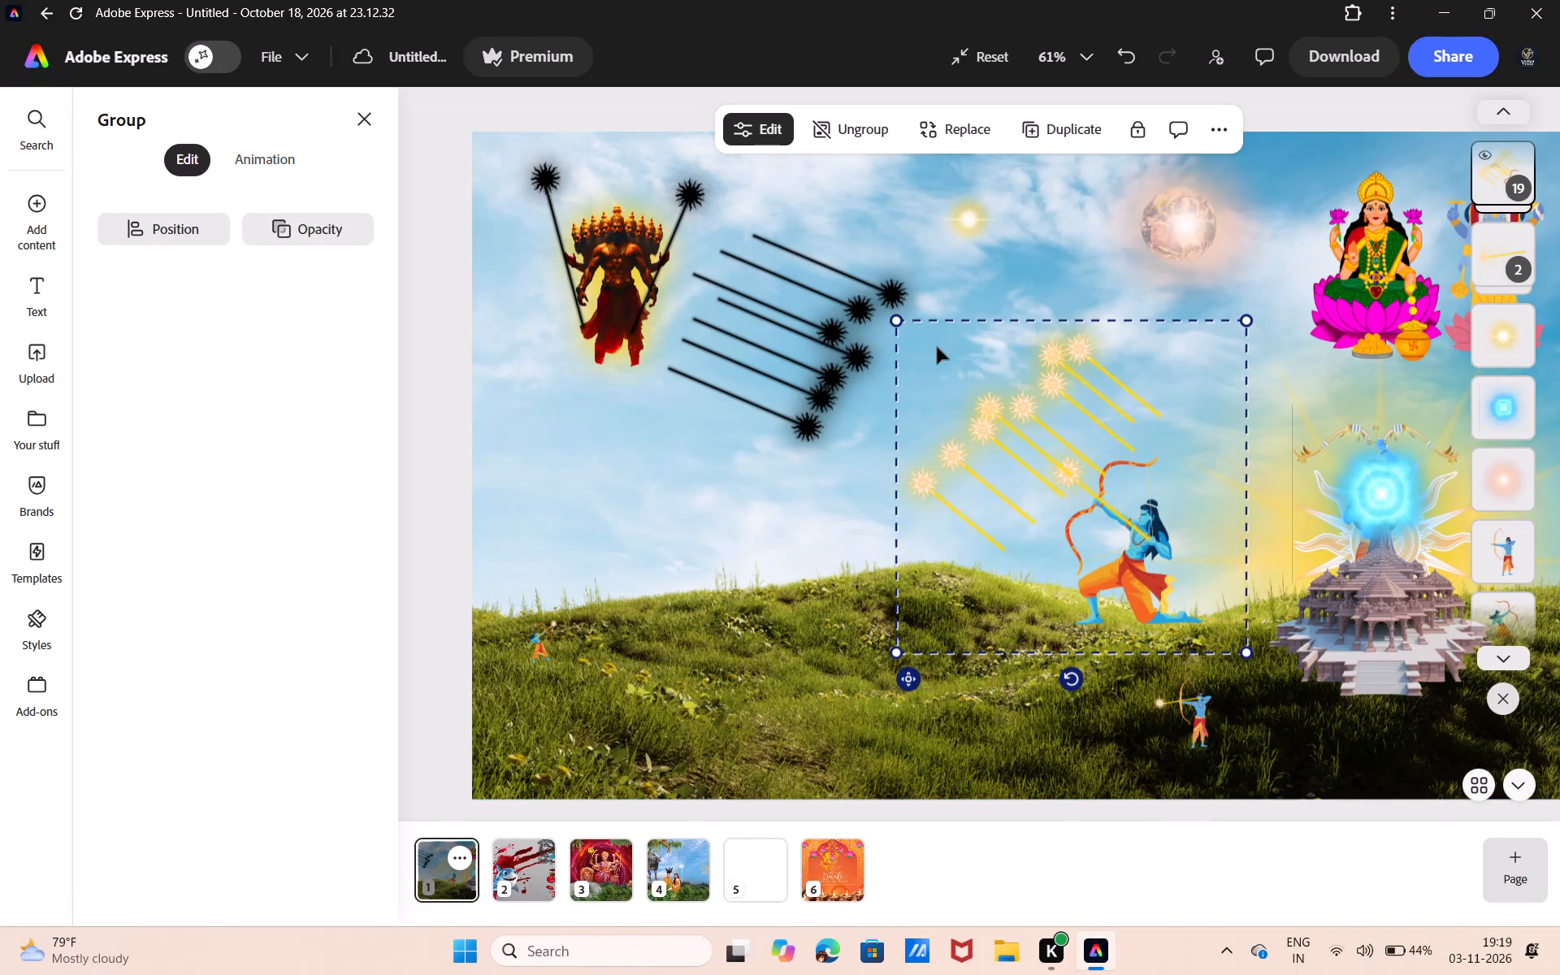
Ungroup the lunging archer from his sun arrows and move him and his nocked yellow shaft back towards the temple.
{"action": "left_click_drag", "start_coordinate": [936, 359], "coordinate": [911, 353]}
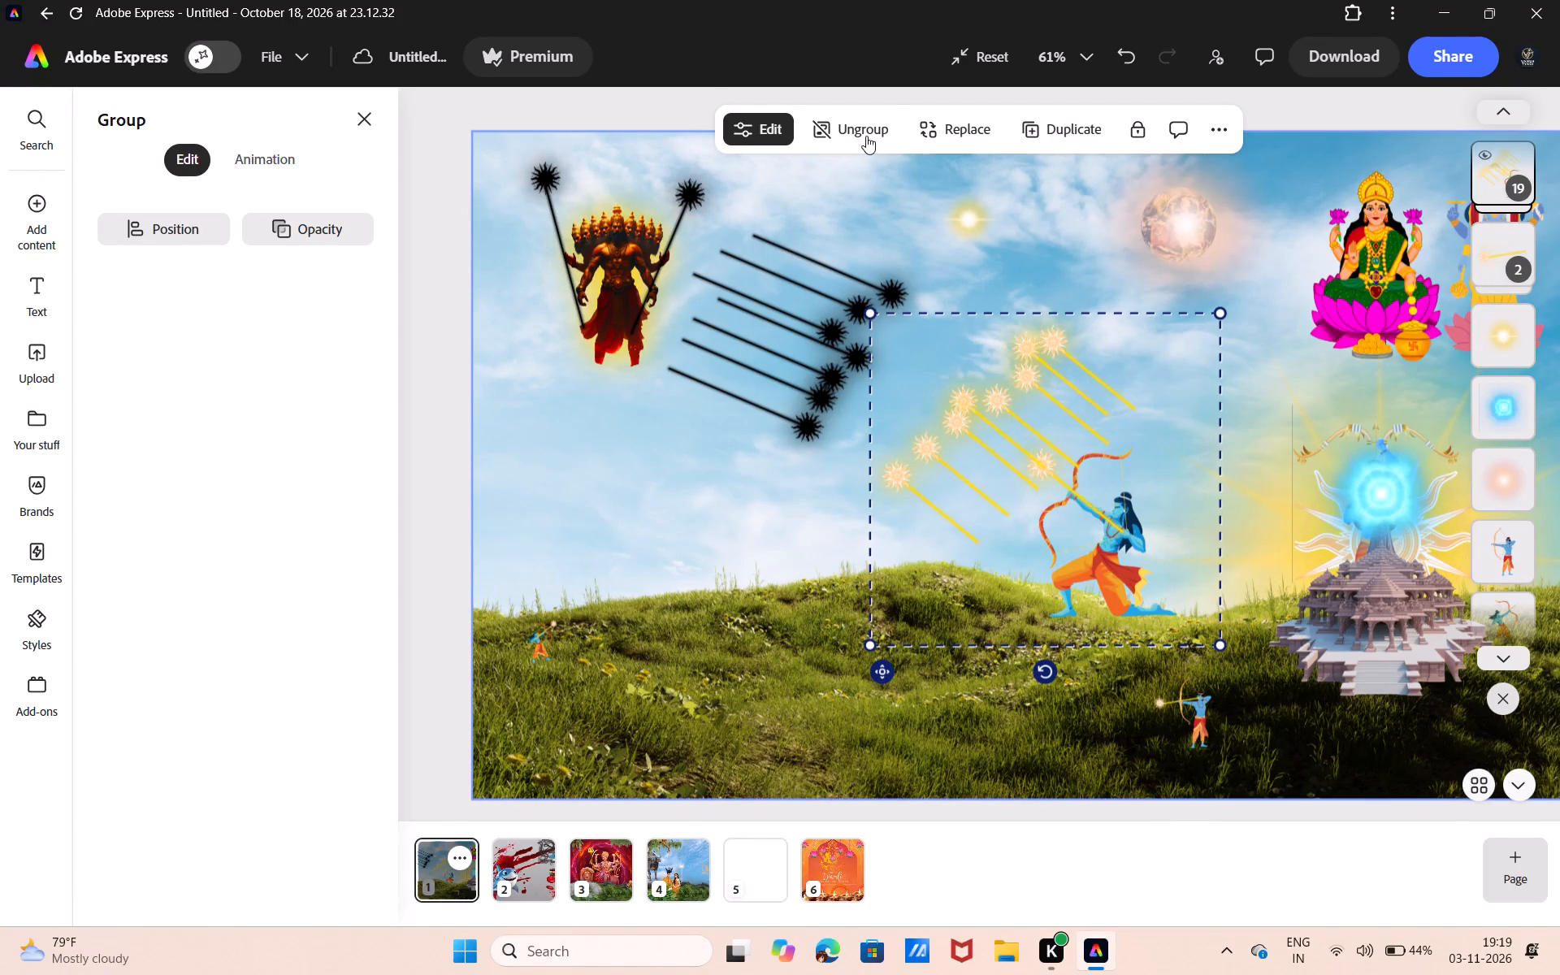
{"action": "left_click", "coordinate": [866, 136]}
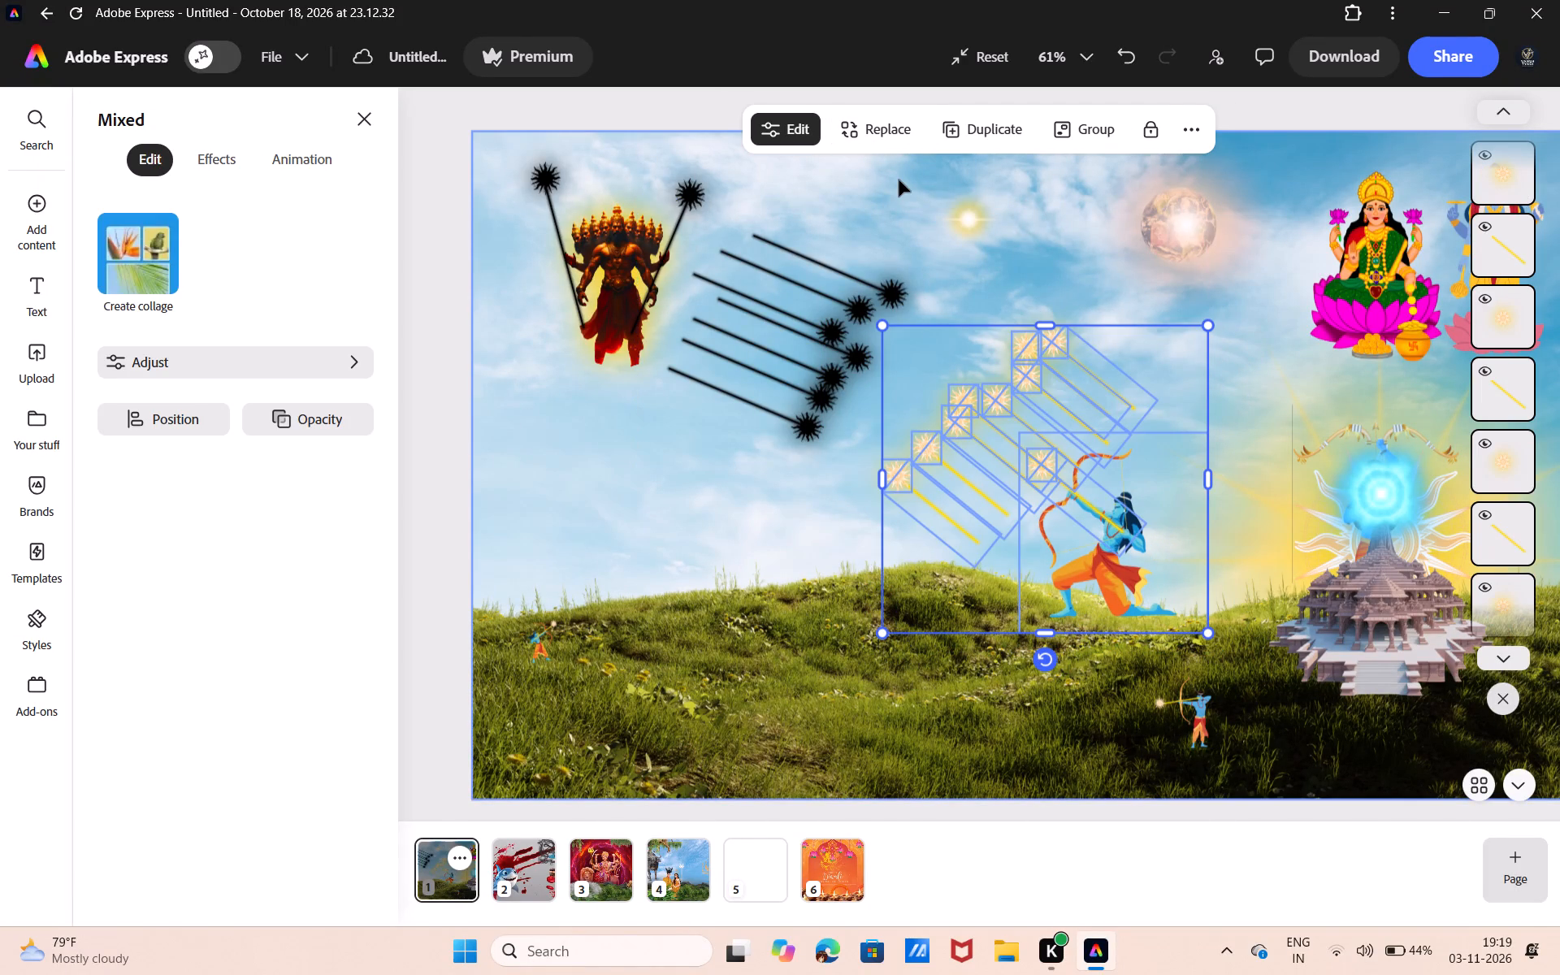
{"action": "left_click", "coordinate": [898, 173]}
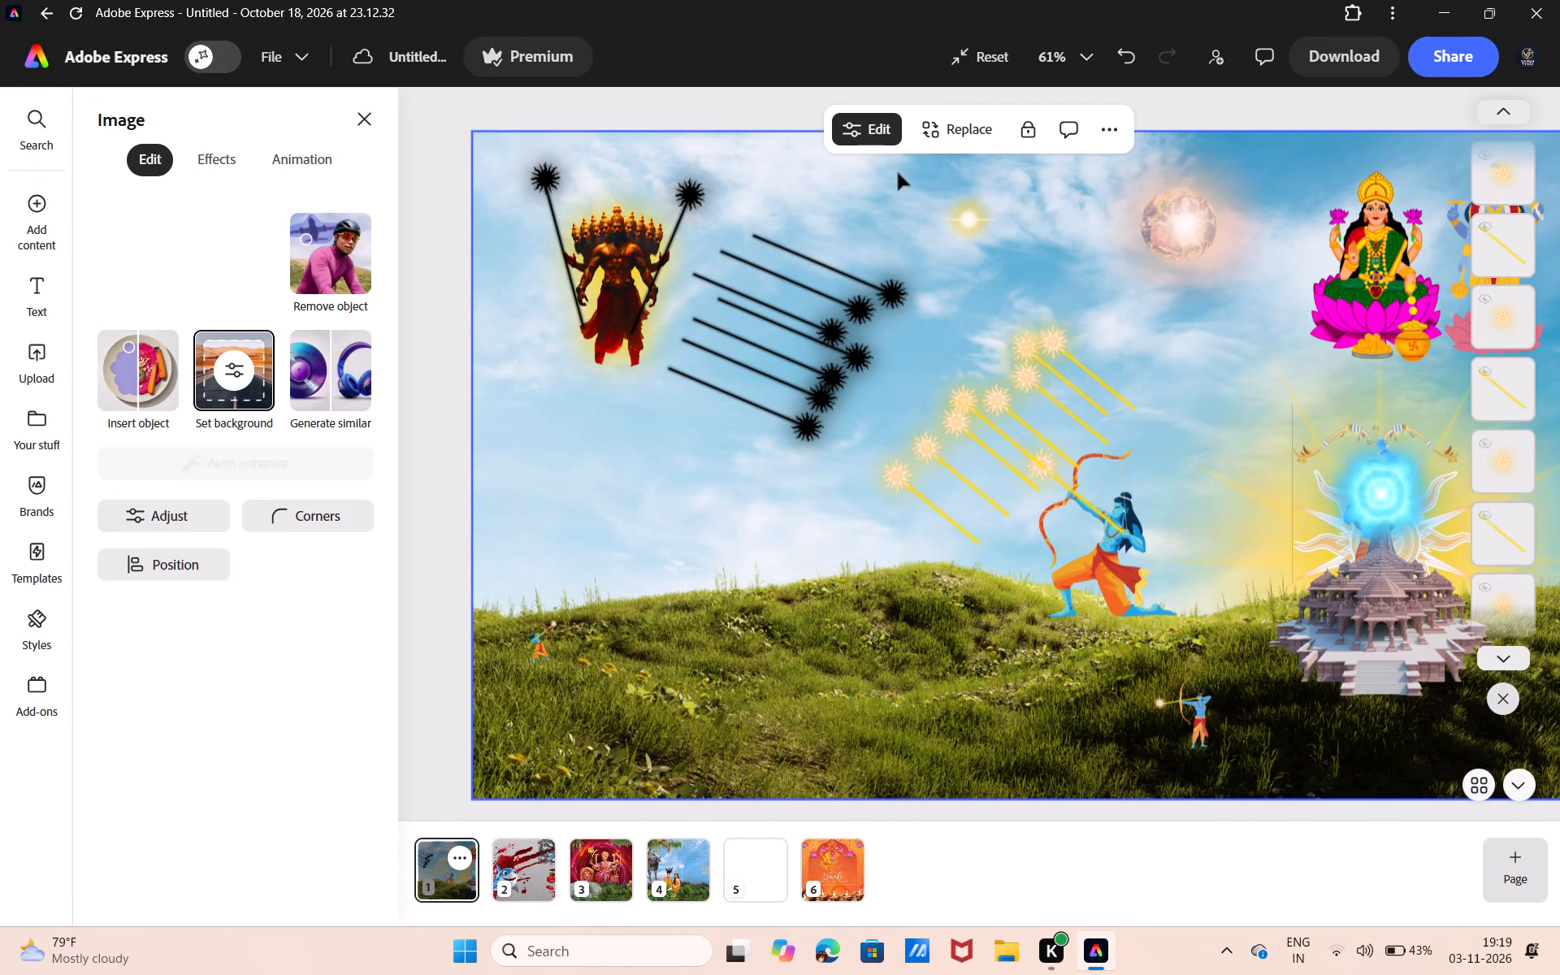
{"action": "left_click_drag", "start_coordinate": [1120, 524], "coordinate": [1176, 565]}
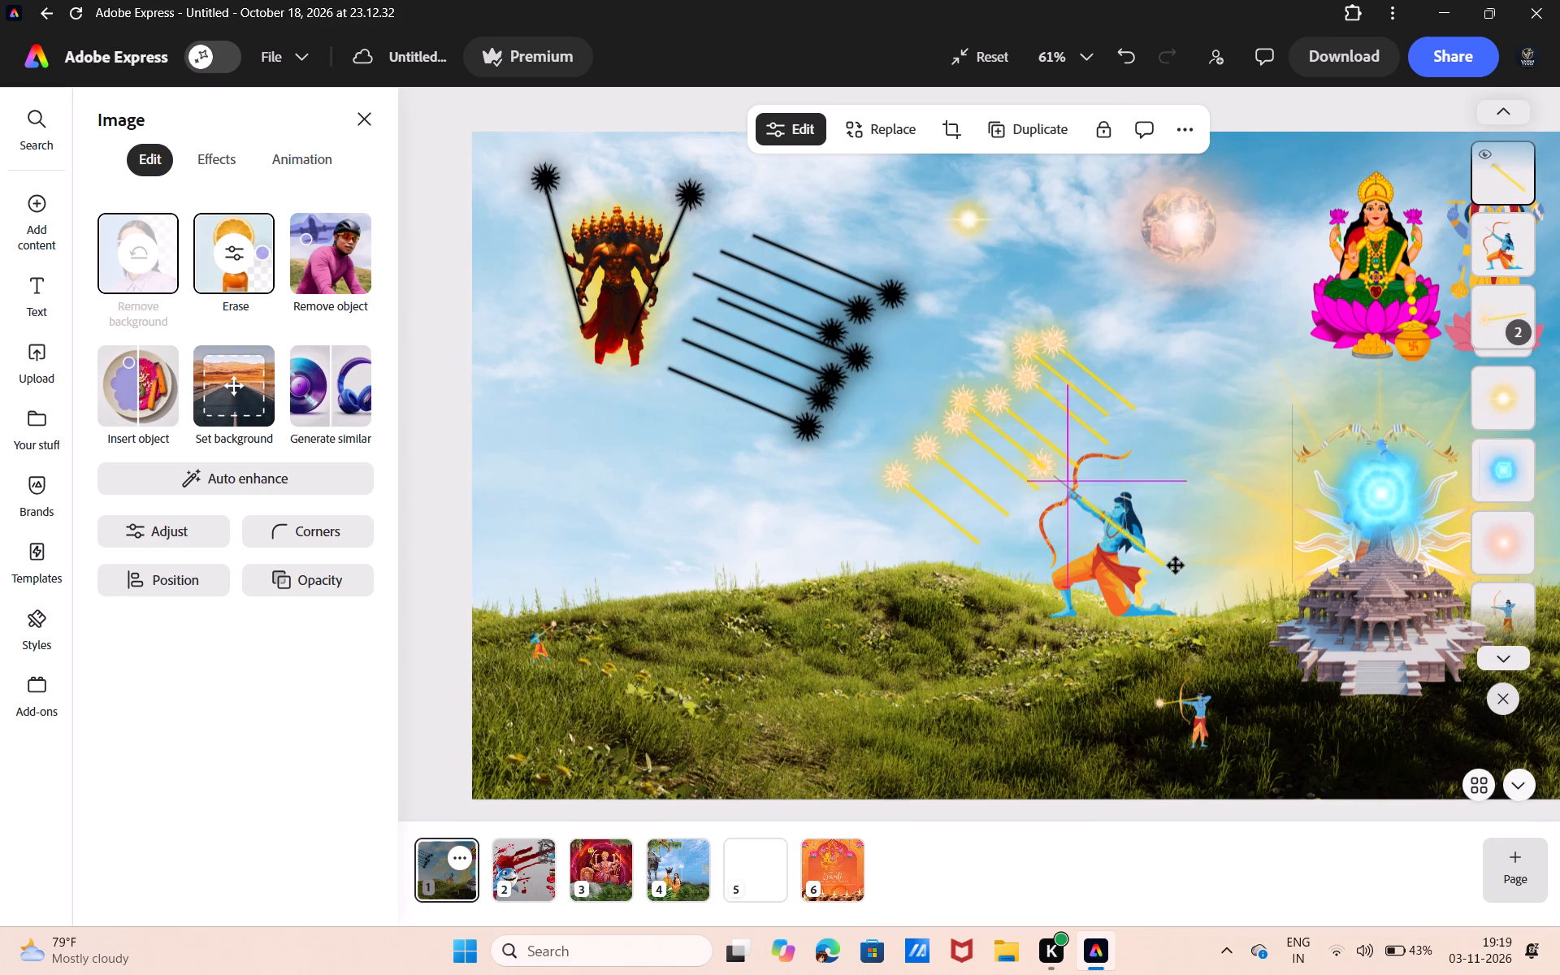
{"action": "left_click_drag", "start_coordinate": [1176, 565], "coordinate": [1180, 569]}
{"action": "left_click_drag", "start_coordinate": [1091, 596], "coordinate": [1156, 629]}
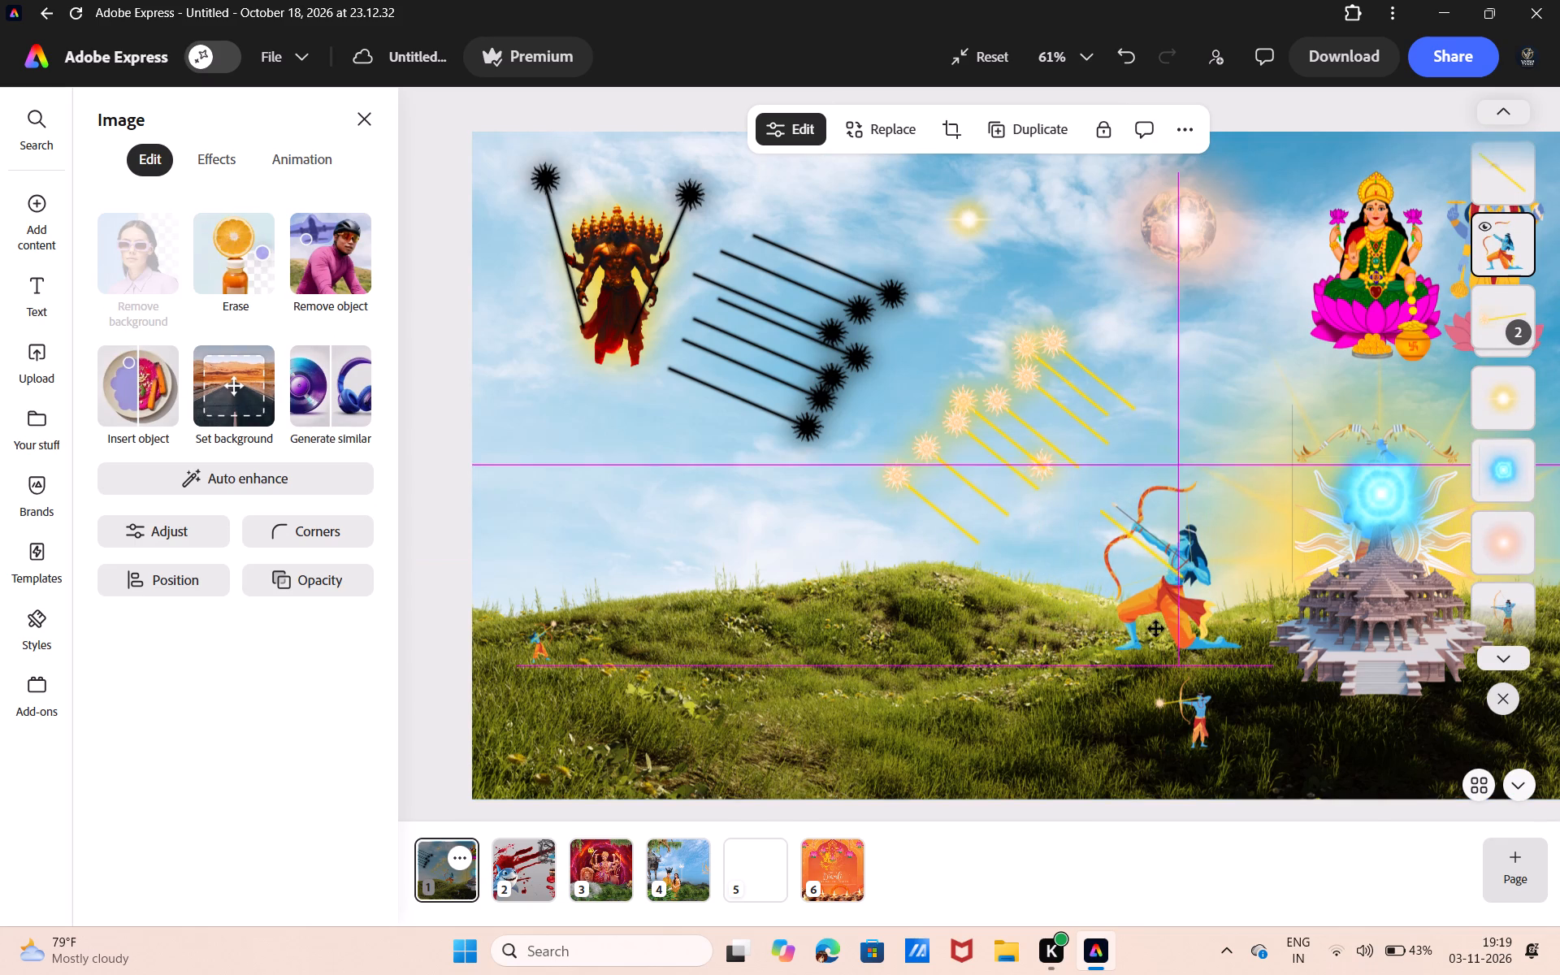
{"action": "left_click_drag", "start_coordinate": [1156, 629], "coordinate": [1153, 640]}
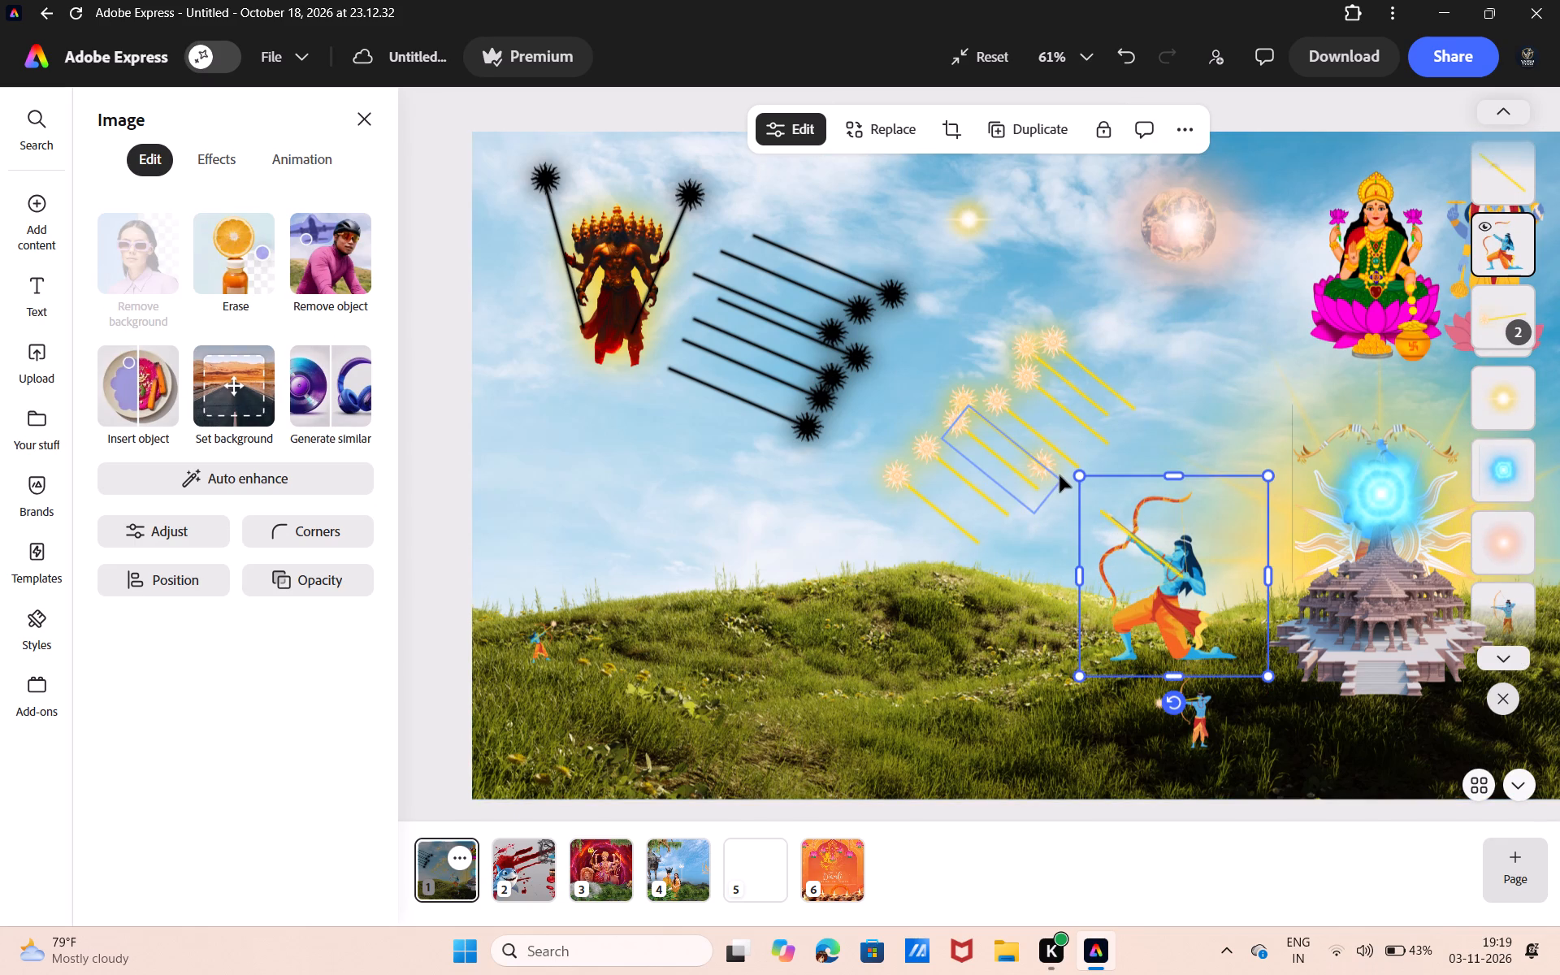
Group the airborne sun arrows without the archer and shift the volley slightly back towards his bow.
{"action": "left_click_drag", "start_coordinate": [1046, 295], "coordinate": [891, 518]}
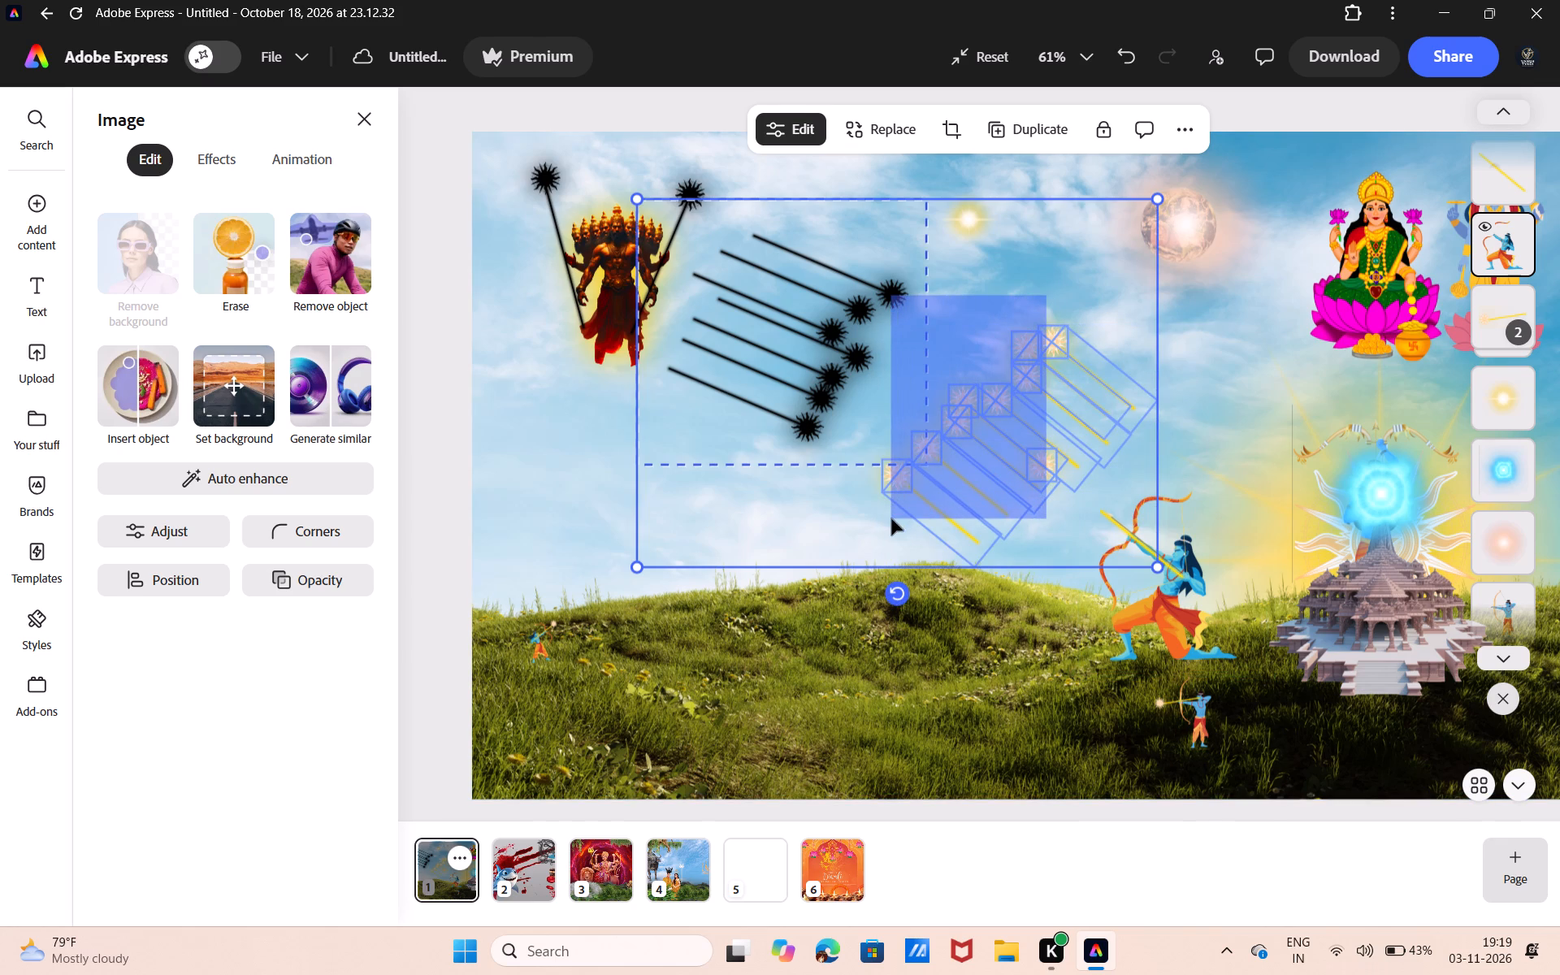
{"action": "left_click_drag", "start_coordinate": [891, 518], "coordinate": [913, 526]}
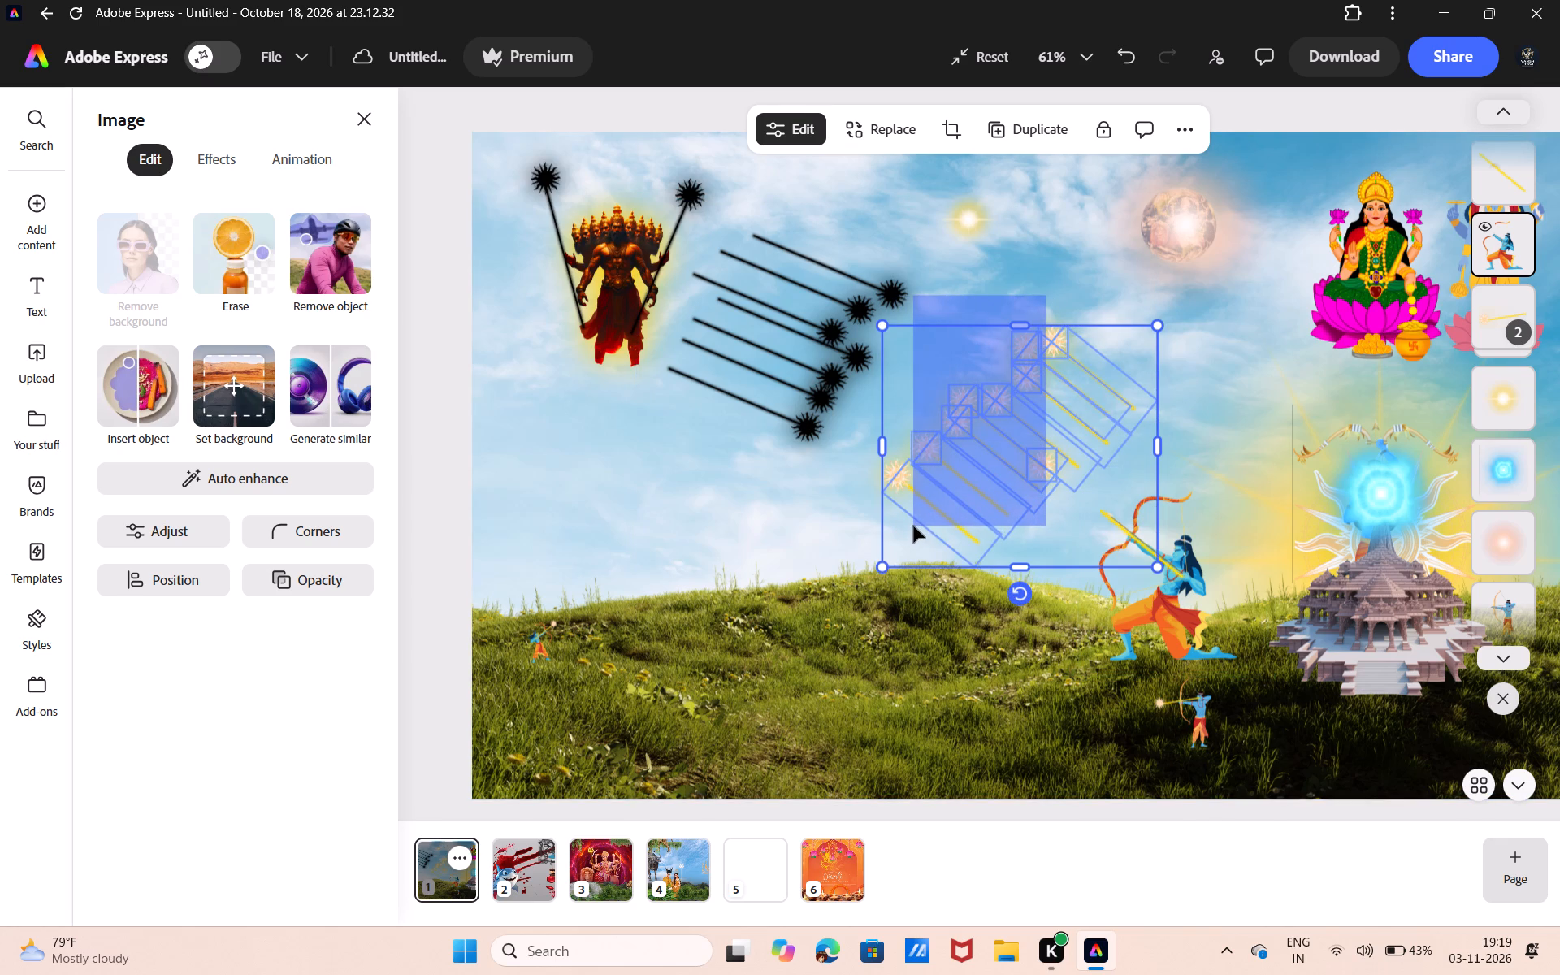
{"action": "left_click_drag", "start_coordinate": [913, 526], "coordinate": [909, 519]}
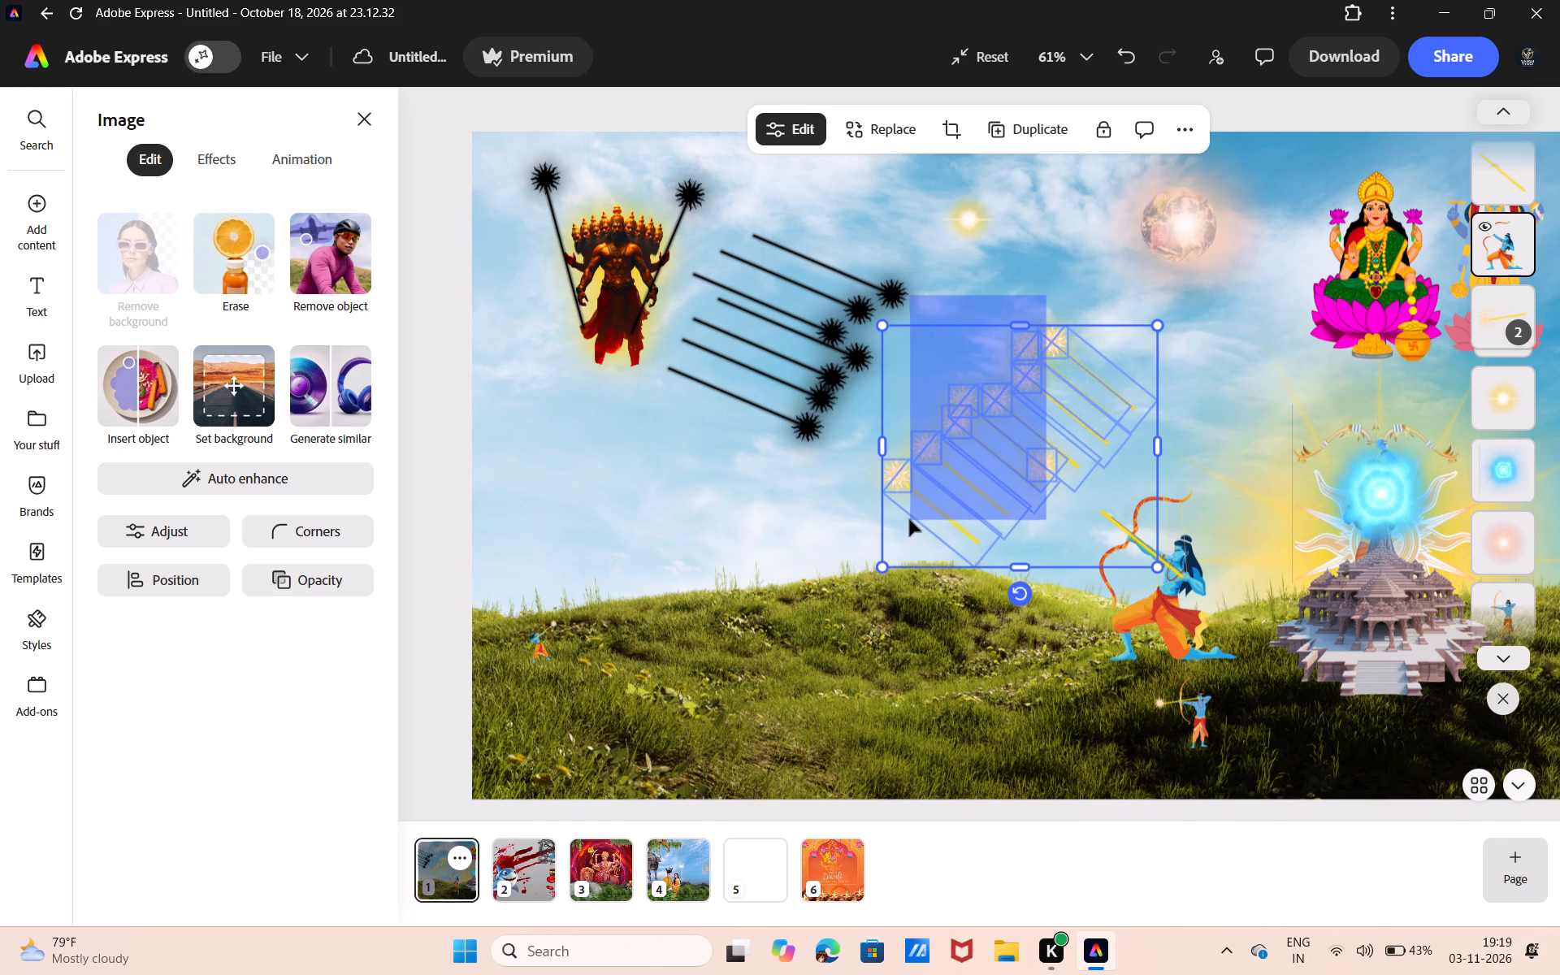
{"action": "left_click_drag", "start_coordinate": [909, 519], "coordinate": [916, 519]}
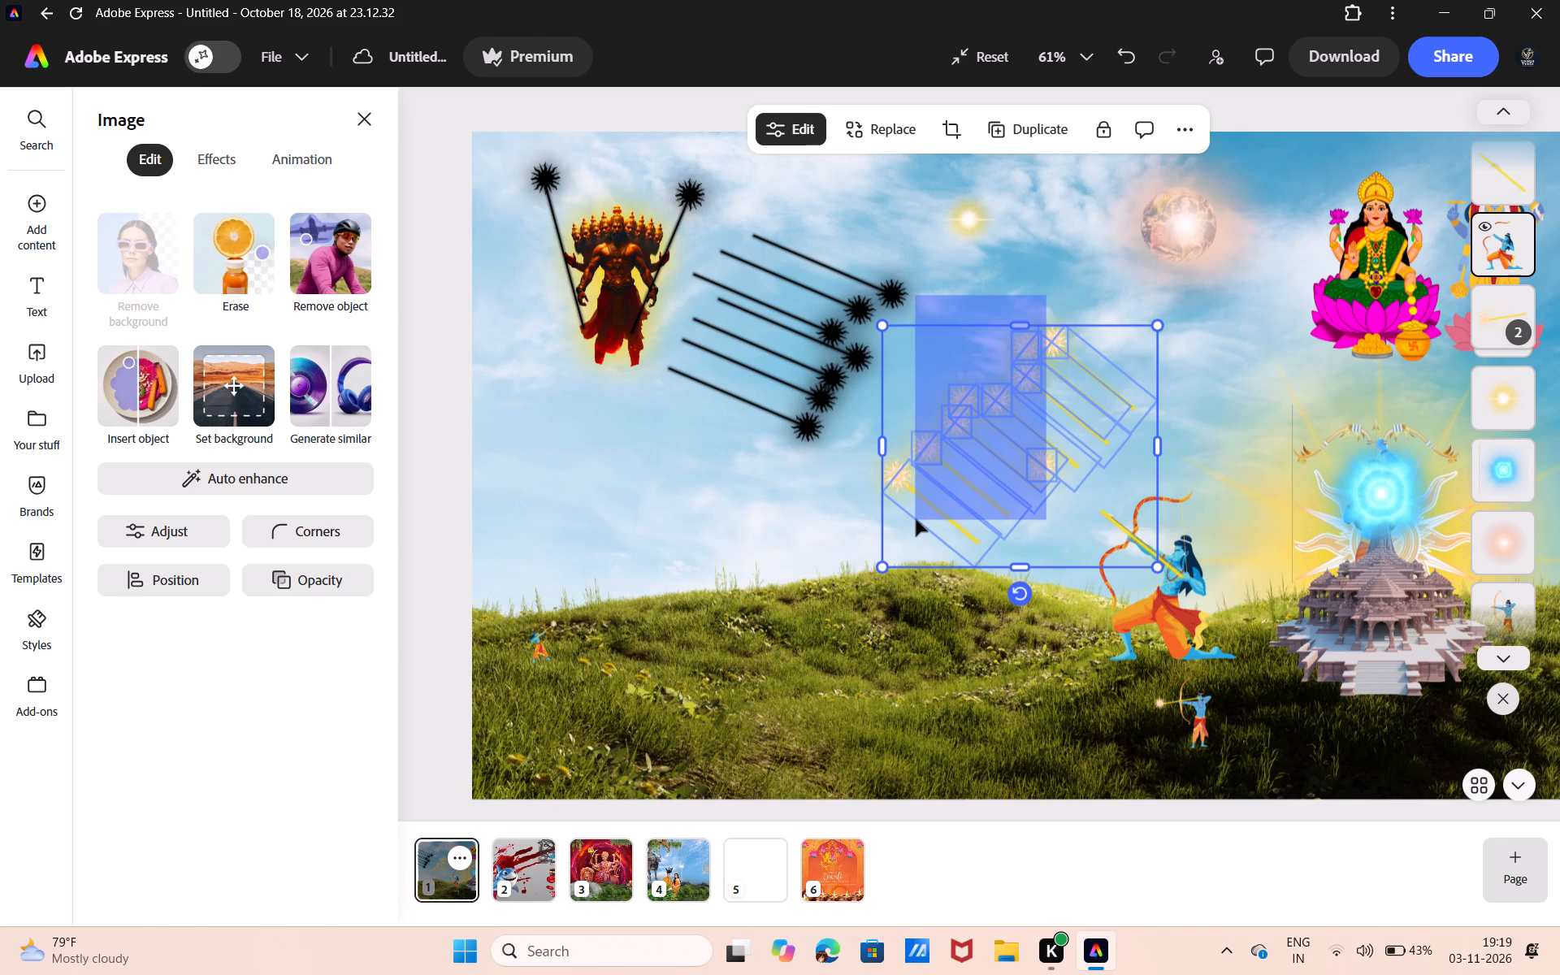
{"action": "left_click_drag", "start_coordinate": [916, 519], "coordinate": [916, 521]}
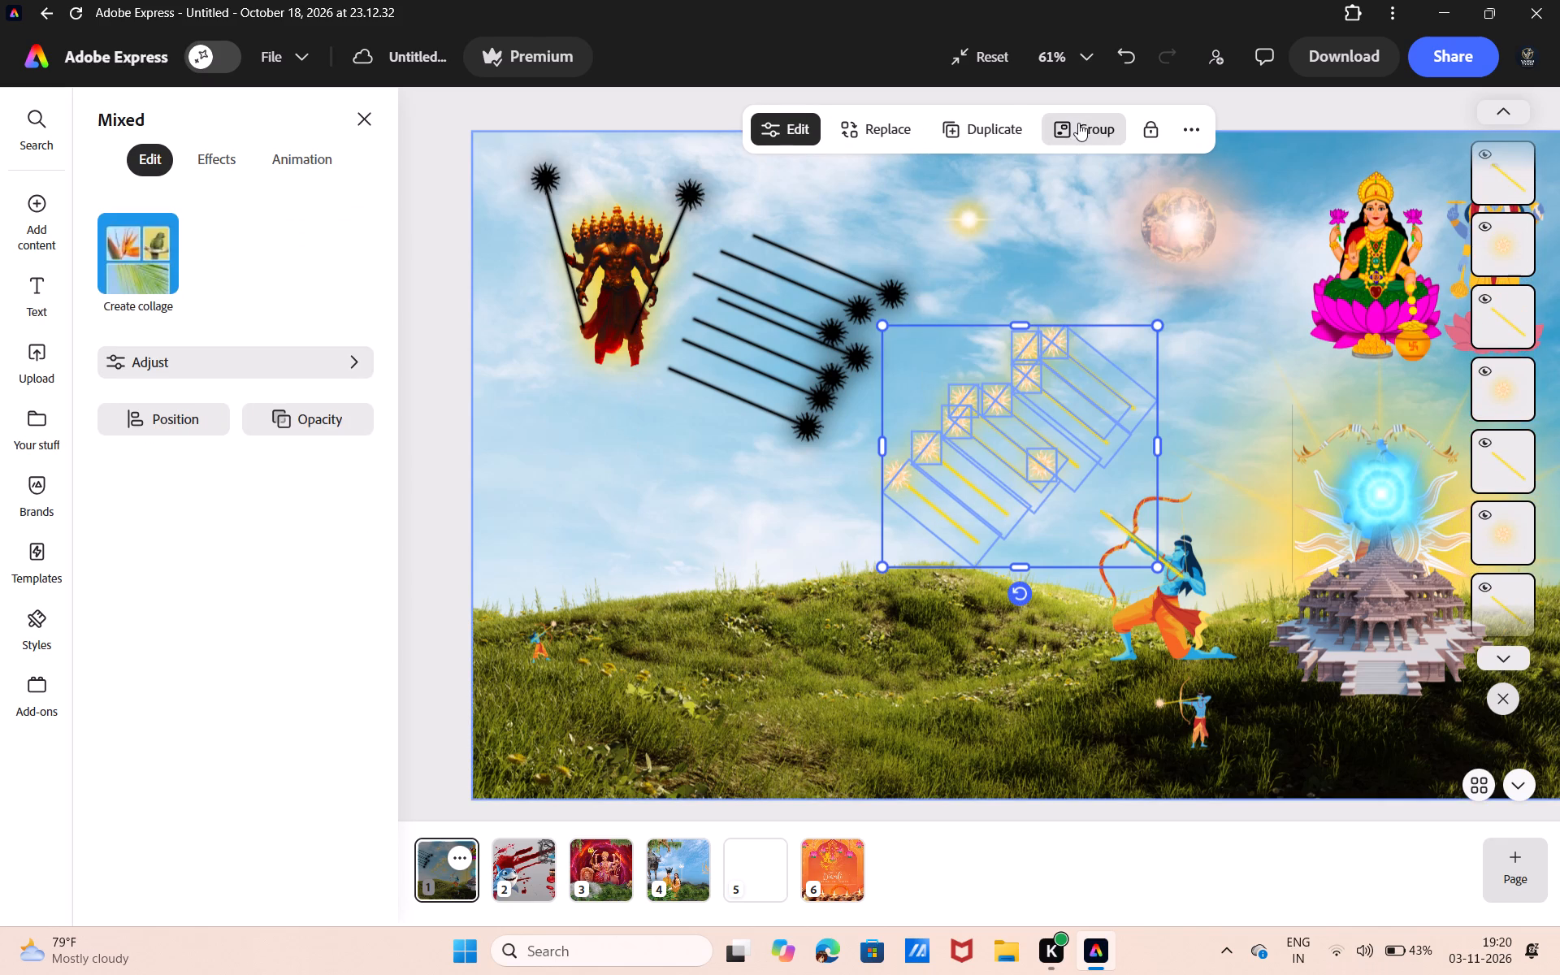
{"action": "left_click", "coordinate": [1078, 123]}
{"action": "left_click_drag", "start_coordinate": [1145, 447], "coordinate": [1156, 436]}
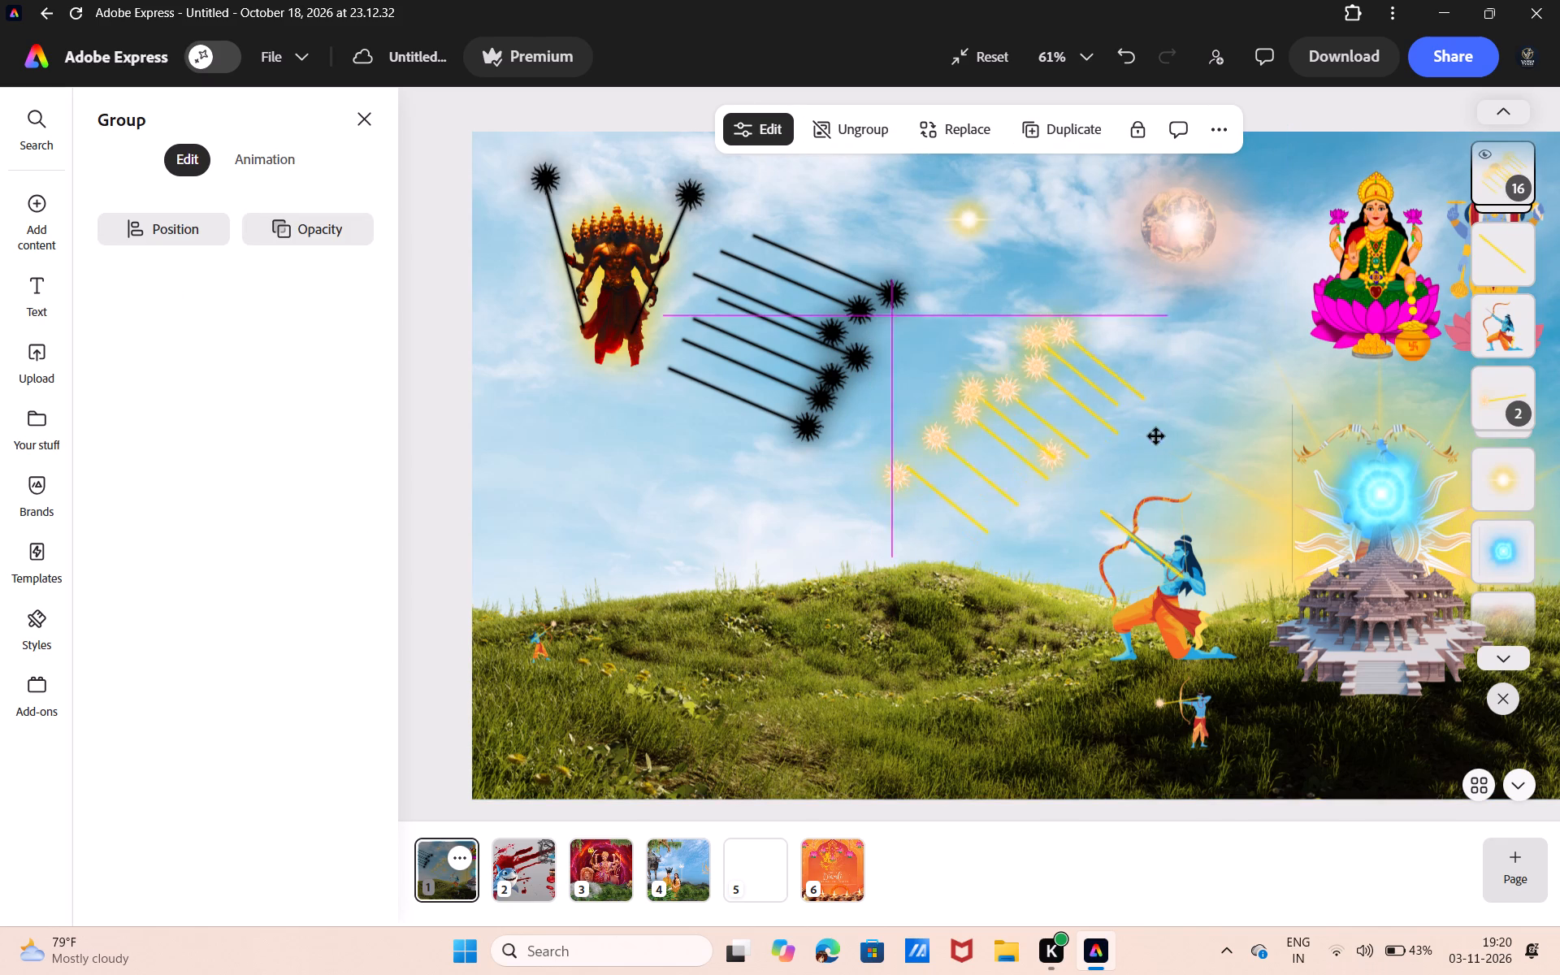
{"action": "left_click_drag", "start_coordinate": [1156, 436], "coordinate": [1176, 470]}
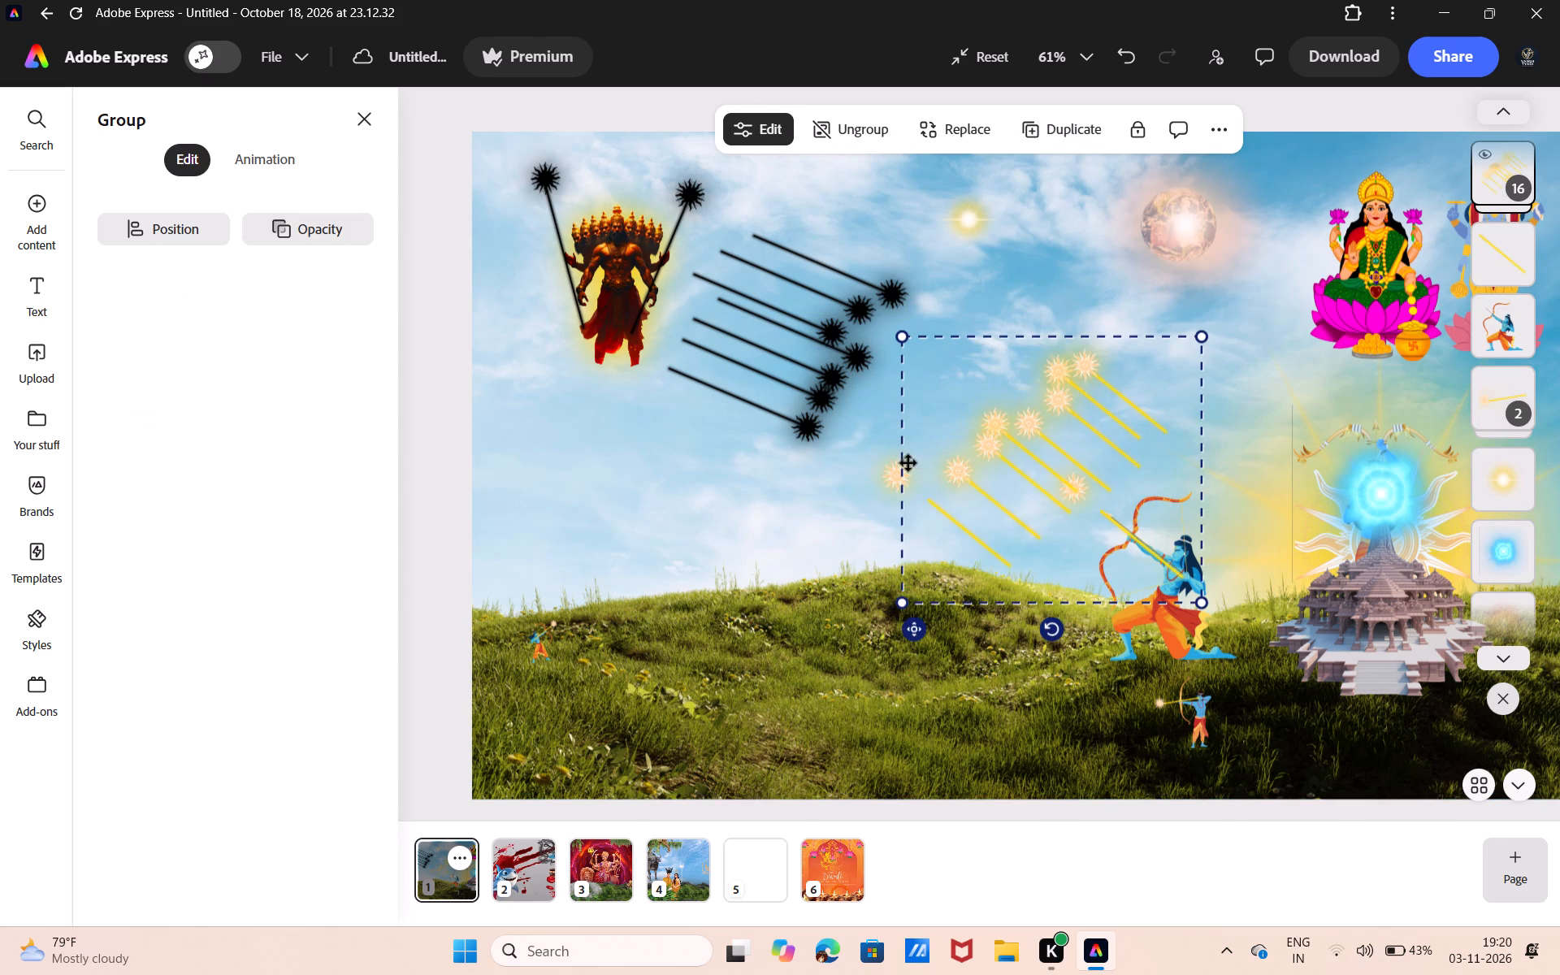
Move the left-behind sun head onto the lowest yellow shaft and group it with the rest of the volley.
{"action": "left_click", "coordinate": [895, 475]}
{"action": "left_click_drag", "start_coordinate": [895, 475], "coordinate": [927, 500]}
{"action": "left_click_drag", "start_coordinate": [849, 491], "coordinate": [972, 490]}
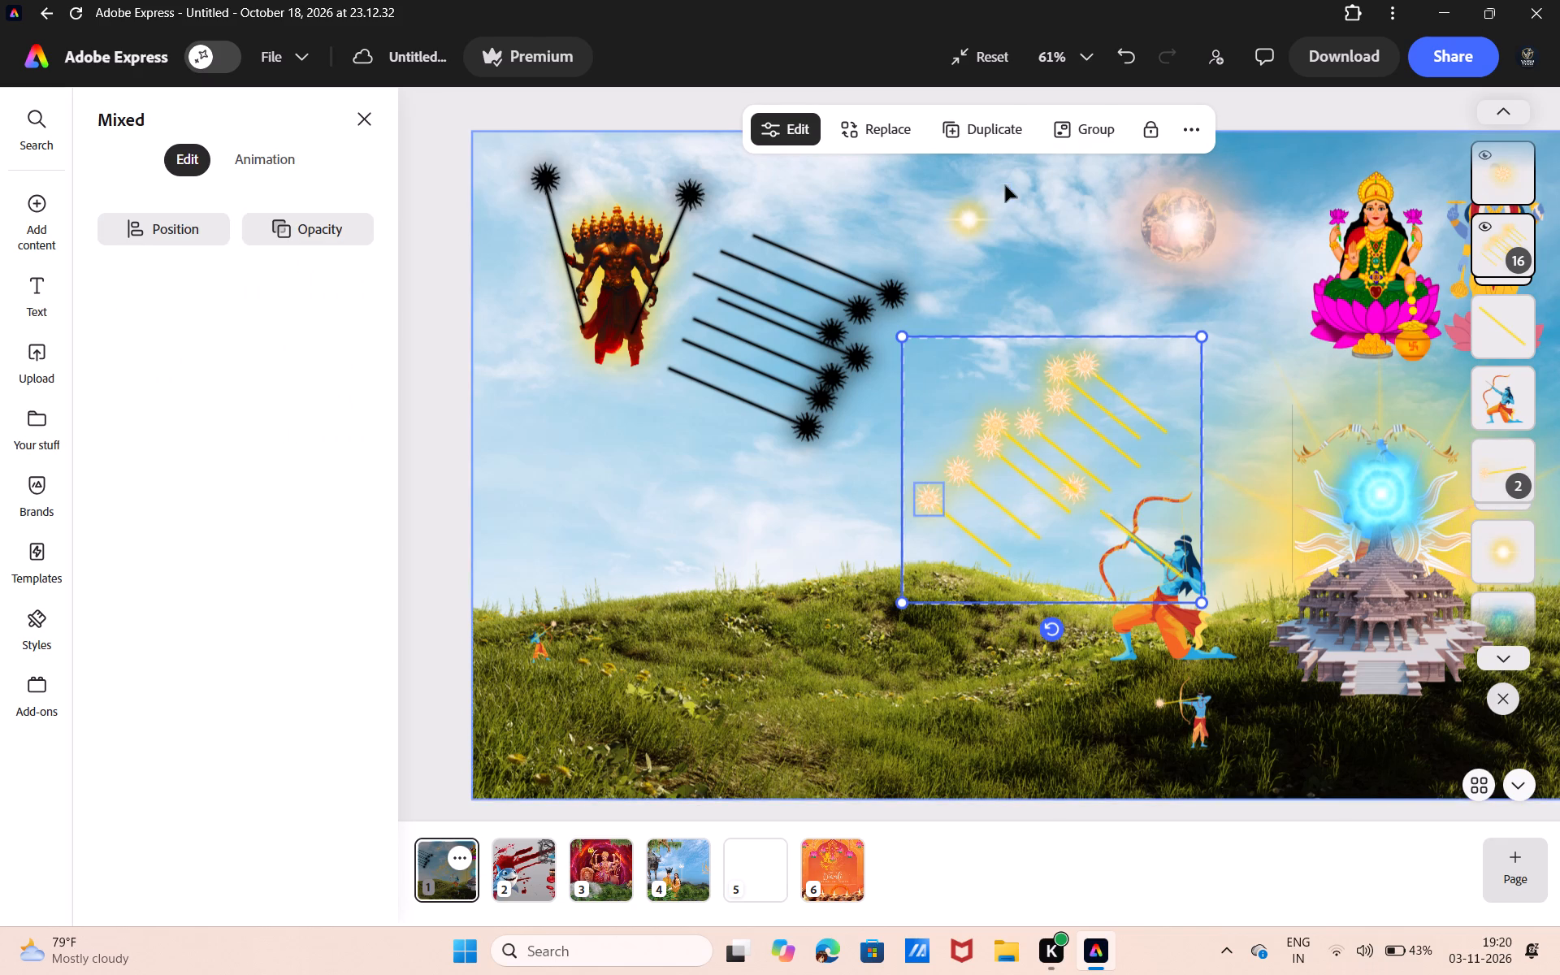
{"action": "left_click", "coordinate": [1096, 111]}
{"action": "left_click", "coordinate": [1092, 115]}
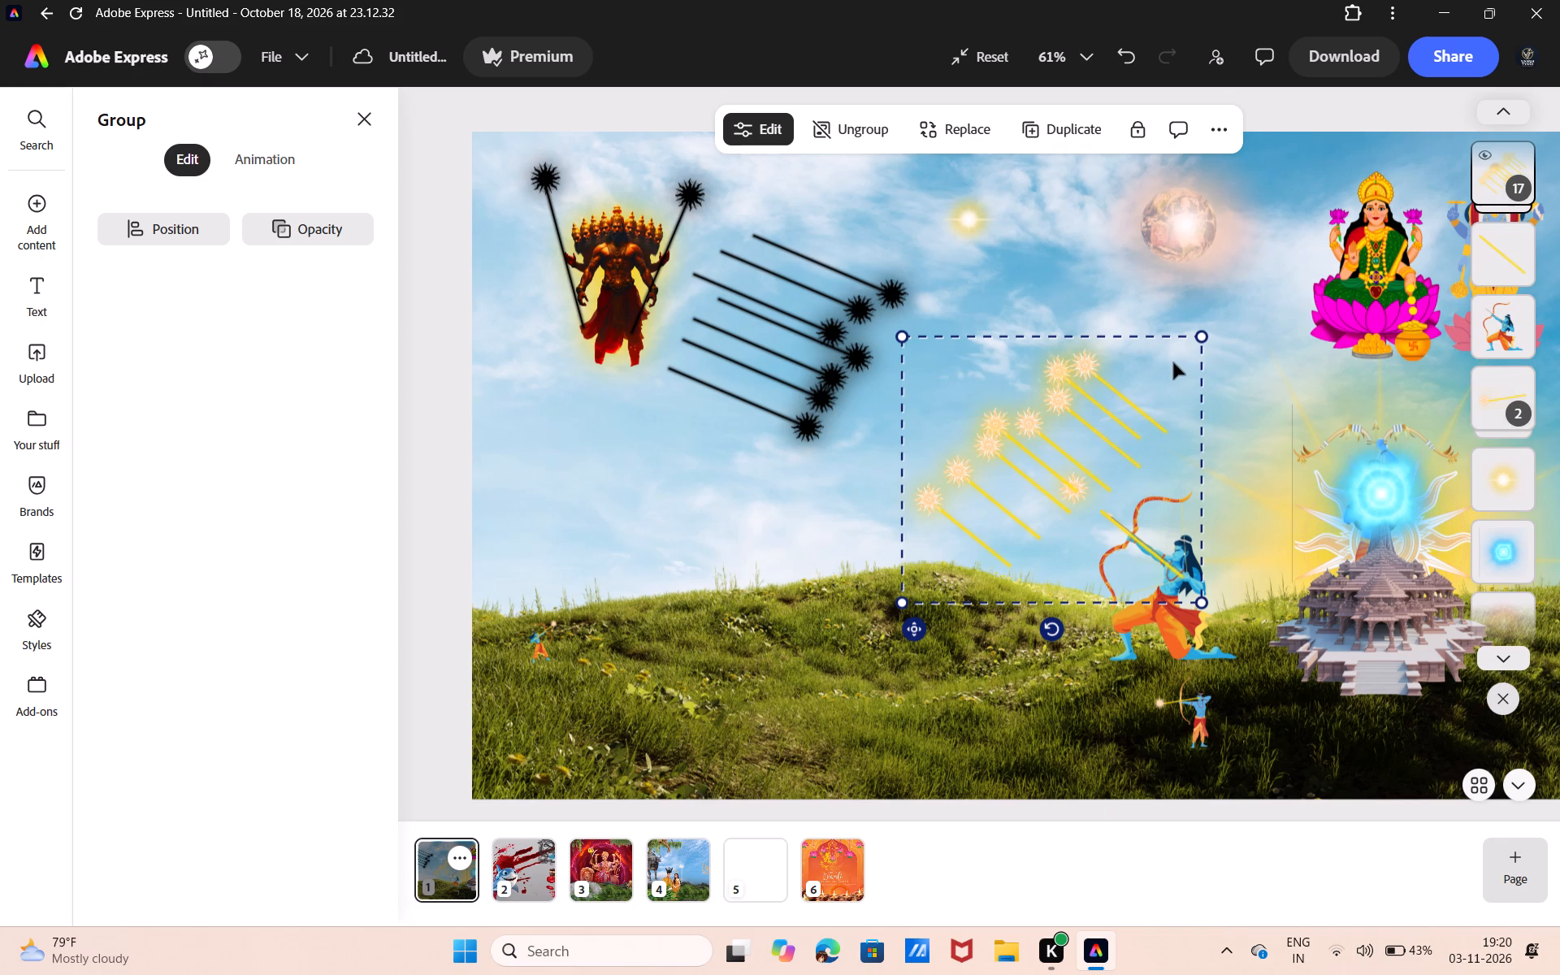
Move the grouped sun arrow volley up against the black arrowheads and rotate it slightly counter-clockwise.
{"action": "left_click_drag", "start_coordinate": [1176, 362], "coordinate": [1043, 308]}
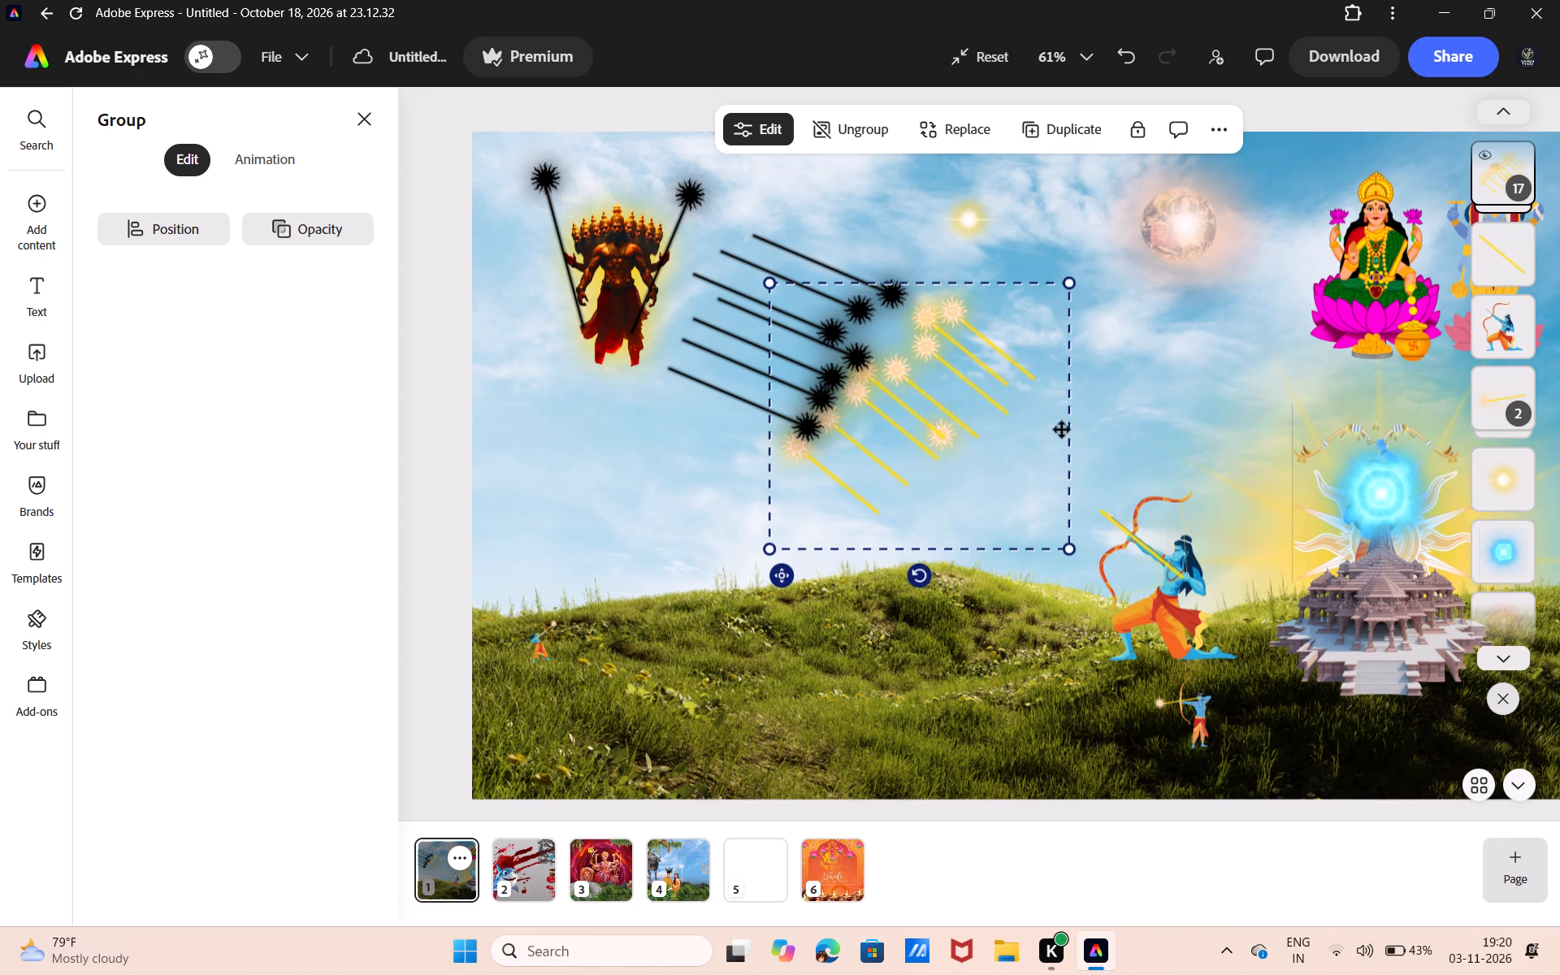
{"action": "left_click_drag", "start_coordinate": [919, 565], "coordinate": [937, 565]}
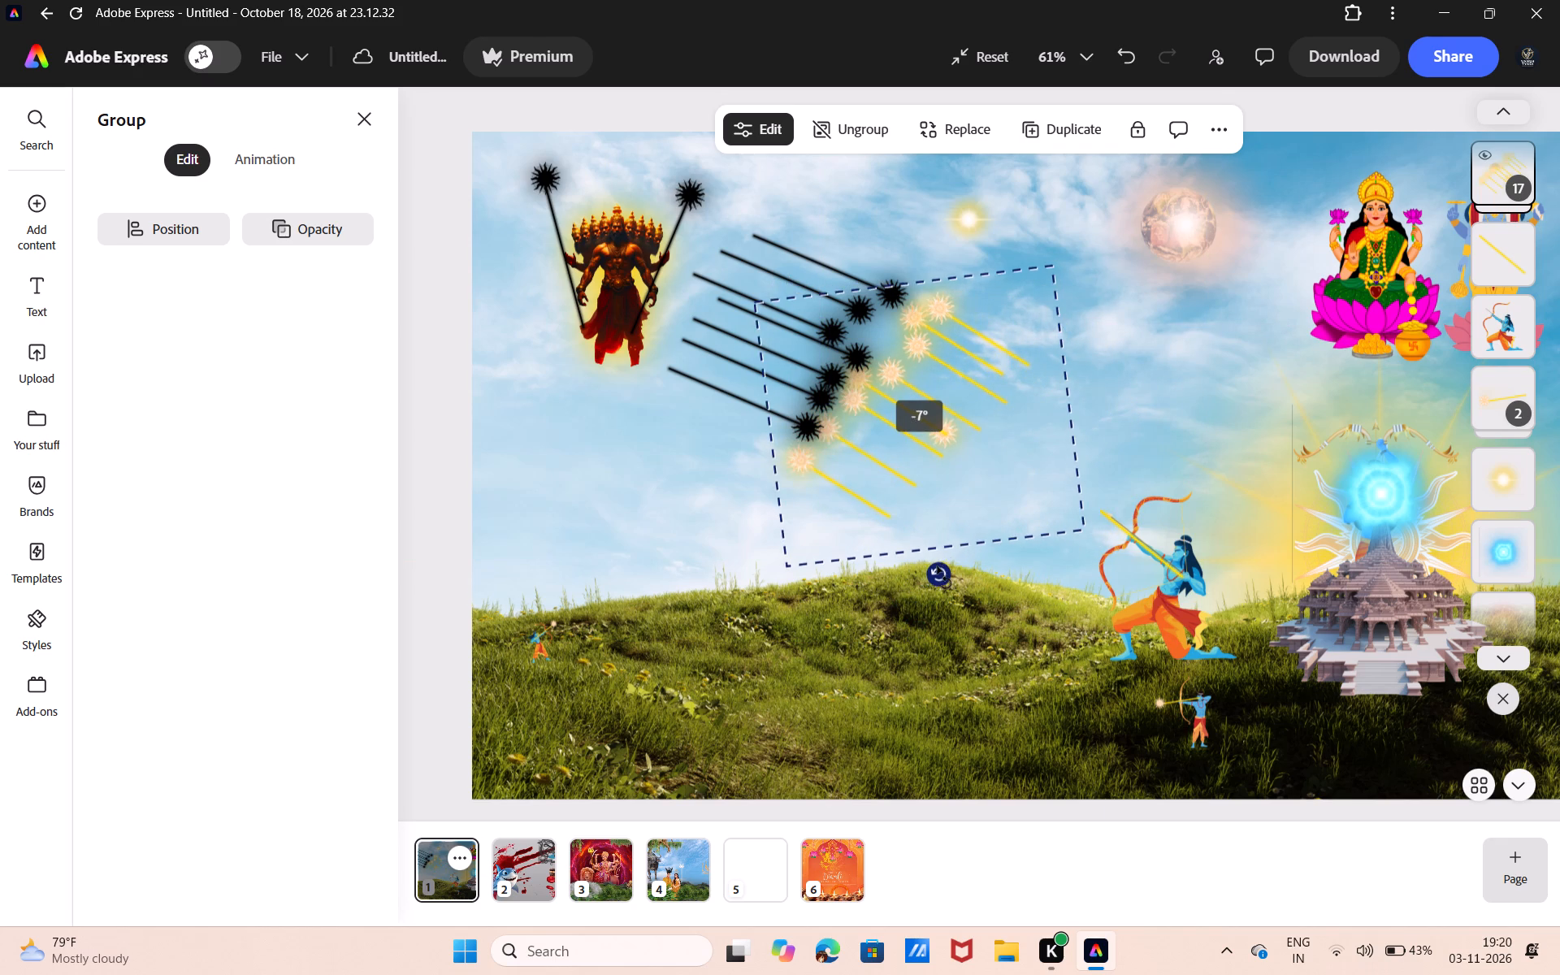
{"action": "left_click_drag", "start_coordinate": [937, 565], "coordinate": [945, 559]}
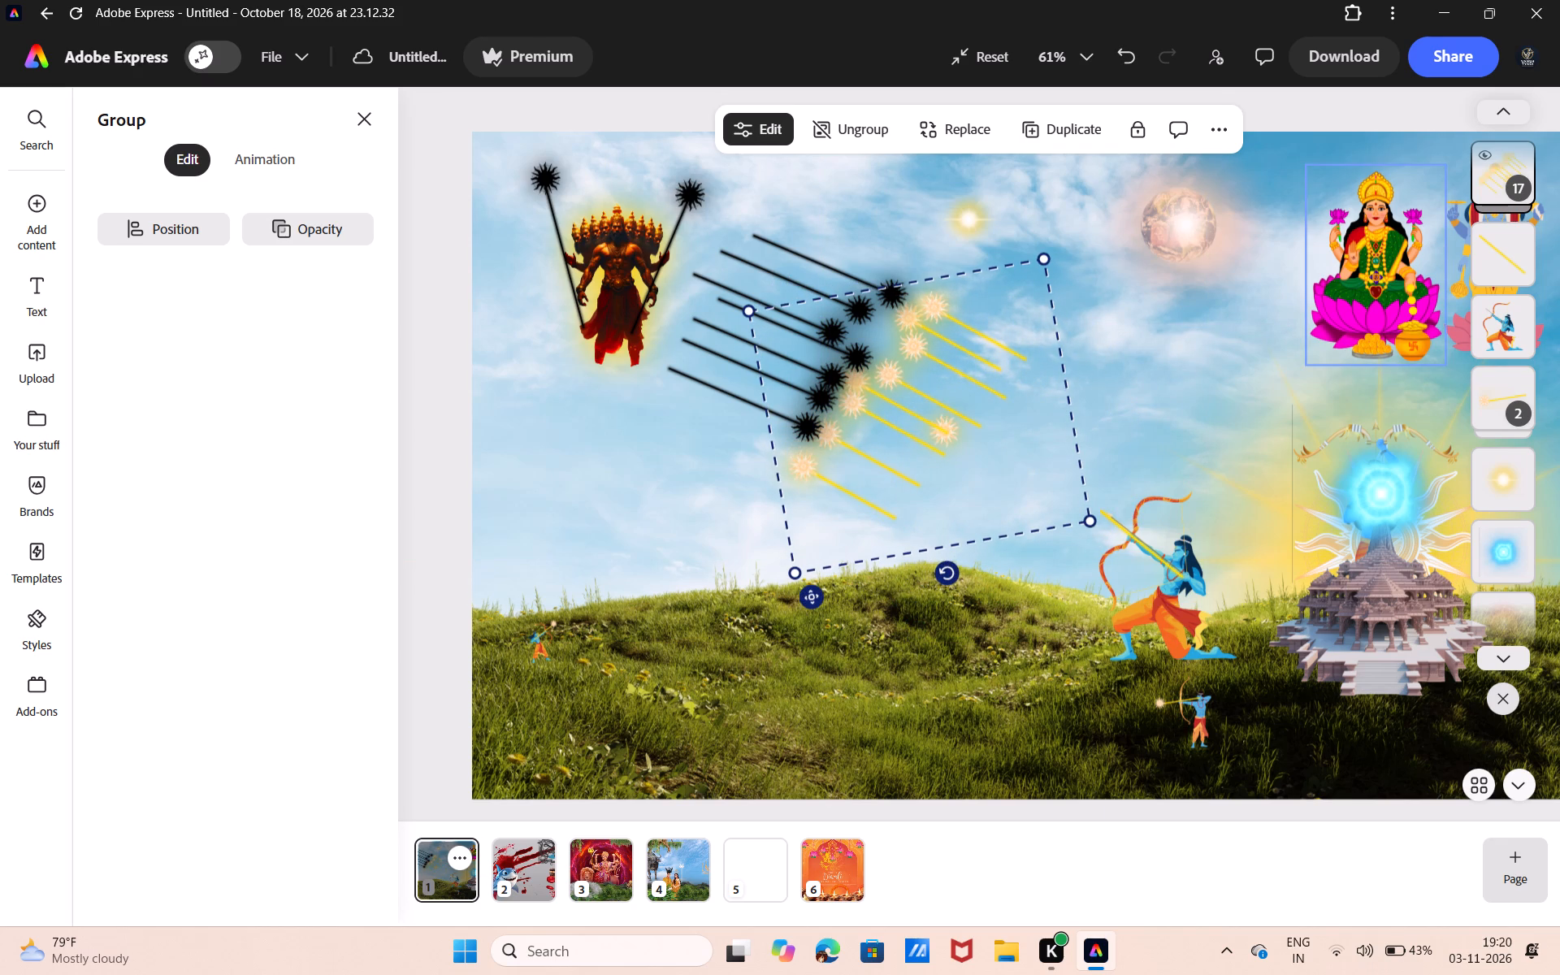
Bring the sun arrow volley to the top of the layer order and nudge it over the black arrowheads.
{"action": "left_click_drag", "start_coordinate": [1499, 189], "coordinate": [1456, 0]}
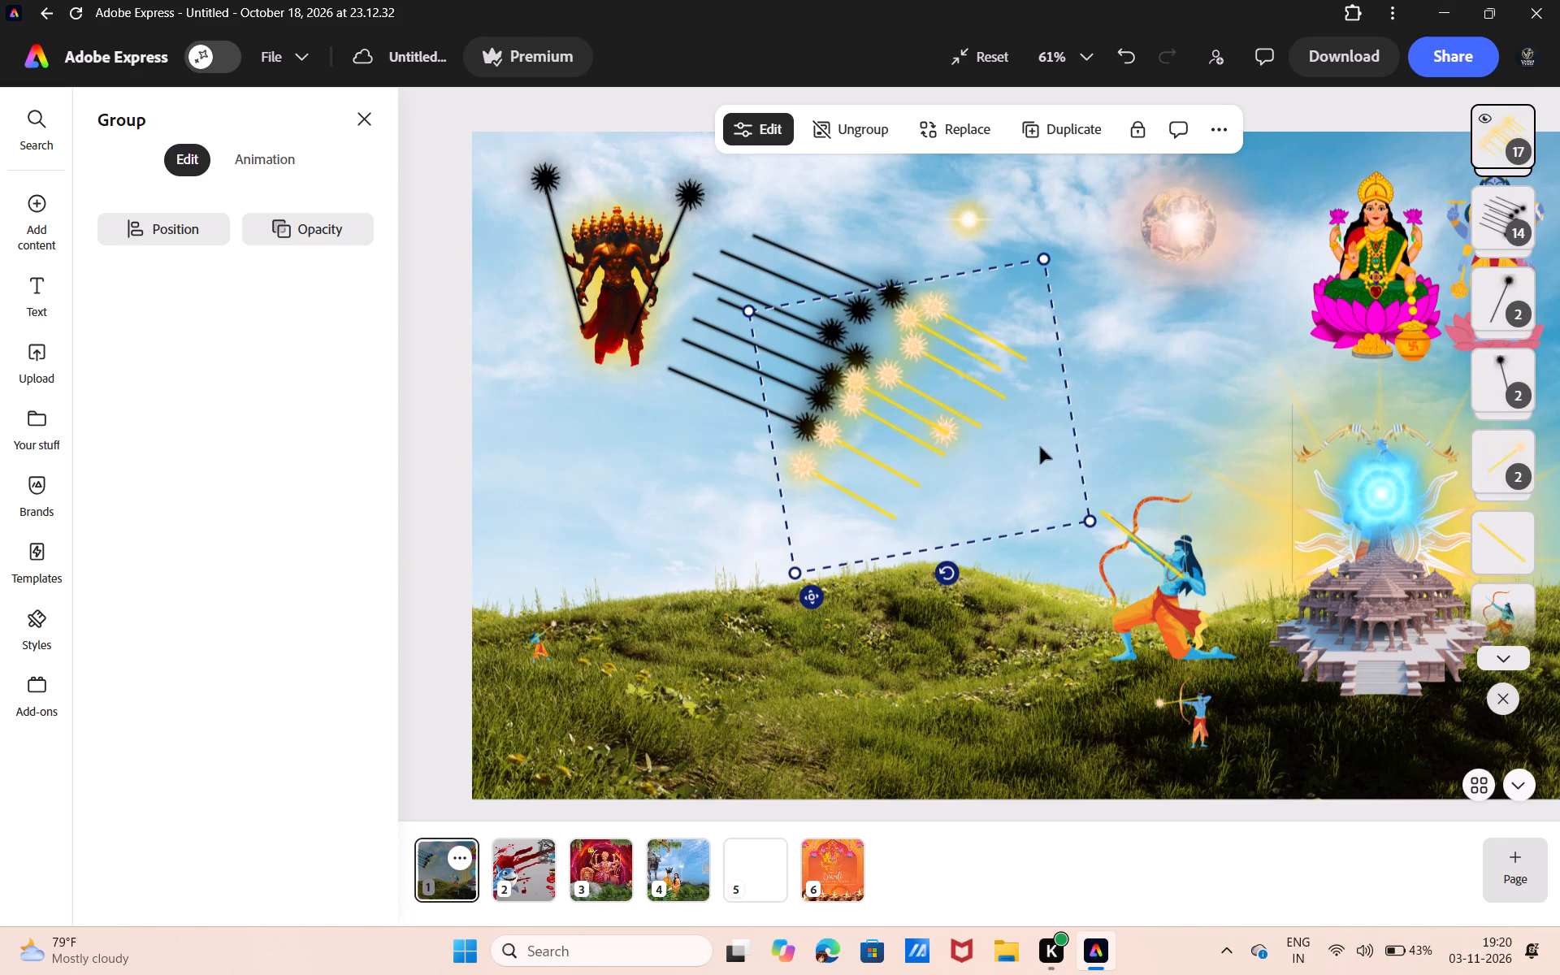
{"action": "left_click_drag", "start_coordinate": [1039, 449], "coordinate": [1024, 433]}
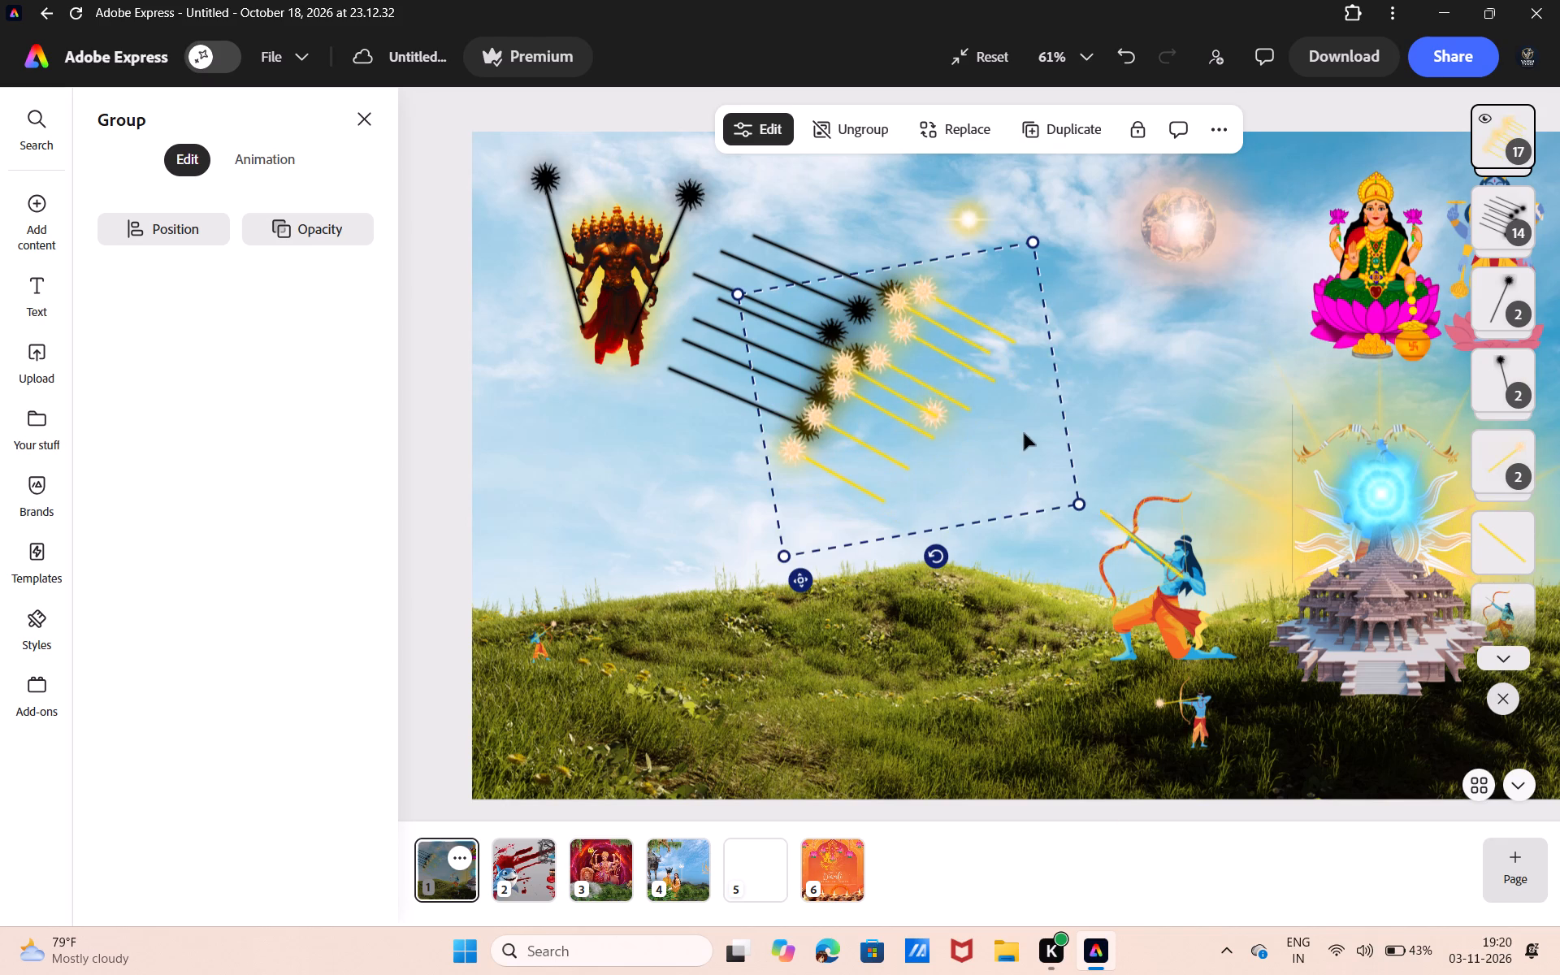
Narrow one yellow shaft and shorten its neighbour beside the stray sun head inside the volley group.
{"action": "left_click", "coordinate": [940, 414]}
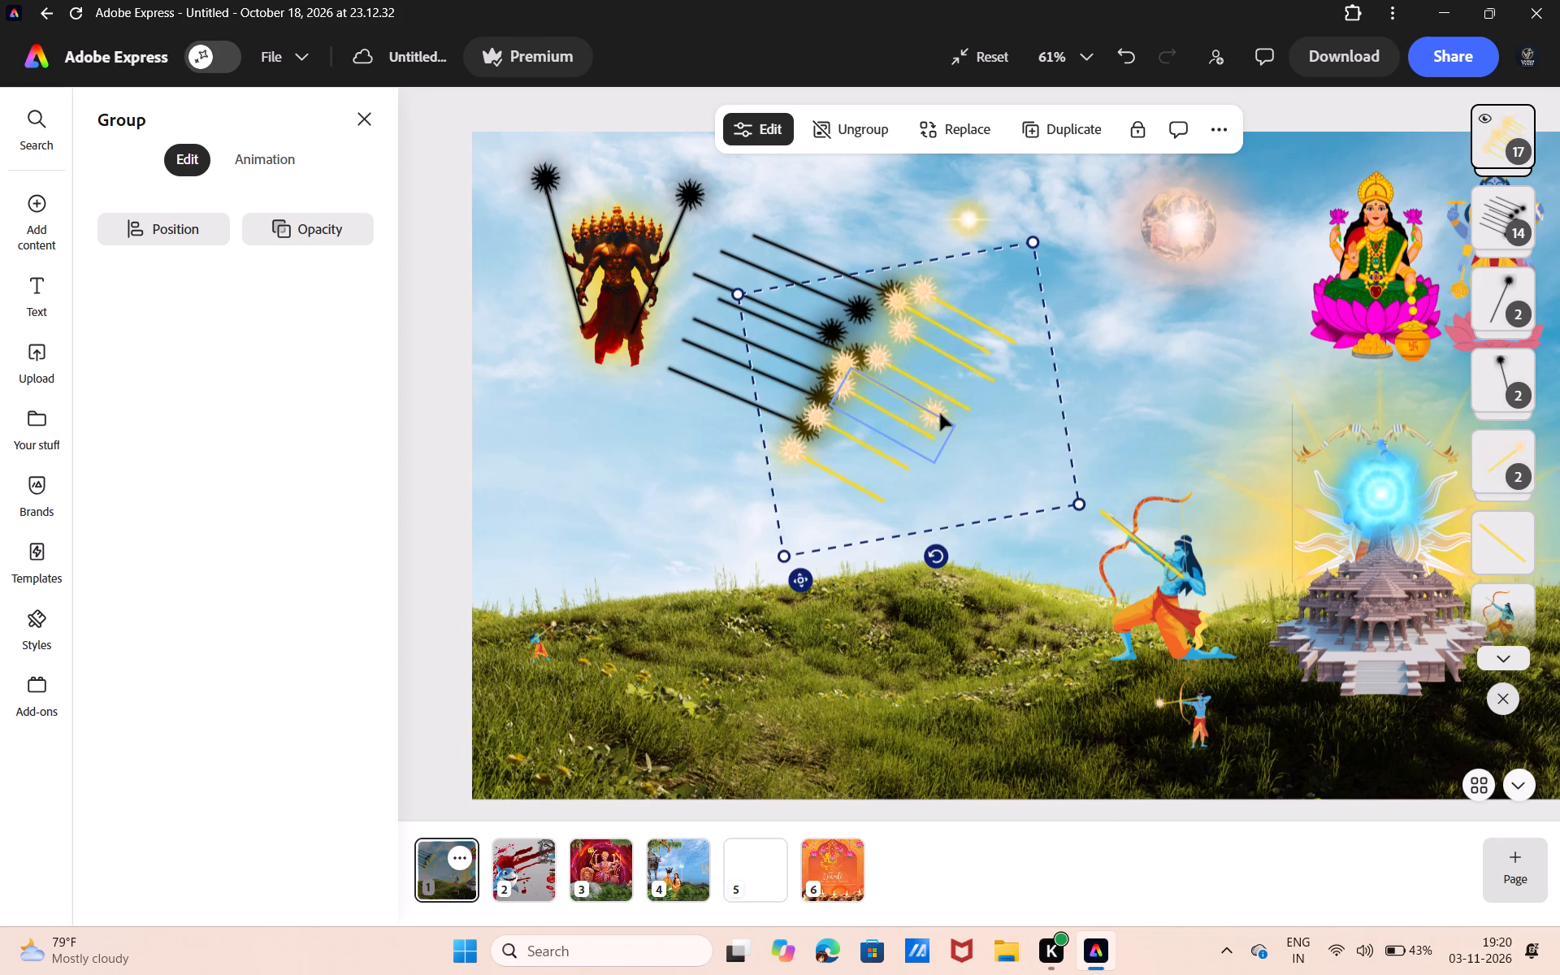
{"action": "left_click", "coordinate": [940, 414]}
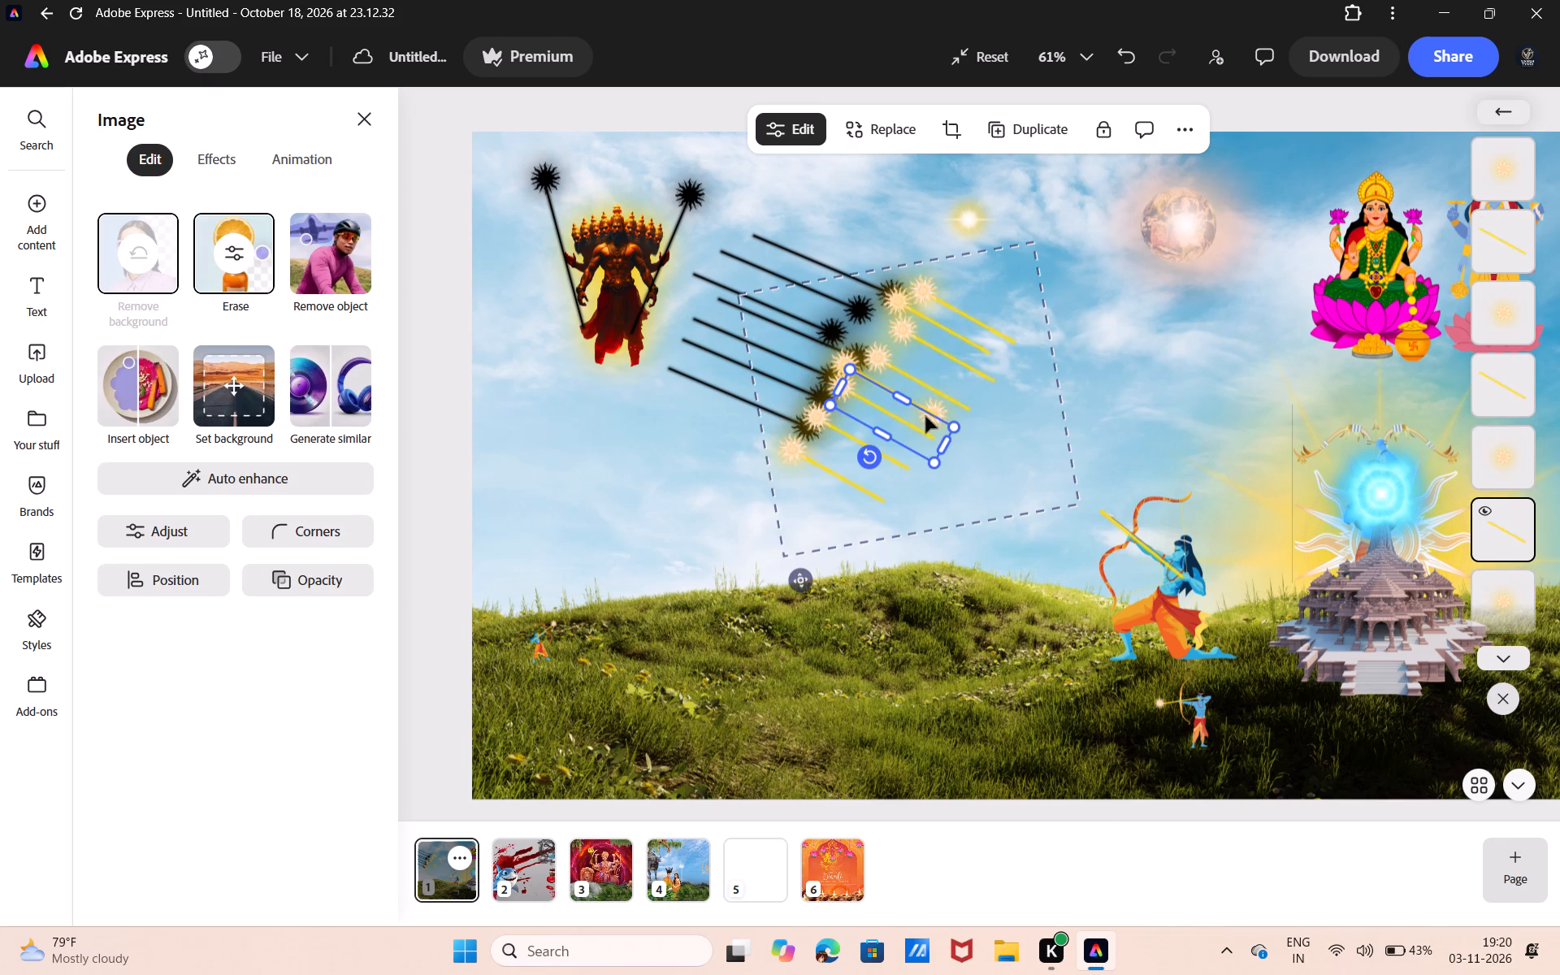
{"action": "left_click_drag", "start_coordinate": [908, 405], "coordinate": [908, 413]}
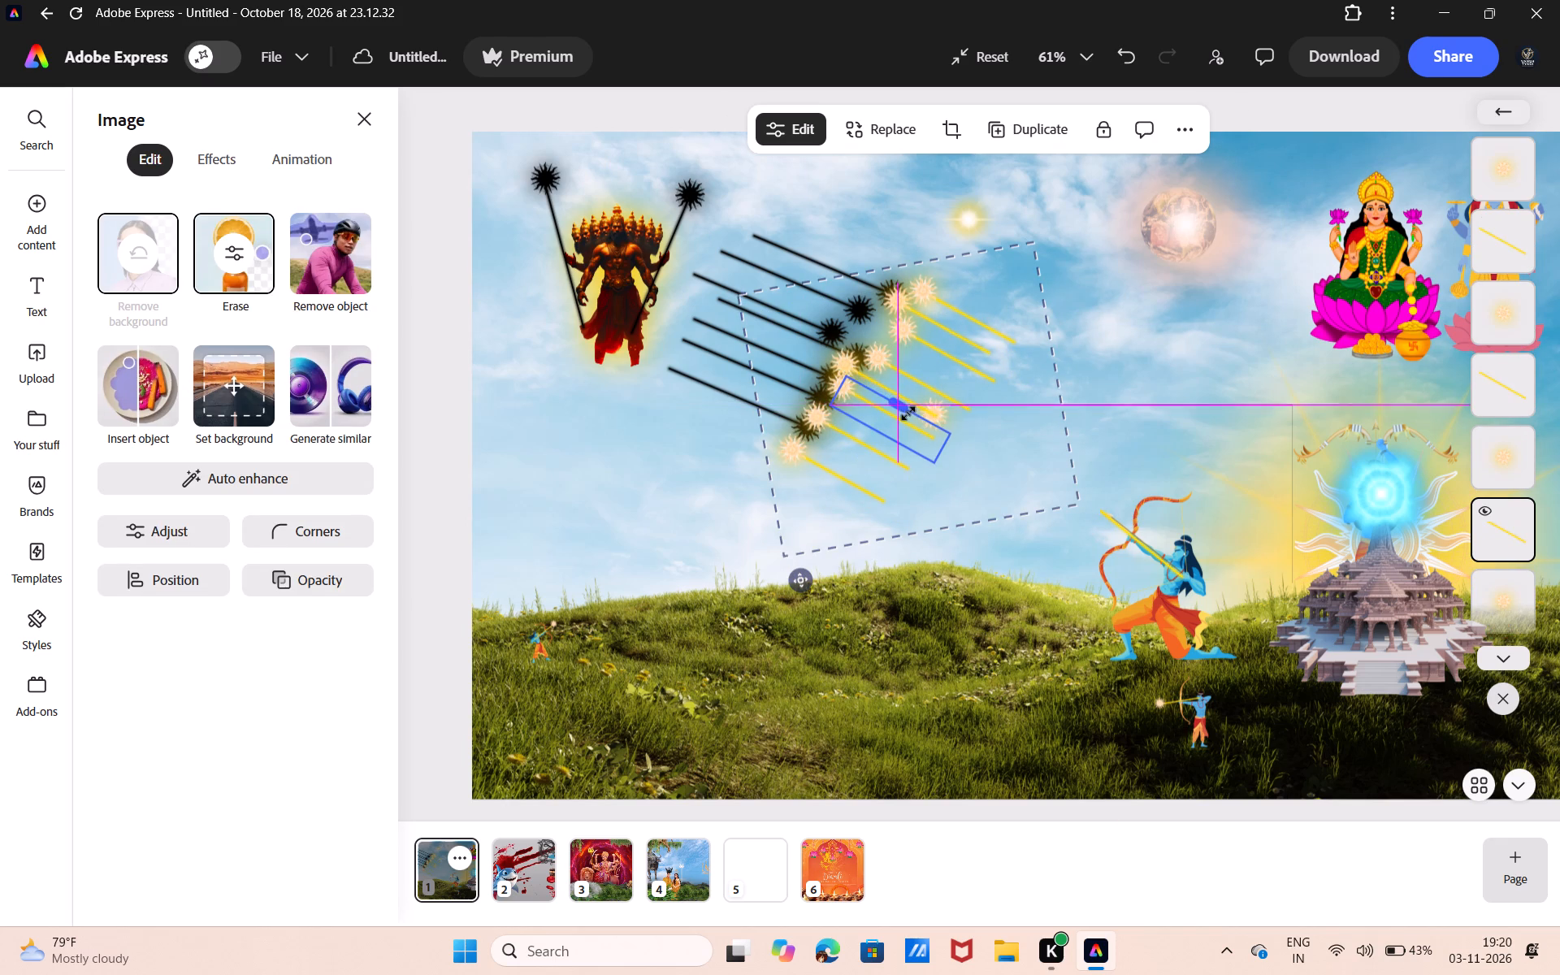
{"action": "left_click_drag", "start_coordinate": [908, 413], "coordinate": [908, 414]}
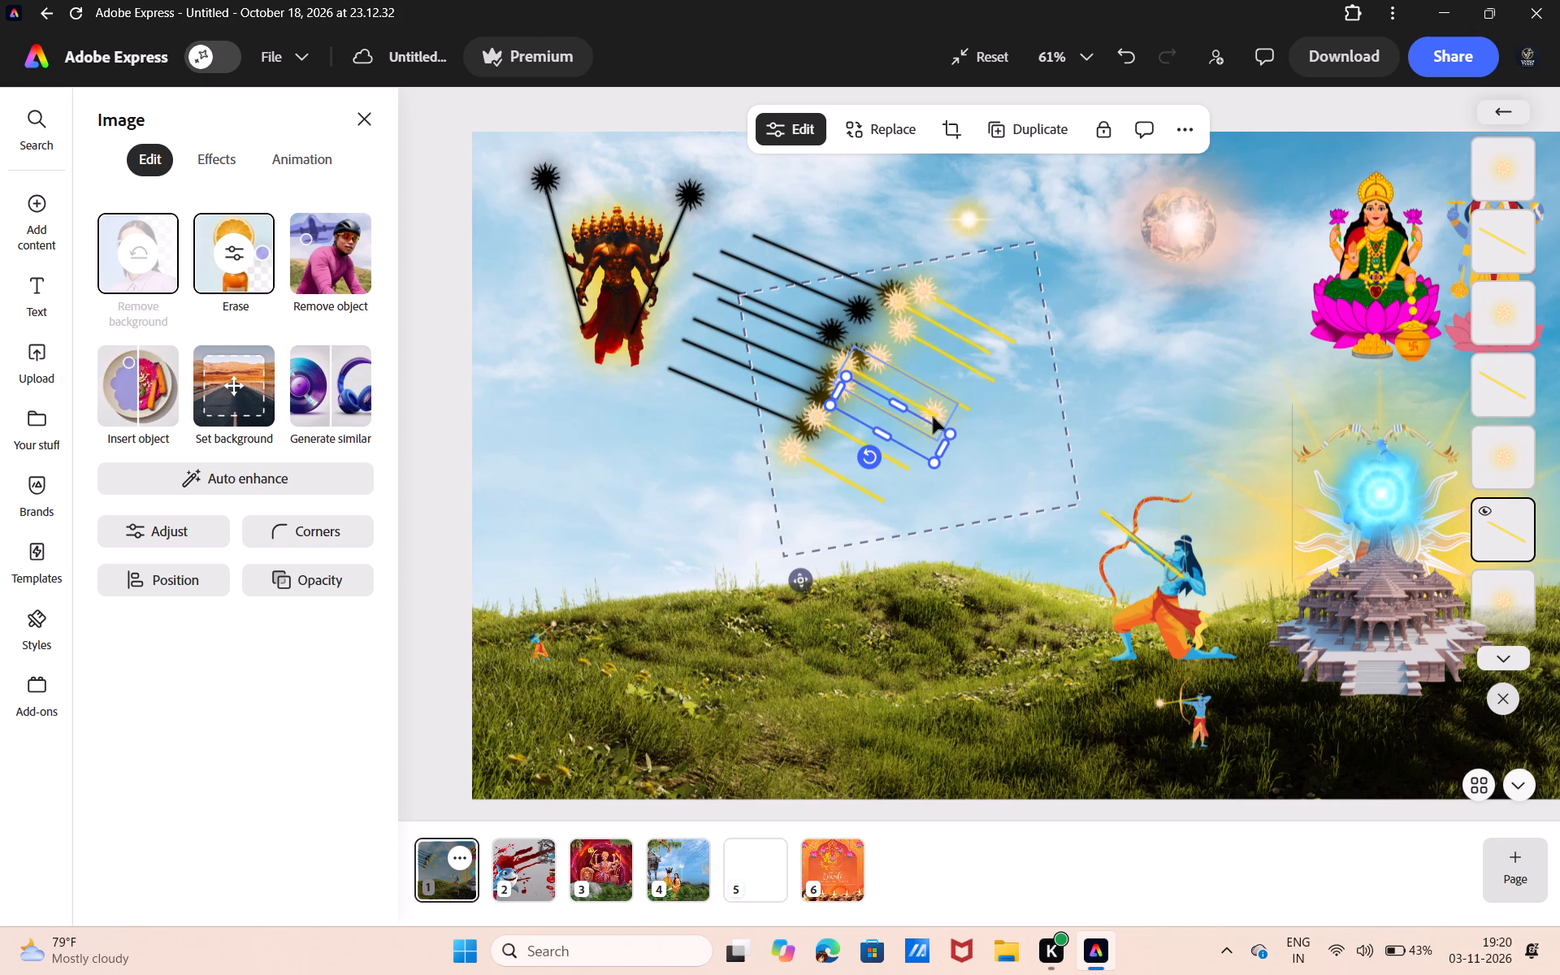
{"action": "left_click", "coordinate": [933, 417]}
{"action": "left_click_drag", "start_coordinate": [946, 421], "coordinate": [932, 421]}
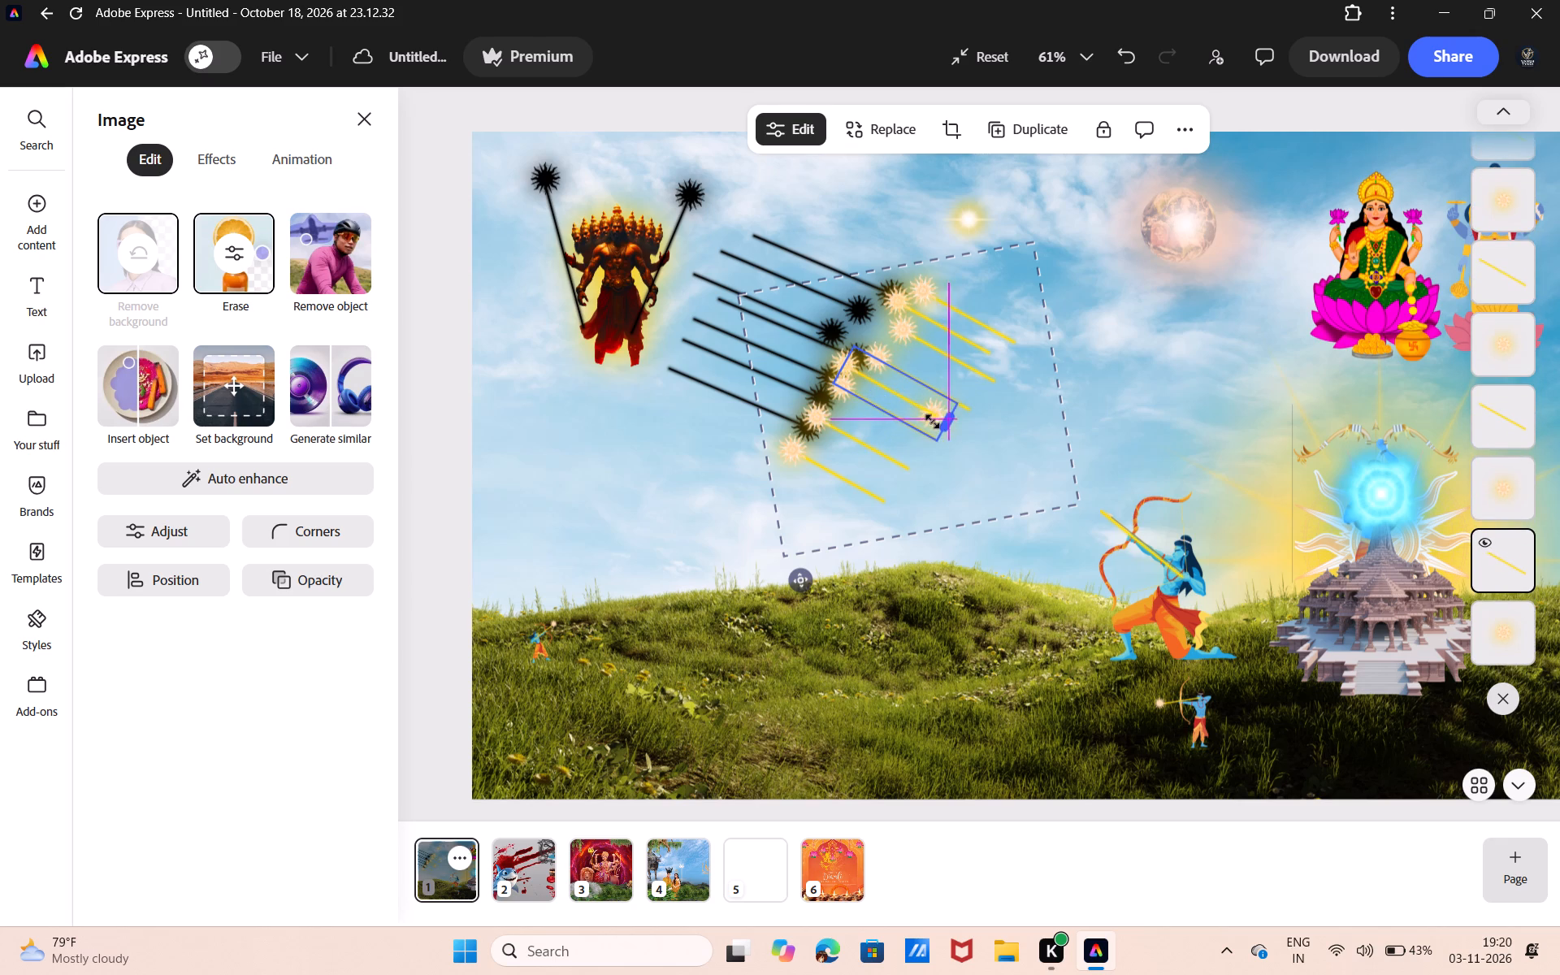
{"action": "left_click_drag", "start_coordinate": [932, 421], "coordinate": [916, 414]}
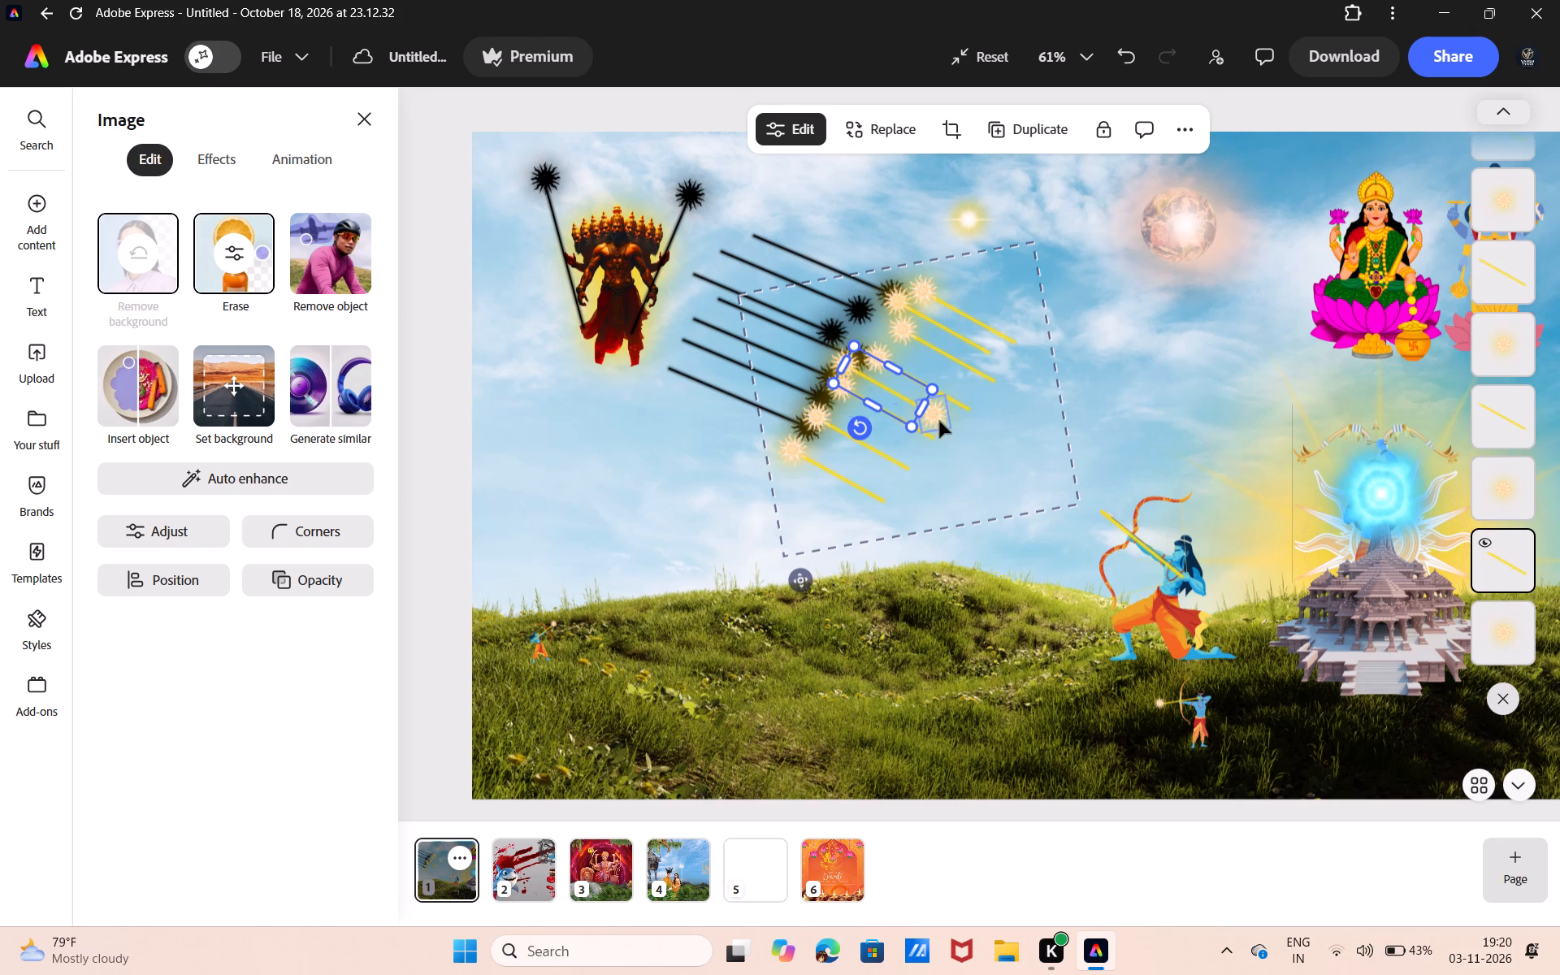
Delete the stray sun head among the yellow shafts and nudge the shortened shaft along its line of flight.
{"action": "left_click", "coordinate": [940, 422]}
{"action": "key", "text": "BackSpace"}
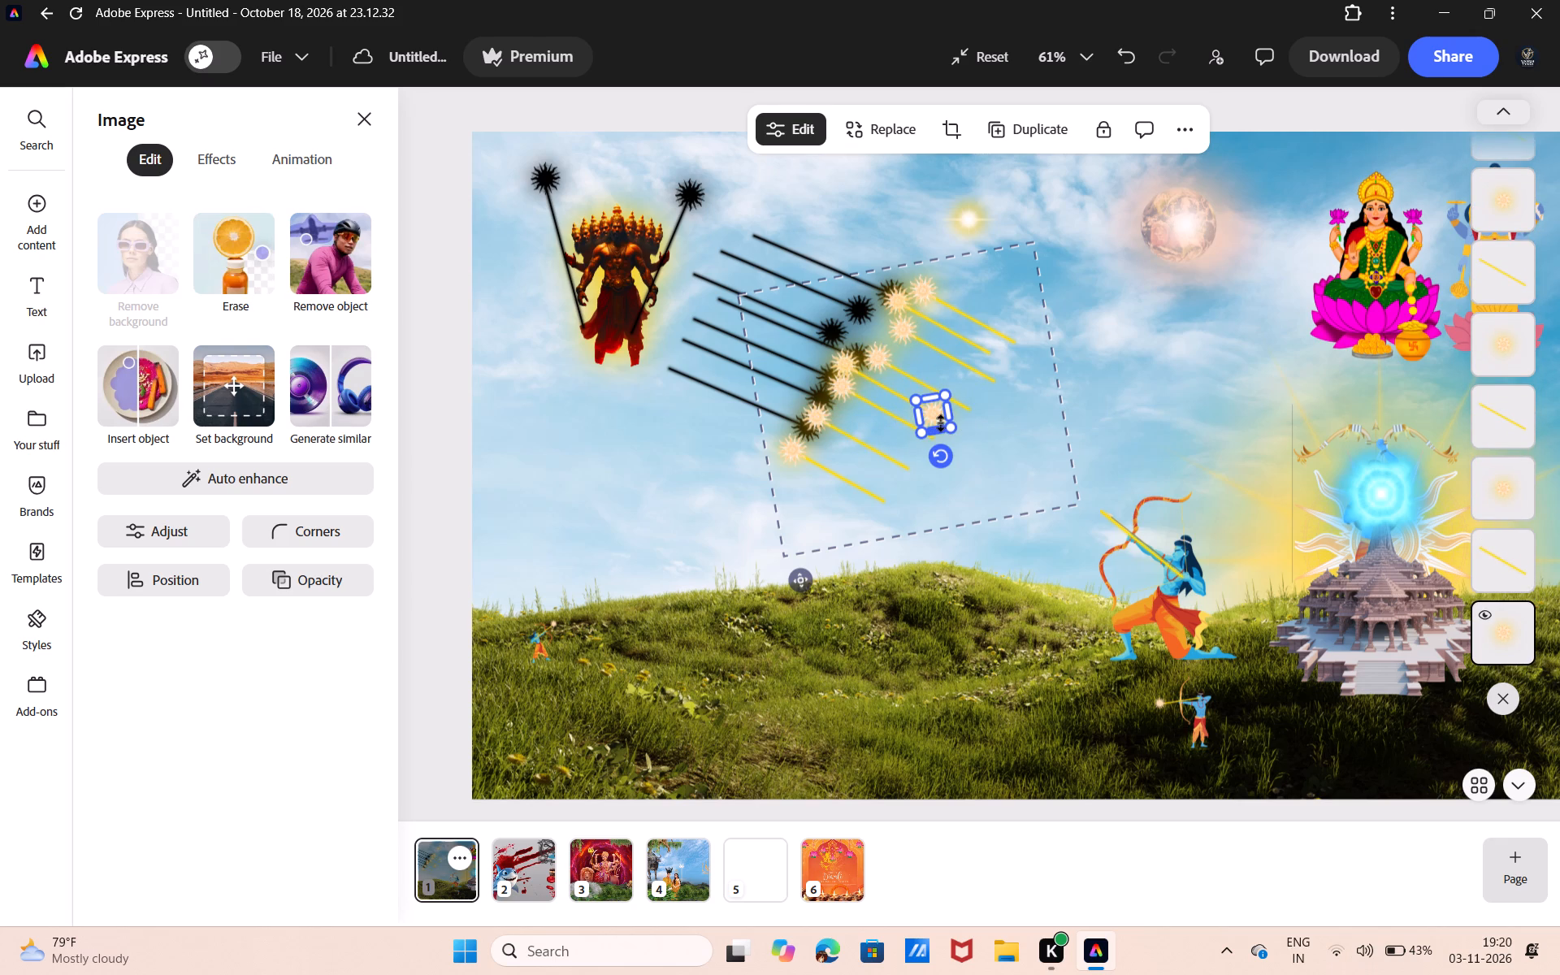
{"action": "left_click_drag", "start_coordinate": [911, 406], "coordinate": [929, 412]}
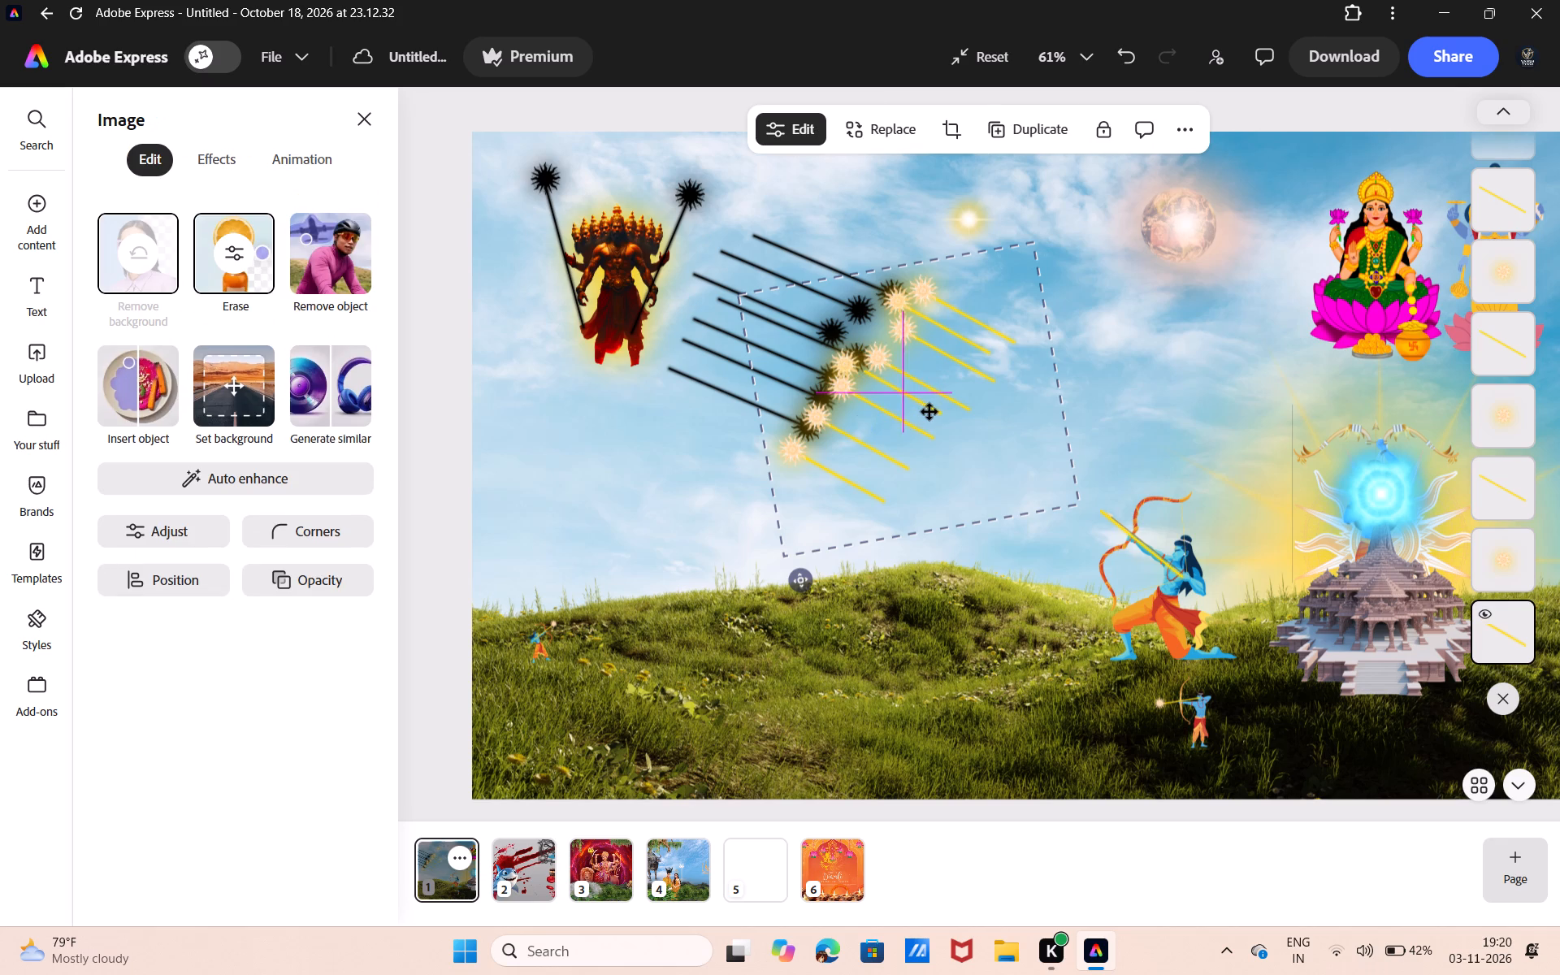
{"action": "left_click_drag", "start_coordinate": [929, 412], "coordinate": [922, 412]}
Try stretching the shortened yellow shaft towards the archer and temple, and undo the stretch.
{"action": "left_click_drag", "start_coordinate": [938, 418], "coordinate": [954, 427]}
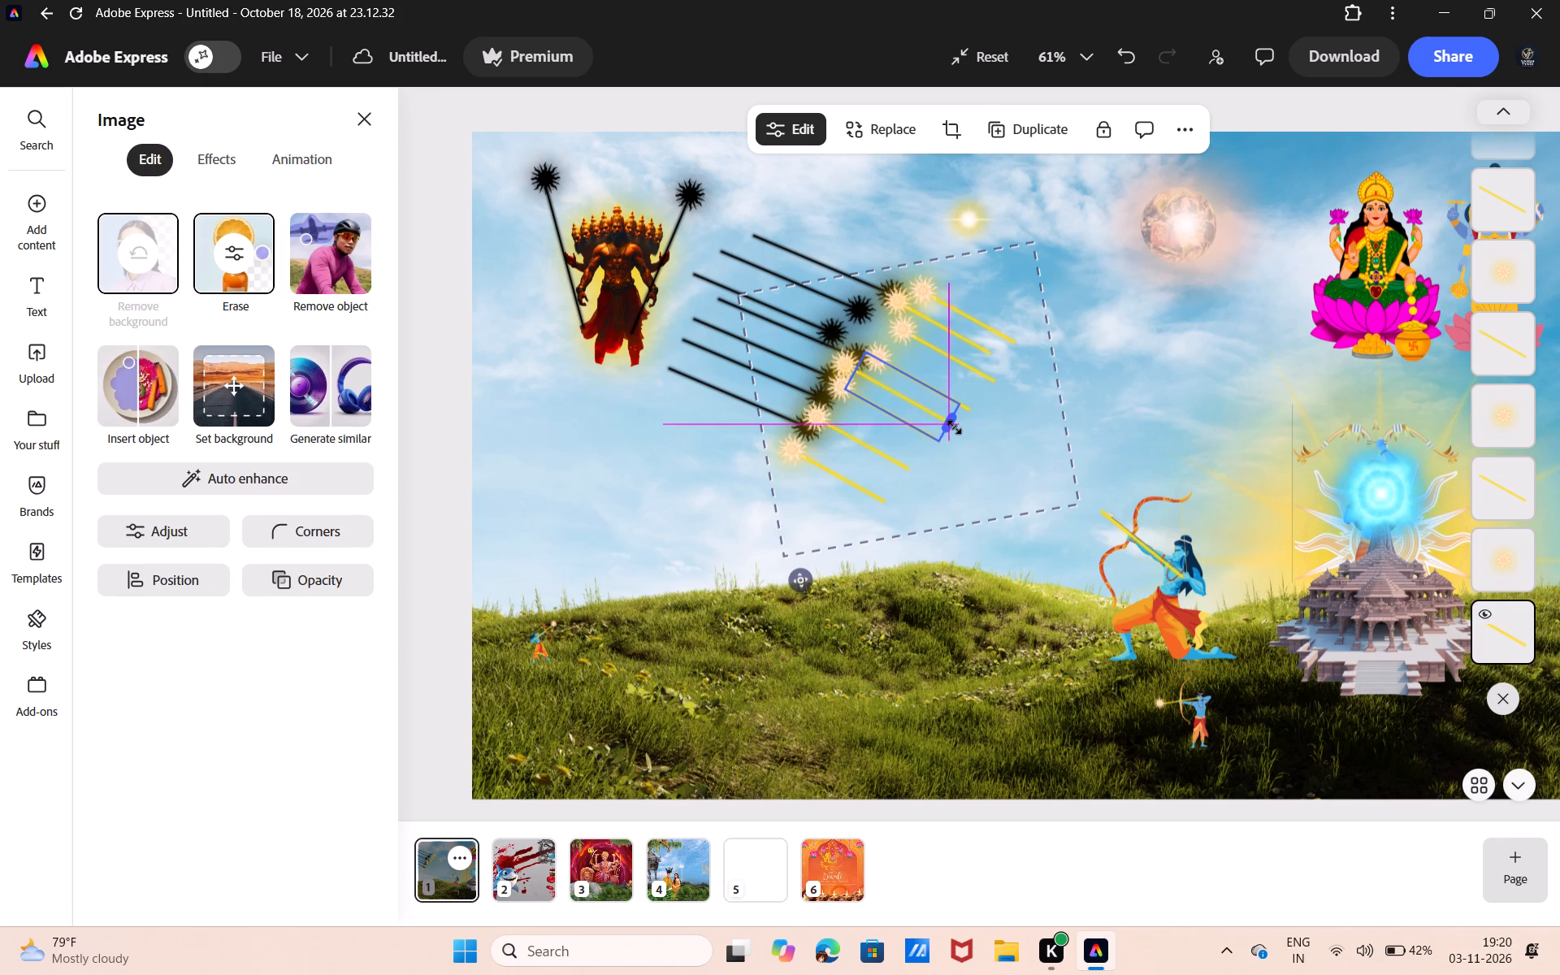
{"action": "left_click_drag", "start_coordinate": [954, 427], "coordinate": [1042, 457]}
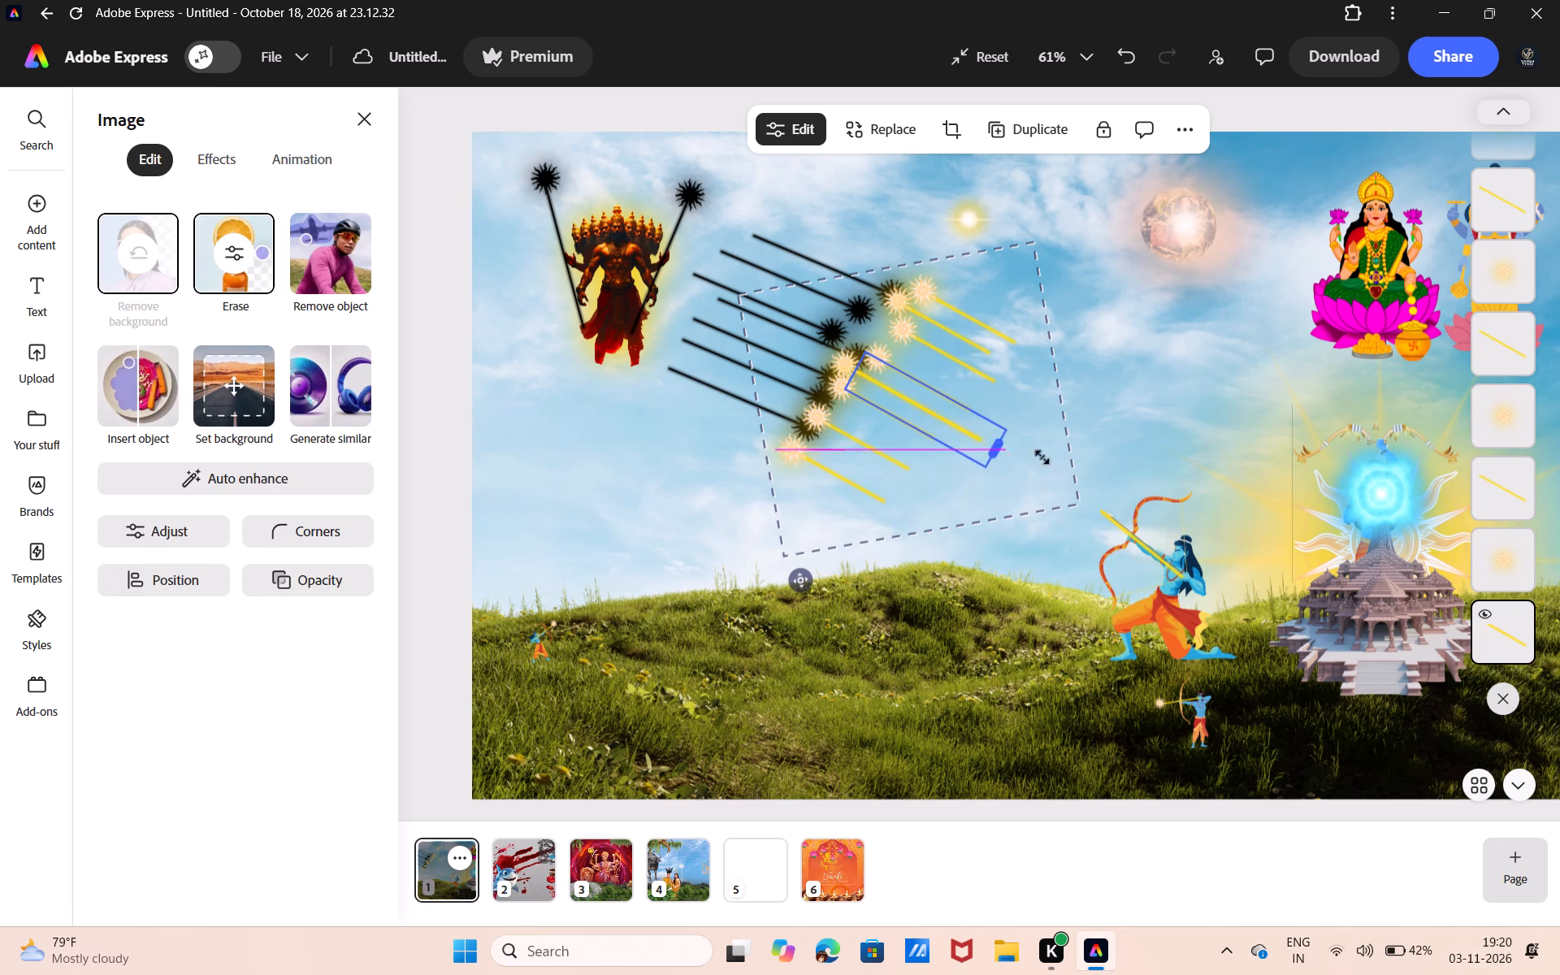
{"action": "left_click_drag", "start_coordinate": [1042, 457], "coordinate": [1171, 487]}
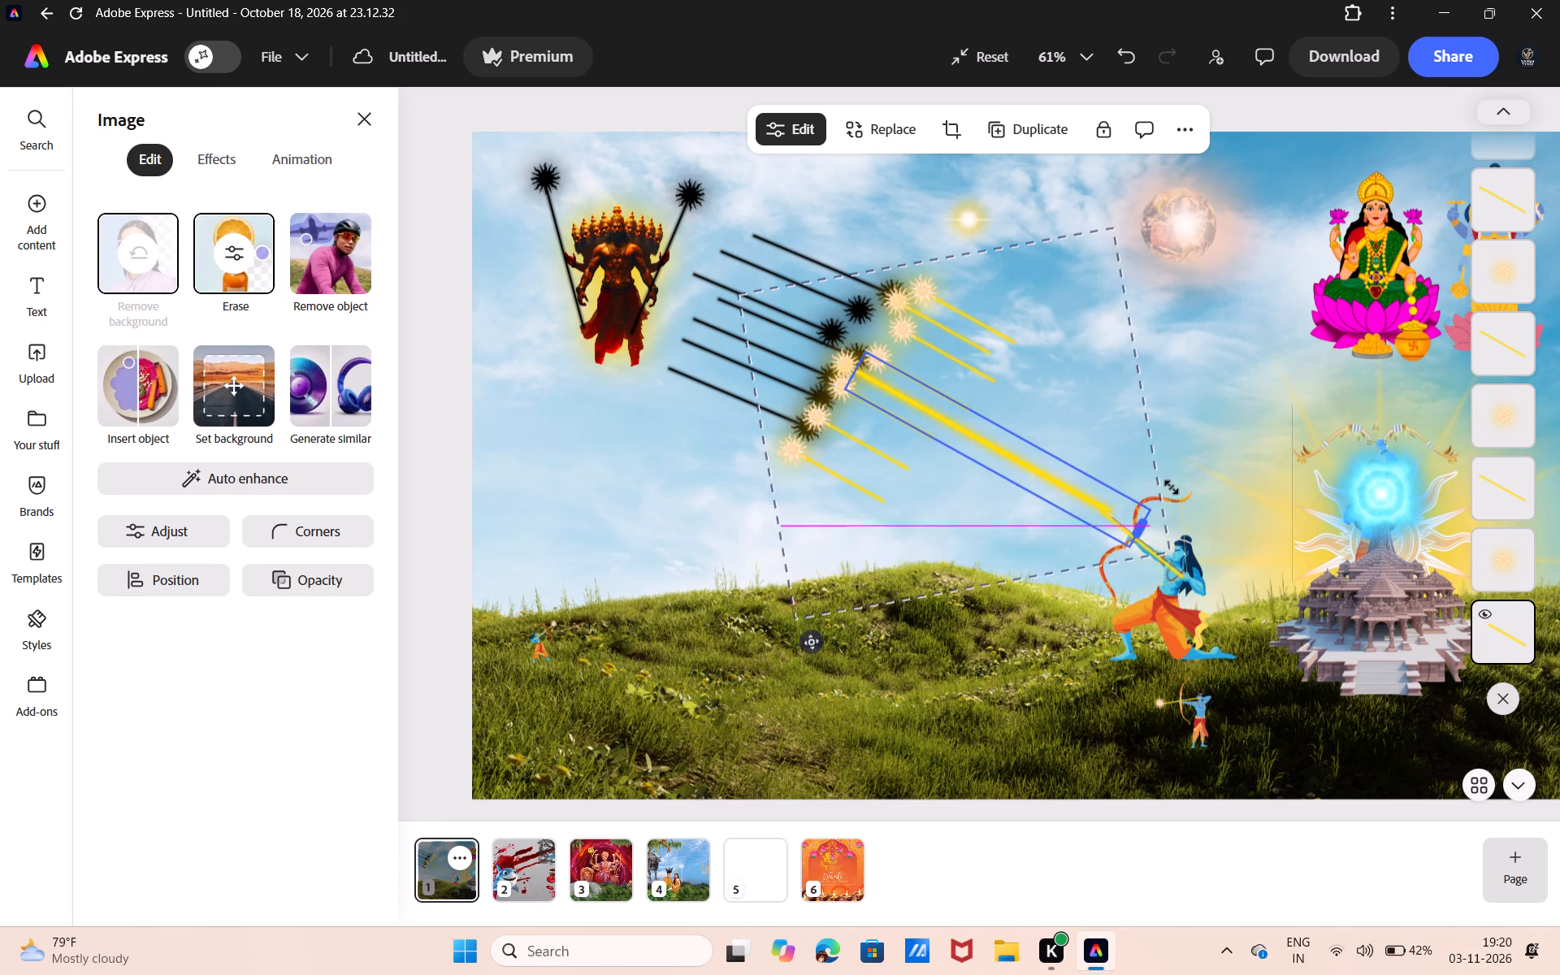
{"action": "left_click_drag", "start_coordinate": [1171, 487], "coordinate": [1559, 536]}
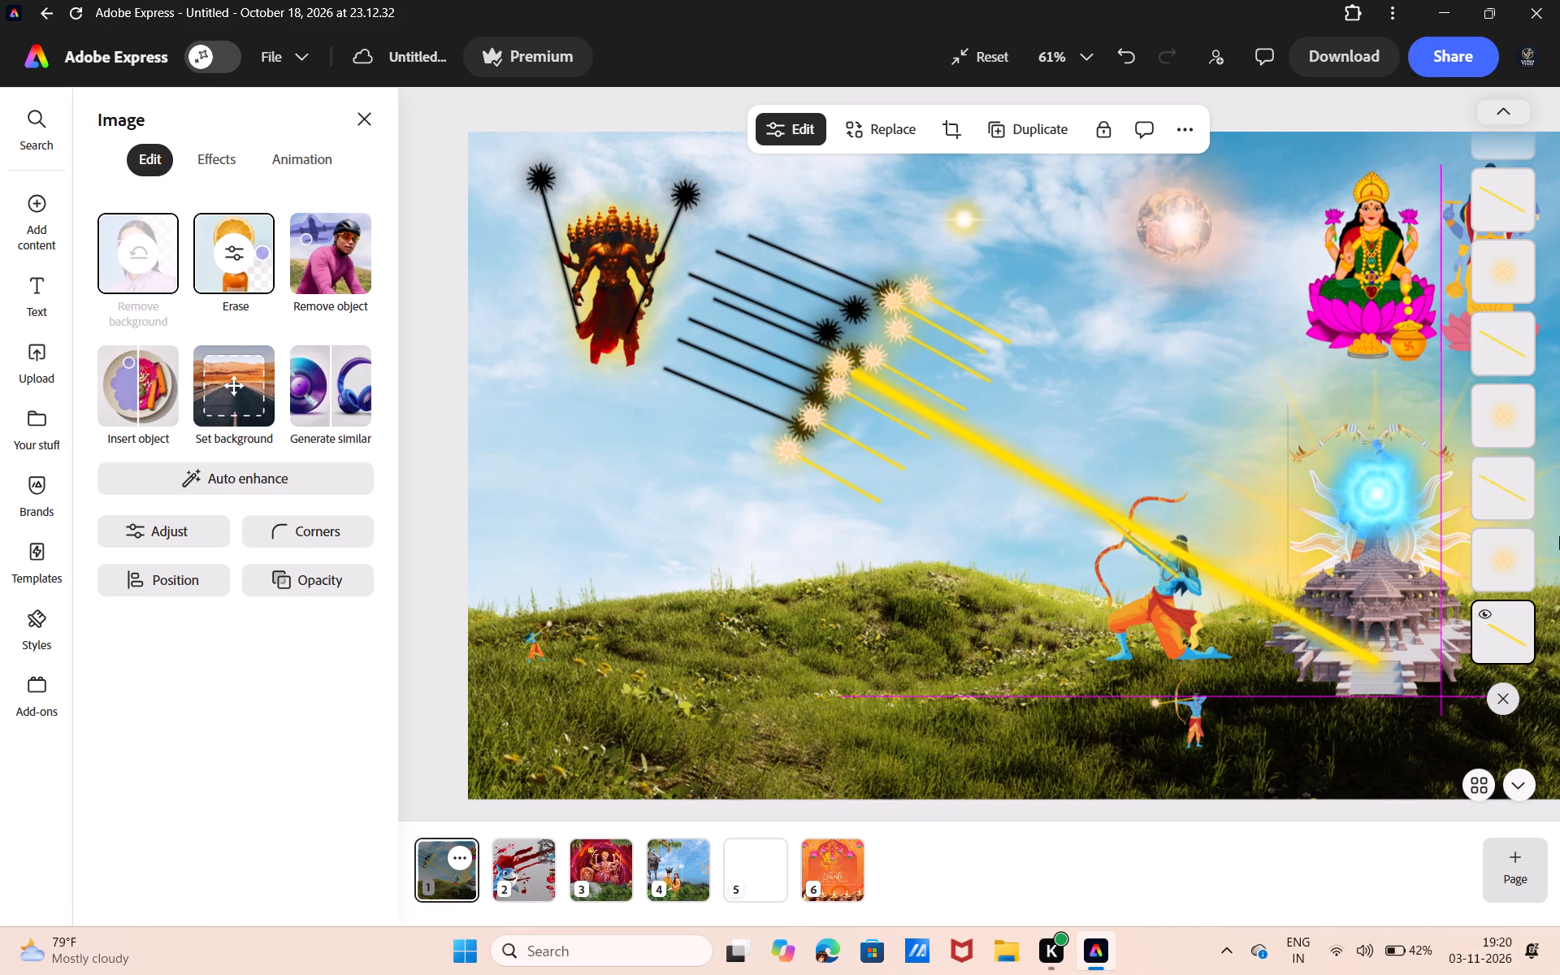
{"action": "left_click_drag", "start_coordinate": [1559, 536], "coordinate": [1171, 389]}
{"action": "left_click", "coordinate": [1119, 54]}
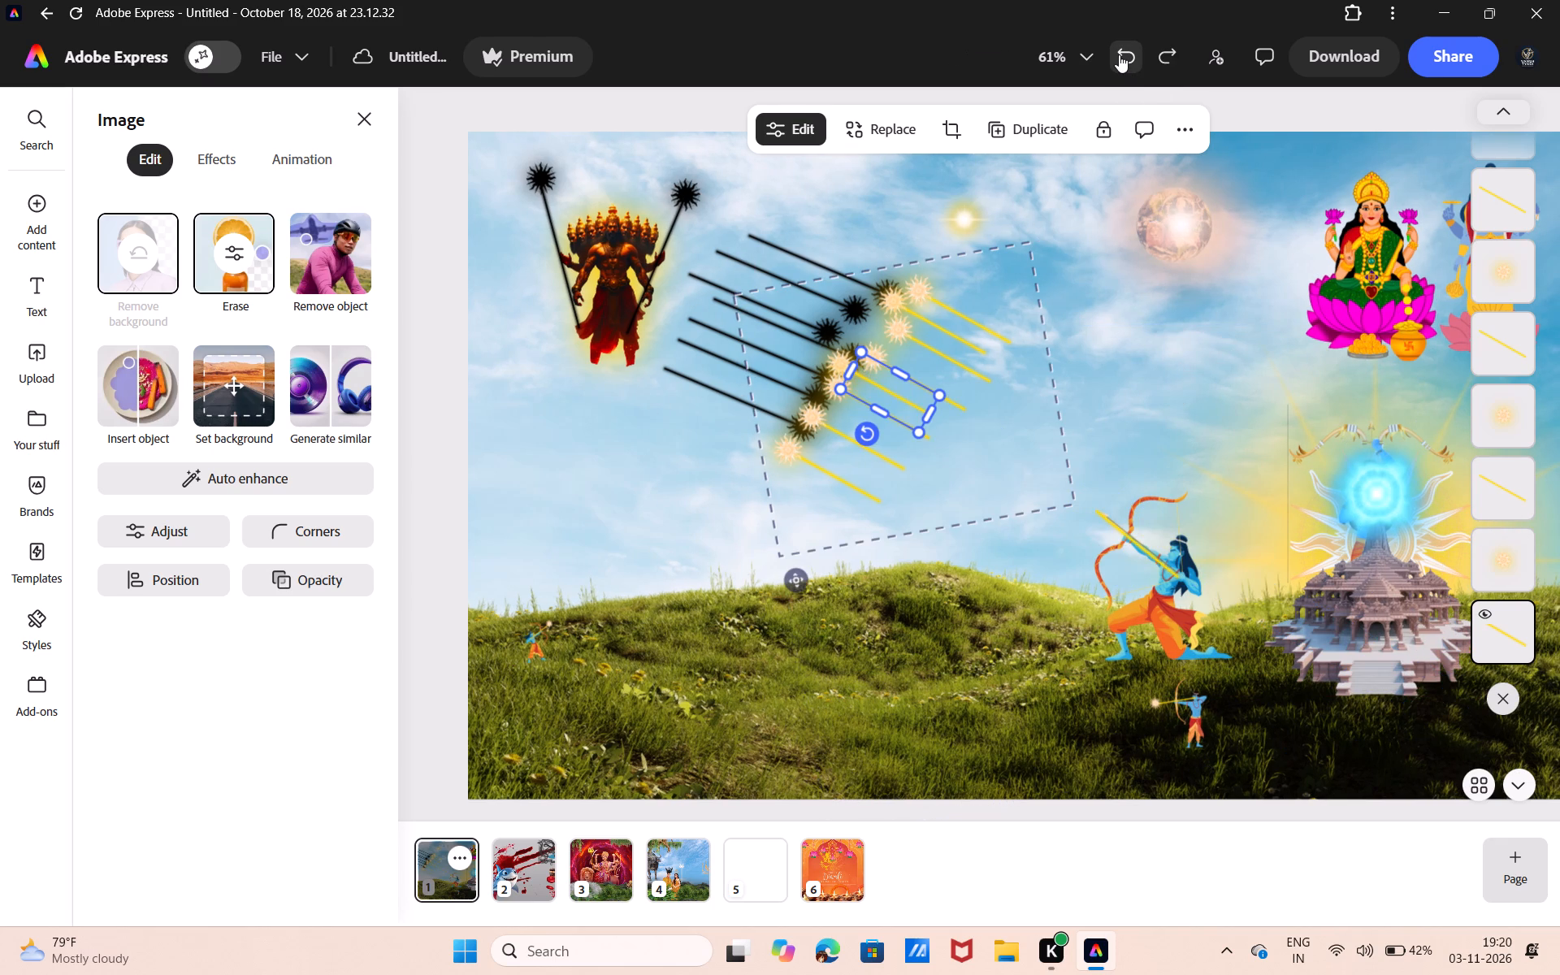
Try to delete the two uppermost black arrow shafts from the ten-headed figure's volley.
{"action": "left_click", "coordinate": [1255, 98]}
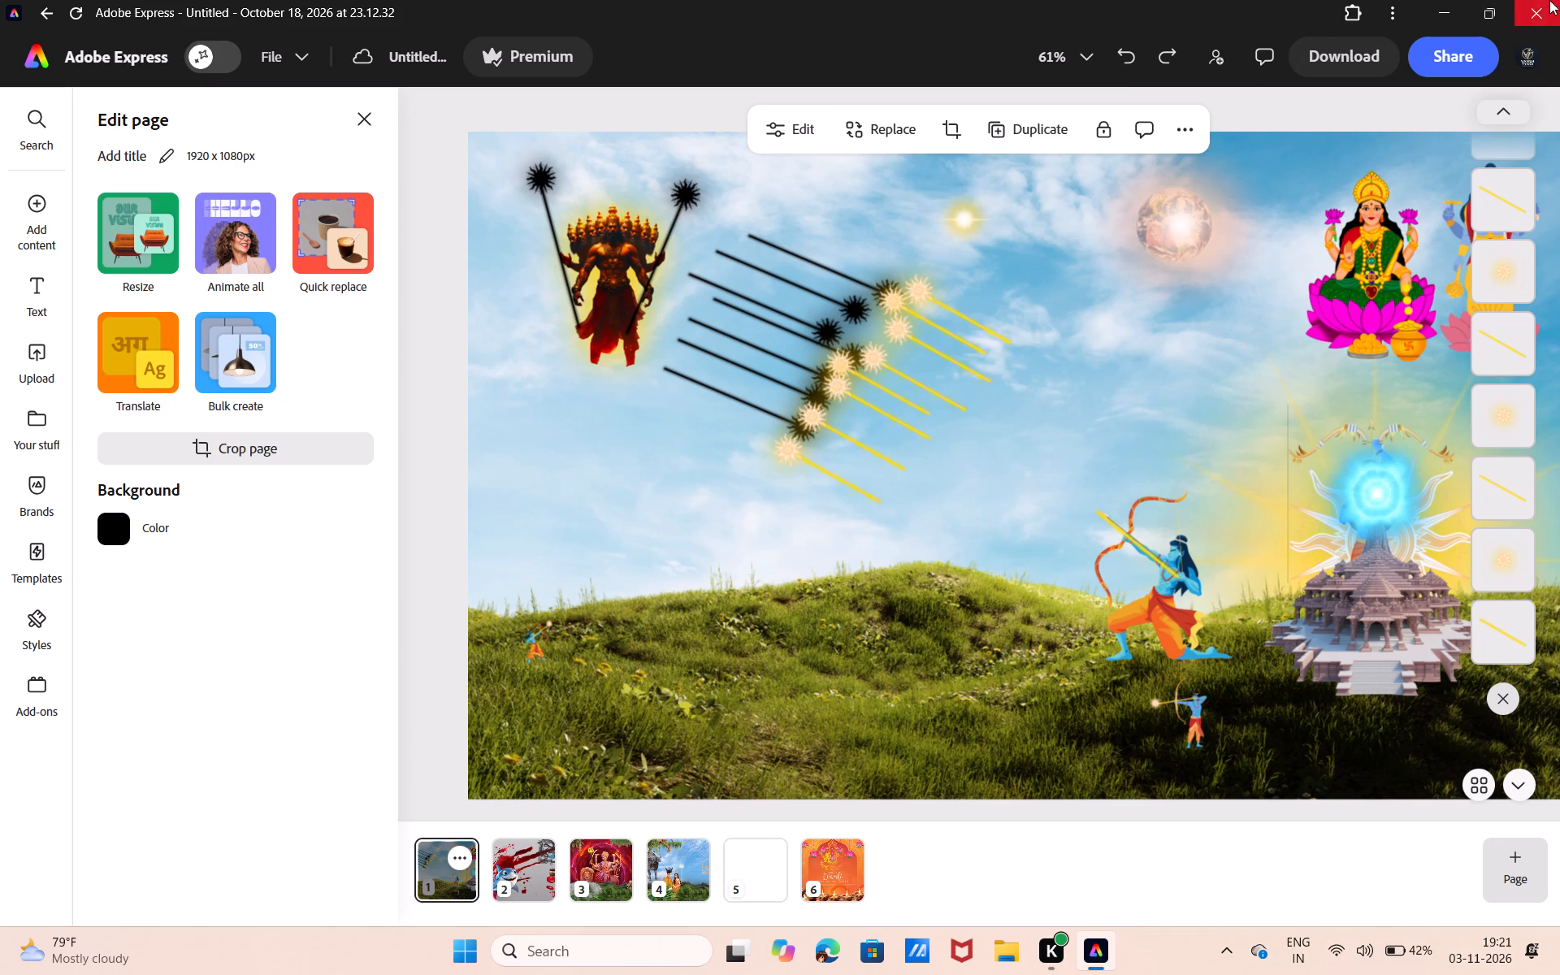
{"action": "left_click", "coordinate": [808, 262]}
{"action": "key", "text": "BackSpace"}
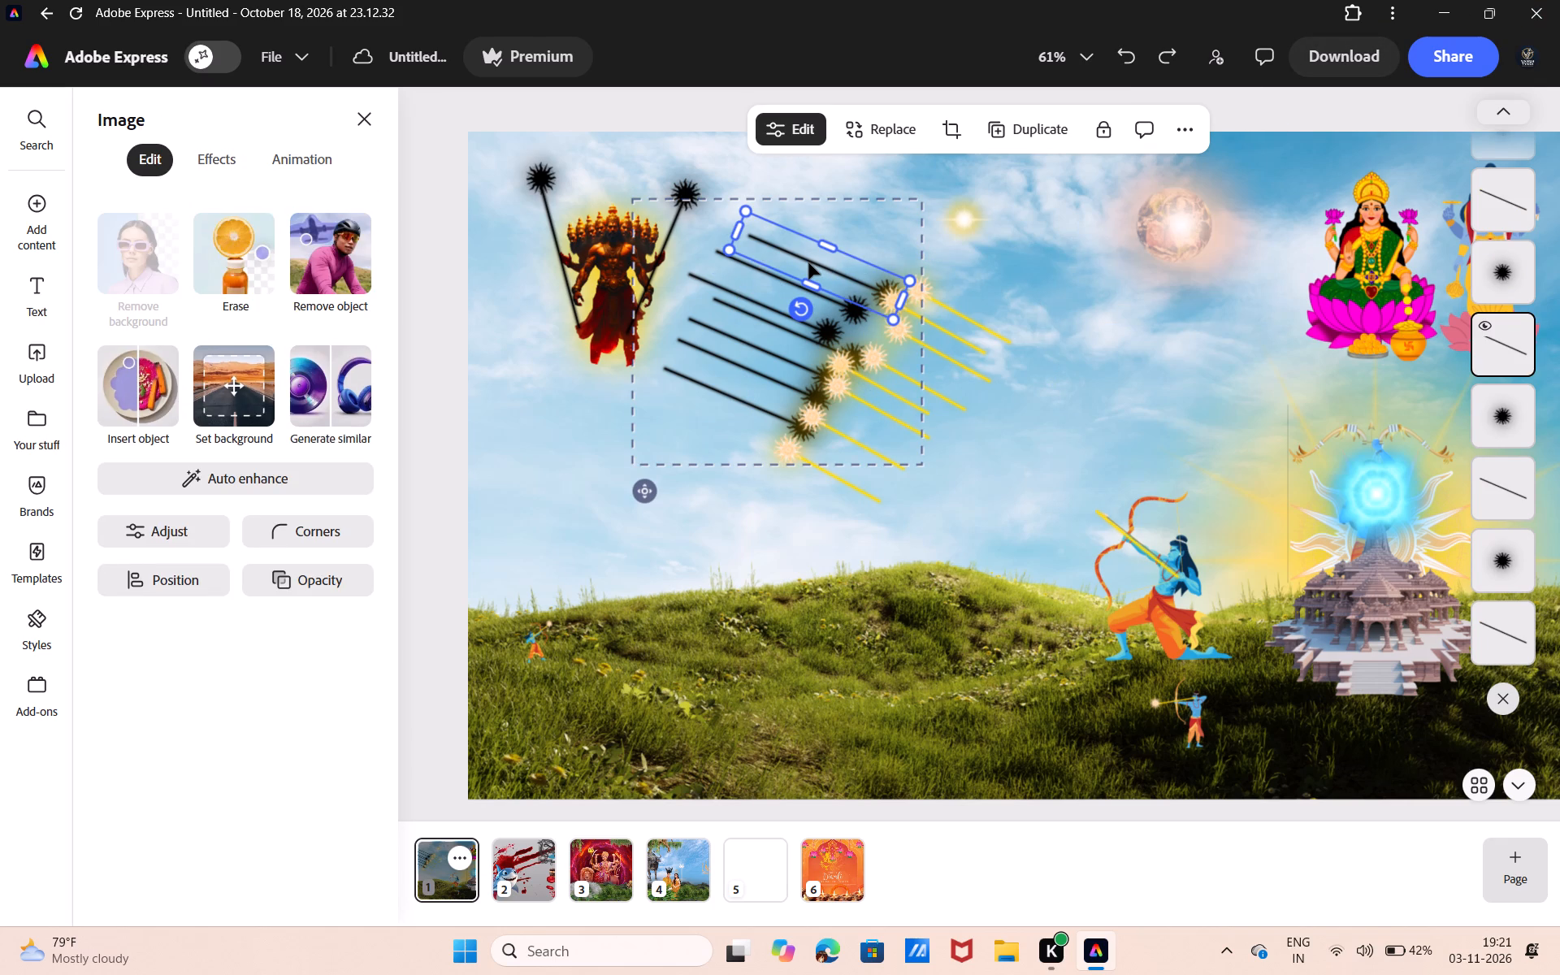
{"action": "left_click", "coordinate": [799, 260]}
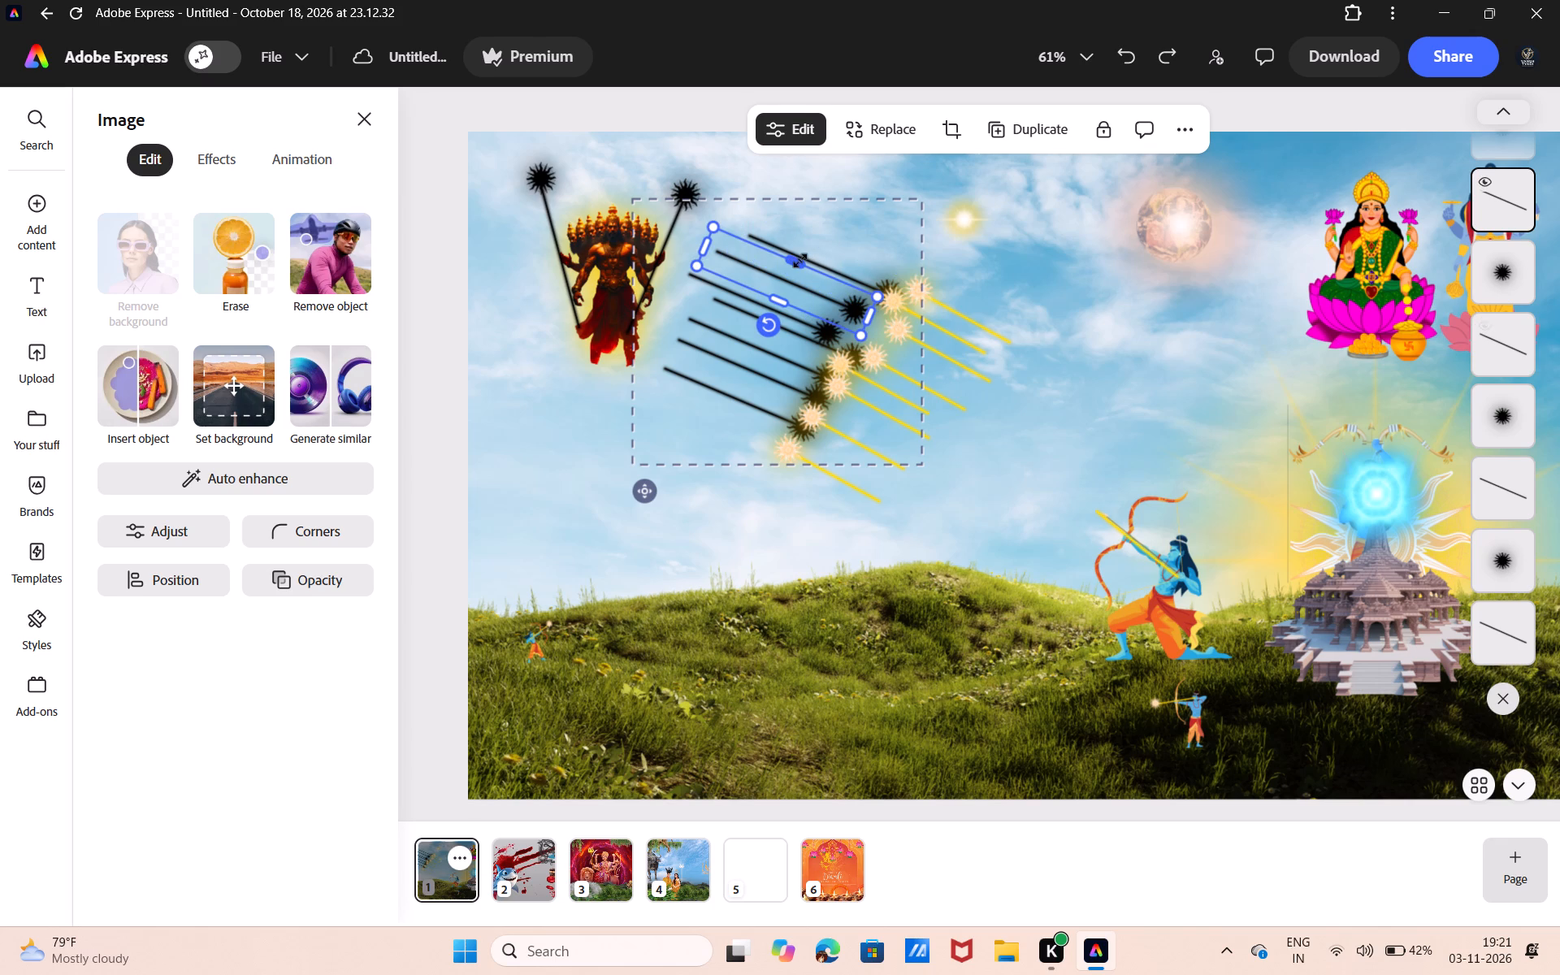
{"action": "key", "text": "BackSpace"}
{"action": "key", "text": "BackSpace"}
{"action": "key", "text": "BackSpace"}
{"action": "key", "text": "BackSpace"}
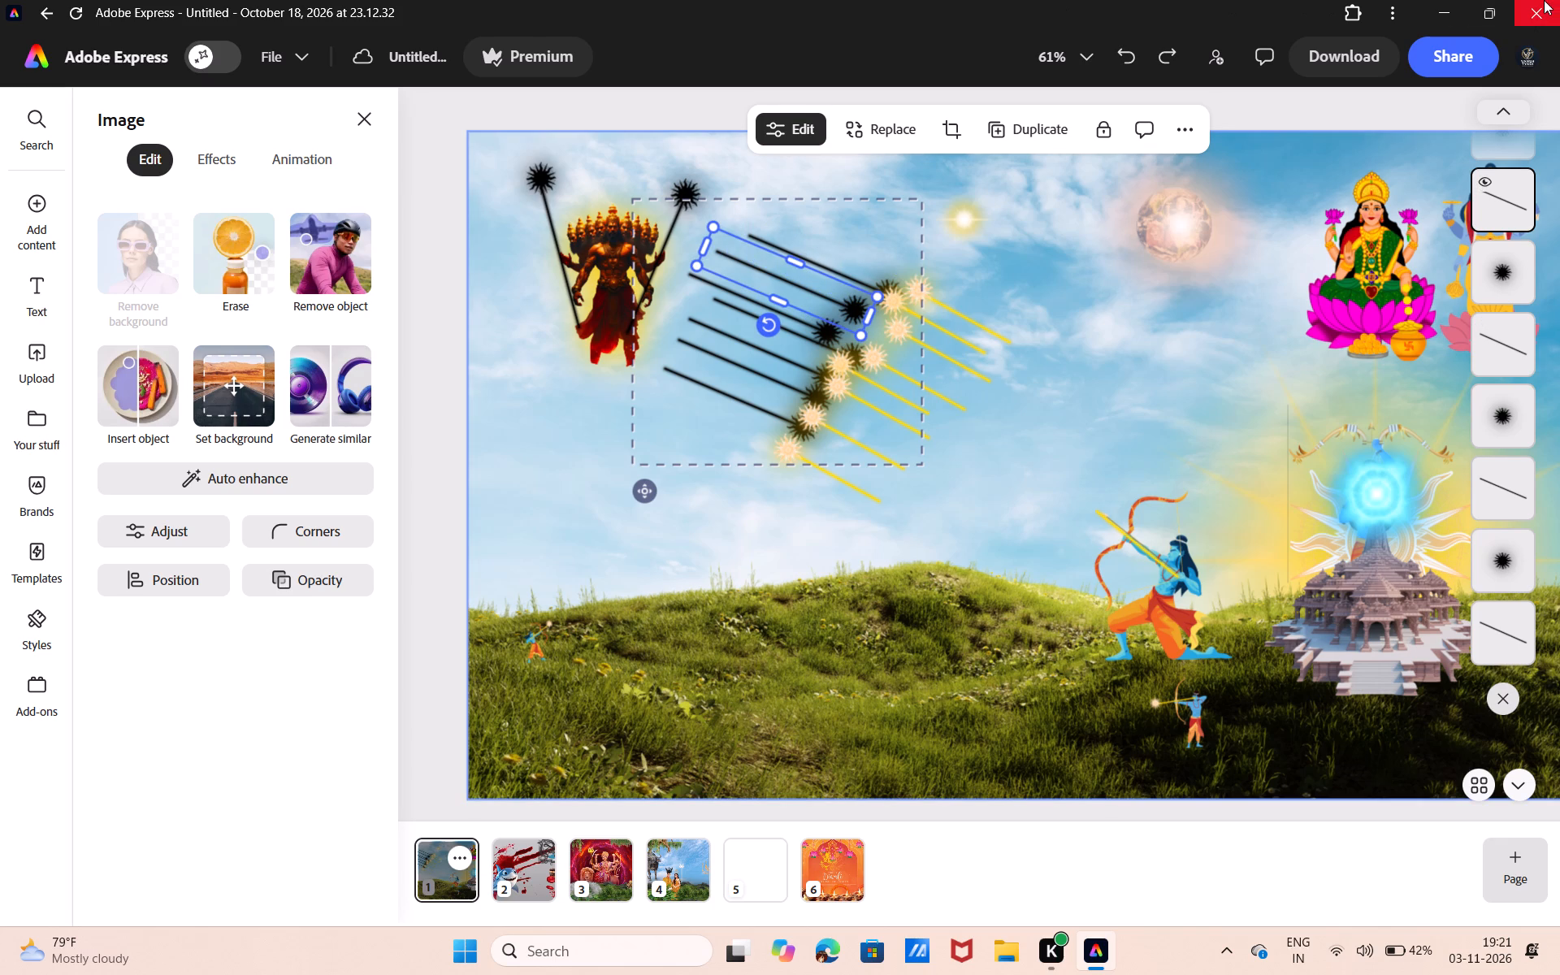
Close the design window.
{"action": "left_click", "coordinate": [1544, 0]}
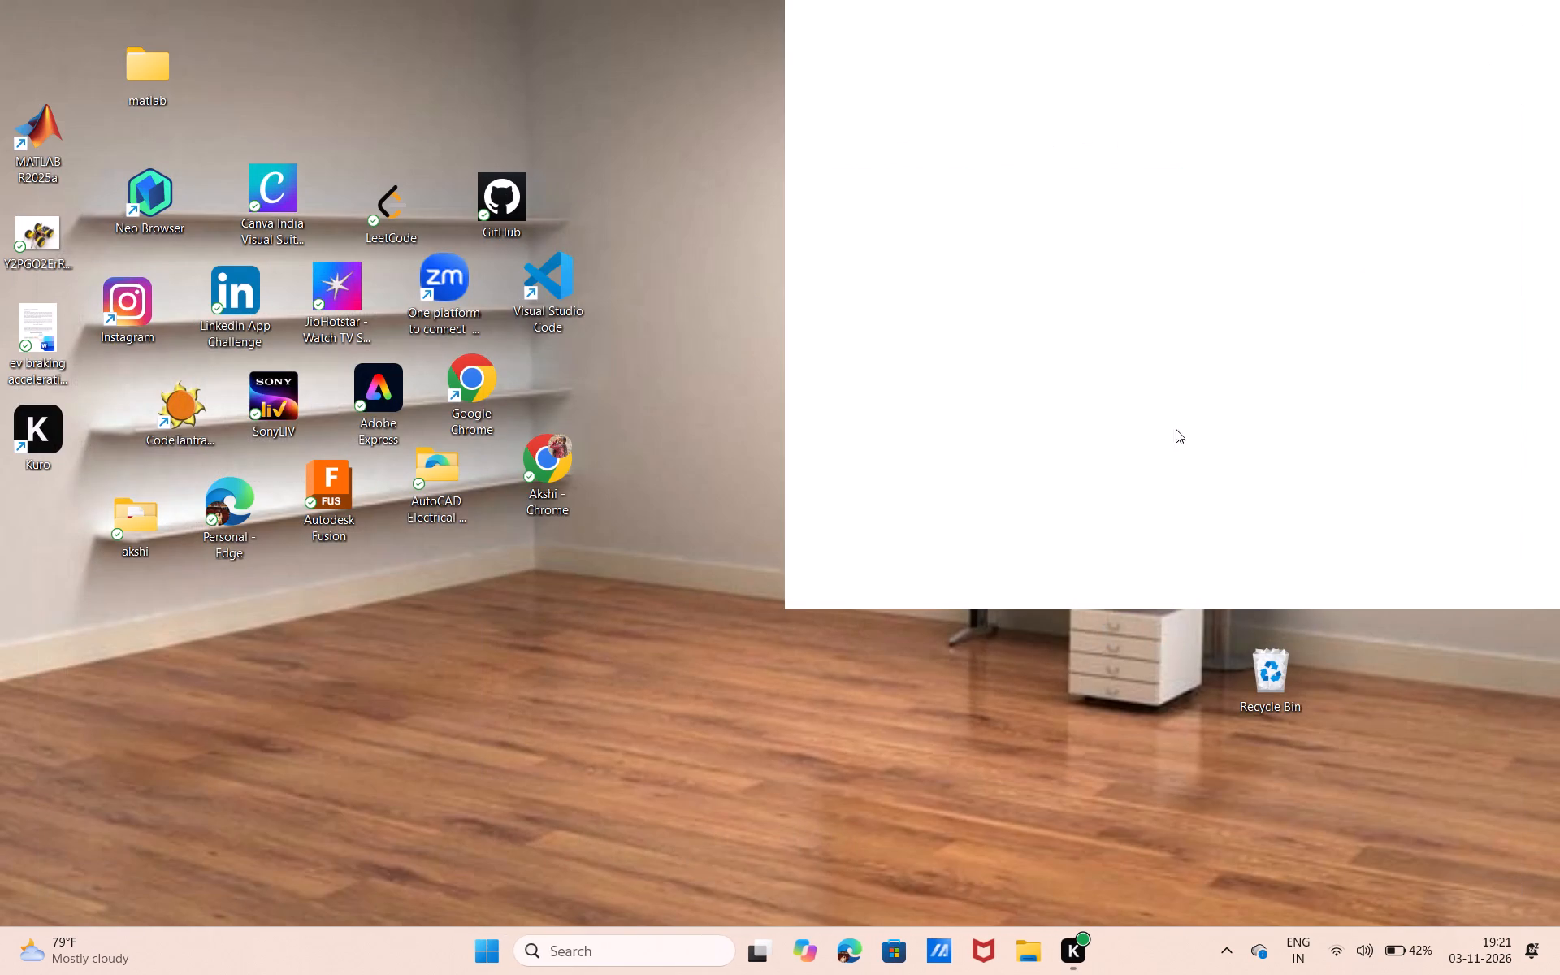
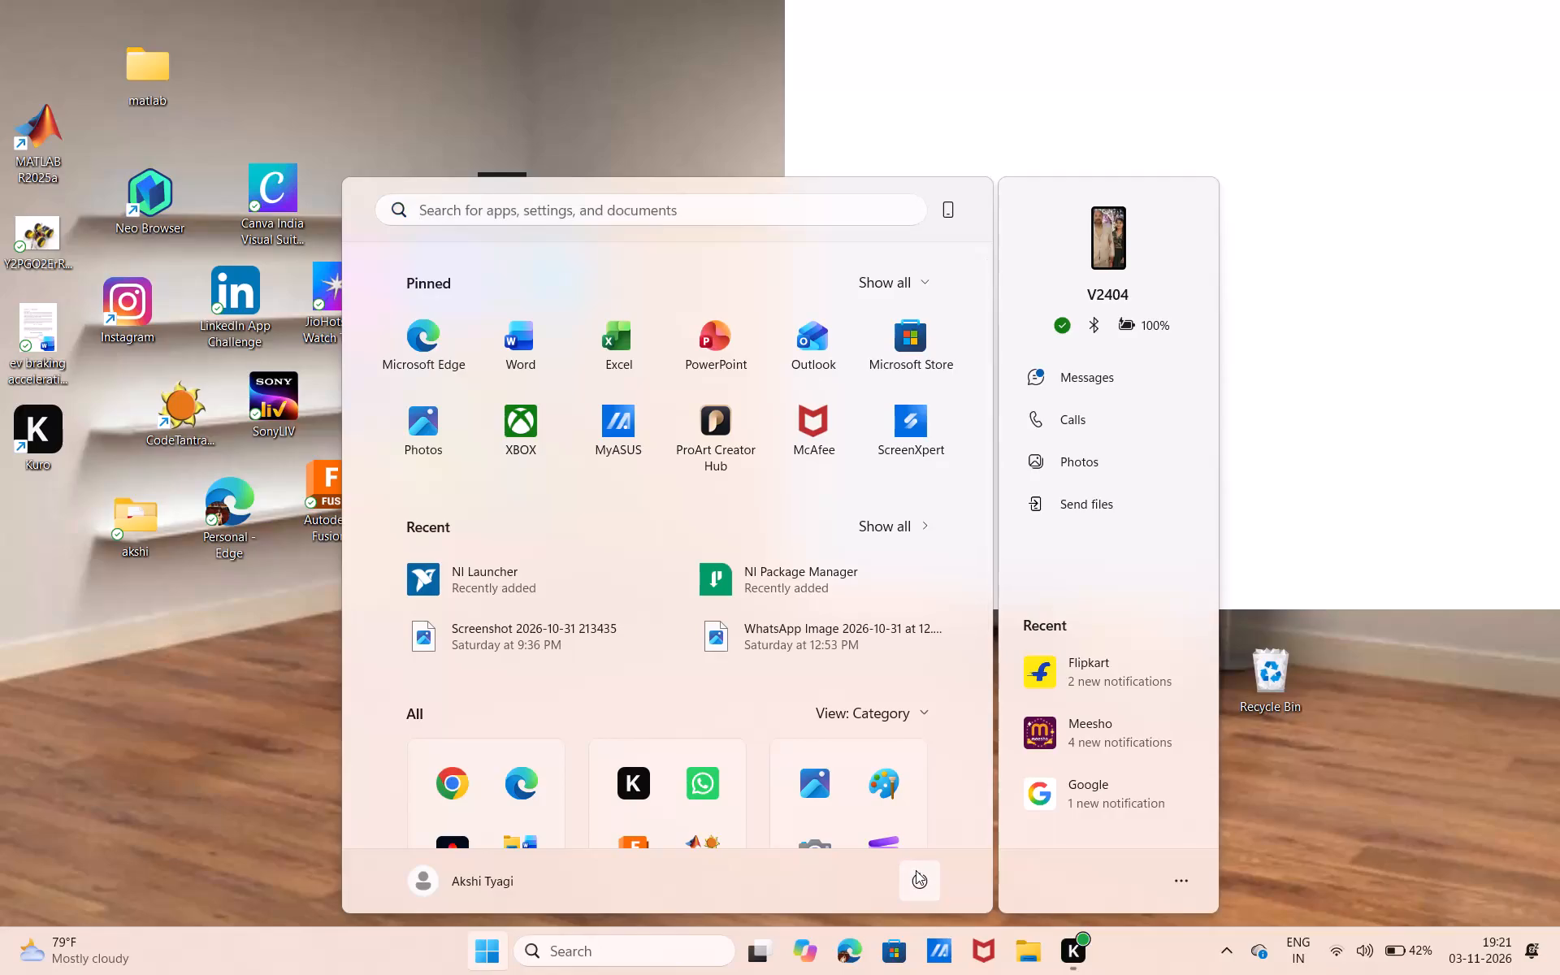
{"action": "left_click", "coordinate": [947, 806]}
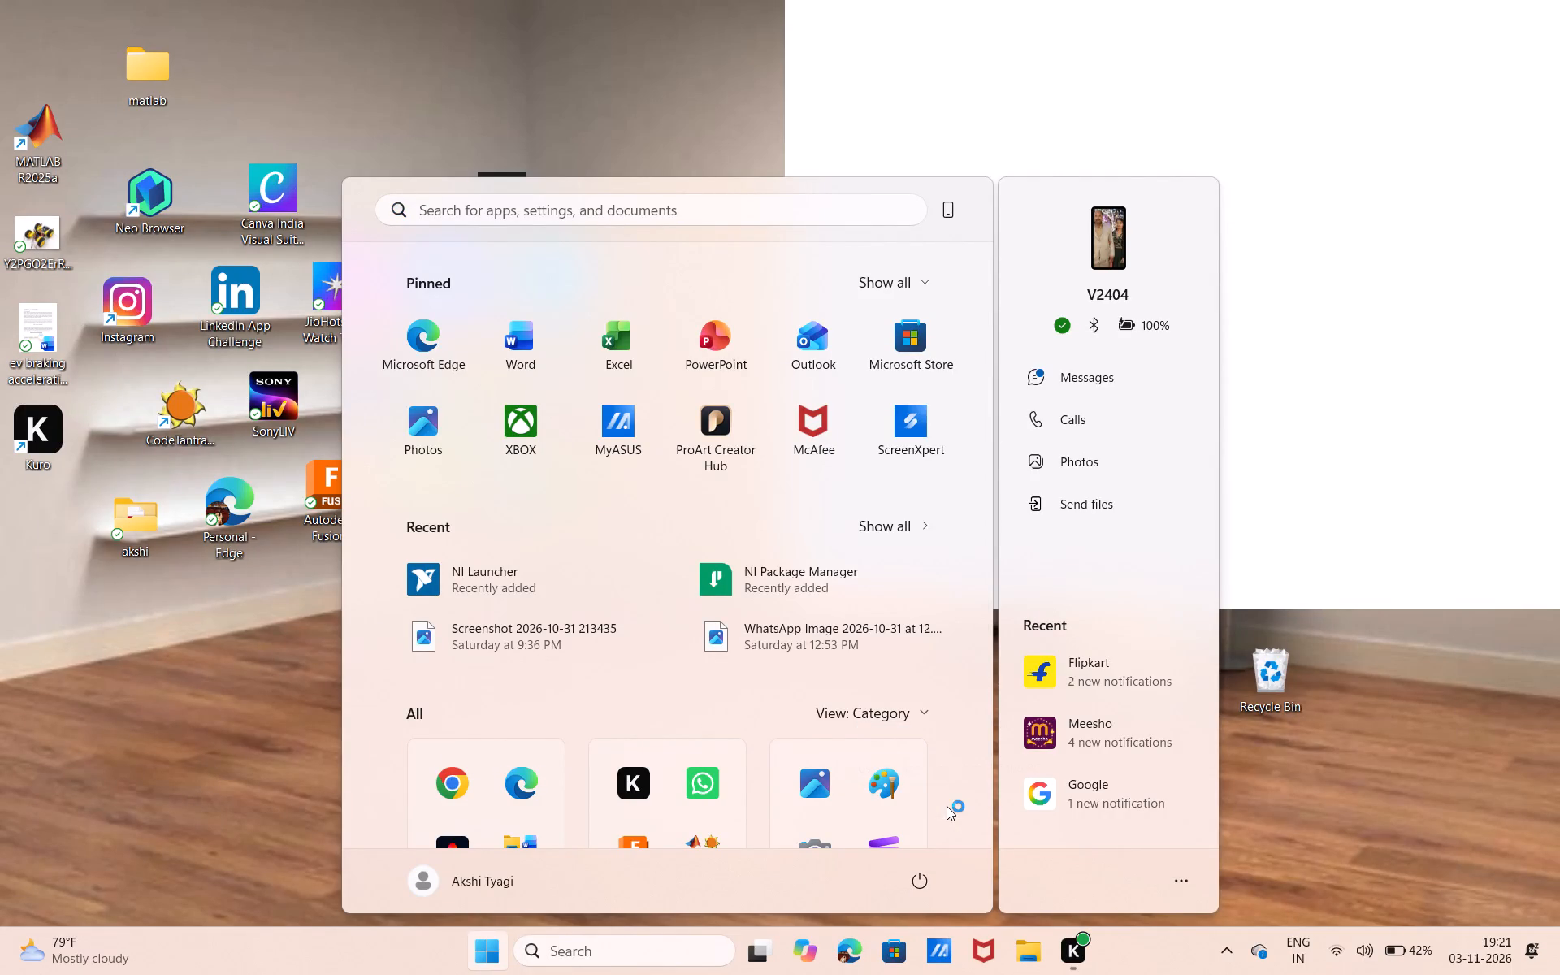